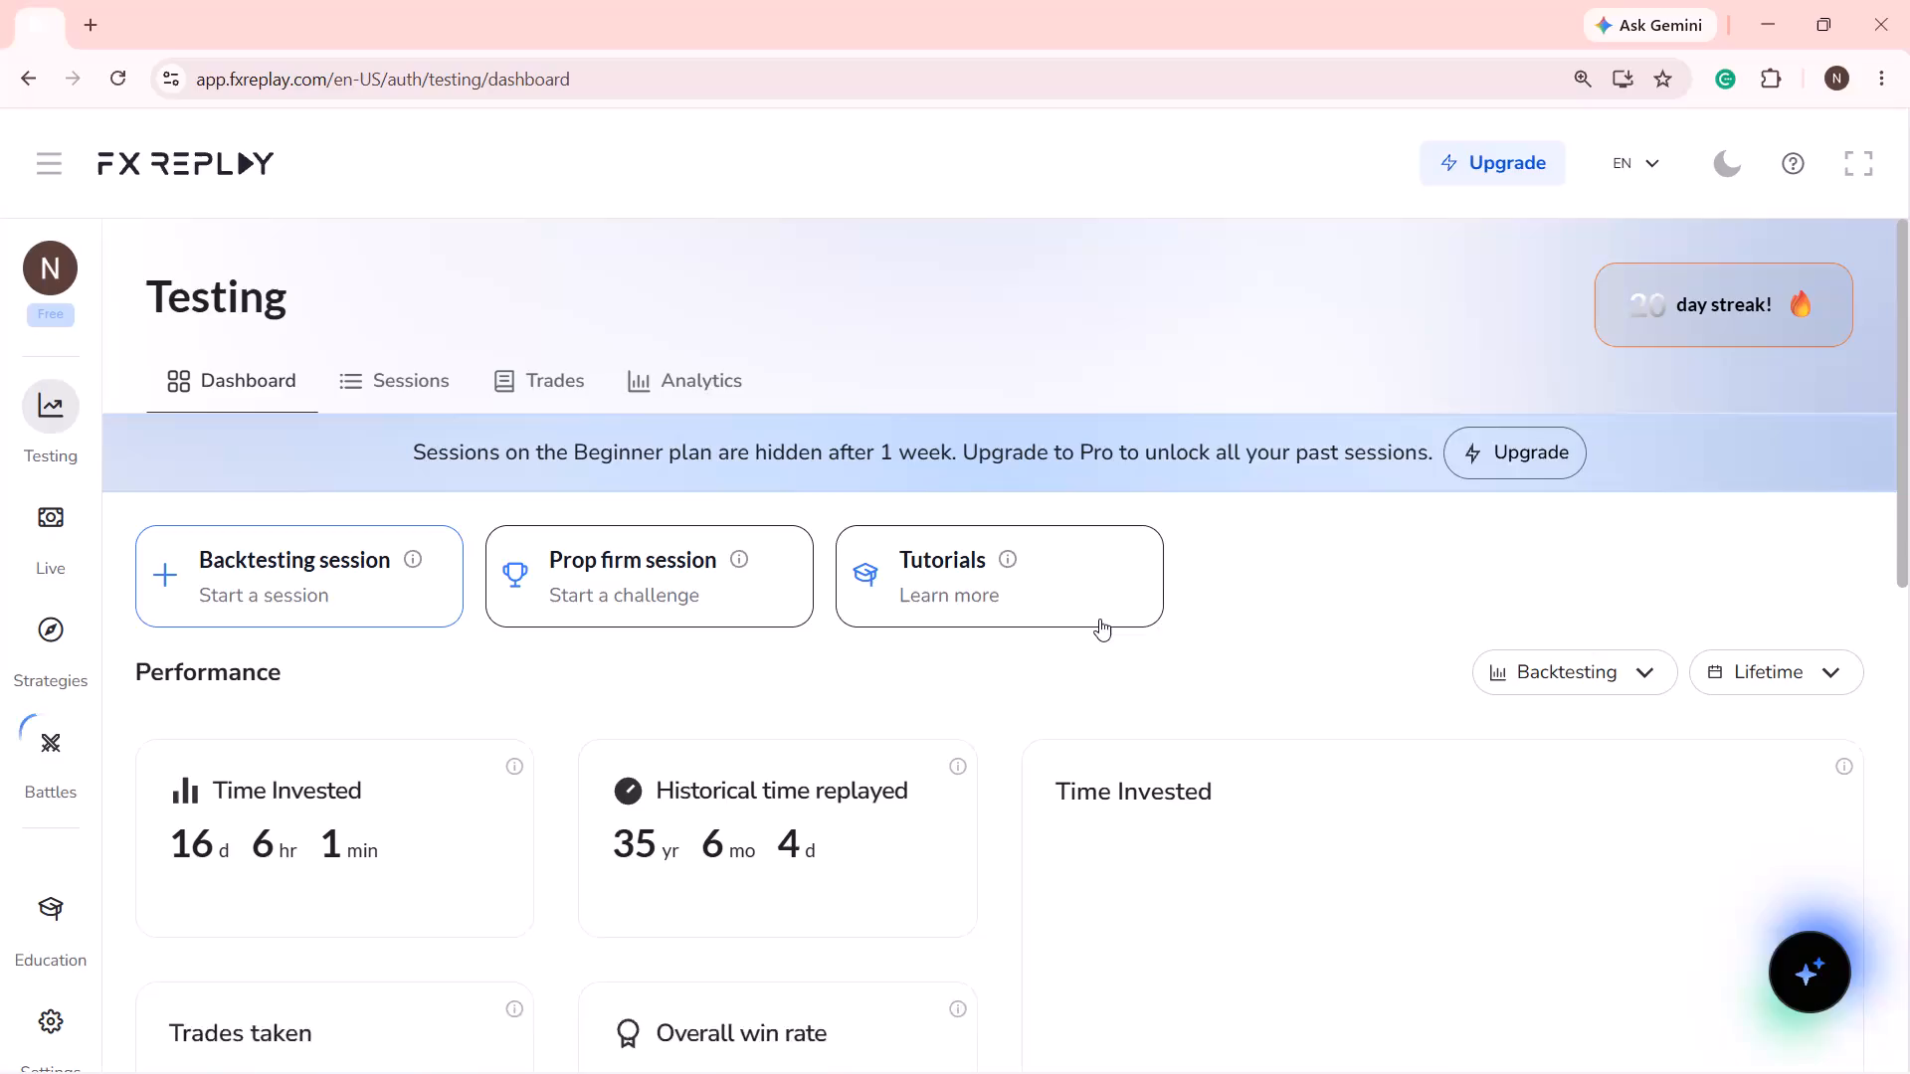
# Open the recent backtesting session dgf for OANDA:AUDUSD from the dashboard.
pyautogui.scroll(-11, 990, 741)
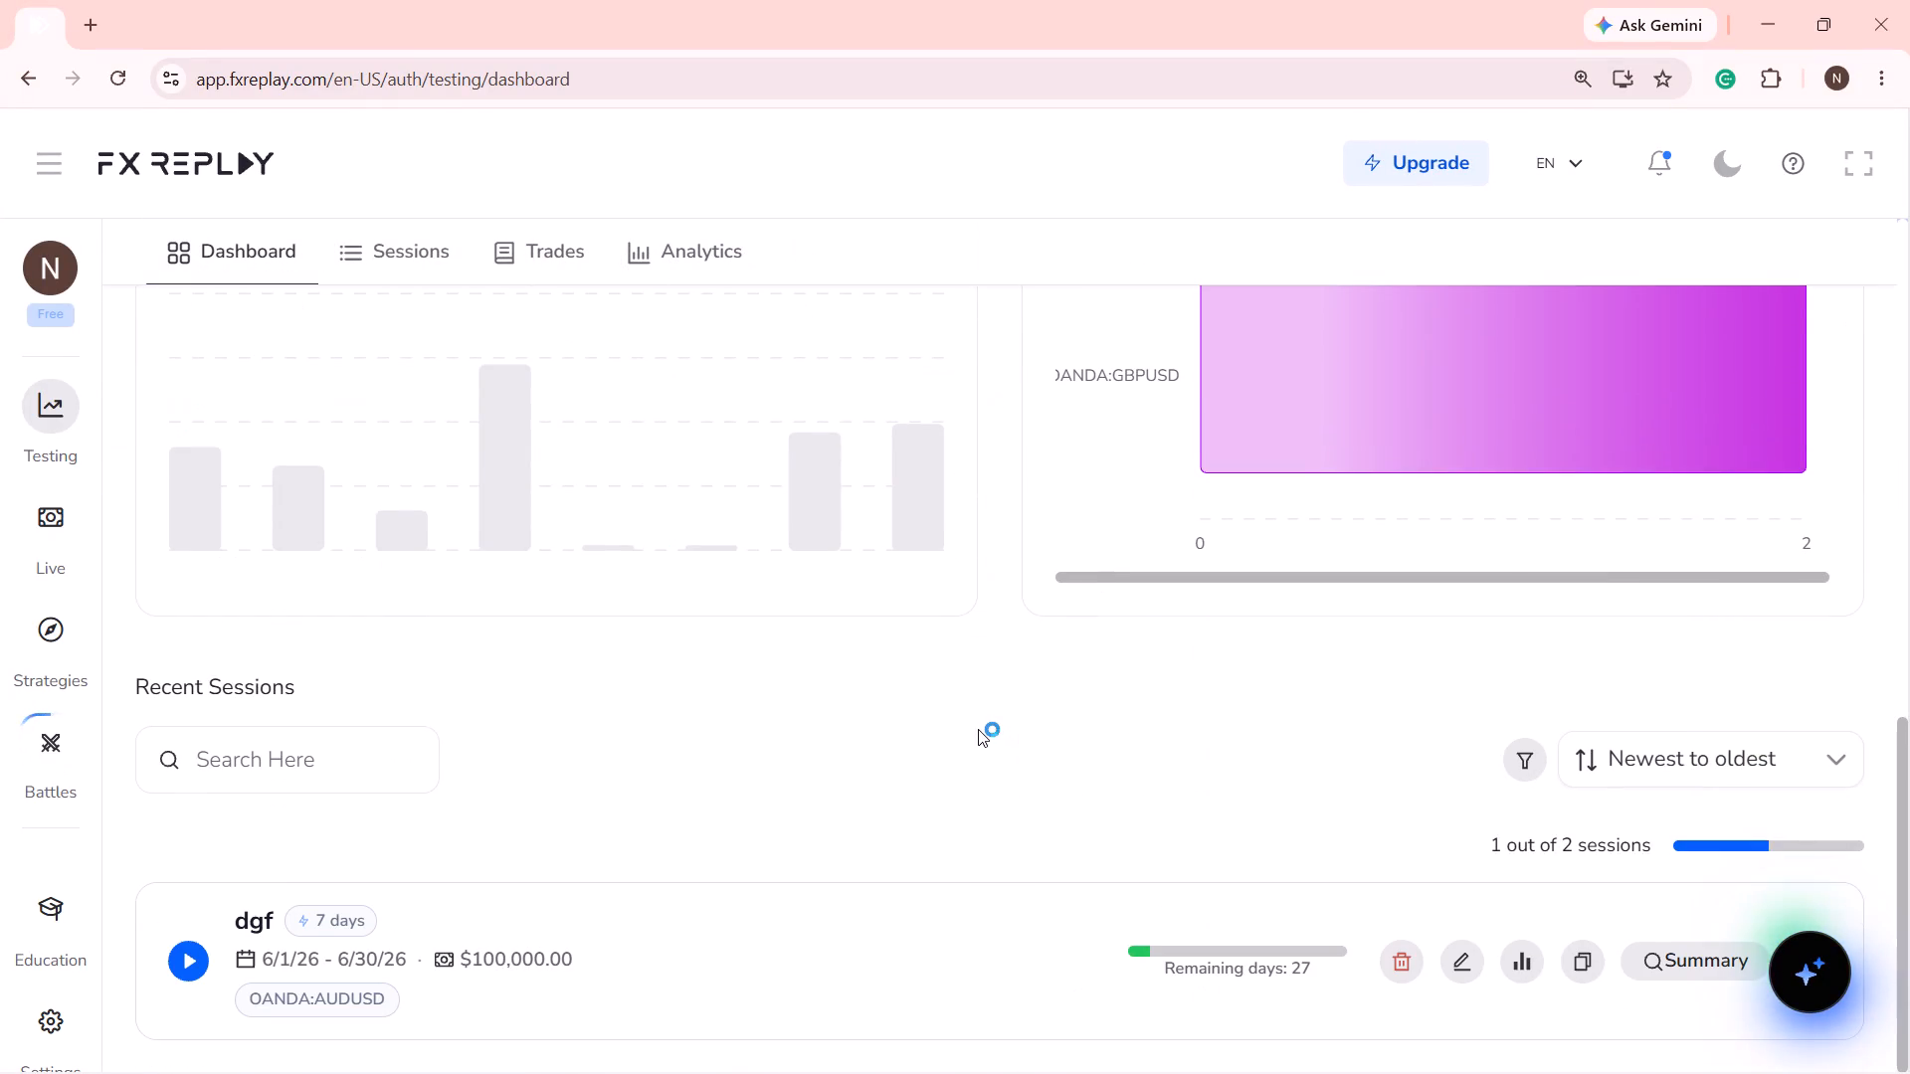
pyautogui.scroll(-5, 978, 729)
pyautogui.click(183, 957)
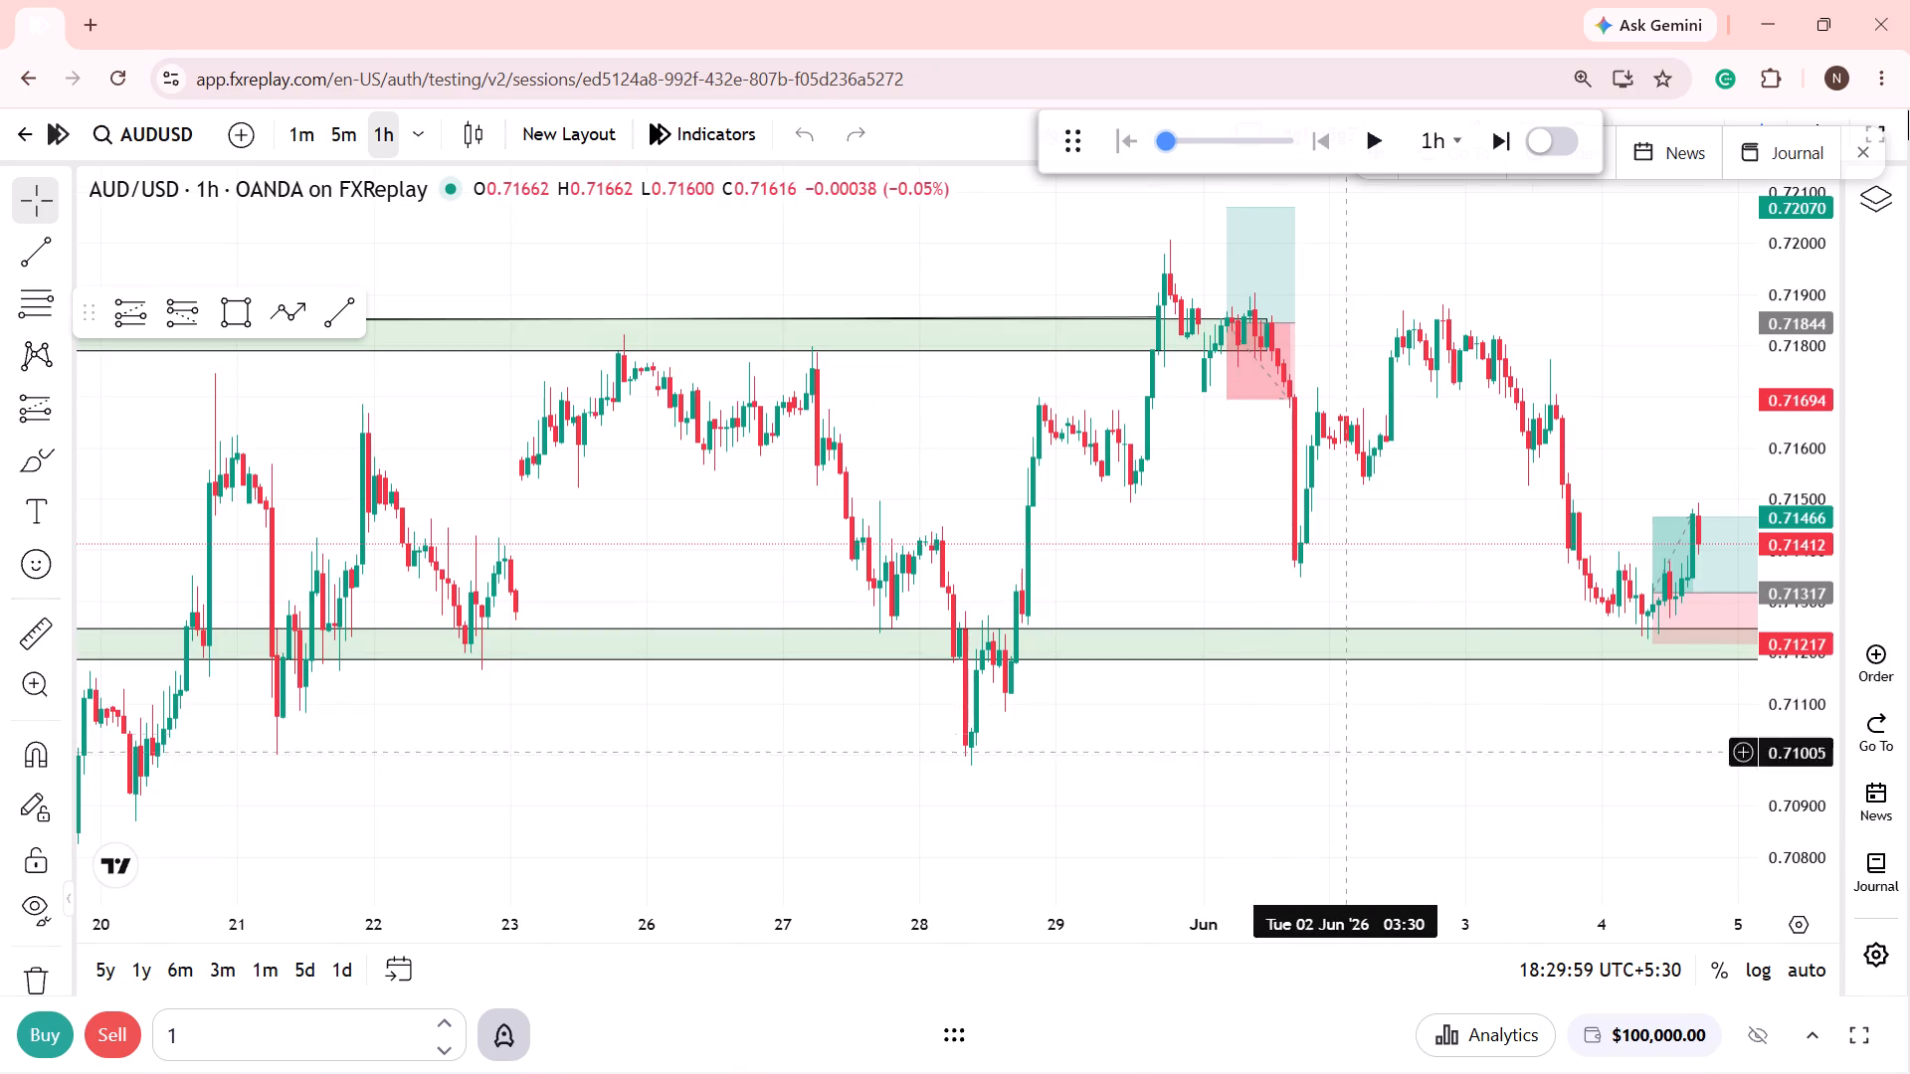
# Shorten the long position drawing with the 0.71317 entry so its far edge ends at the latest hourly candle.
pyautogui.moveTo(1498, 540); pyautogui.dragTo(1066, 566)
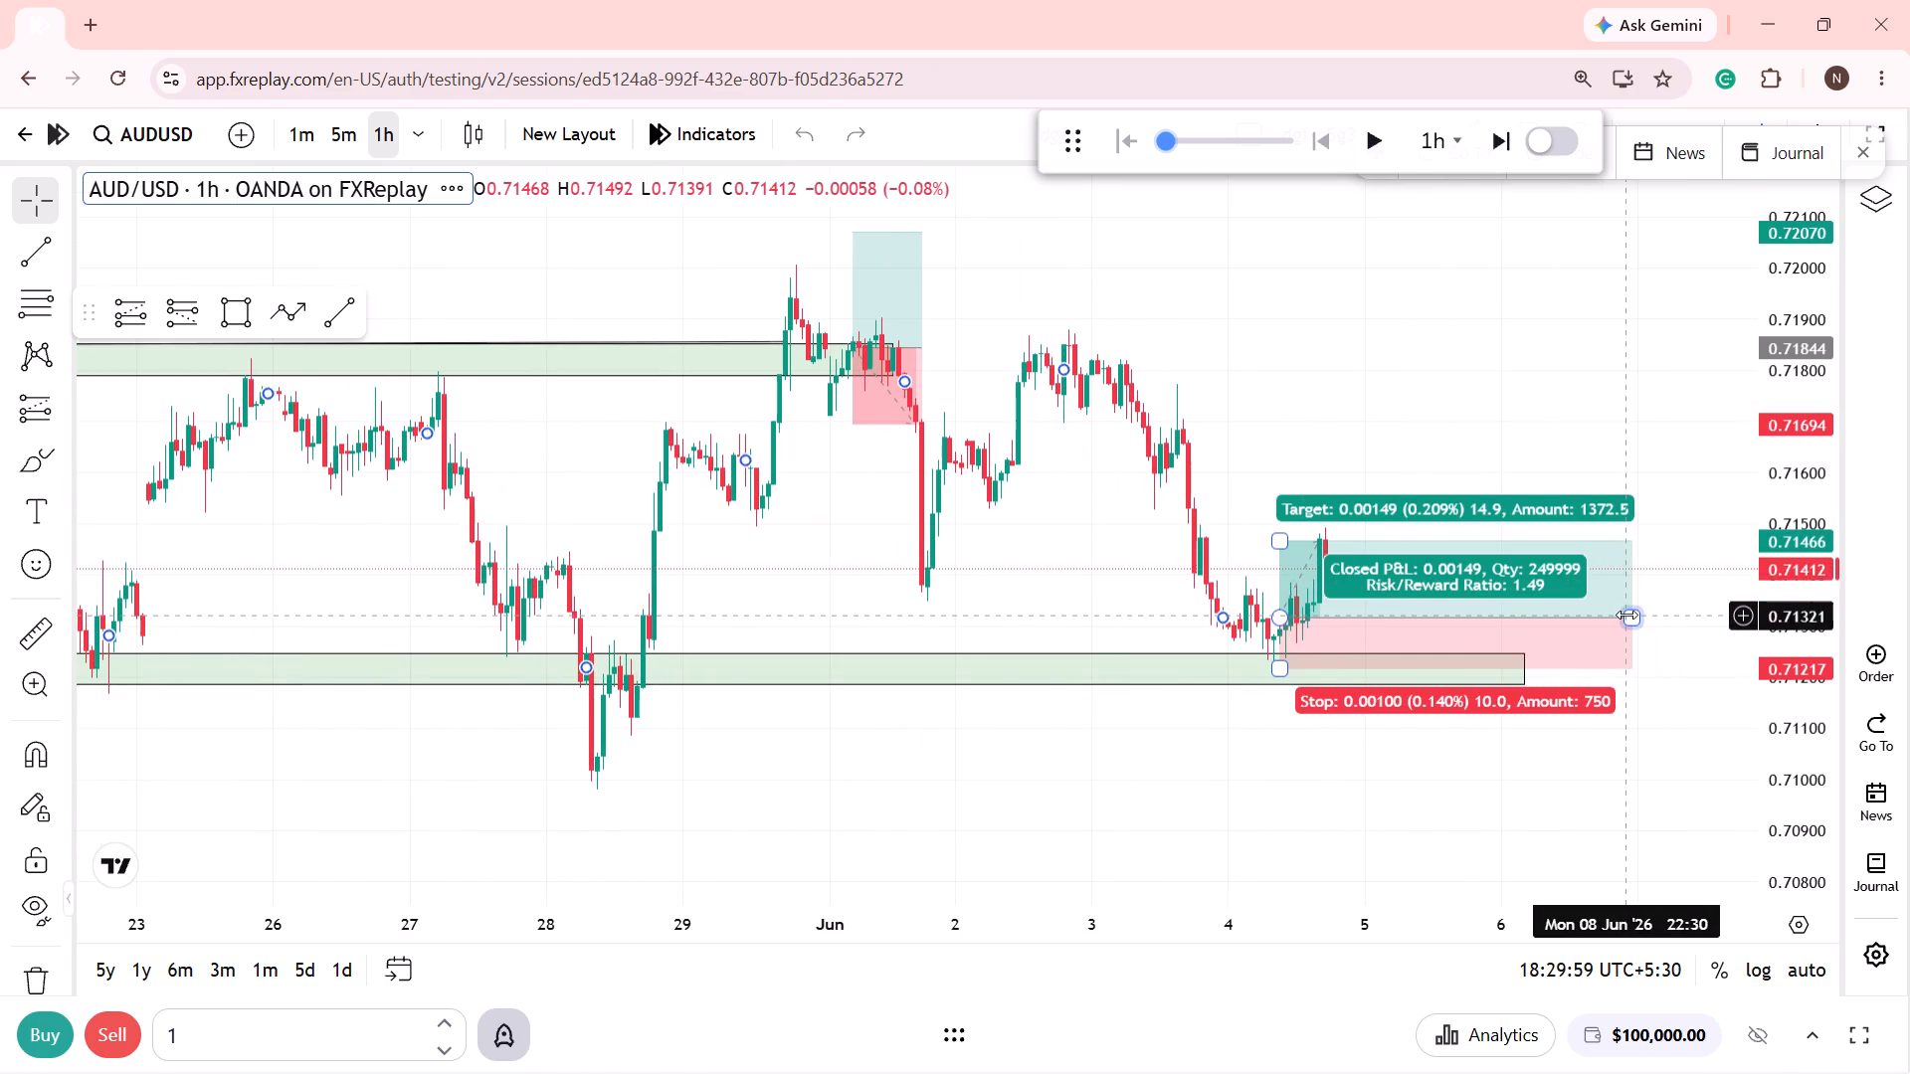
pyautogui.moveTo(1626, 615); pyautogui.dragTo(1327, 603)
# Dismiss the floating News and Journal strip and switch the chart to full screen.
pyautogui.moveTo(1602, 491); pyautogui.dragTo(1574, 612)
pyautogui.moveTo(1788, 829); pyautogui.dragTo(1788, 642)
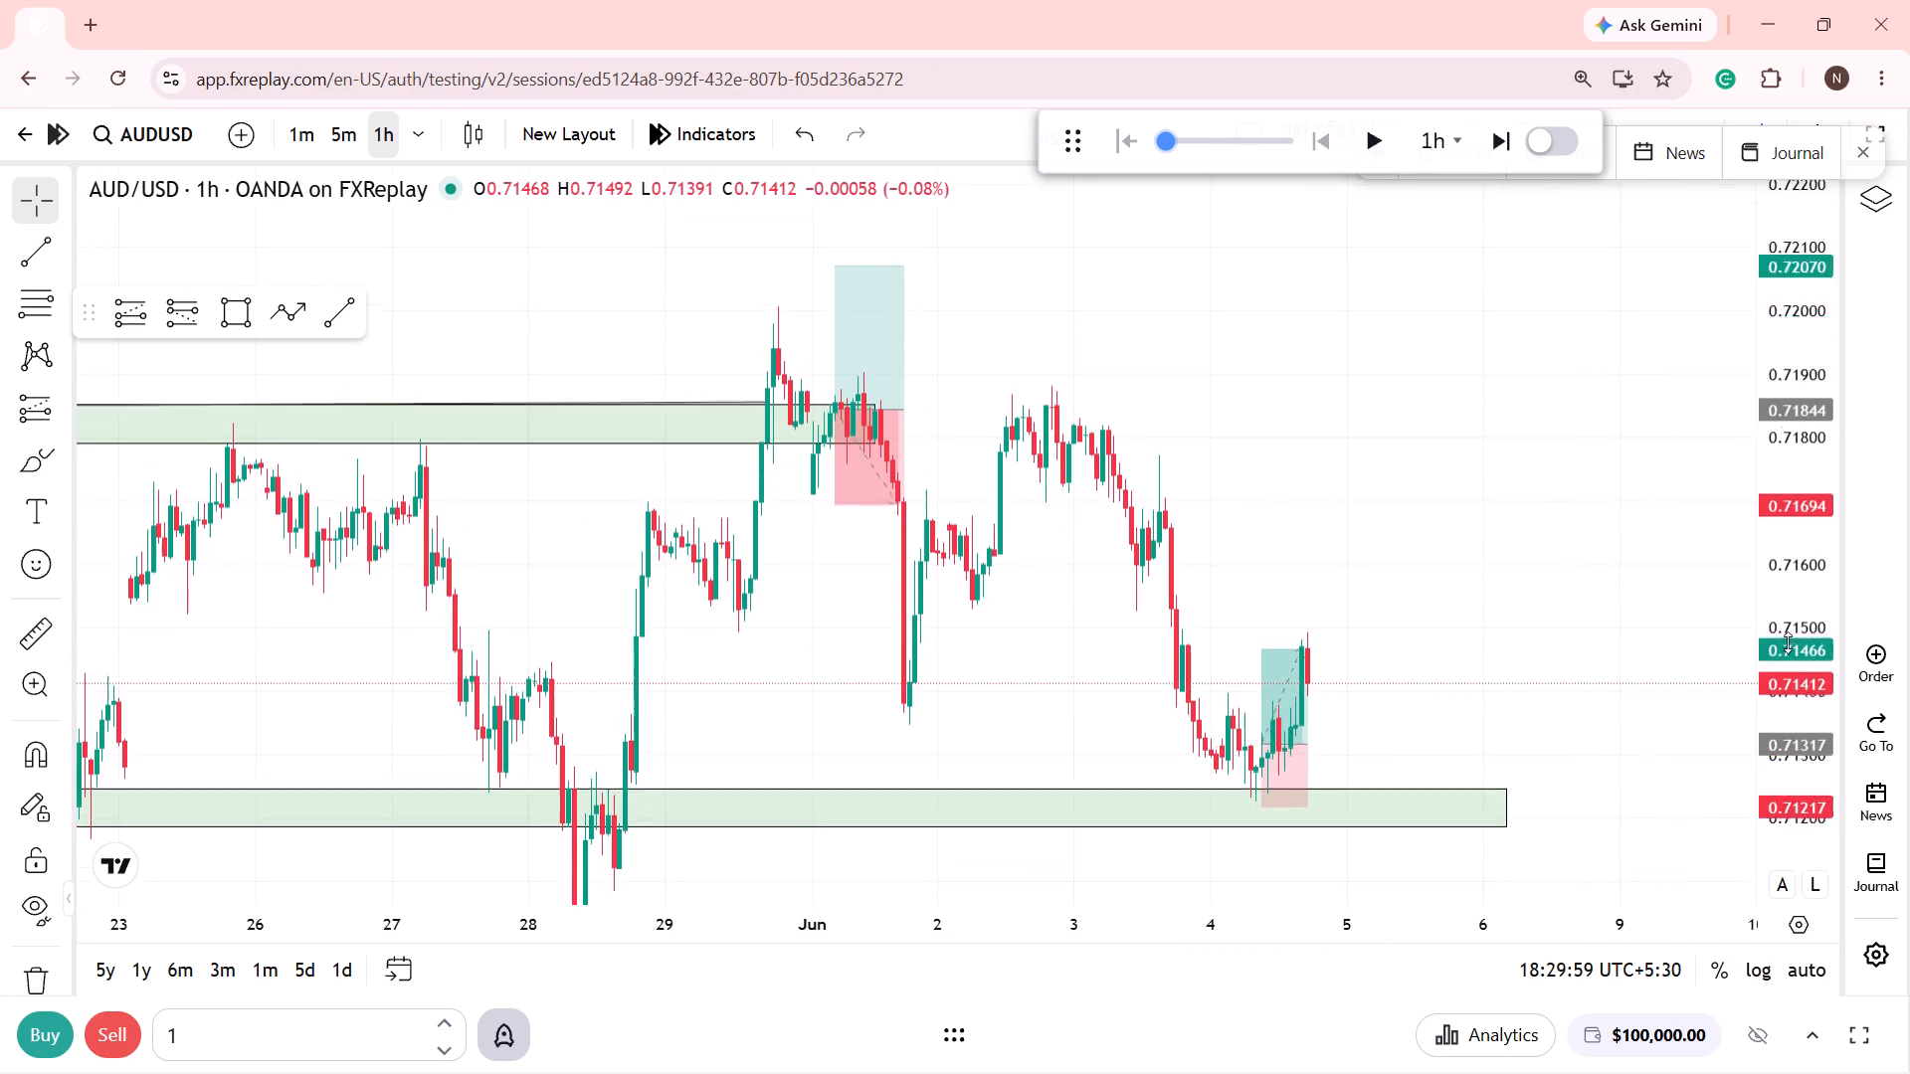
pyautogui.moveTo(1788, 642); pyautogui.dragTo(1788, 629)
pyautogui.moveTo(1597, 689); pyautogui.dragTo(1634, 479)
pyautogui.scroll(1, 1562, 643)
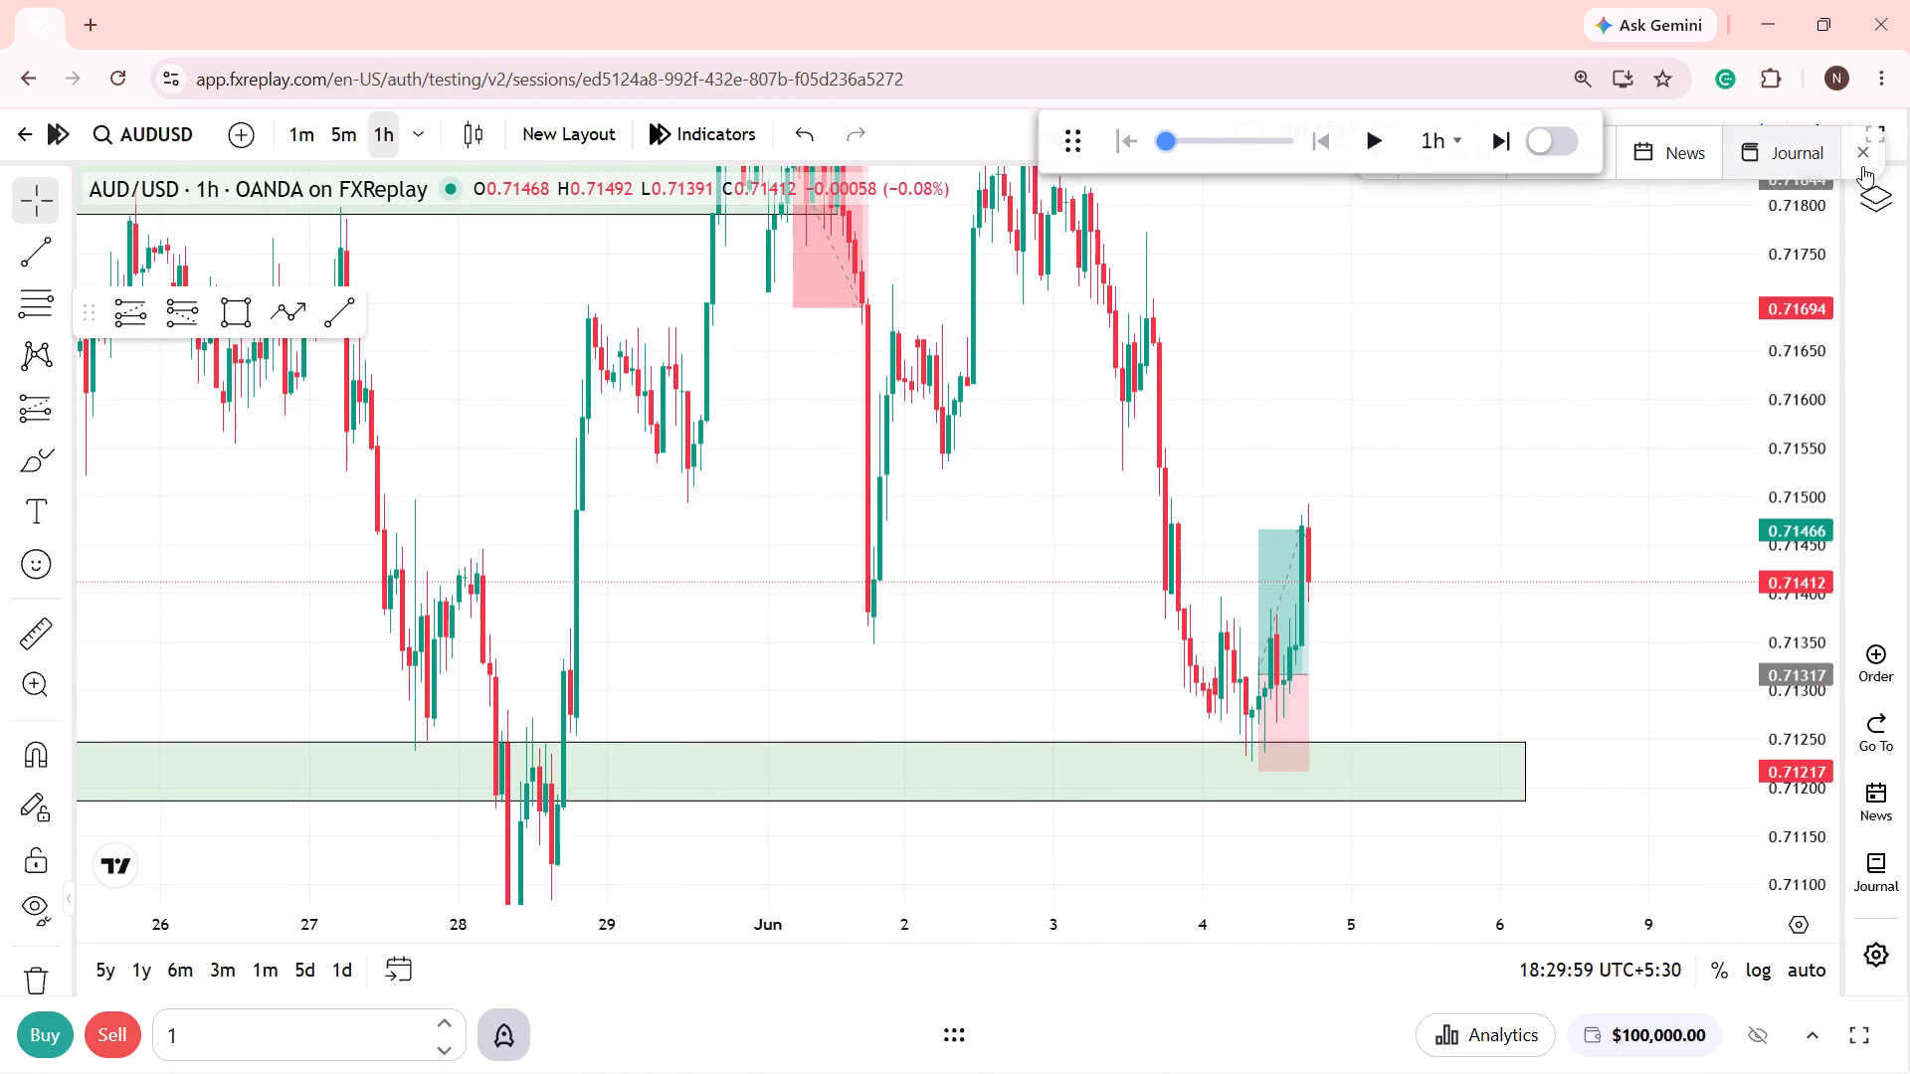
pyautogui.click(1855, 169)
pyautogui.click(1869, 141)
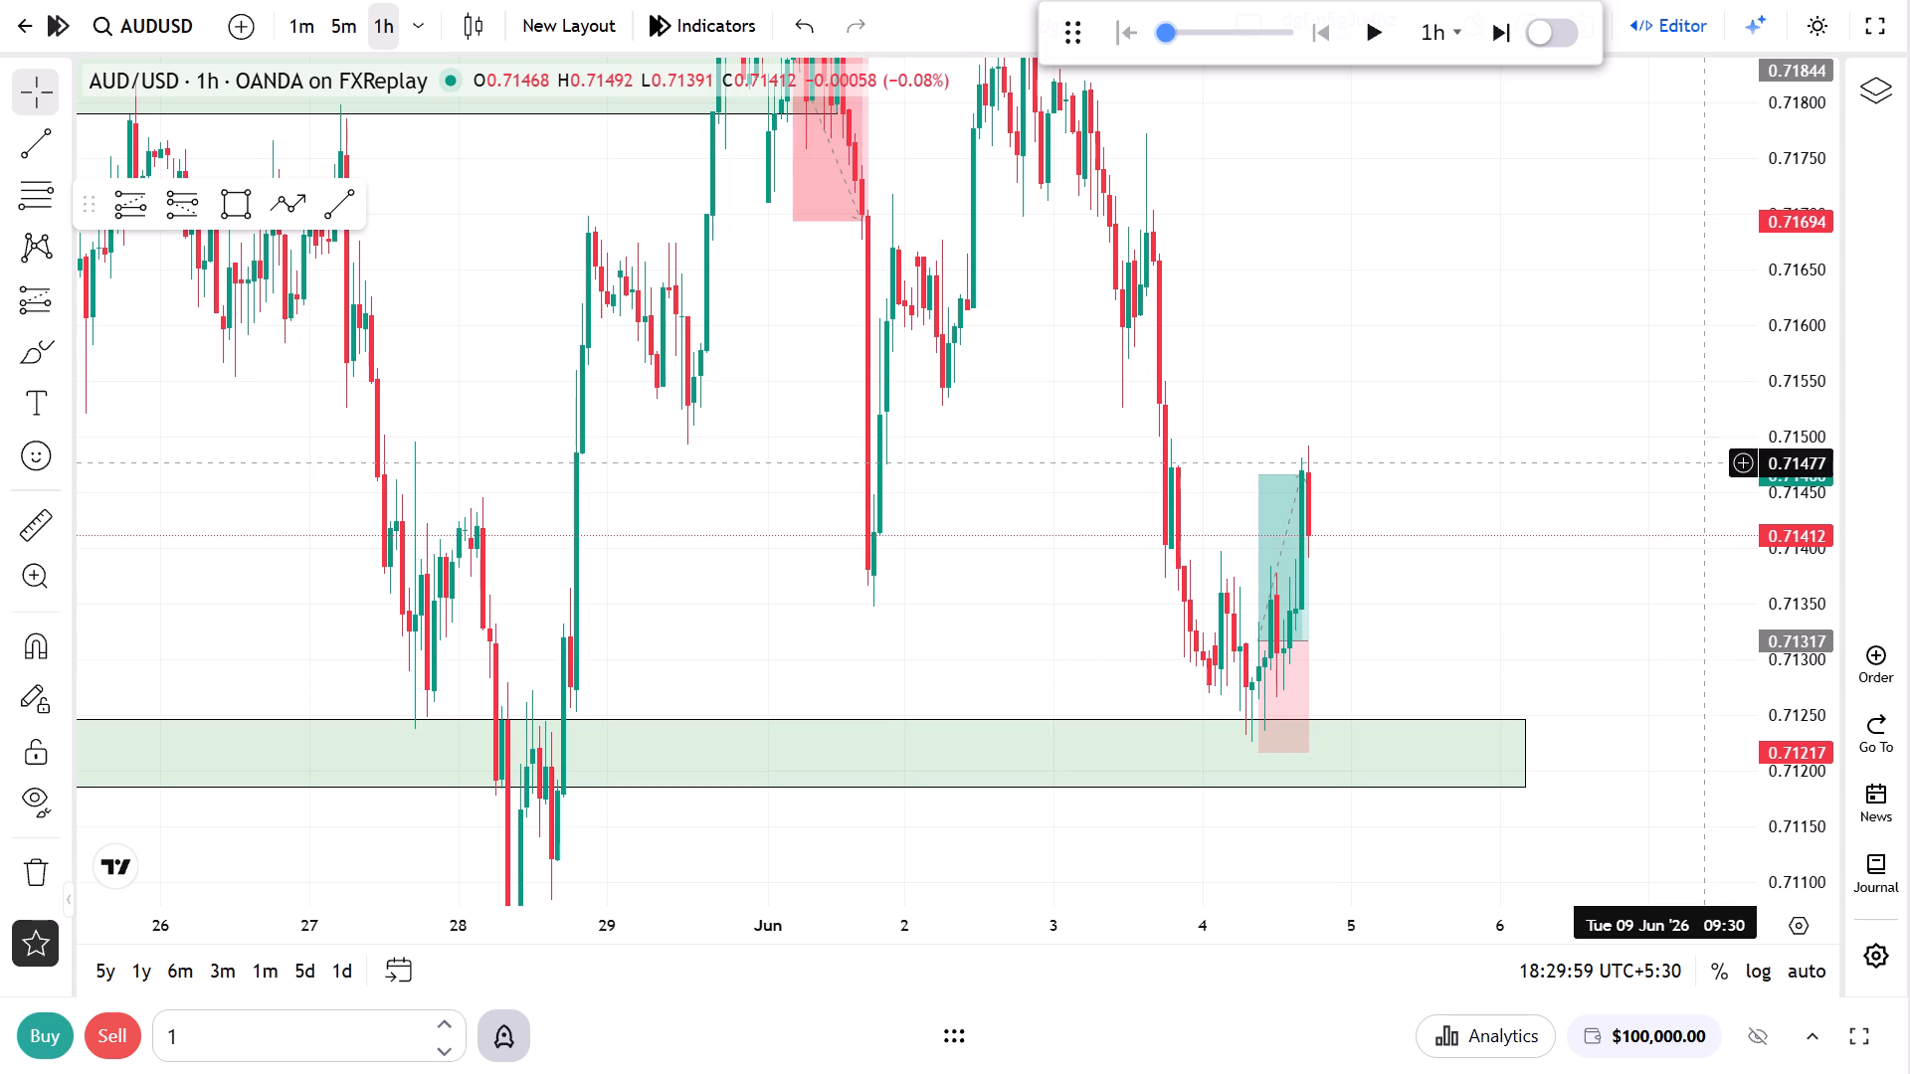
# Examine the AUD/USD hourly price action around the two green zones and the marked trades.
pyautogui.moveTo(1827, 346); pyautogui.dragTo(1829, 471)
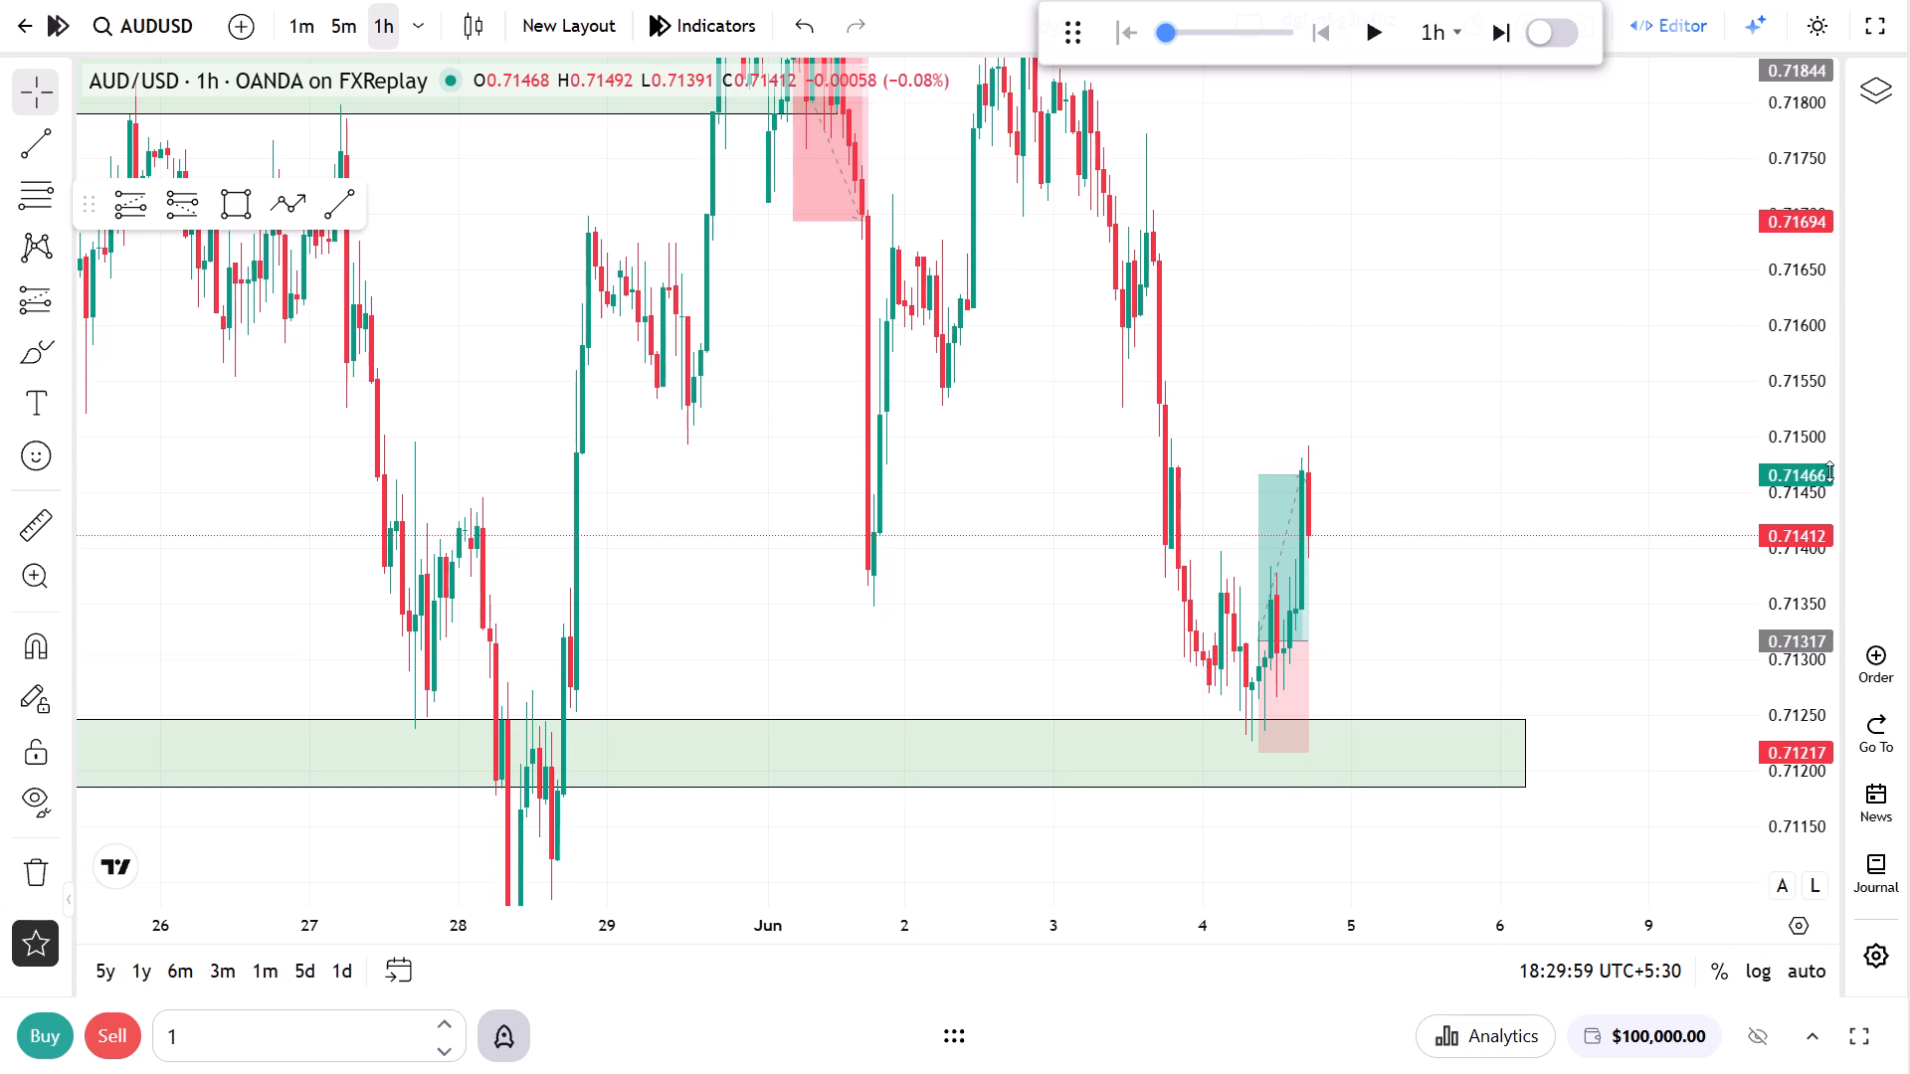
pyautogui.moveTo(1829, 471); pyautogui.dragTo(1828, 525)
pyautogui.scroll(-4, 1540, 402)
pyautogui.moveTo(1793, 348); pyautogui.dragTo(1790, 522)
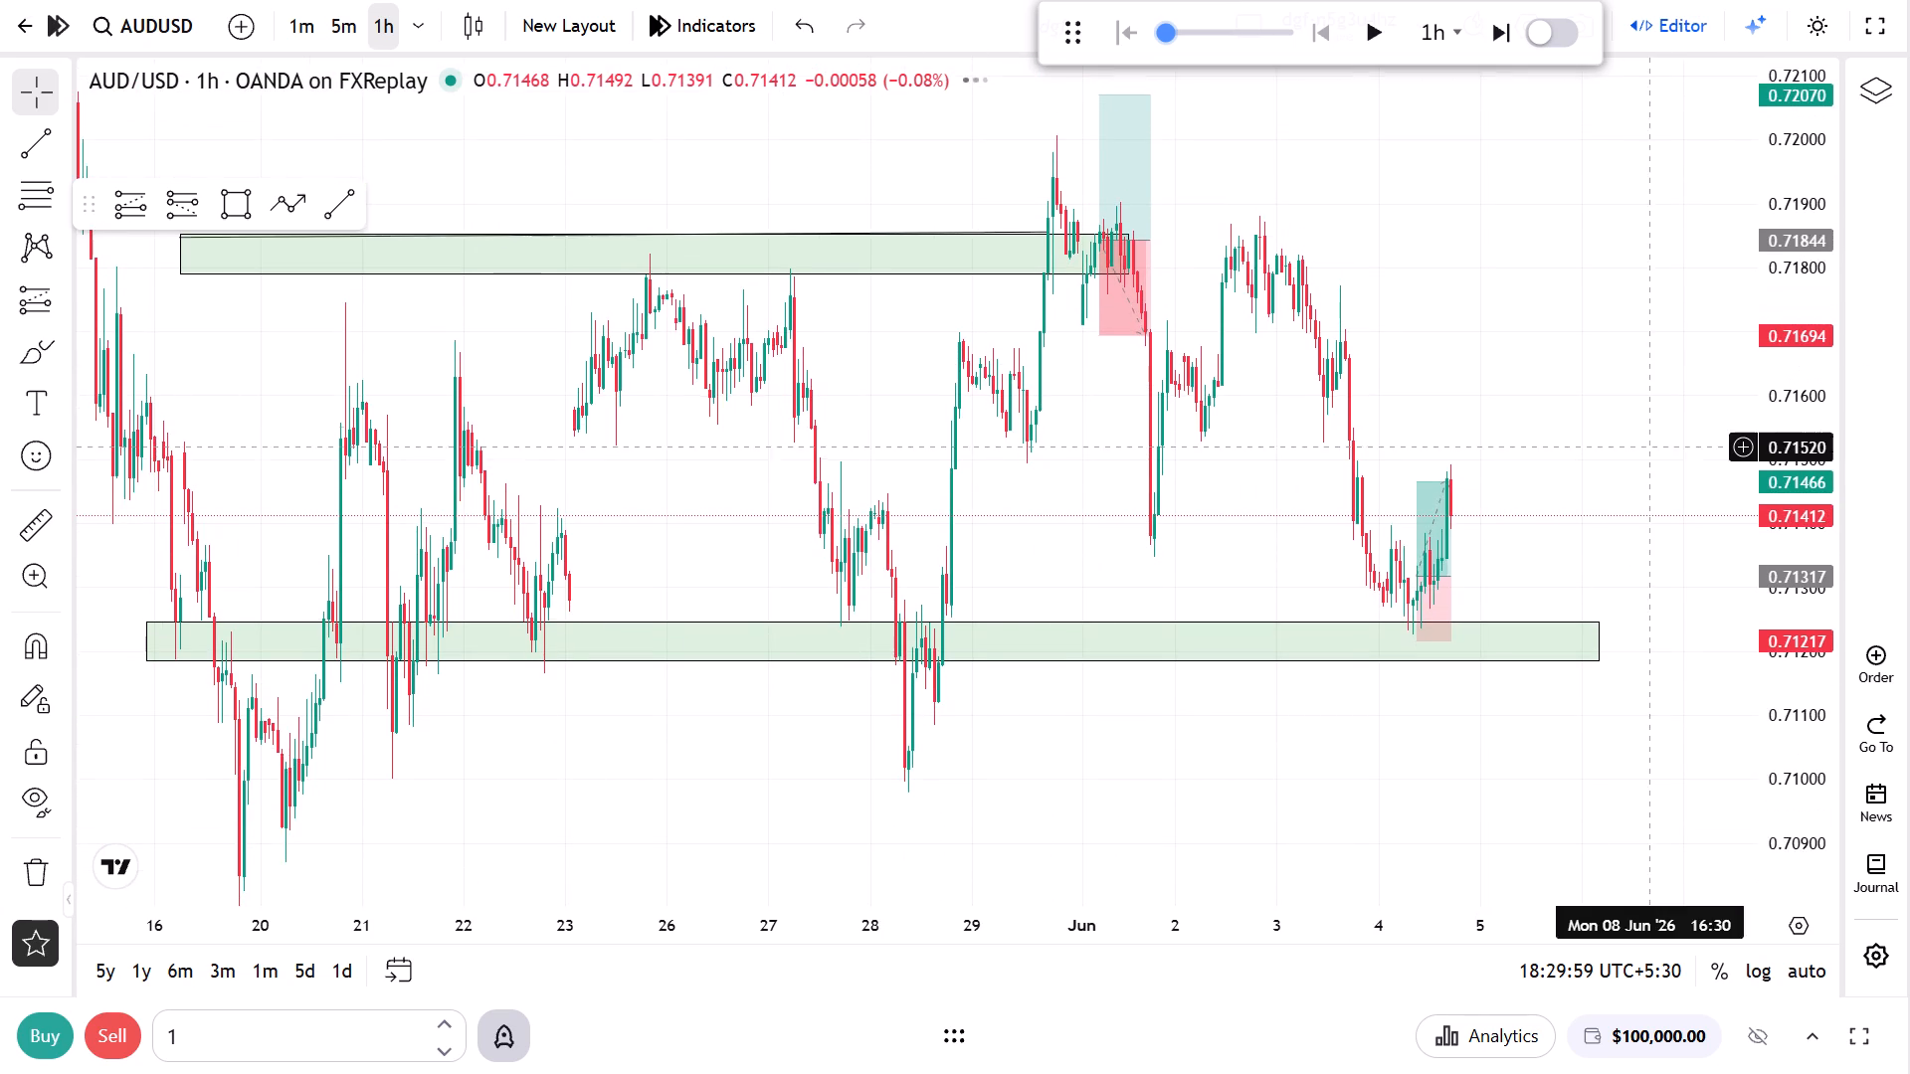
pyautogui.moveTo(1600, 427); pyautogui.dragTo(1615, 445)
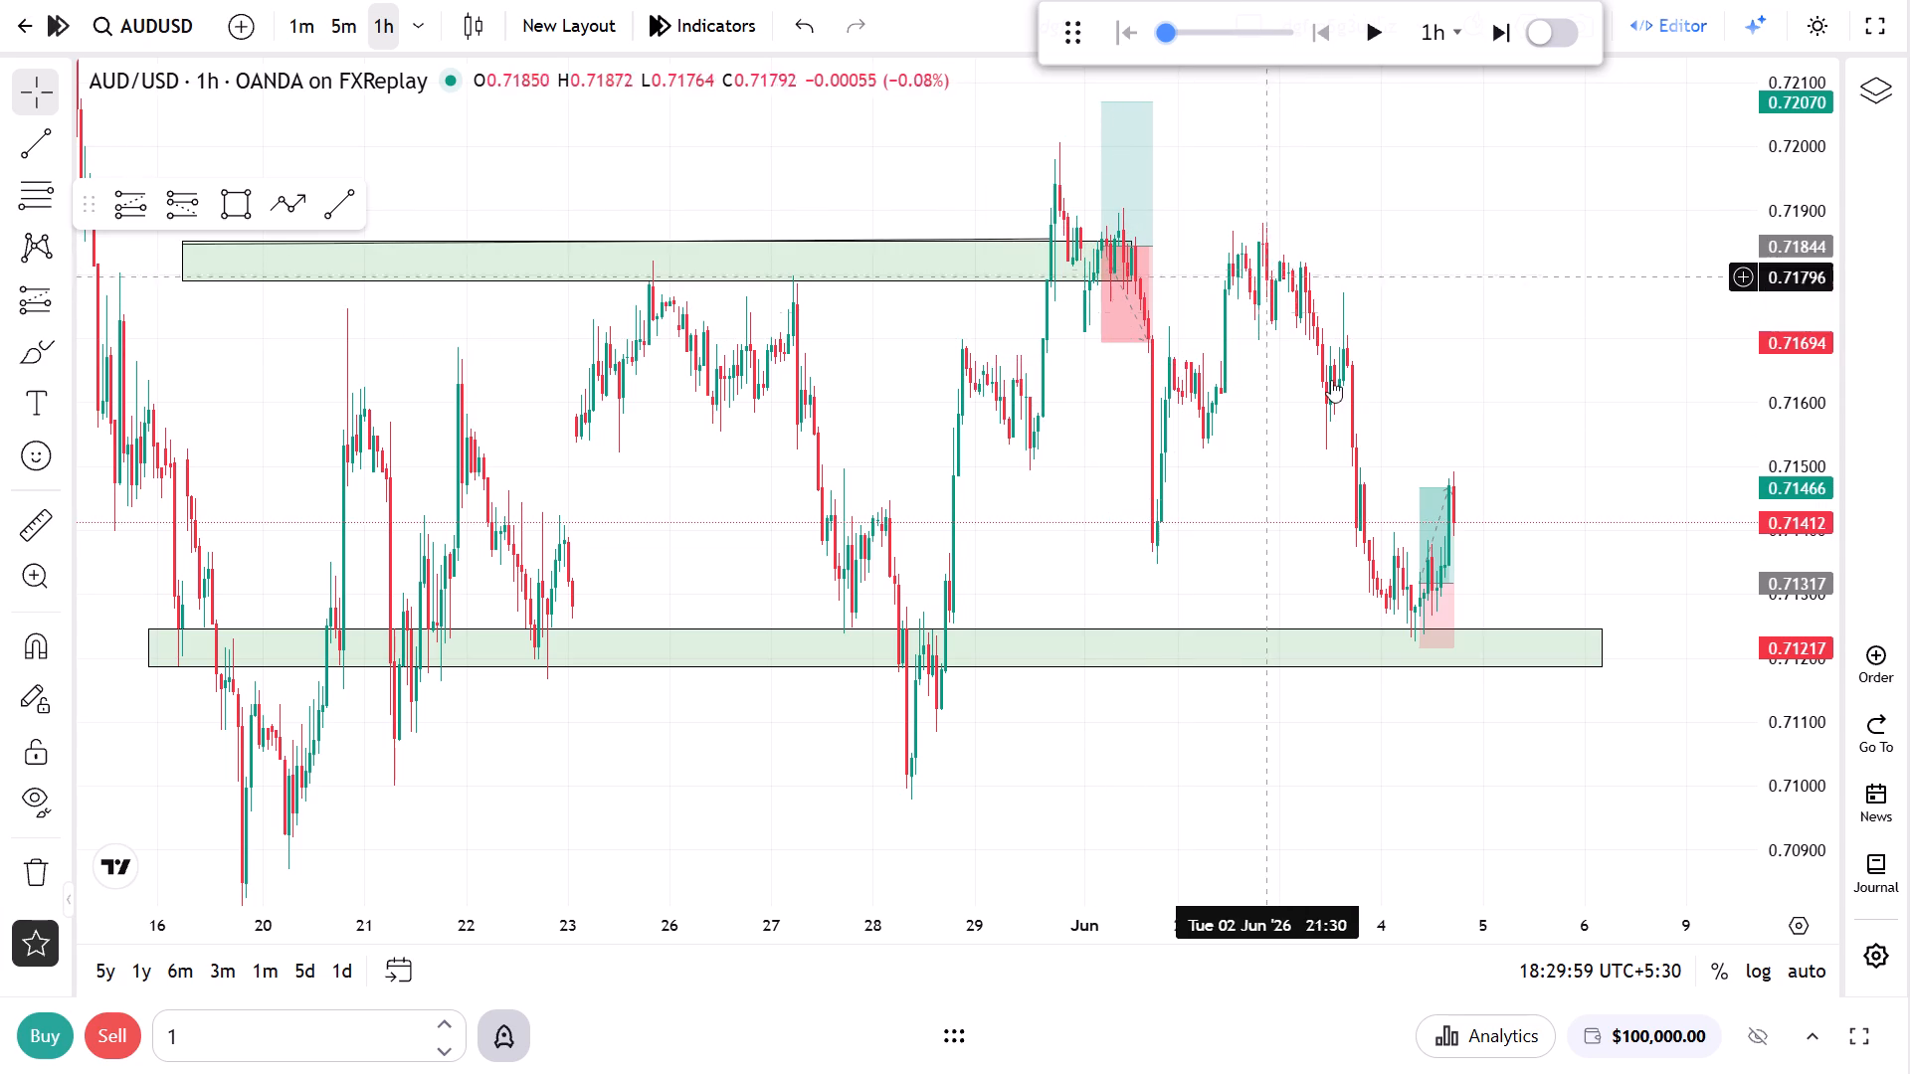
pyautogui.moveTo(1258, 567); pyautogui.dragTo(1376, 603)
pyautogui.scroll(4, 1370, 604)
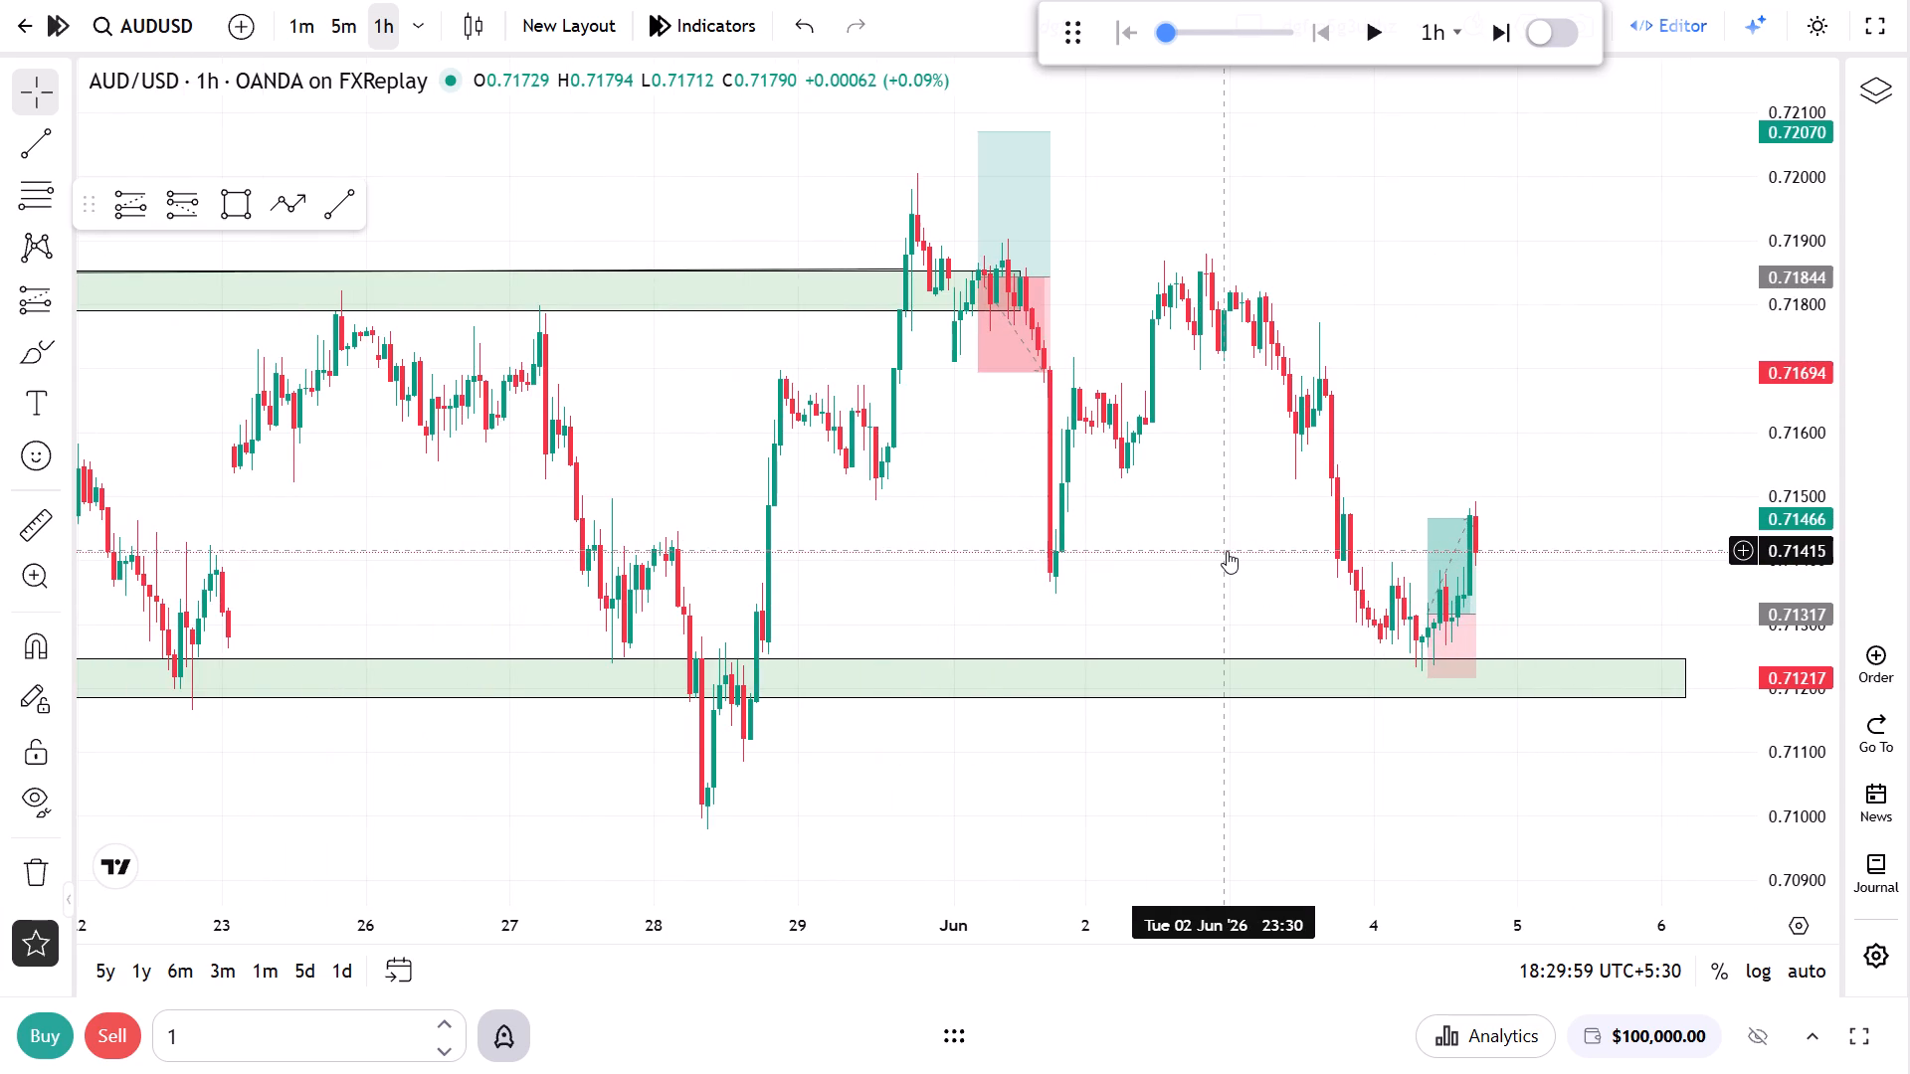
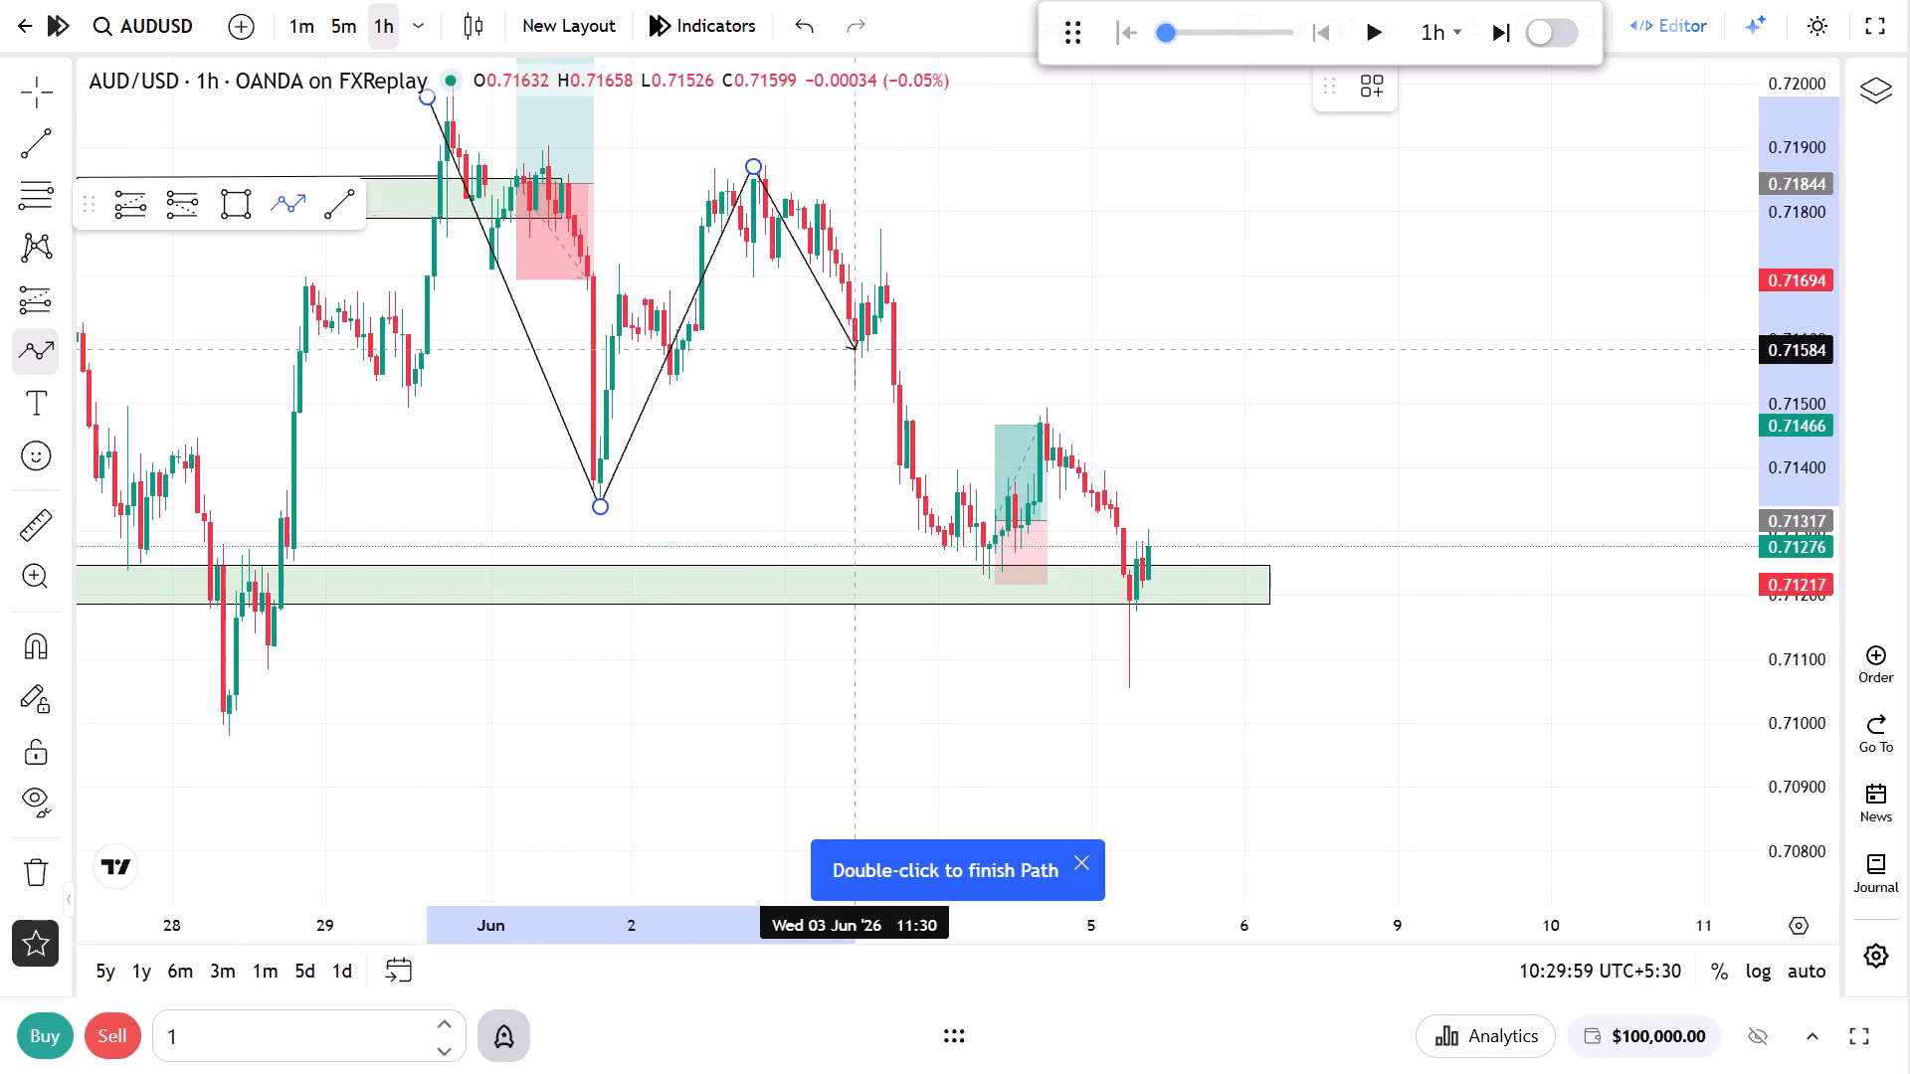
# Extend the zigzag path through the 4 June swing low and following swing high, ending it at about 0.71045 on 5 June.
pyautogui.click(990, 578)
pyautogui.click(1053, 411)
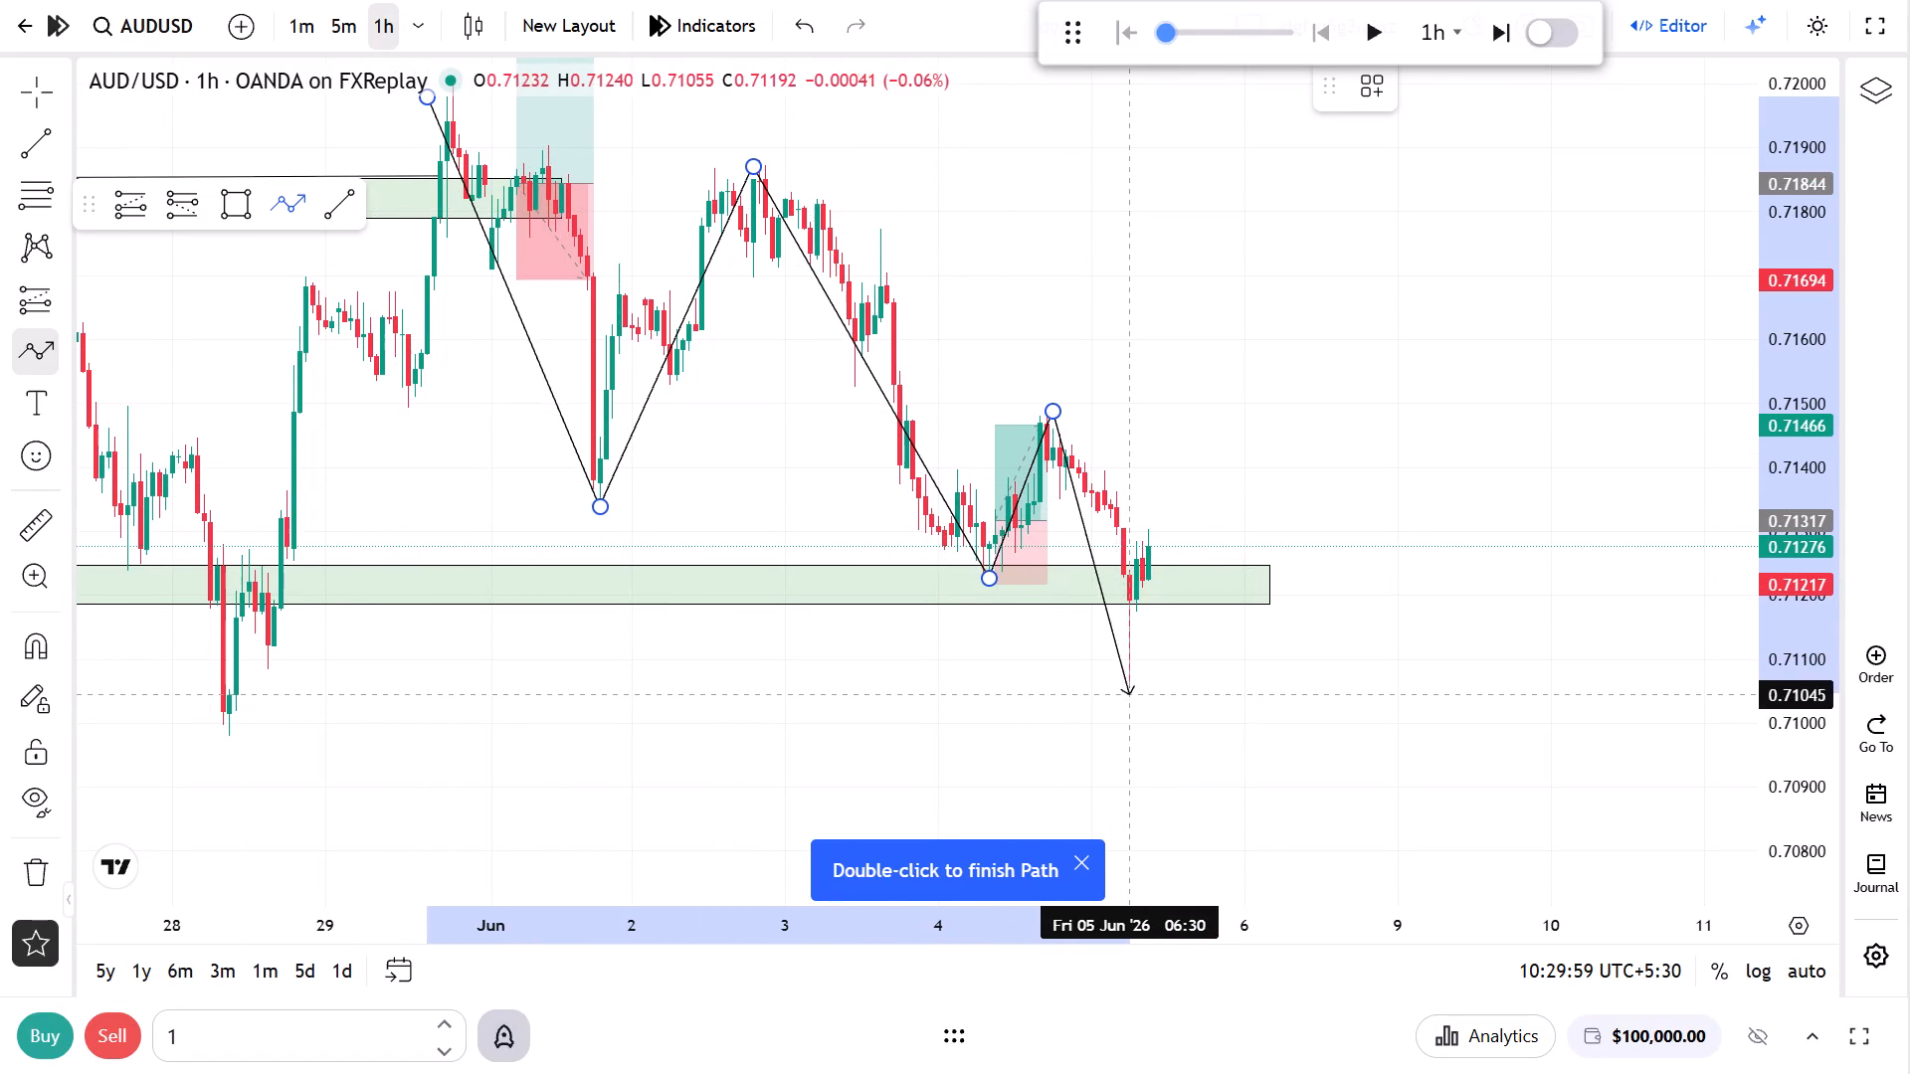
pyautogui.click(1130, 695)
pyautogui.rightClick(1228, 460)
pyautogui.click(1208, 517)
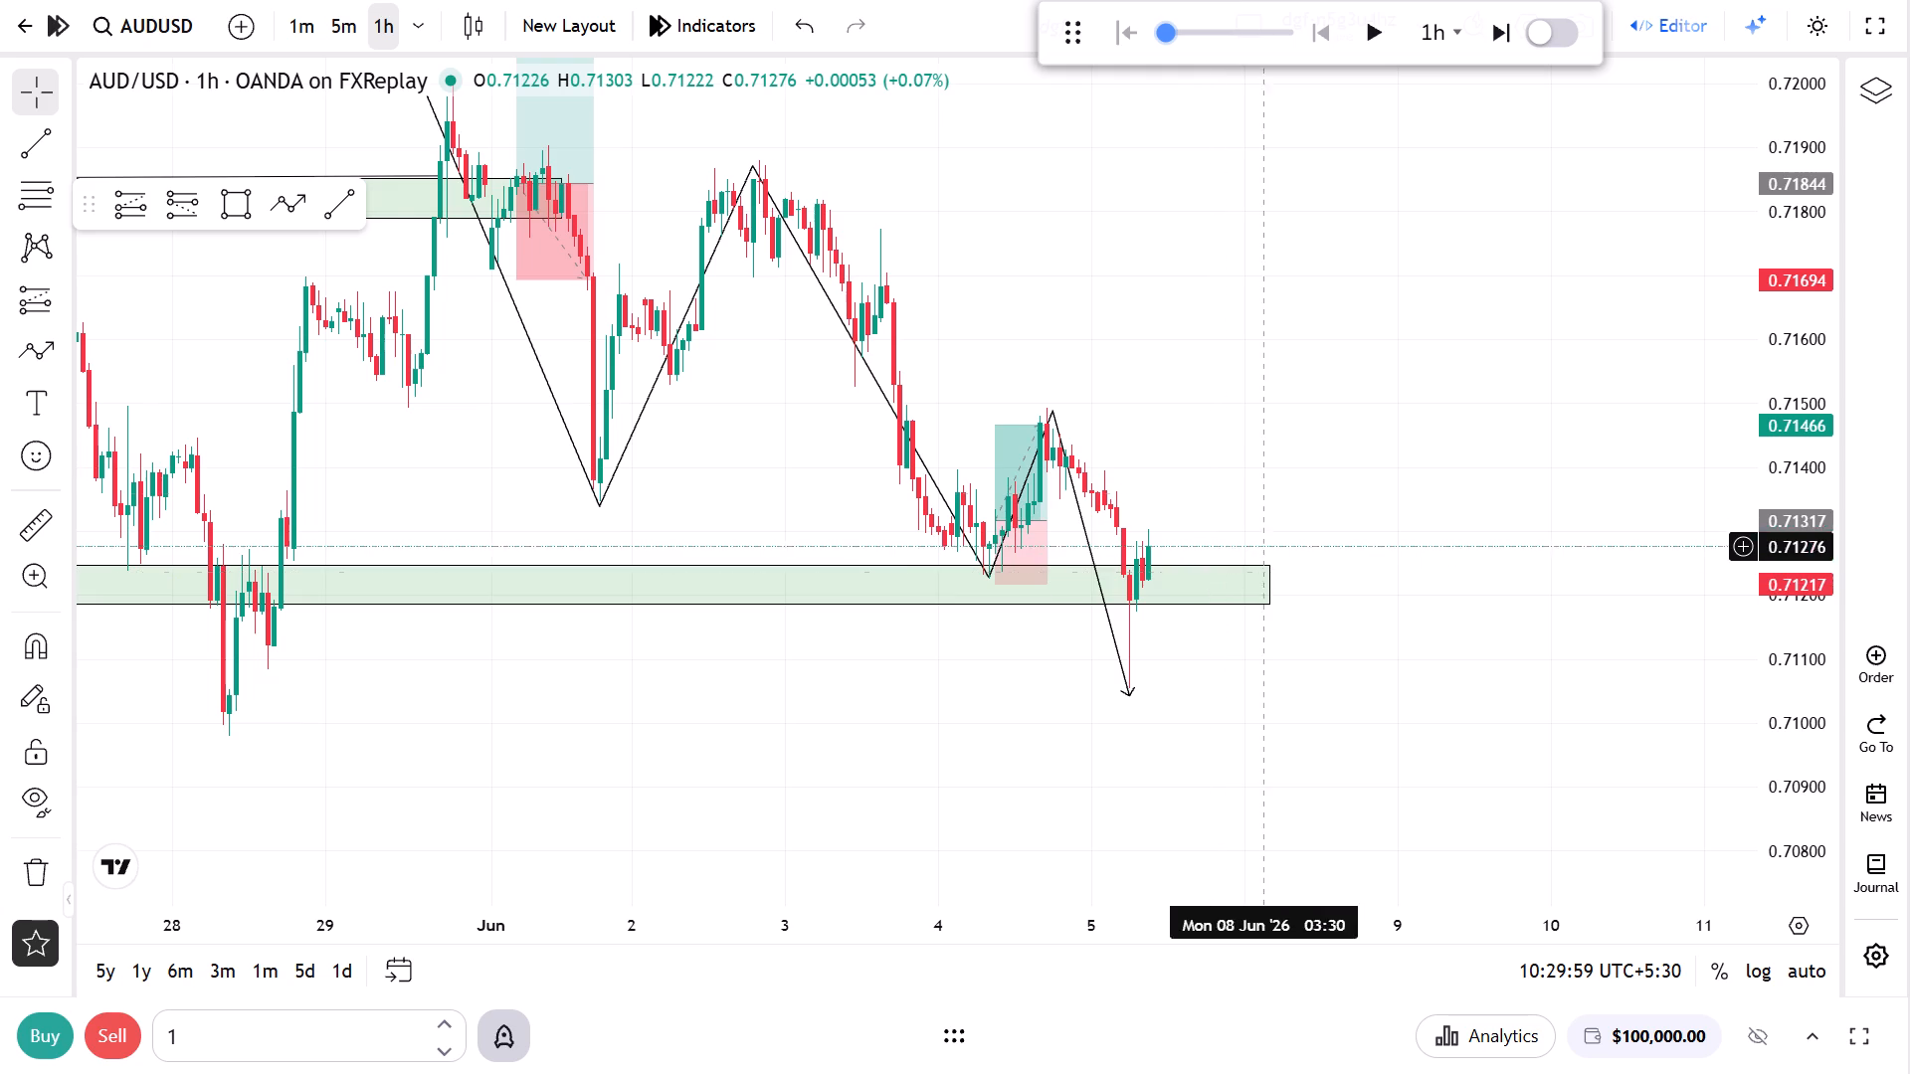
# Select the rectangle marking the lower green zone around 0.712.
pyautogui.scroll(1, 1199, 492)
pyautogui.click(1228, 595)
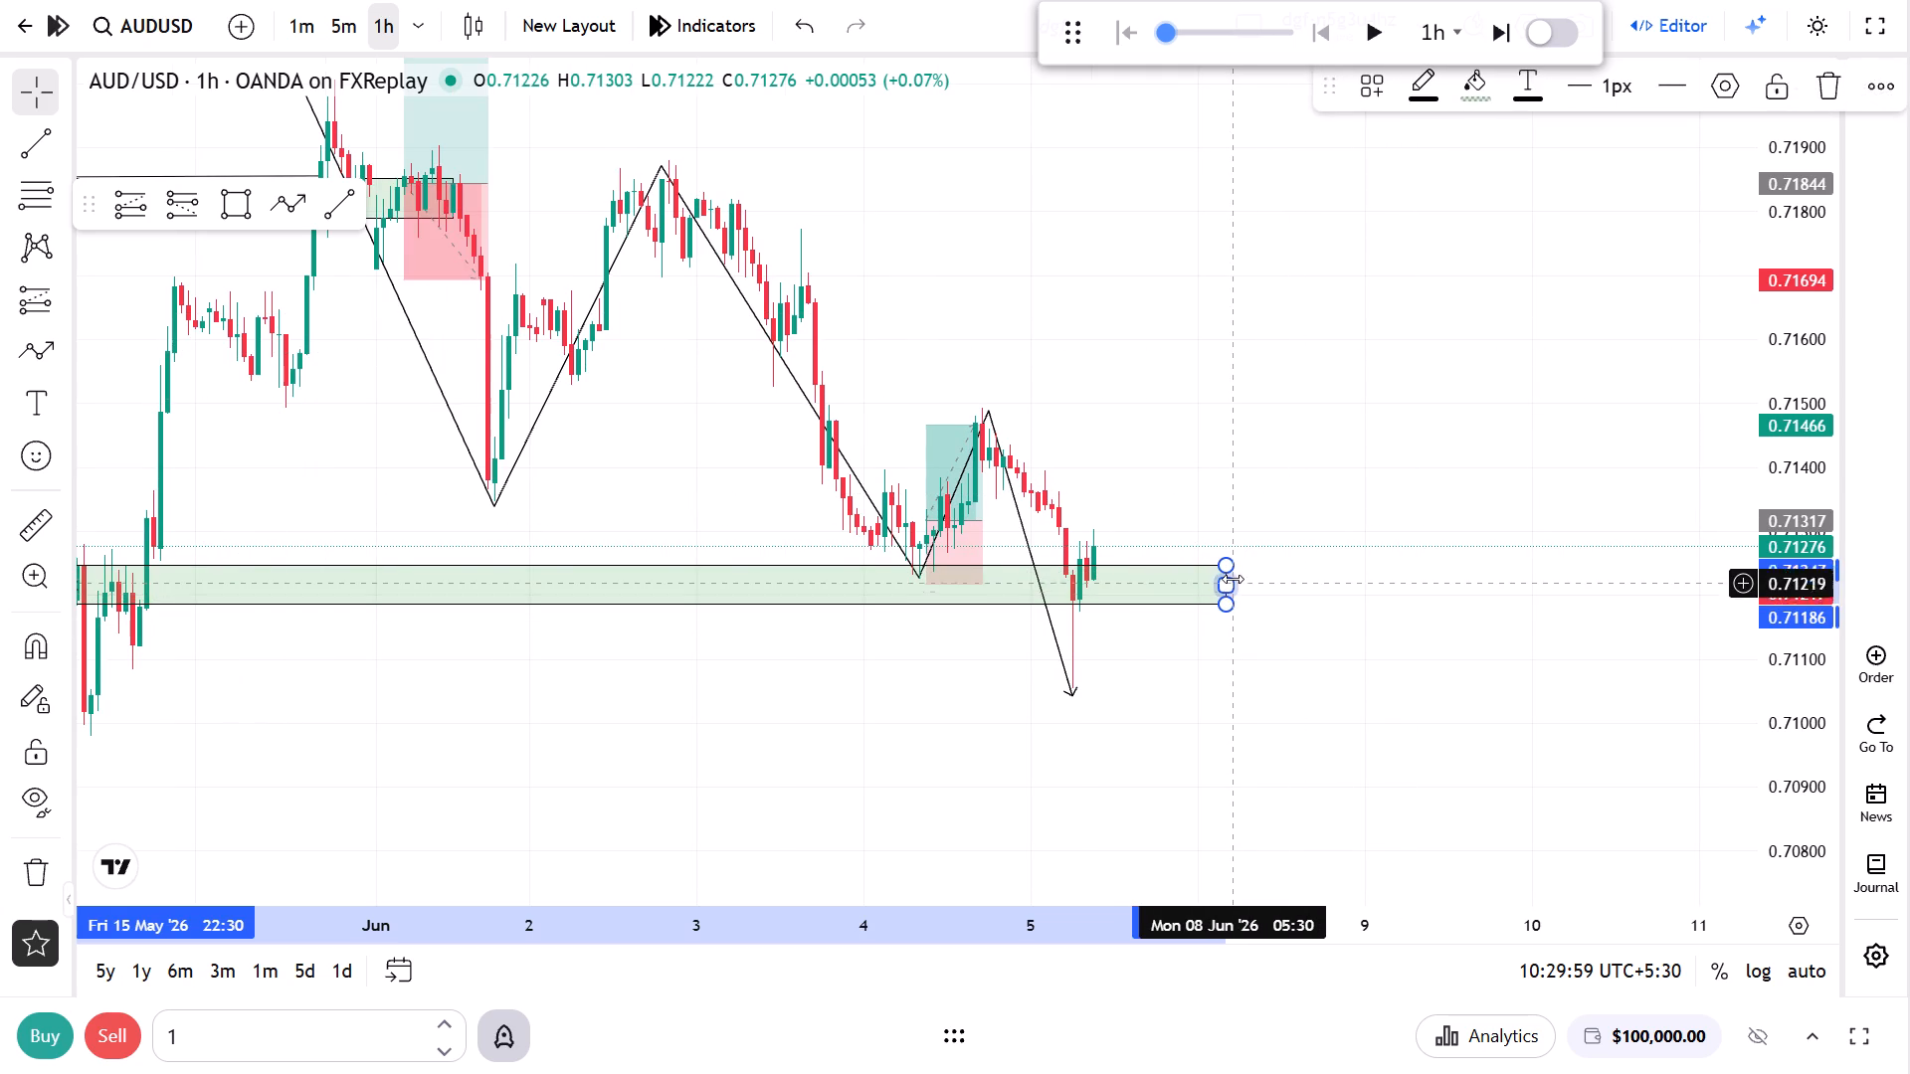
# Shorten the green zone around 0.7122 so its far edge ends just past the 4 June swing high.
pyautogui.moveTo(1231, 583); pyautogui.dragTo(1003, 550)
pyautogui.click(1282, 496)
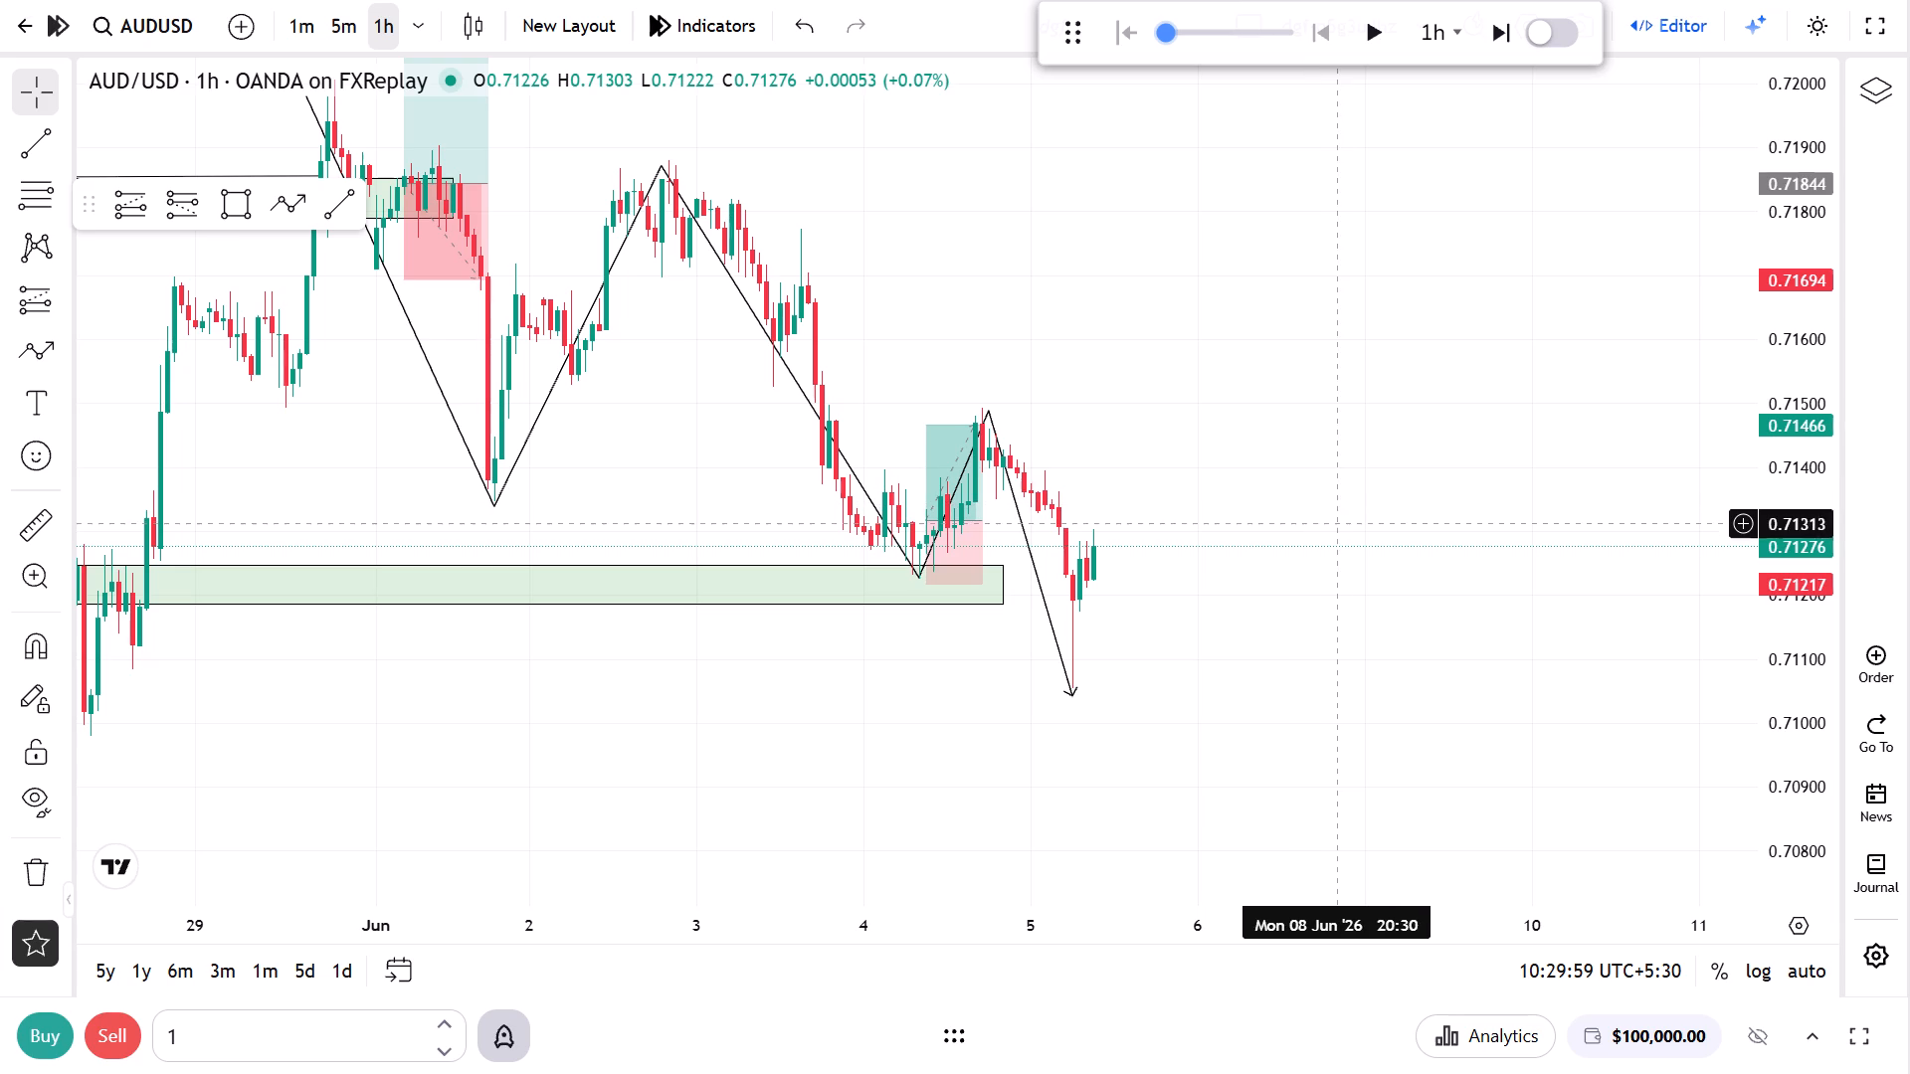
# Advance the hourly replay candle by candle through the 5 June sell-off to 07:29 on 6 June.
pyautogui.click(1498, 33)
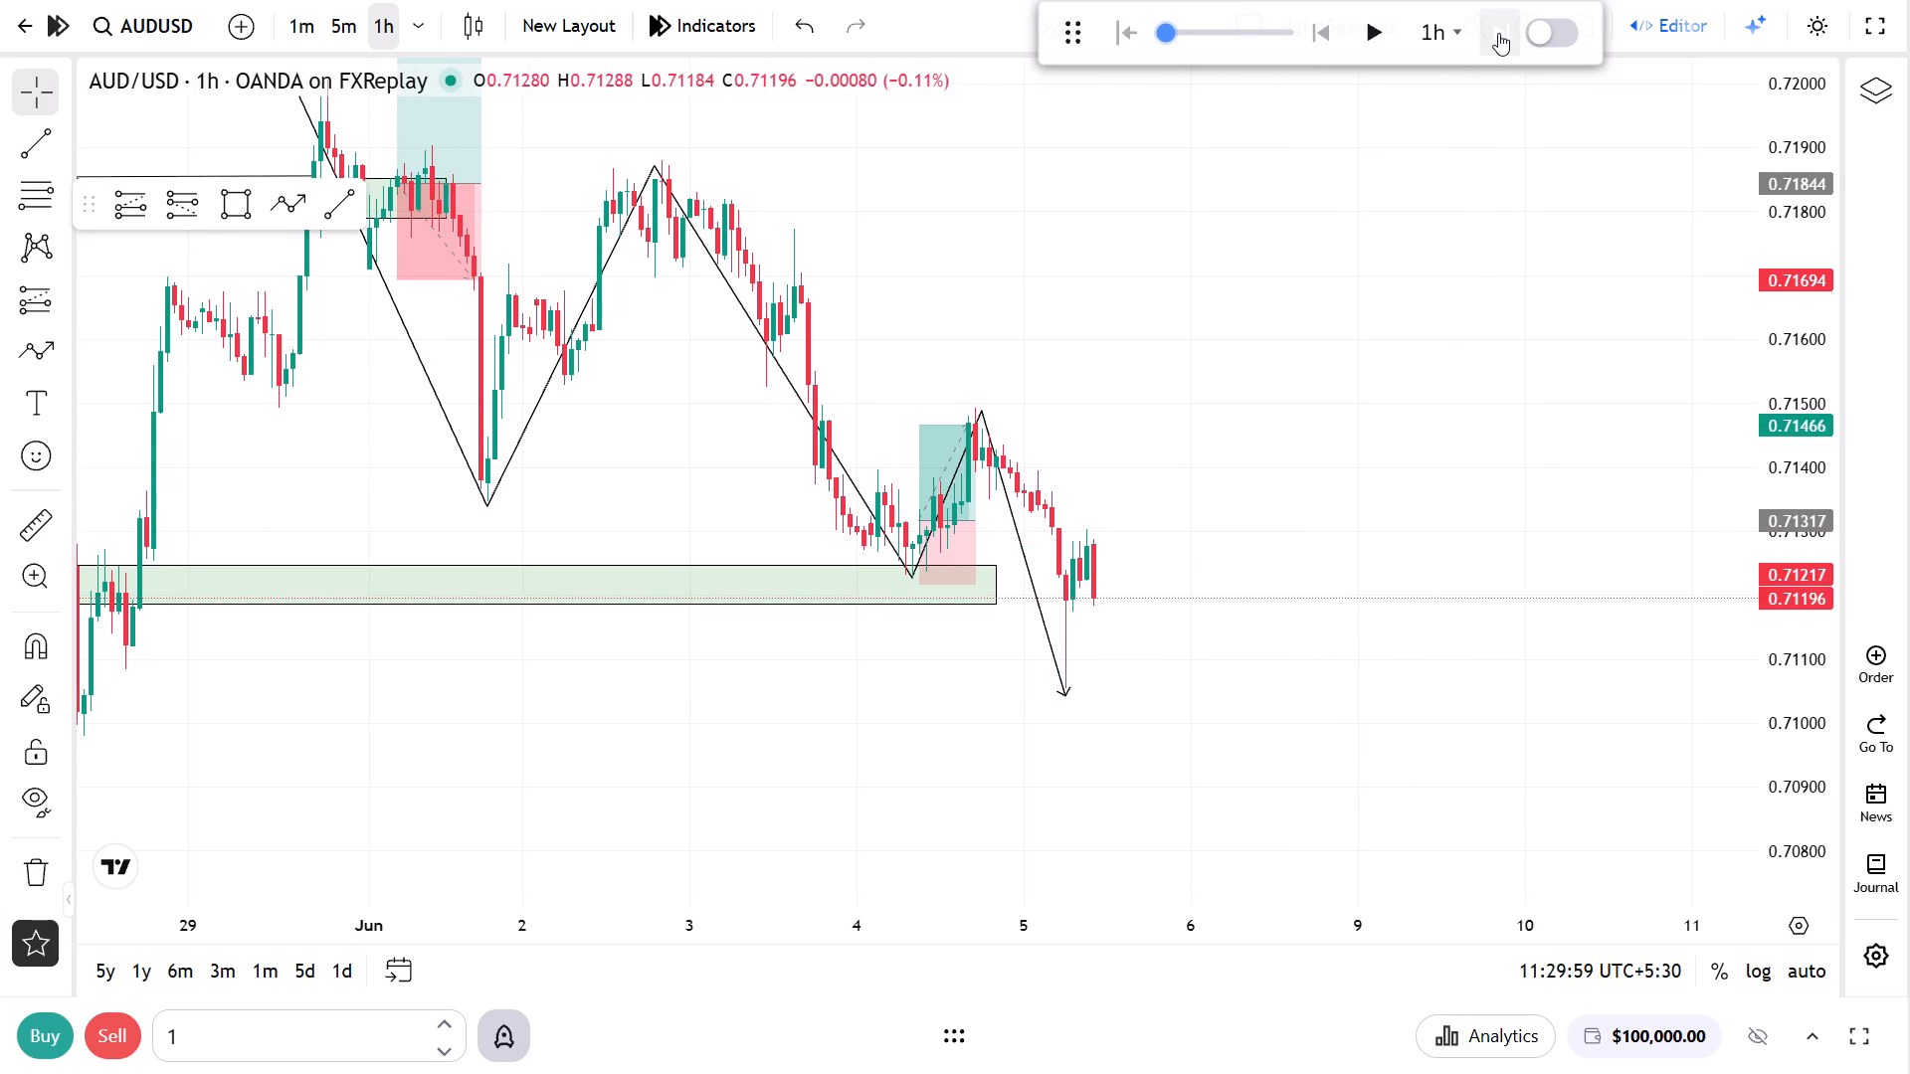
pyautogui.tripleClick(1498, 33)
pyautogui.tripleClick(1498, 33)
pyautogui.click(1498, 33)
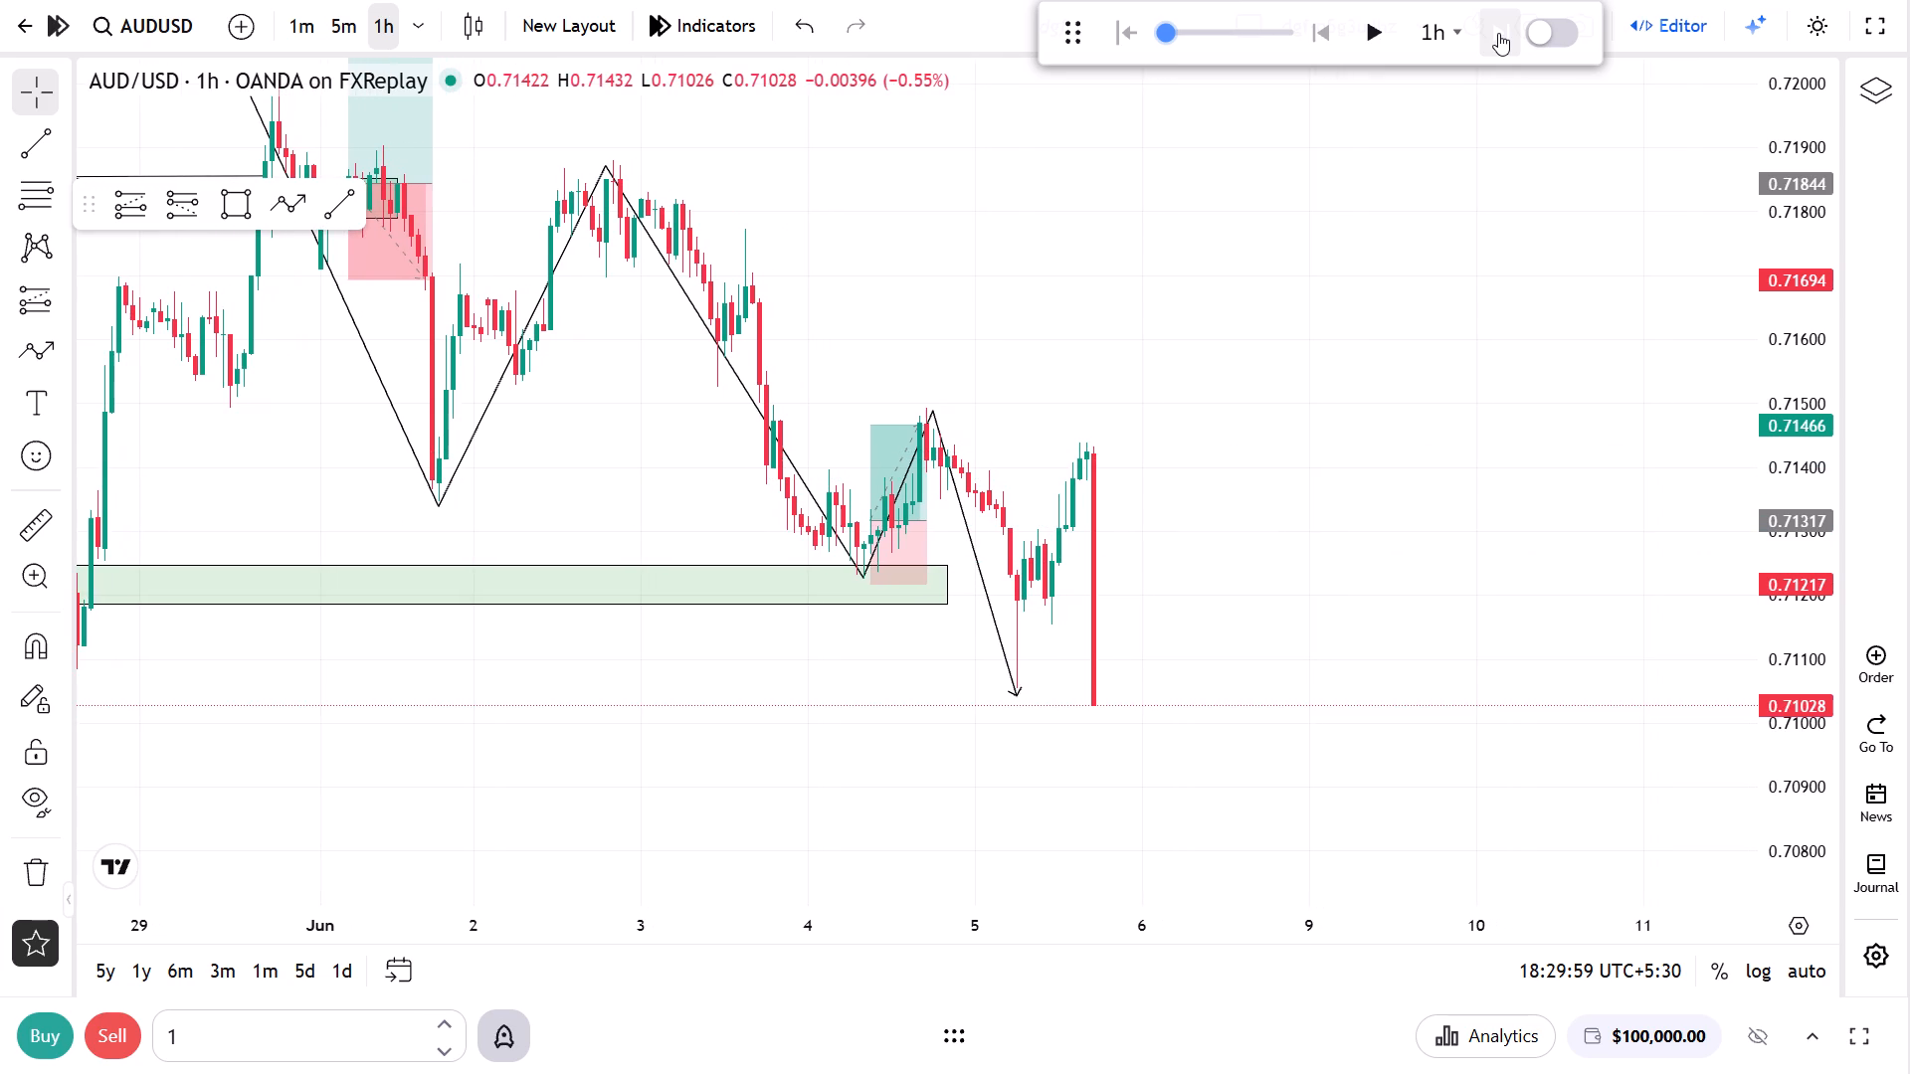
pyautogui.click(1498, 33)
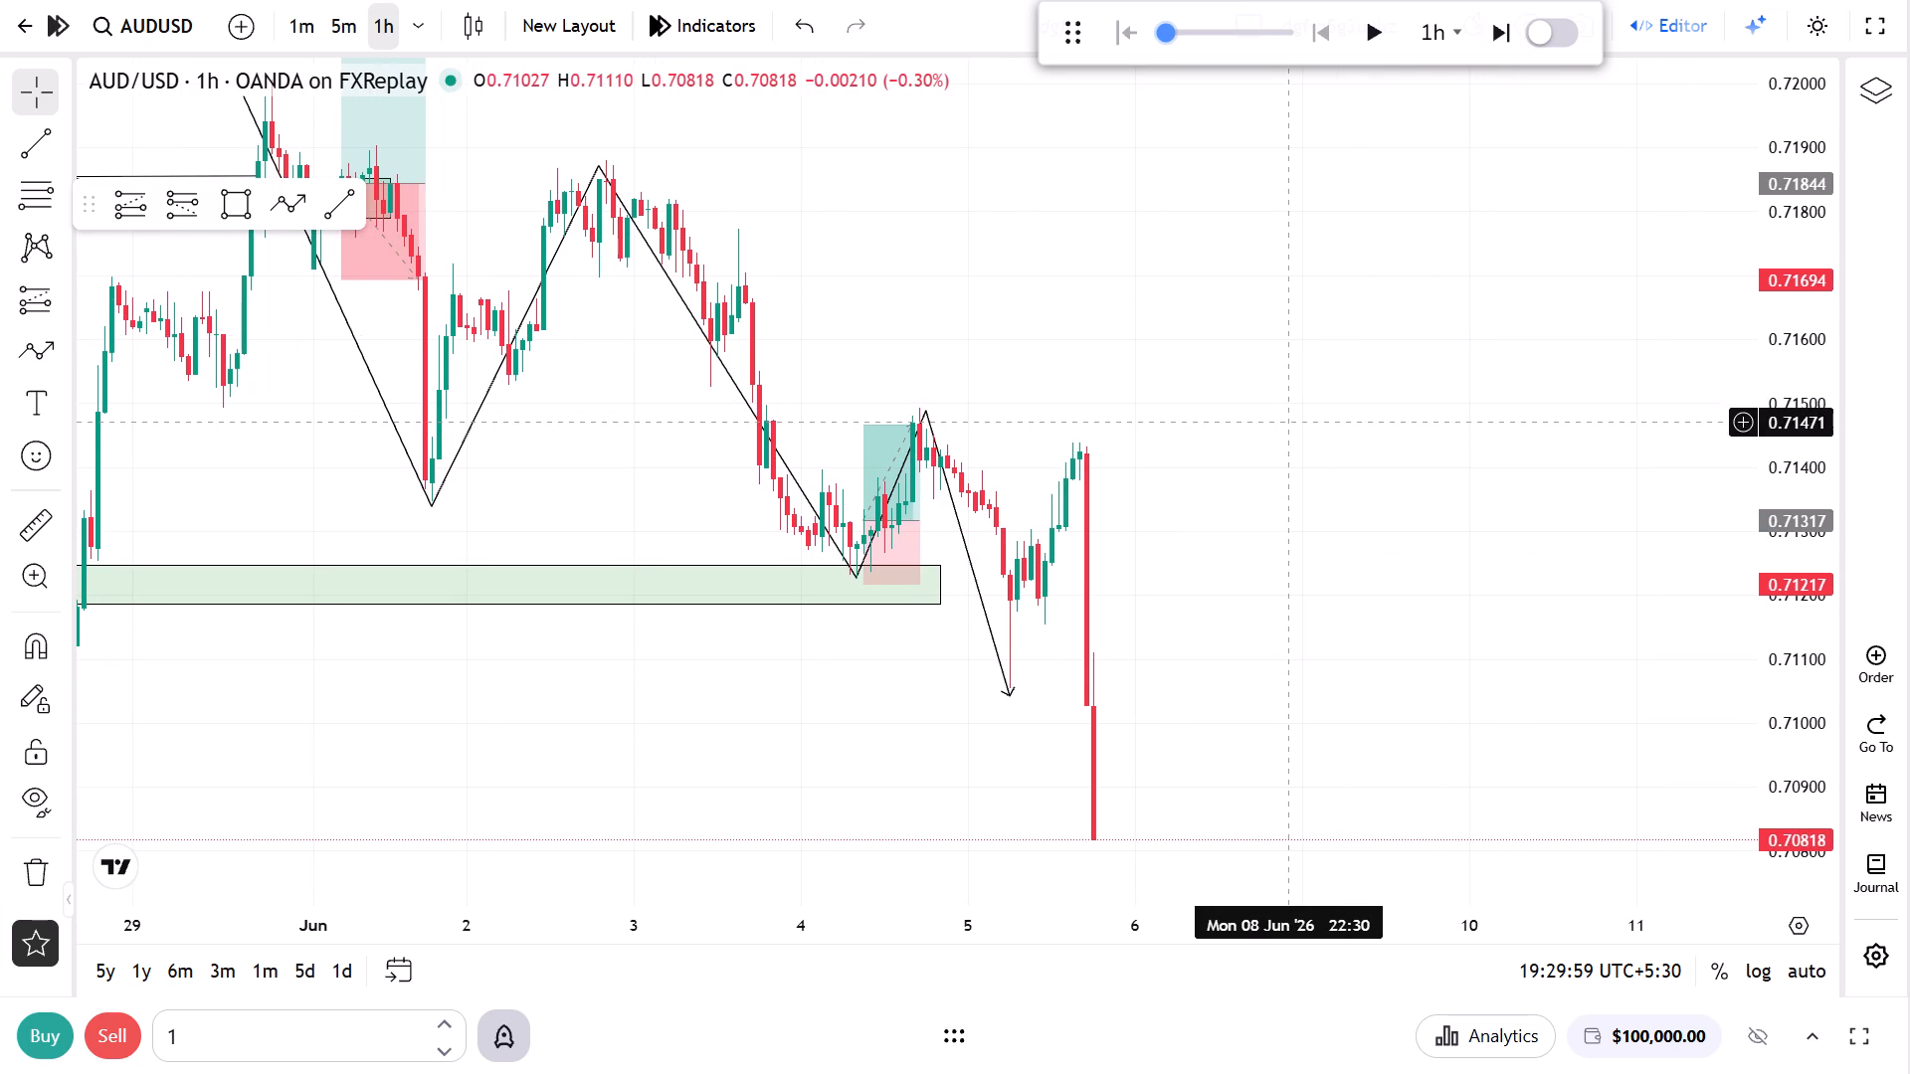
pyautogui.moveTo(1291, 422); pyautogui.dragTo(1404, 269)
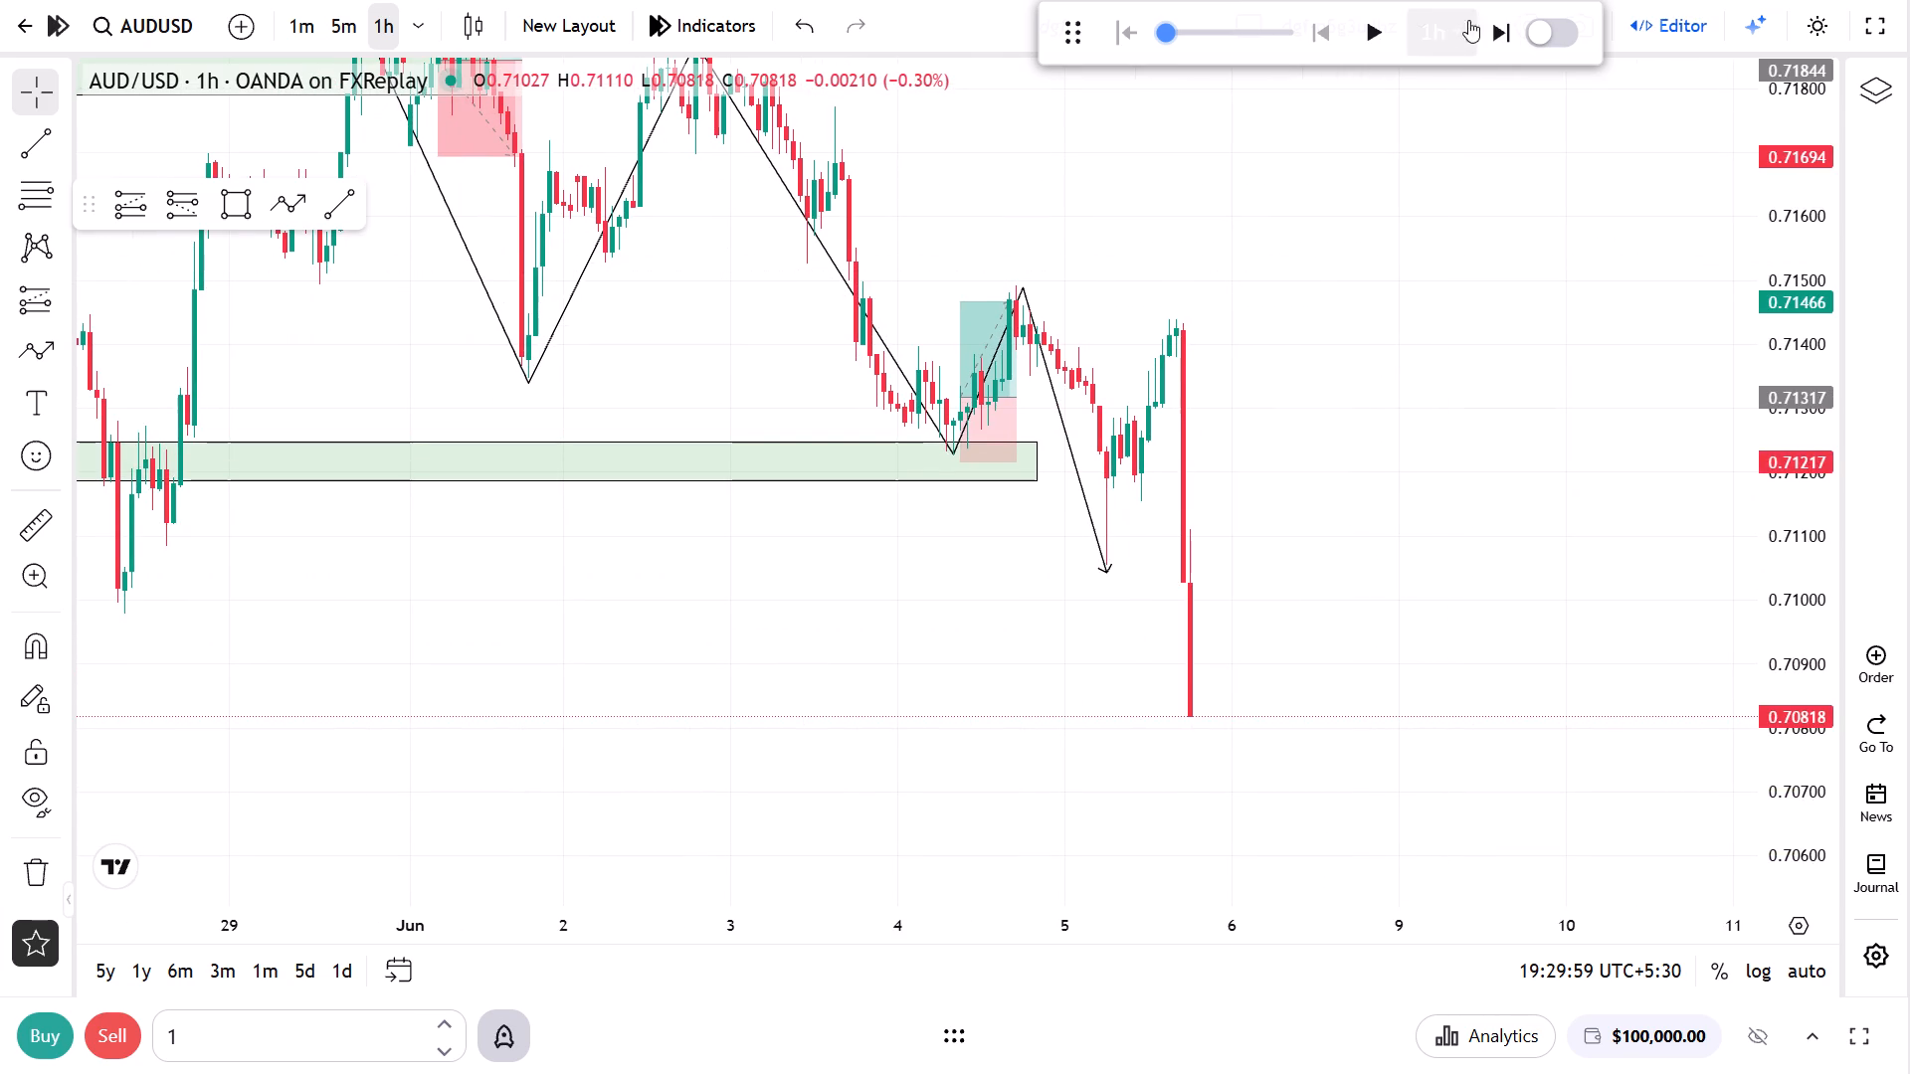
pyautogui.click(1499, 26)
pyautogui.click(1499, 26)
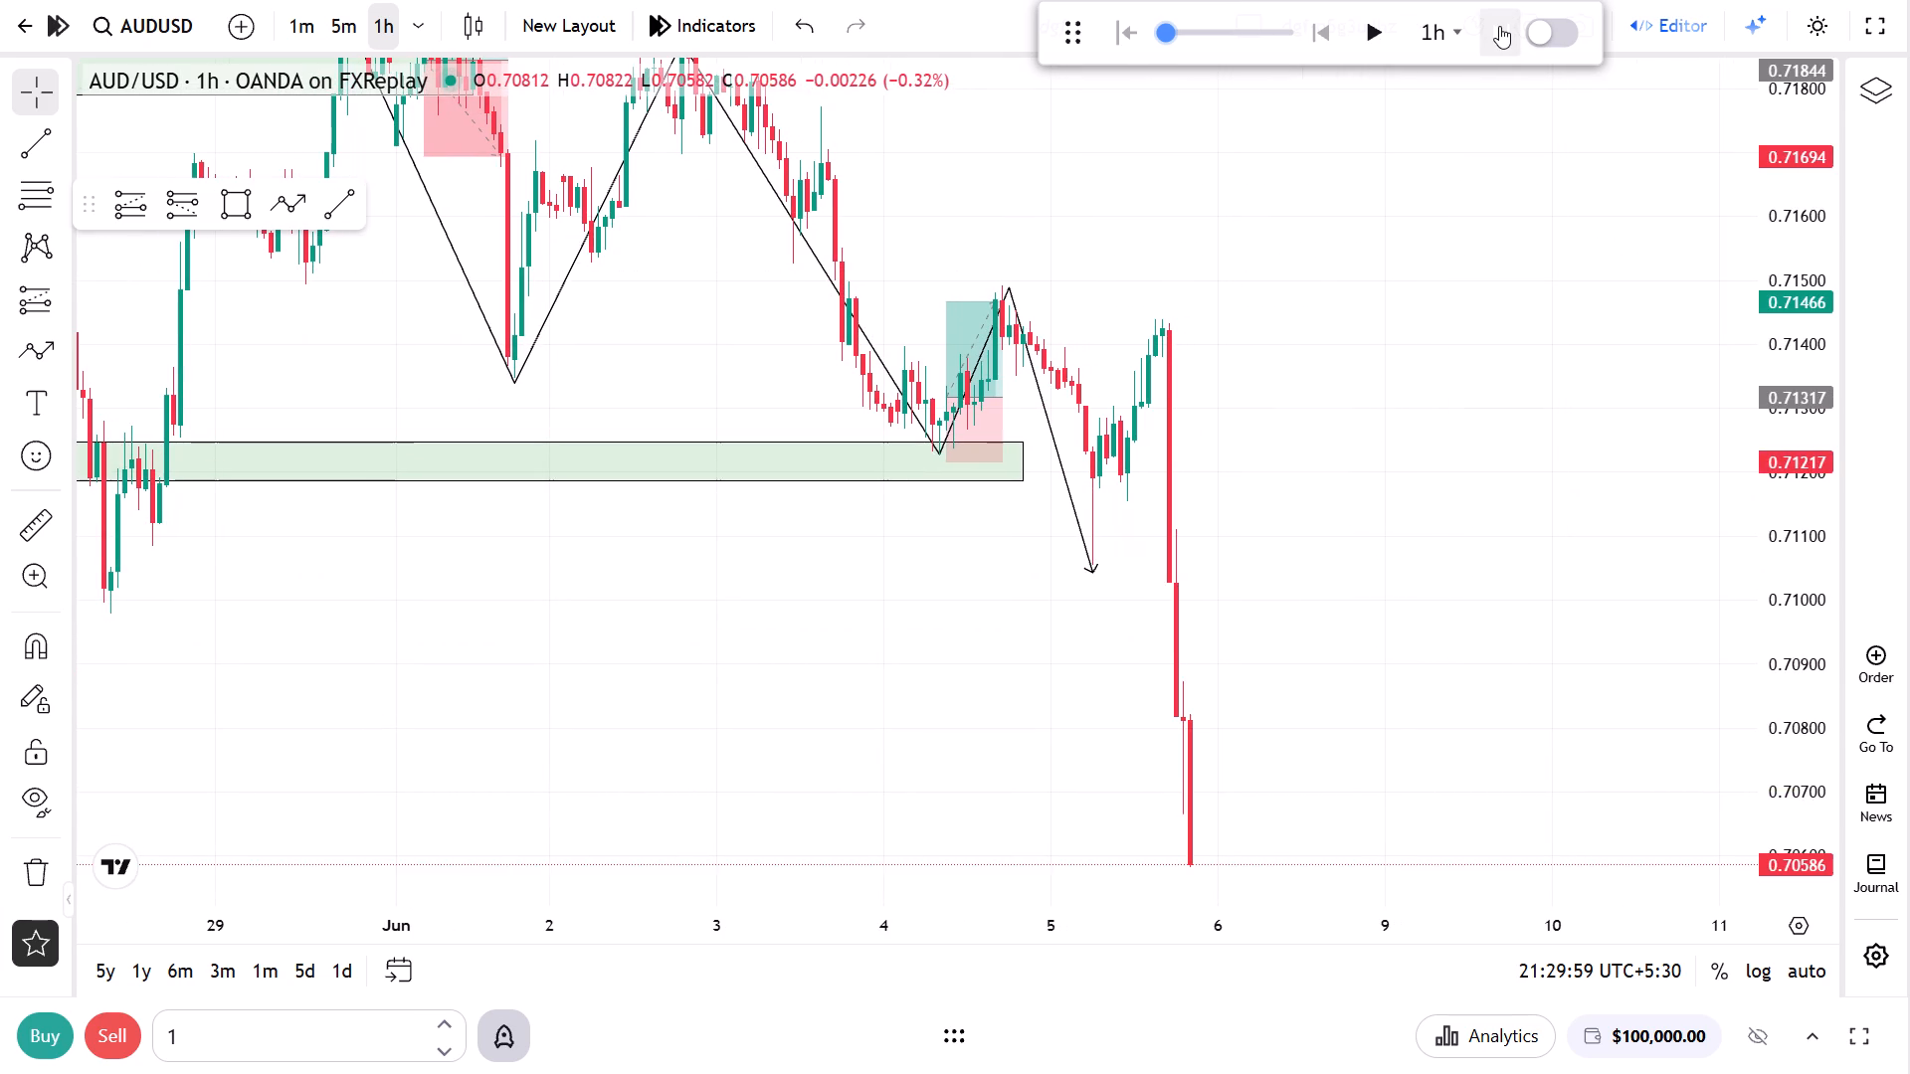
pyautogui.tripleClick(1499, 26)
pyautogui.tripleClick(1499, 26)
pyautogui.tripleClick(1499, 26)
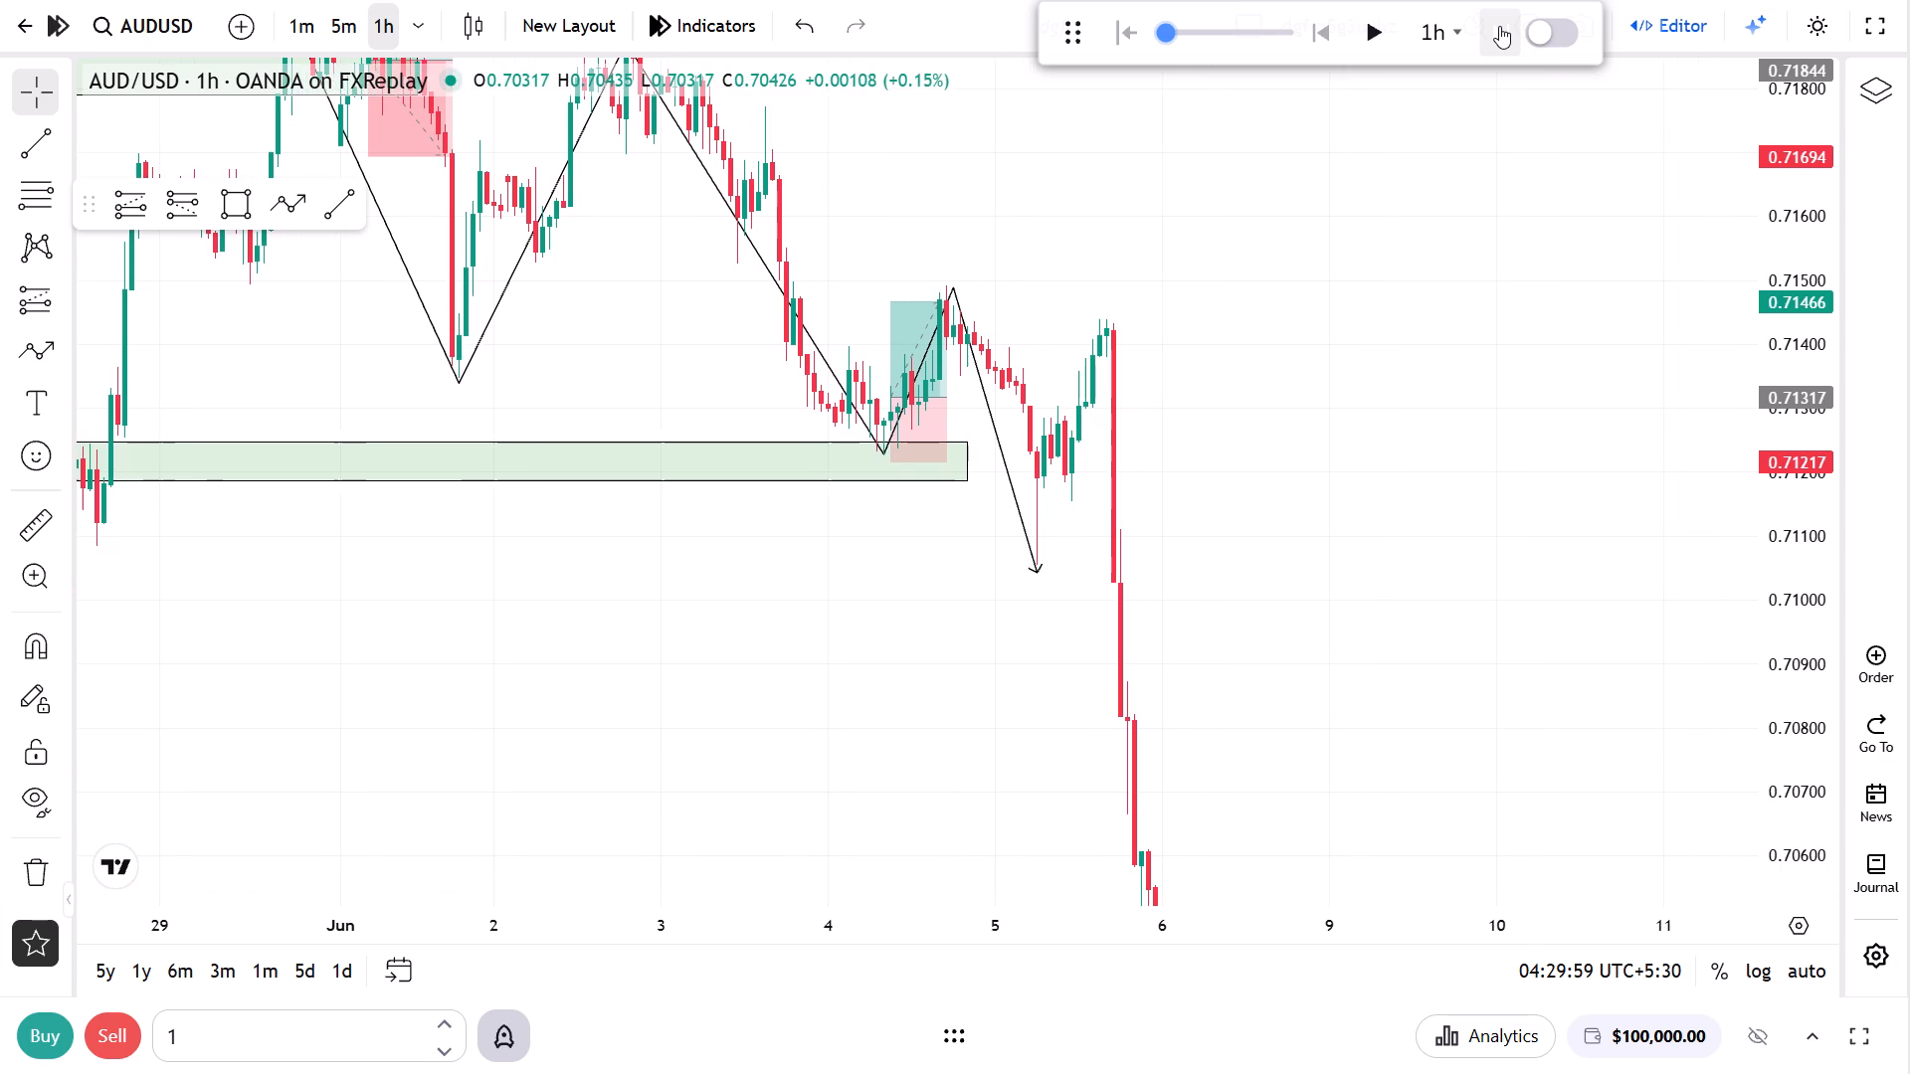
pyautogui.click(1499, 26)
pyautogui.moveTo(1342, 600); pyautogui.dragTo(1339, 185)
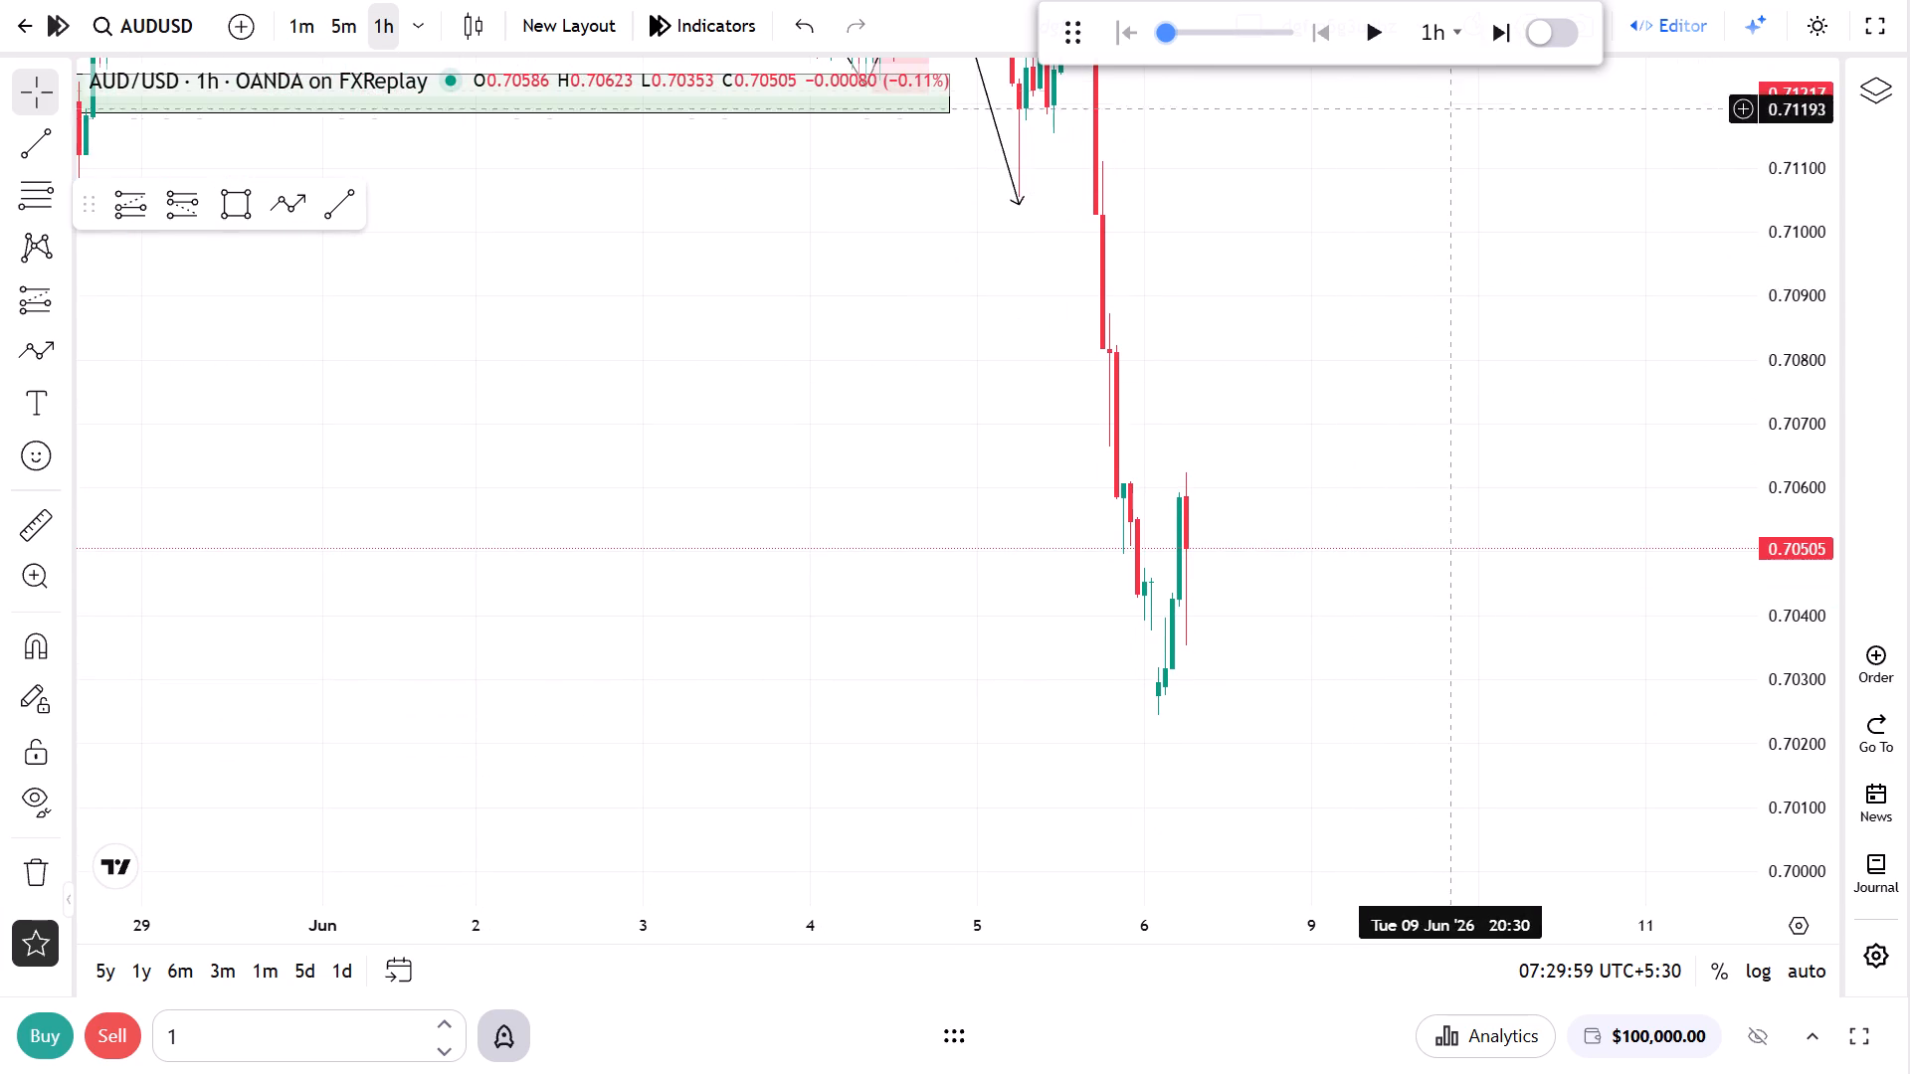
# Advance the hourly replay from 6 June to 05:29 on 9 June.
pyautogui.tripleClick(1498, 38)
pyautogui.tripleClick(1498, 38)
pyautogui.tripleClick(1498, 38)
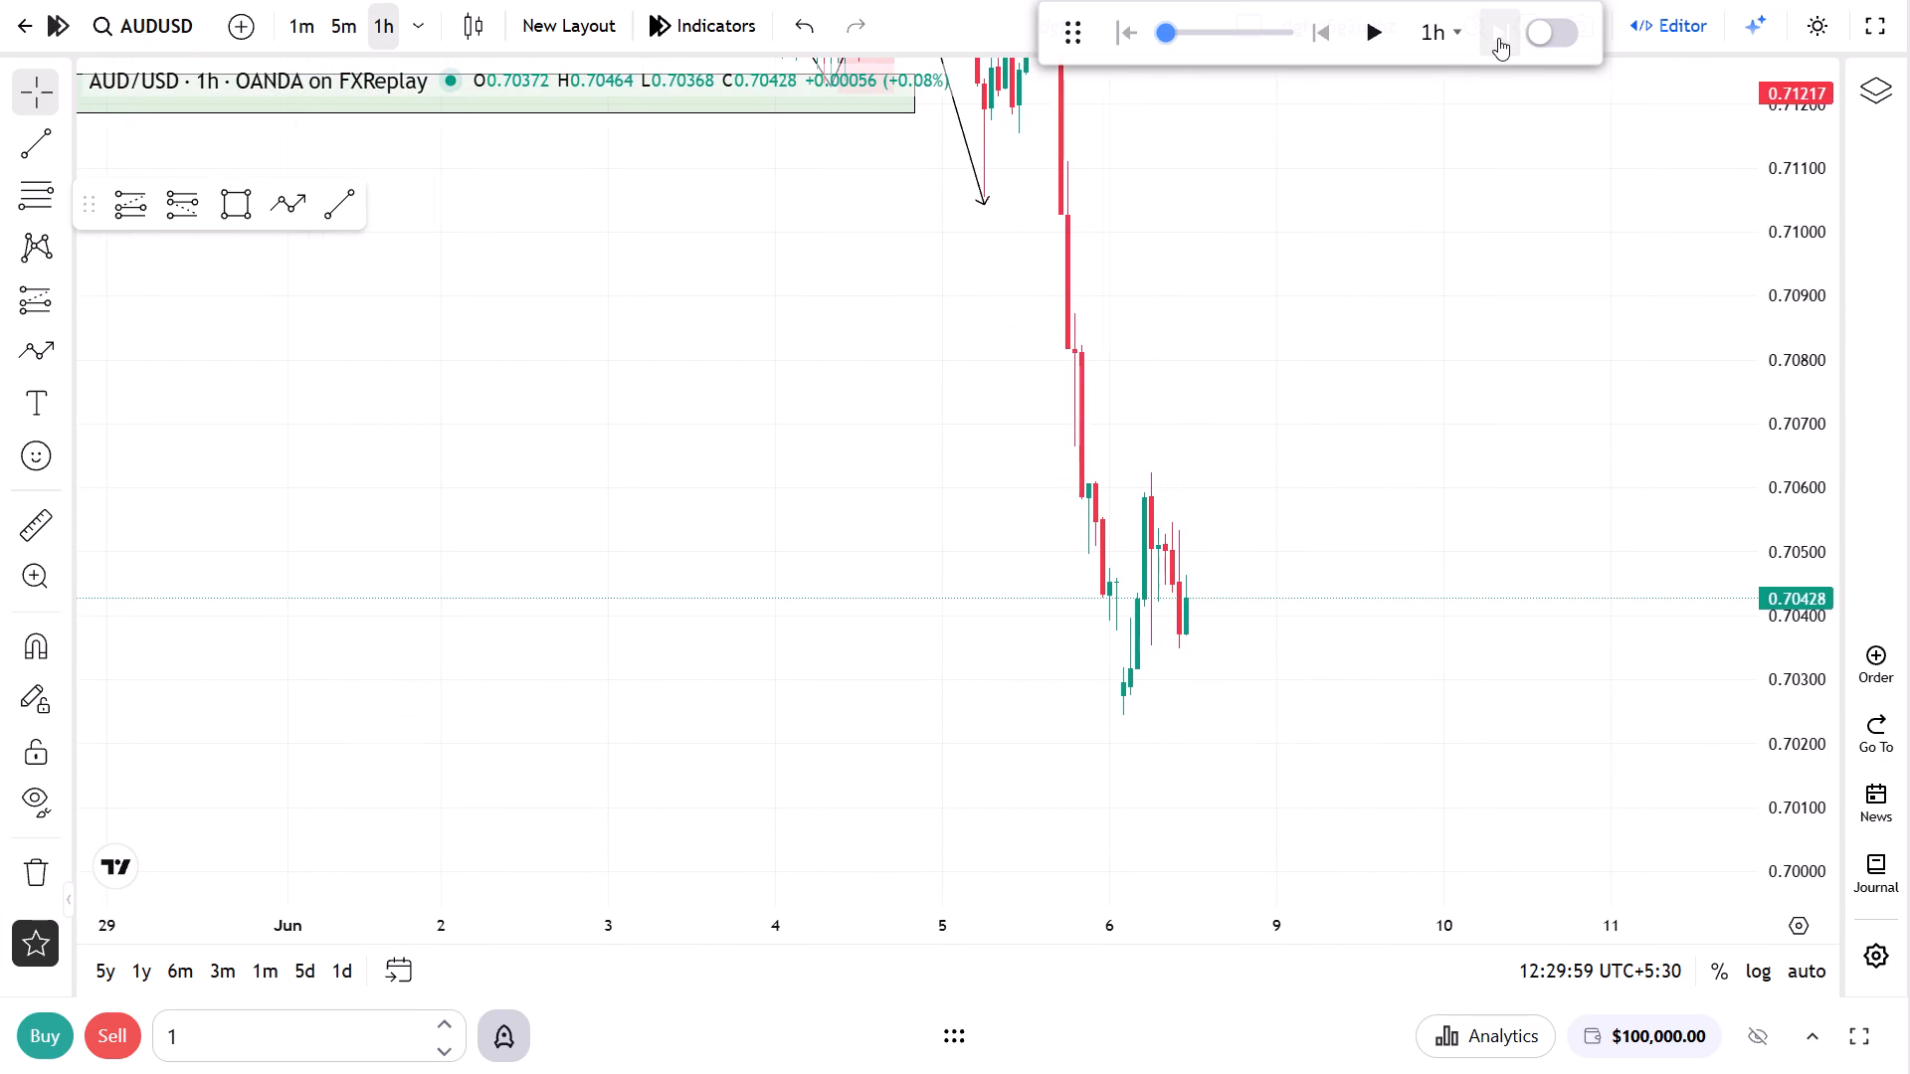
pyautogui.tripleClick(1498, 38)
pyautogui.doubleClick(1498, 38)
pyautogui.tripleClick(1498, 38)
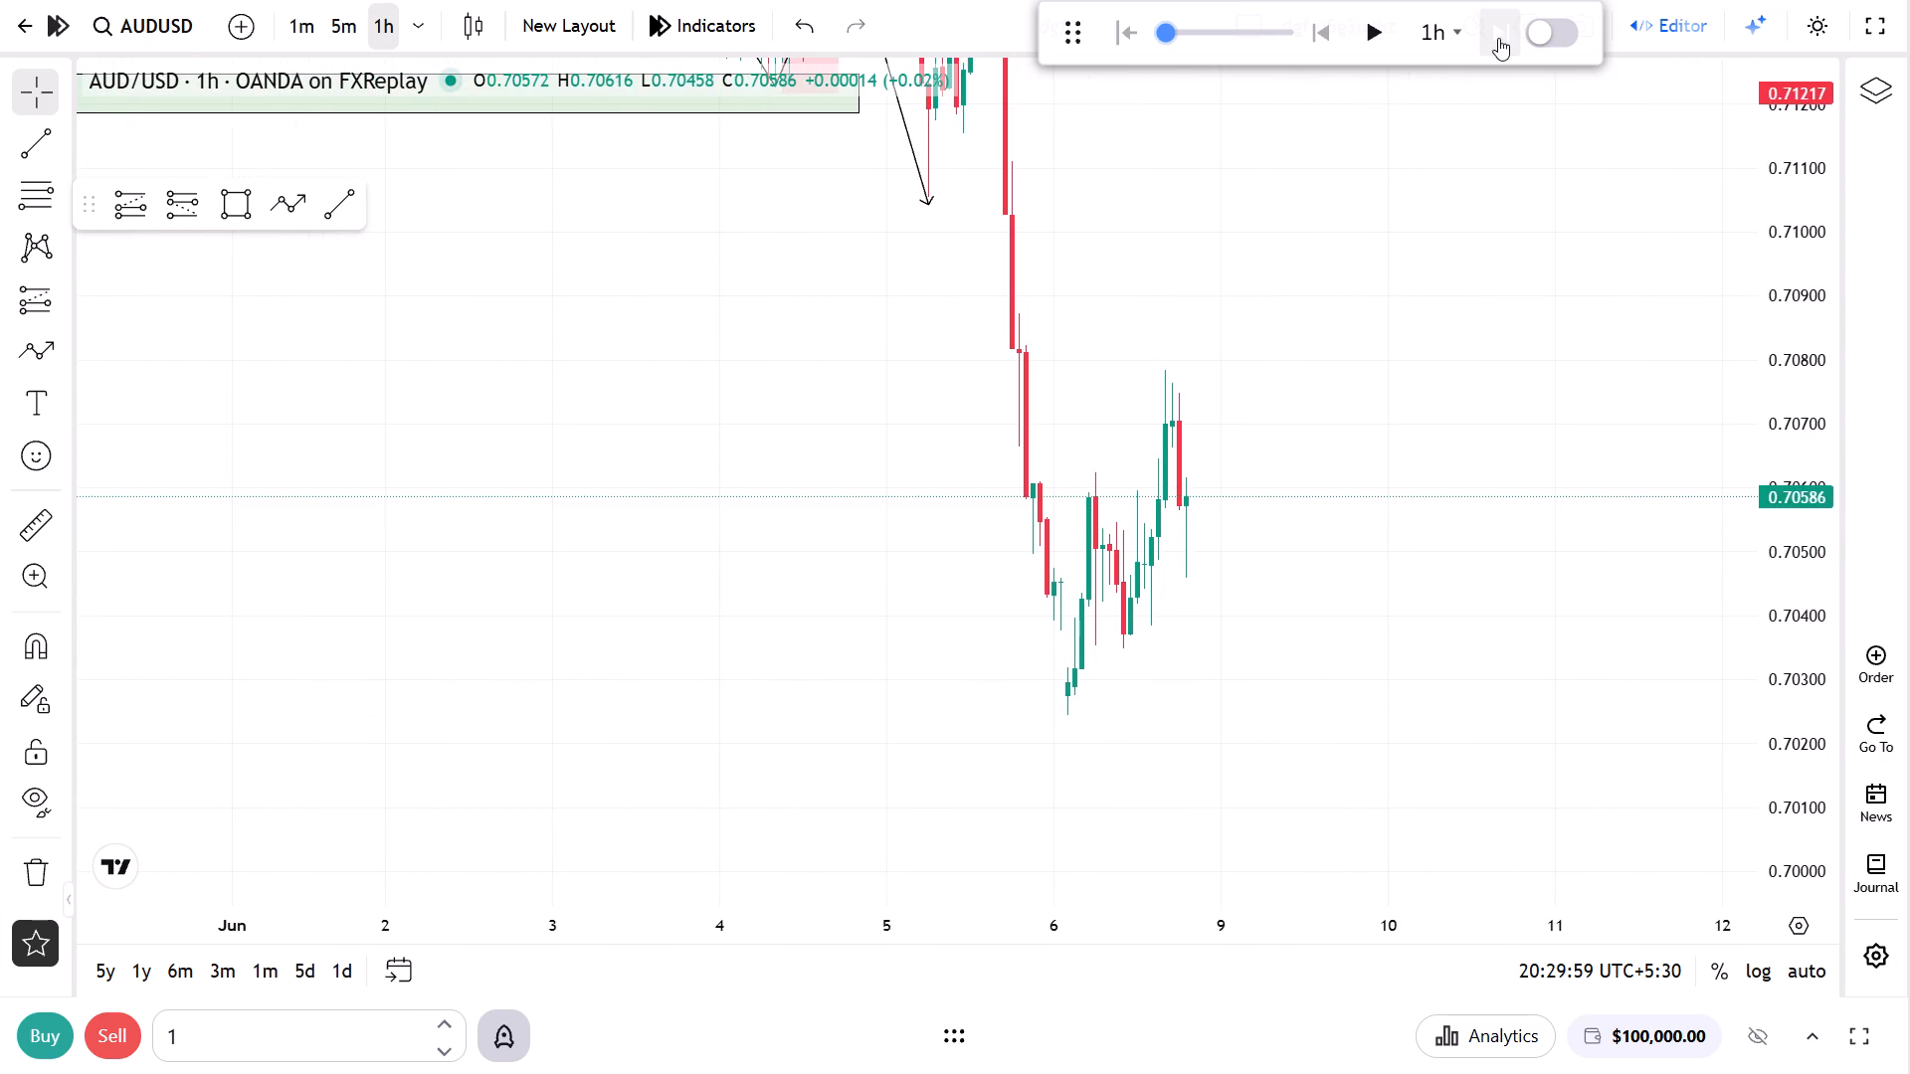
pyautogui.tripleClick(1498, 38)
pyautogui.tripleClick(1498, 38)
pyautogui.tripleClick(1498, 38)
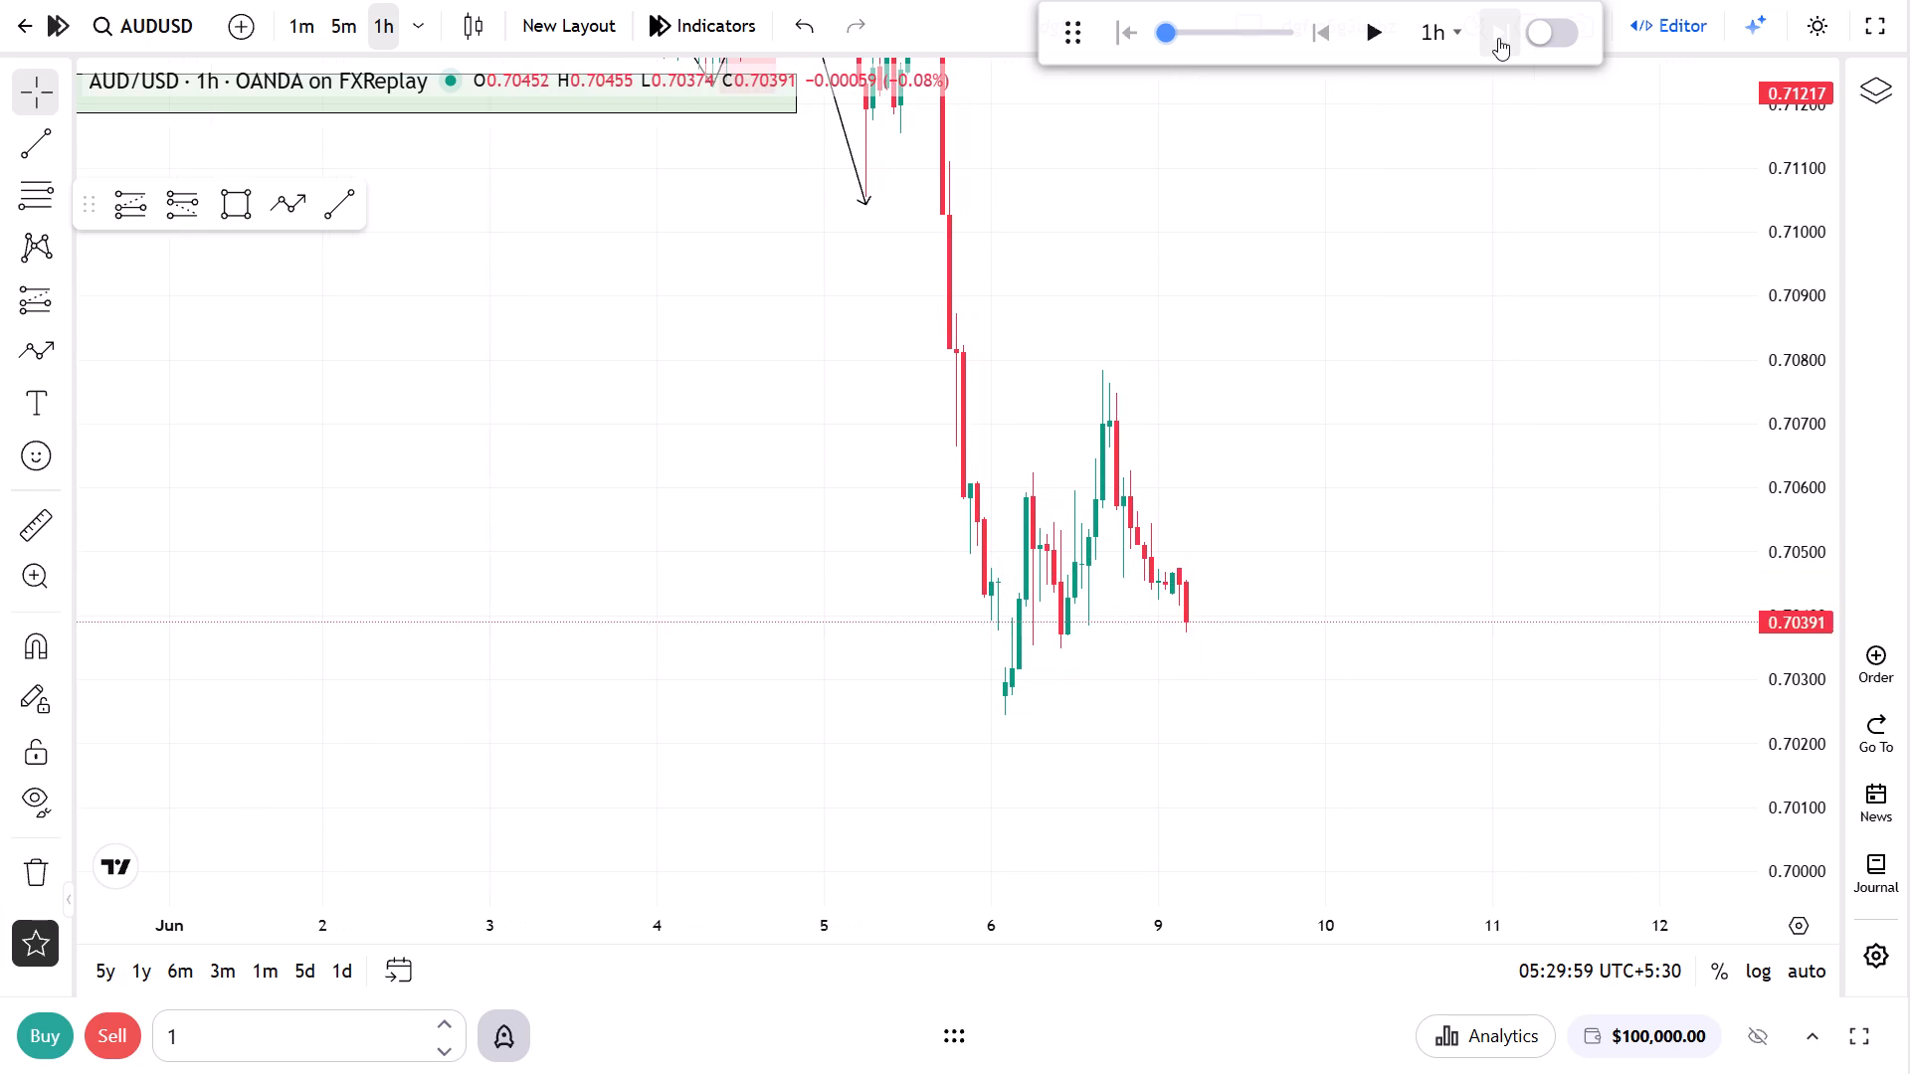
# Advance the hourly replay from 9 June to 13:29 on 10 June.
pyautogui.tripleClick(1498, 38)
pyautogui.tripleClick(1498, 38)
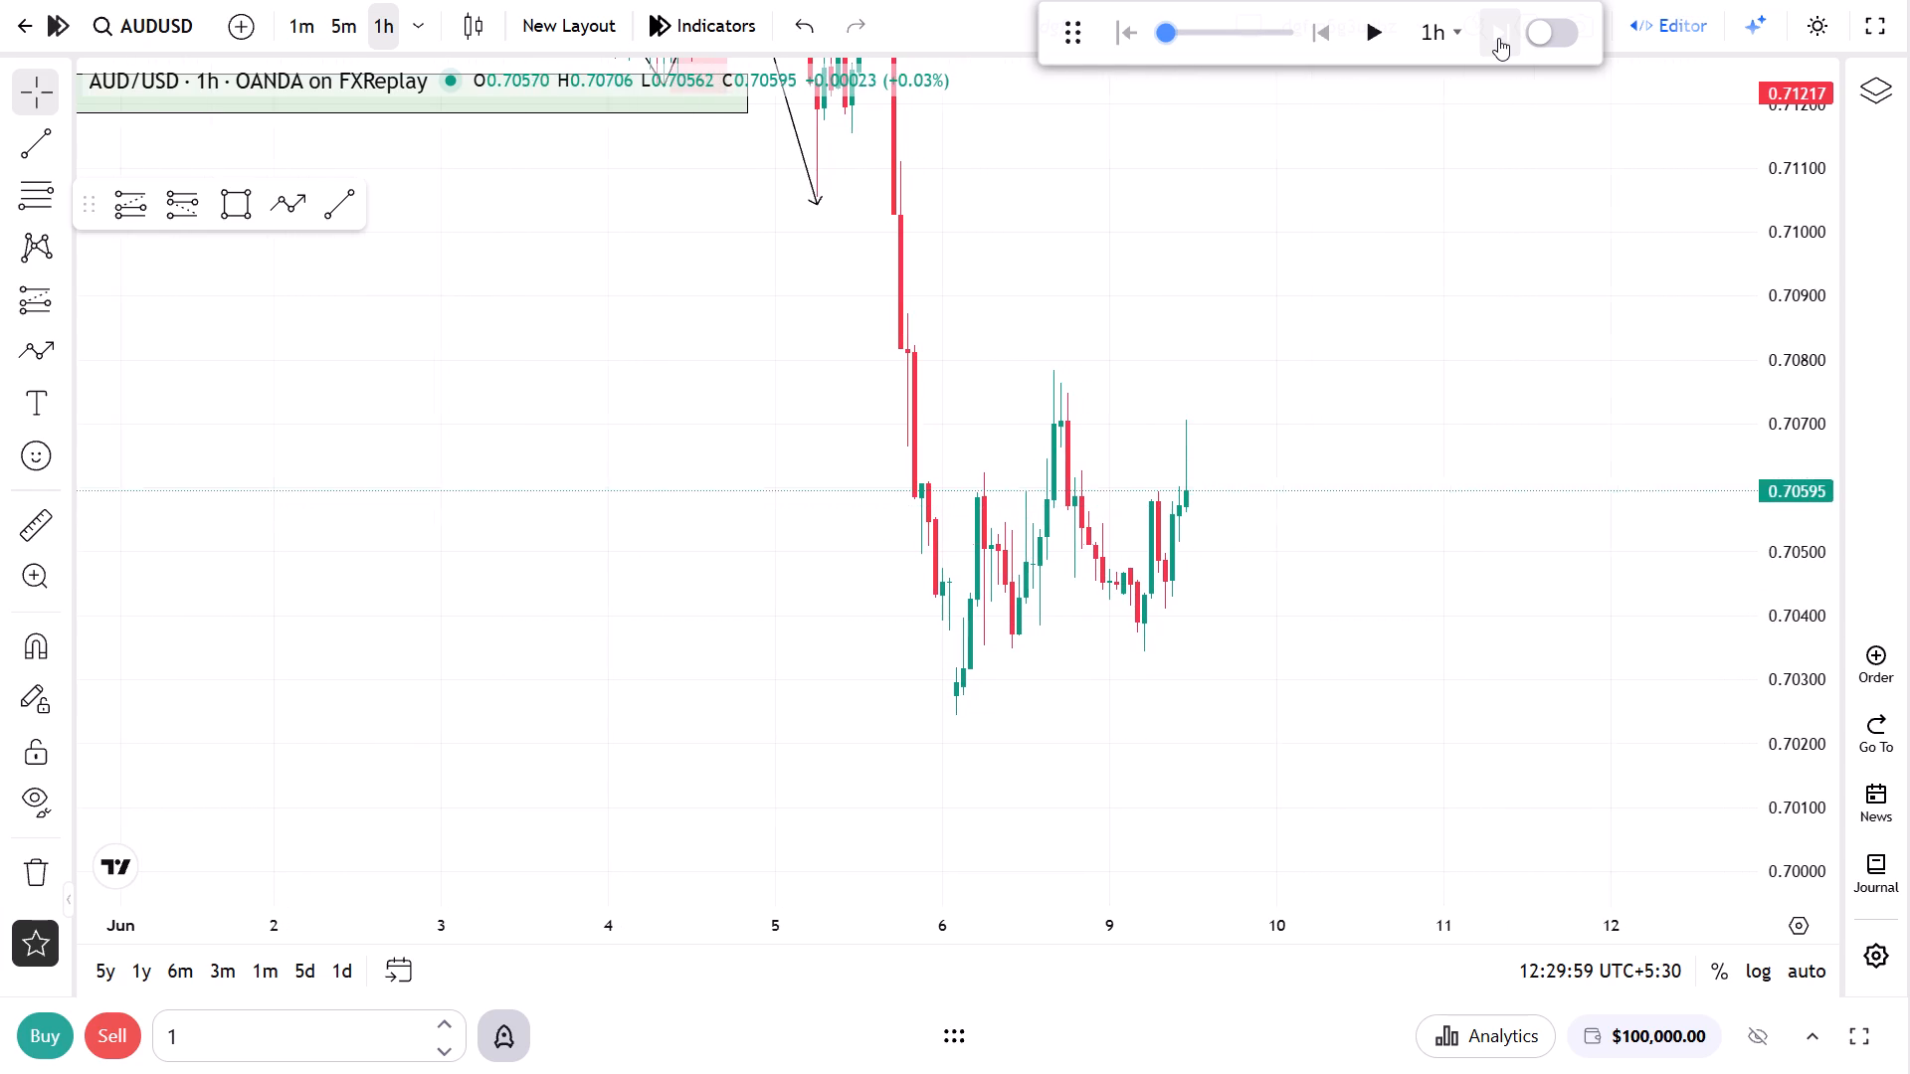
pyautogui.tripleClick(1498, 38)
pyautogui.tripleClick(1498, 38)
pyautogui.tripleClick(1498, 38)
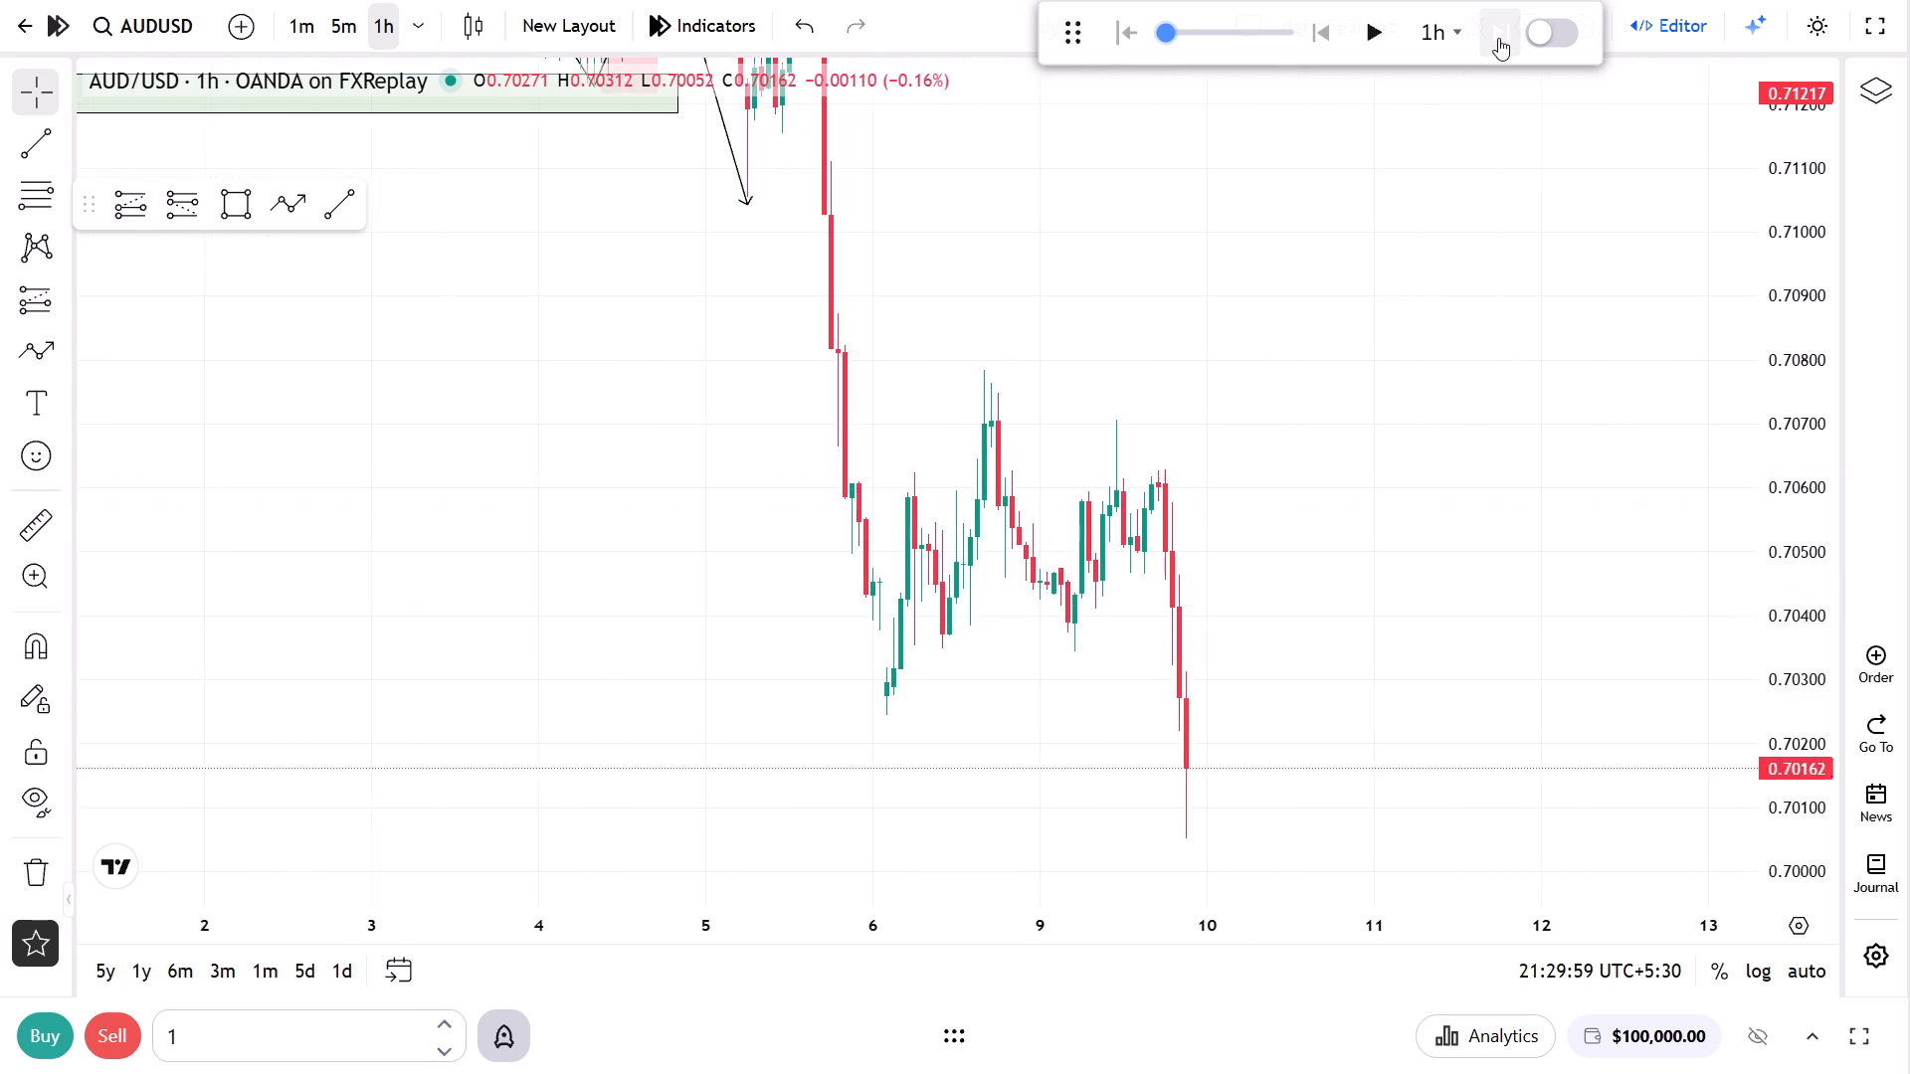
pyautogui.tripleClick(1498, 38)
pyautogui.click(1498, 38)
pyautogui.click(1498, 38)
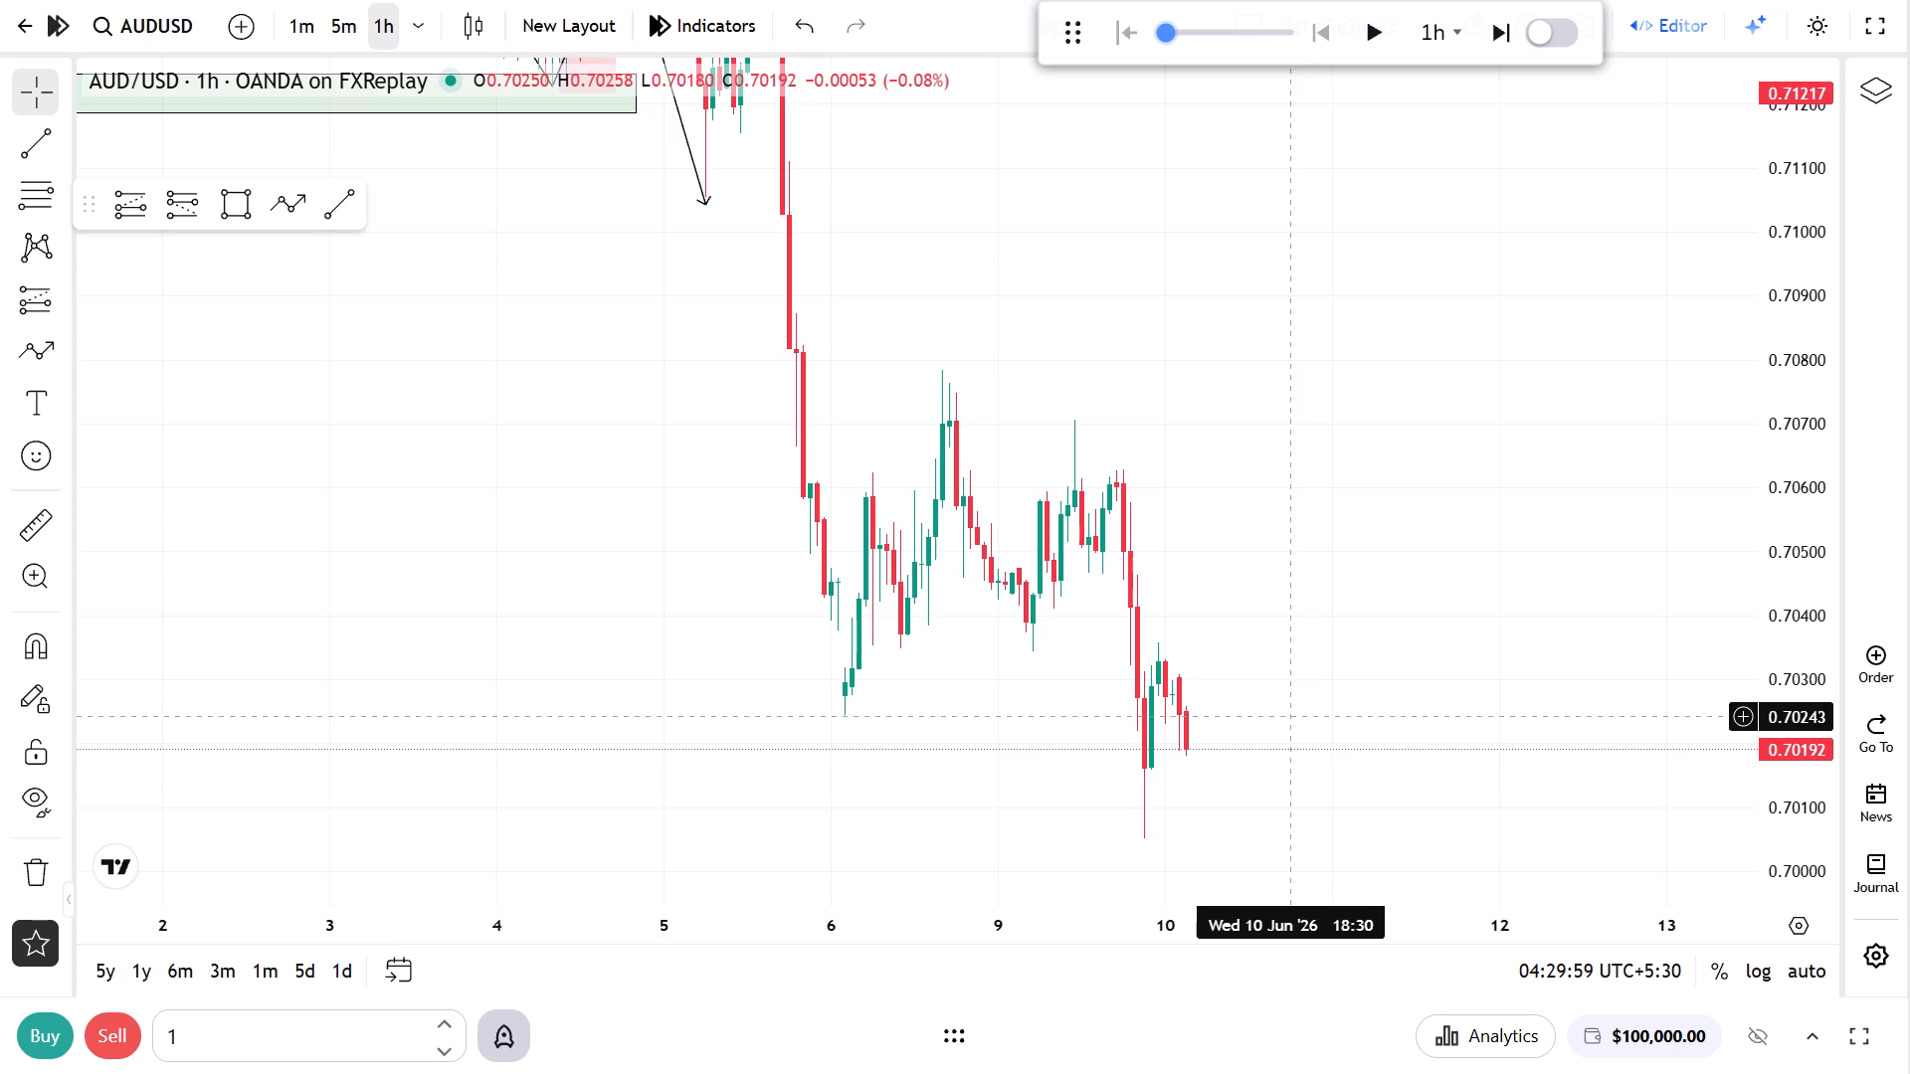
pyautogui.tripleClick(1508, 56)
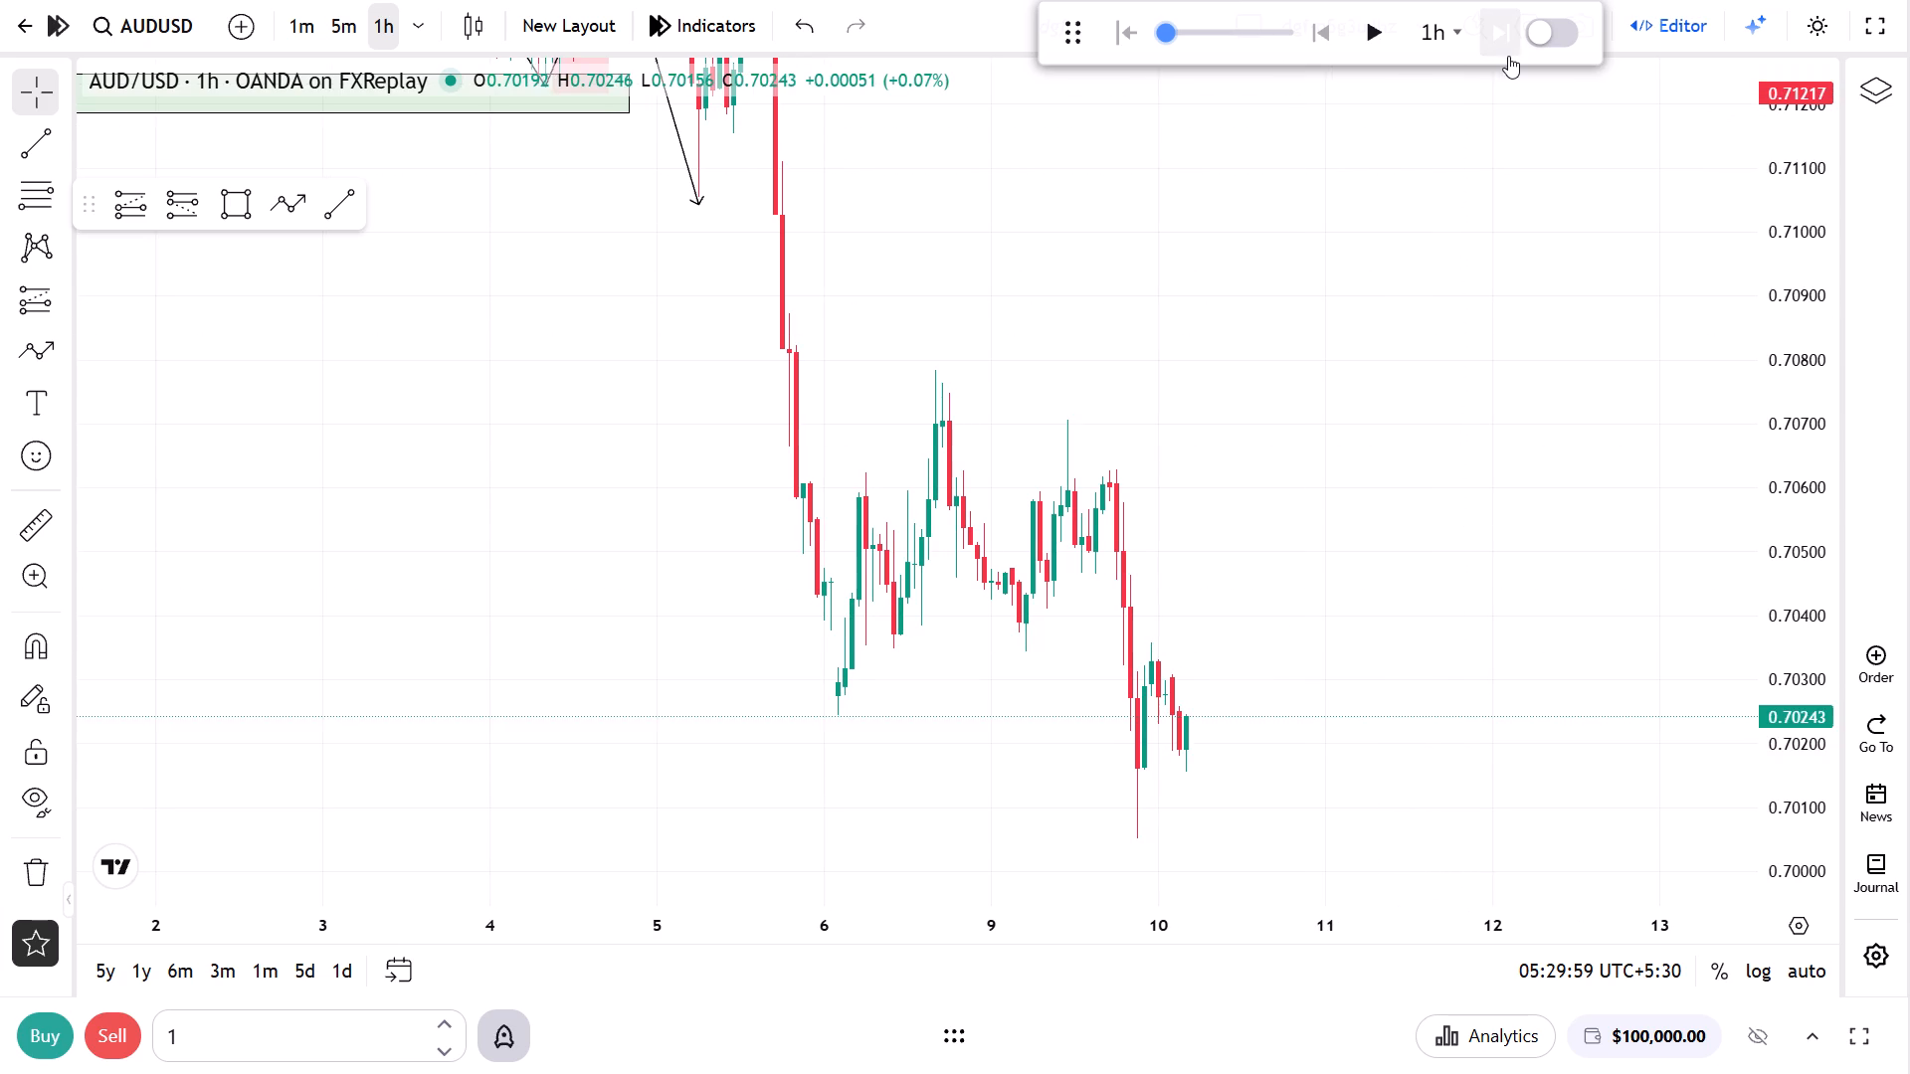
pyautogui.tripleClick(1508, 56)
pyautogui.tripleClick(1508, 56)
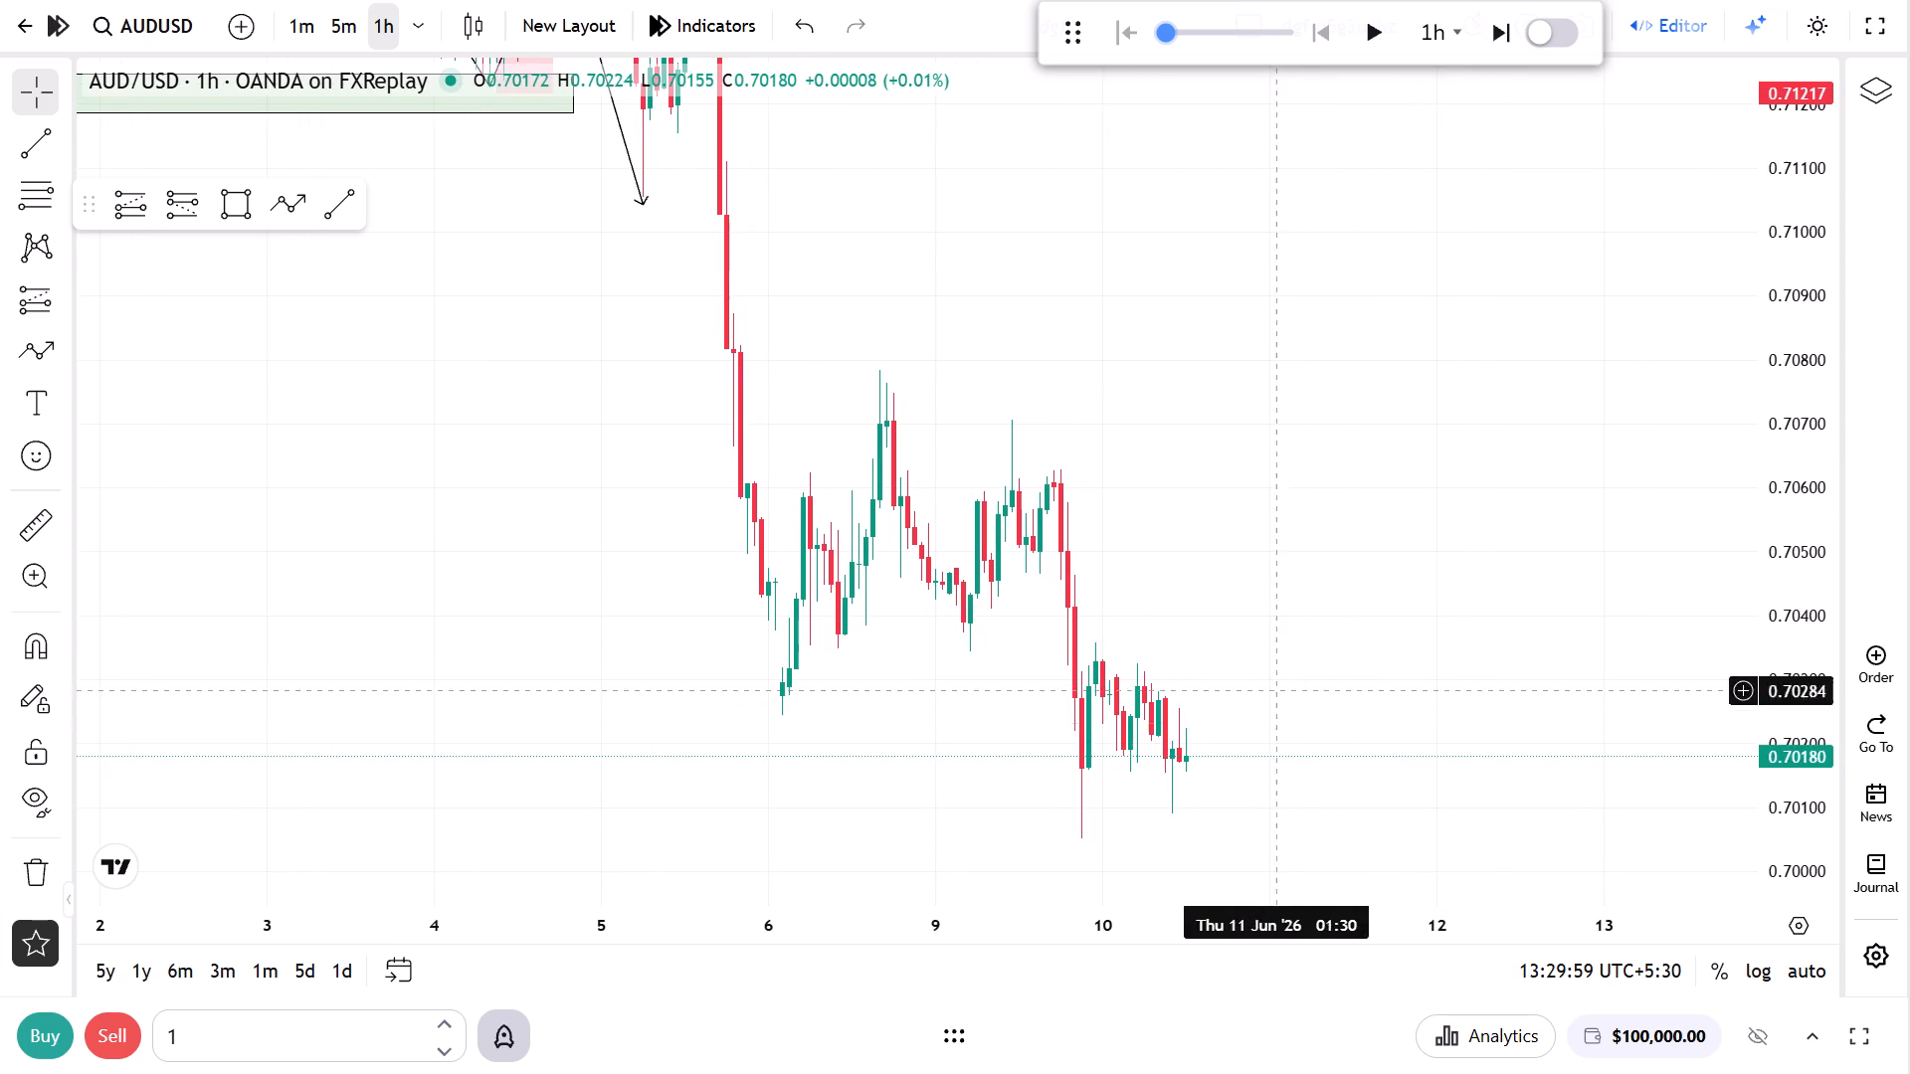
# Draw a rectangle zone at the 6 June low, from about 0.70245 to 0.70275, extending to the latest candle on 10 June.
pyautogui.moveTo(1260, 730); pyautogui.dragTo(1275, 650)
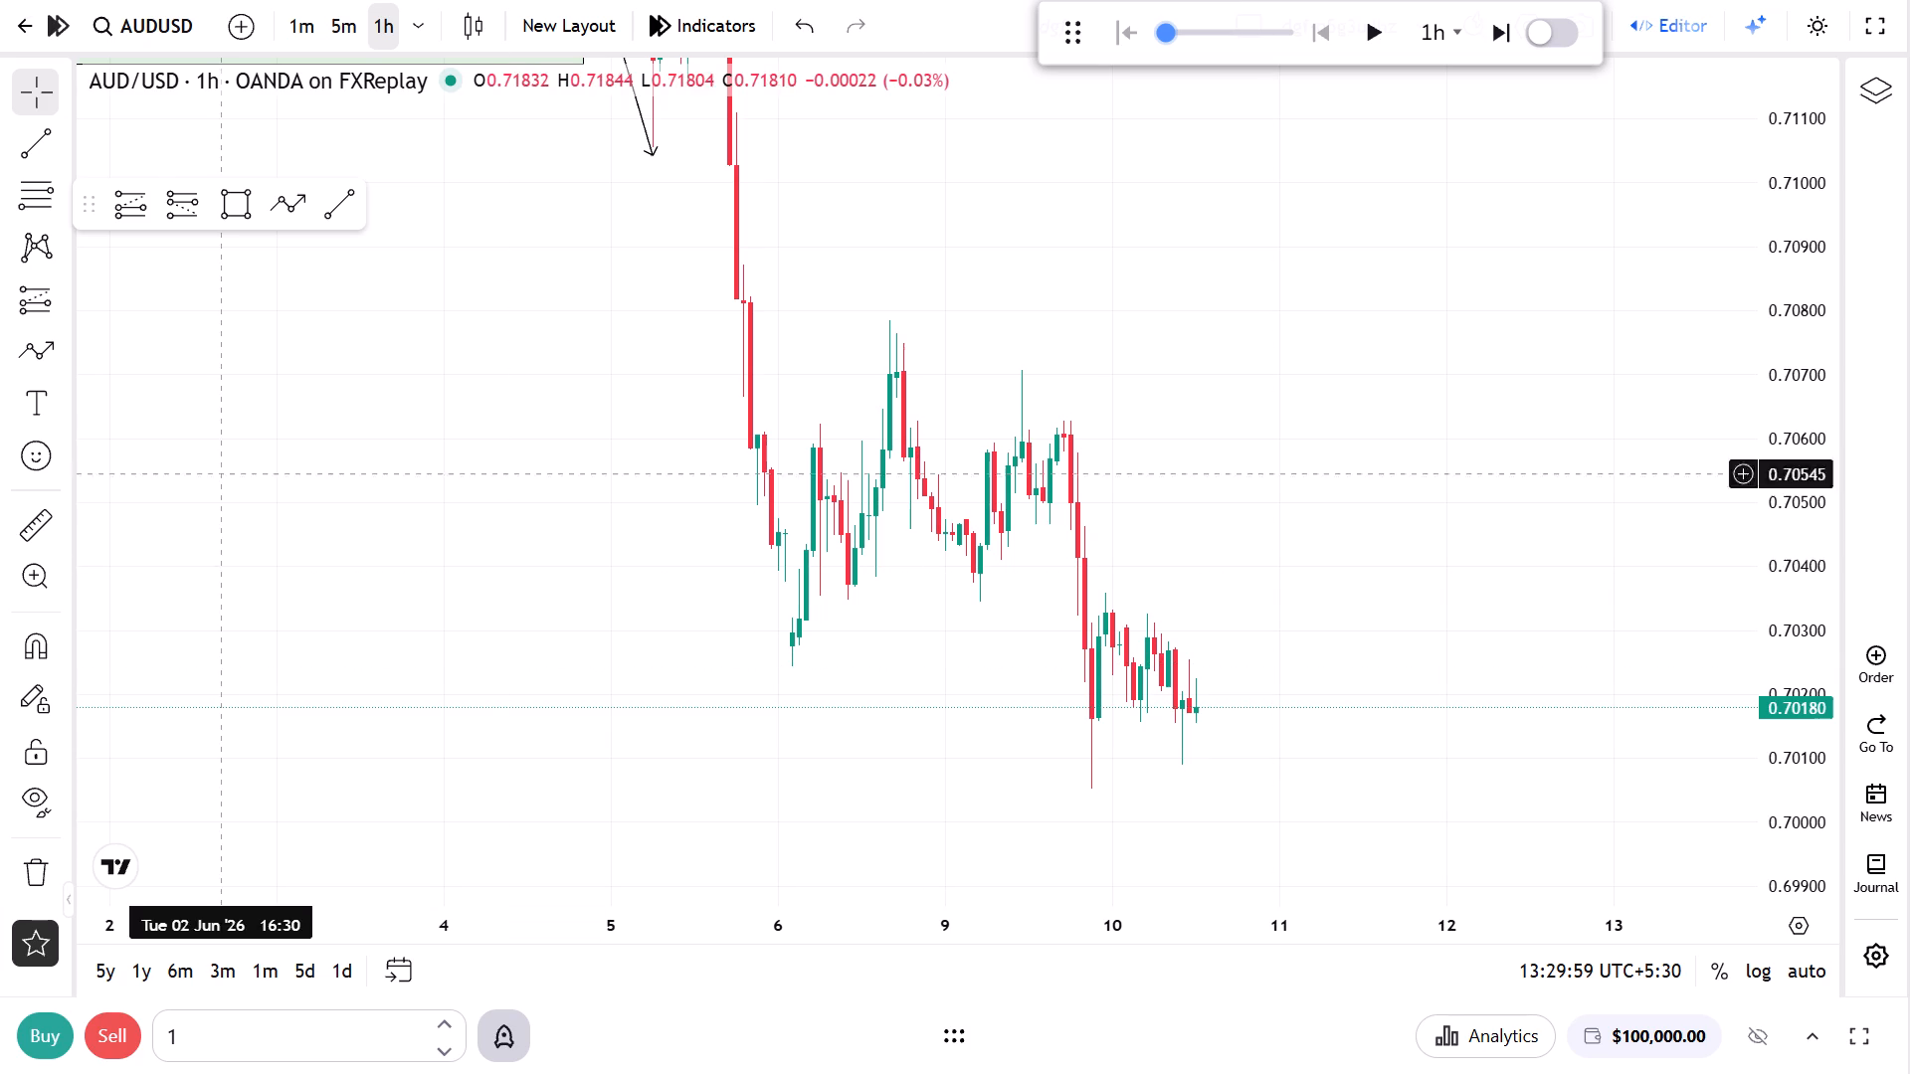
pyautogui.moveTo(637, 726); pyautogui.dragTo(830, 544)
pyautogui.scroll(5, 636, 696)
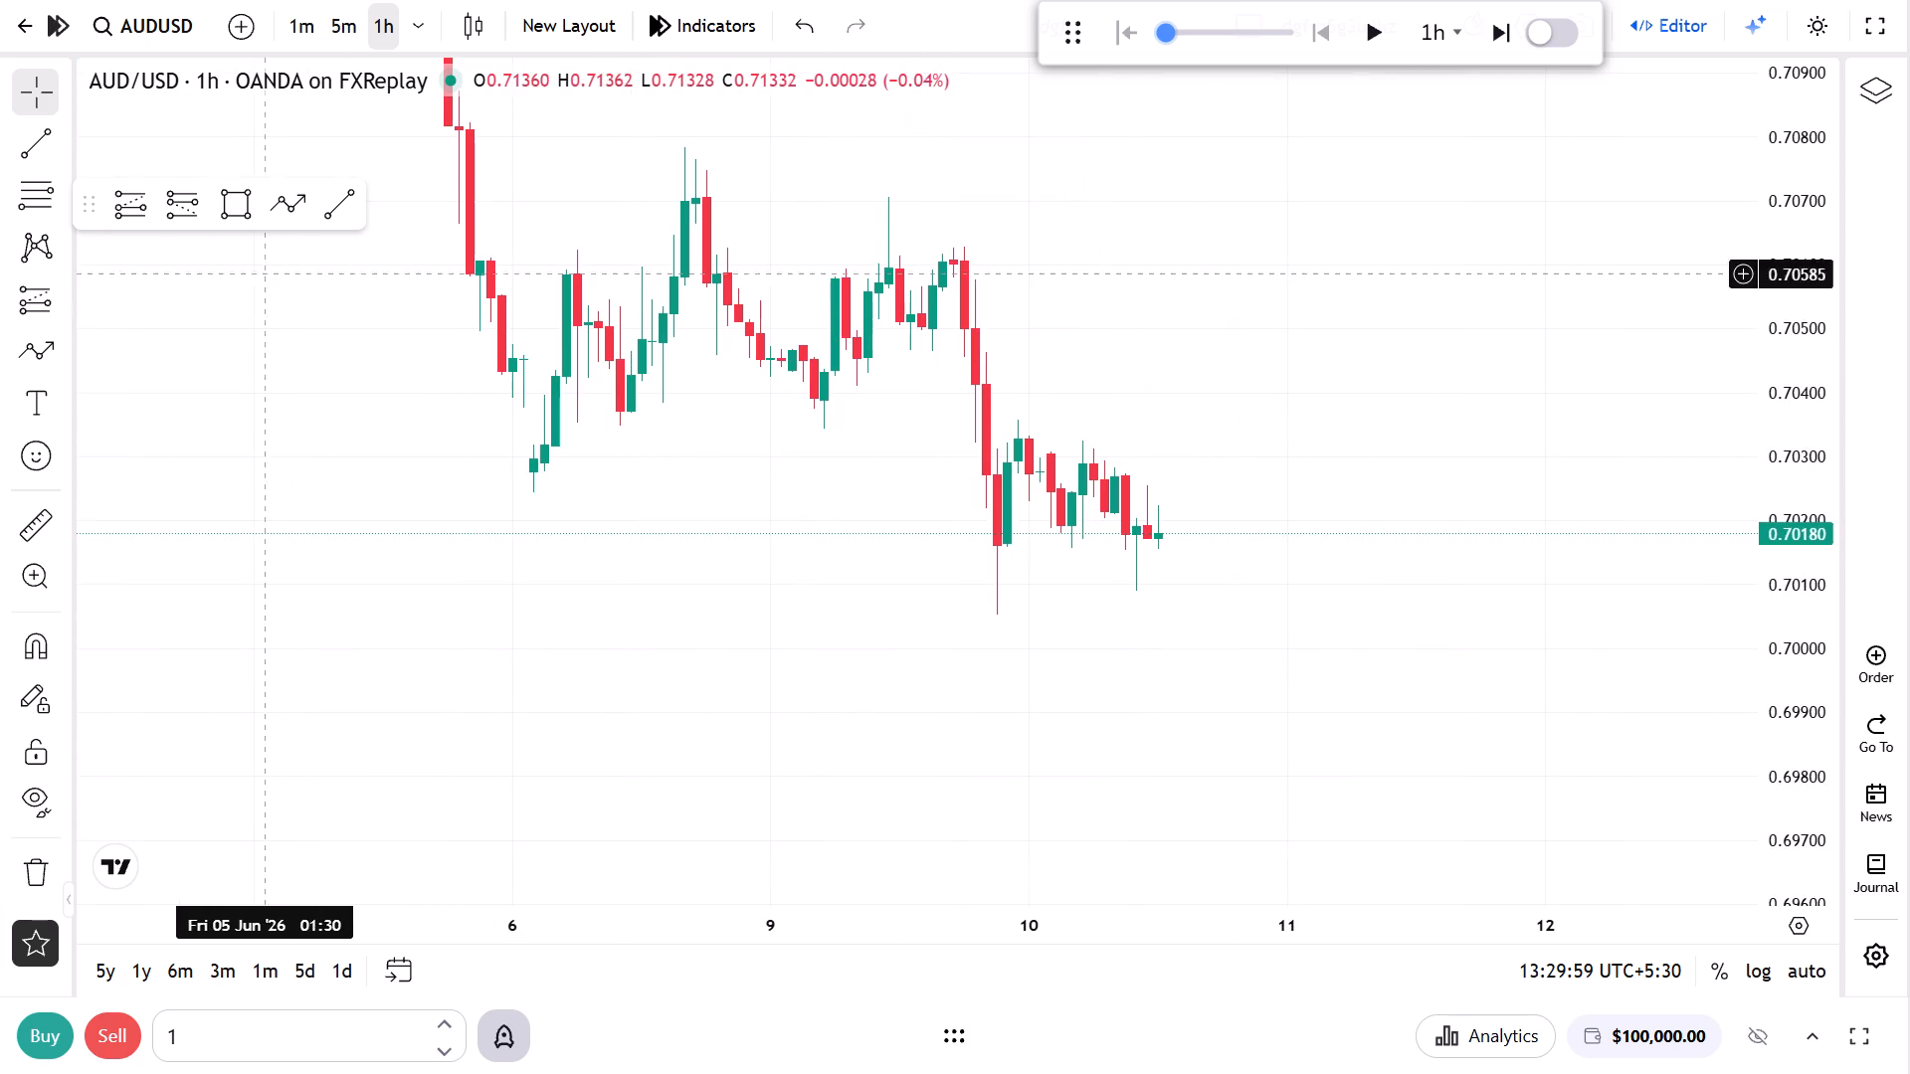
pyautogui.click(241, 232)
pyautogui.click(244, 206)
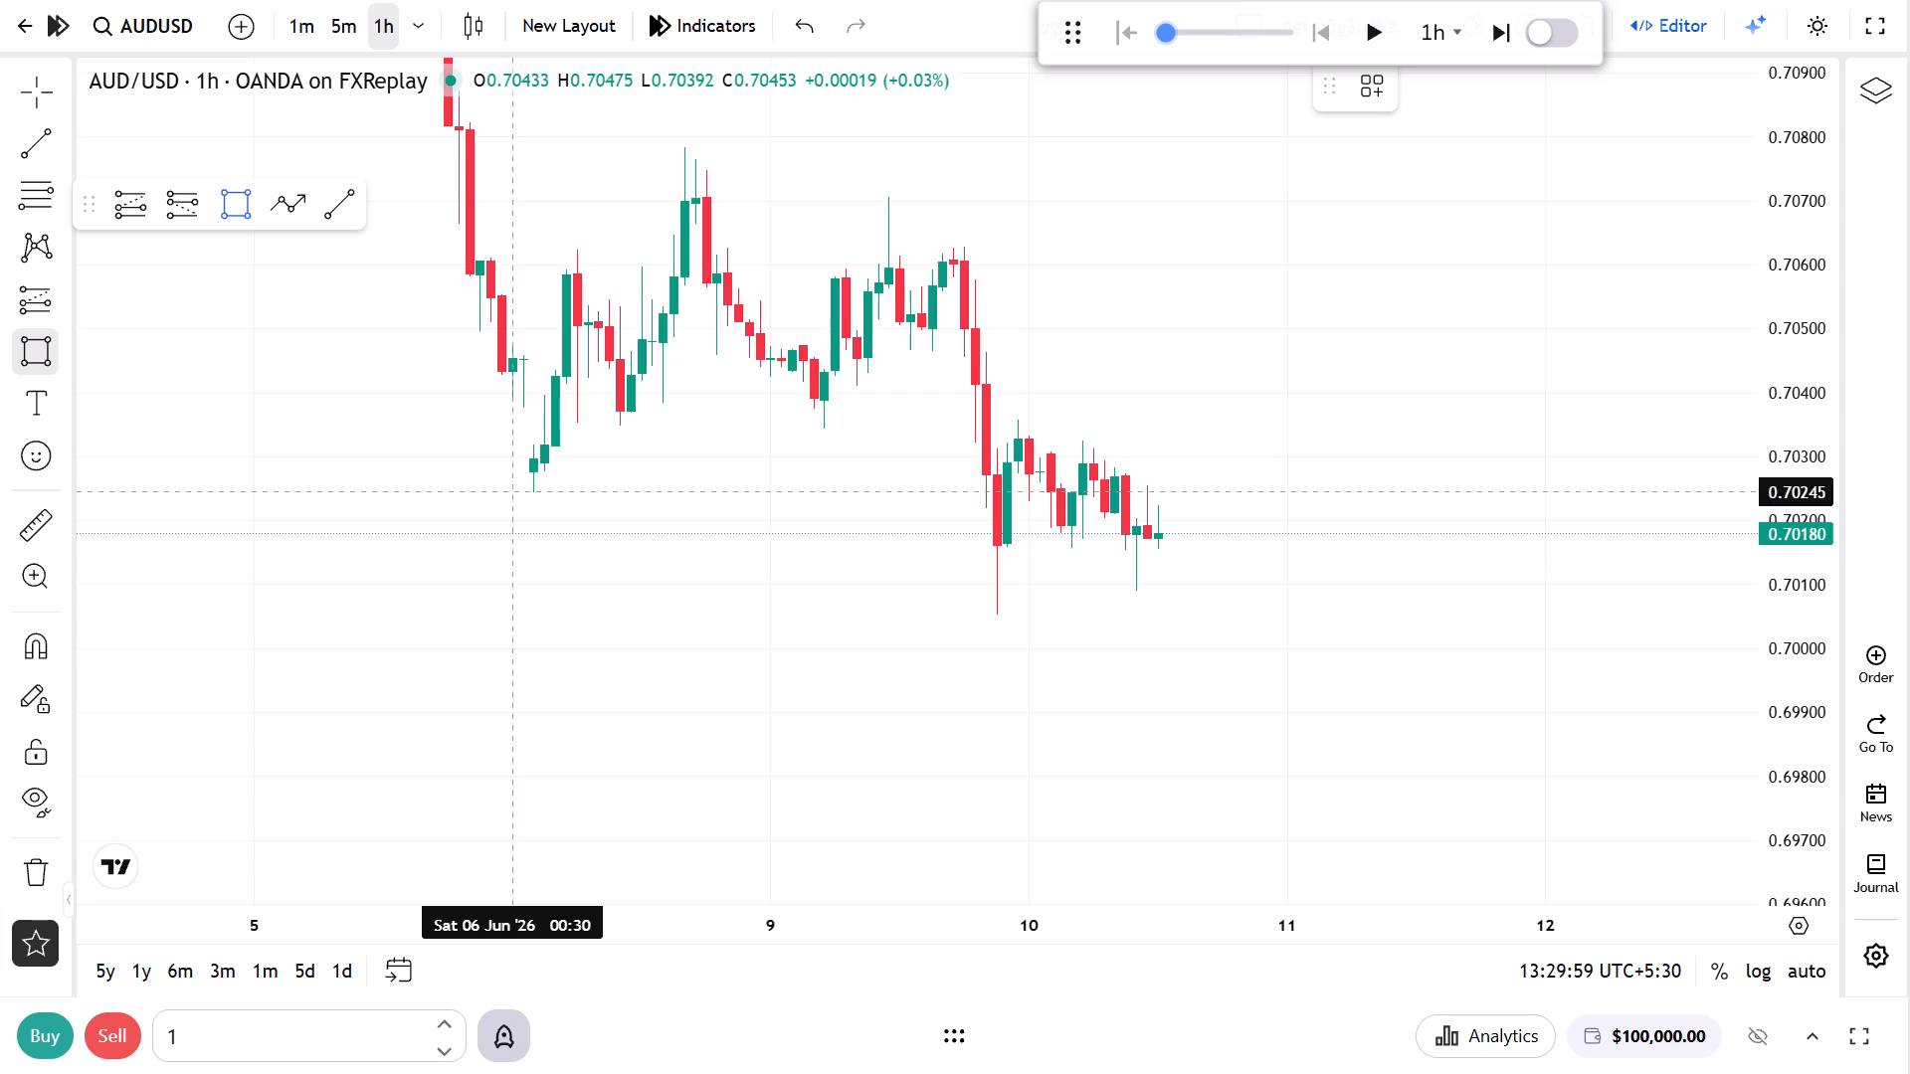
pyautogui.click(518, 491)
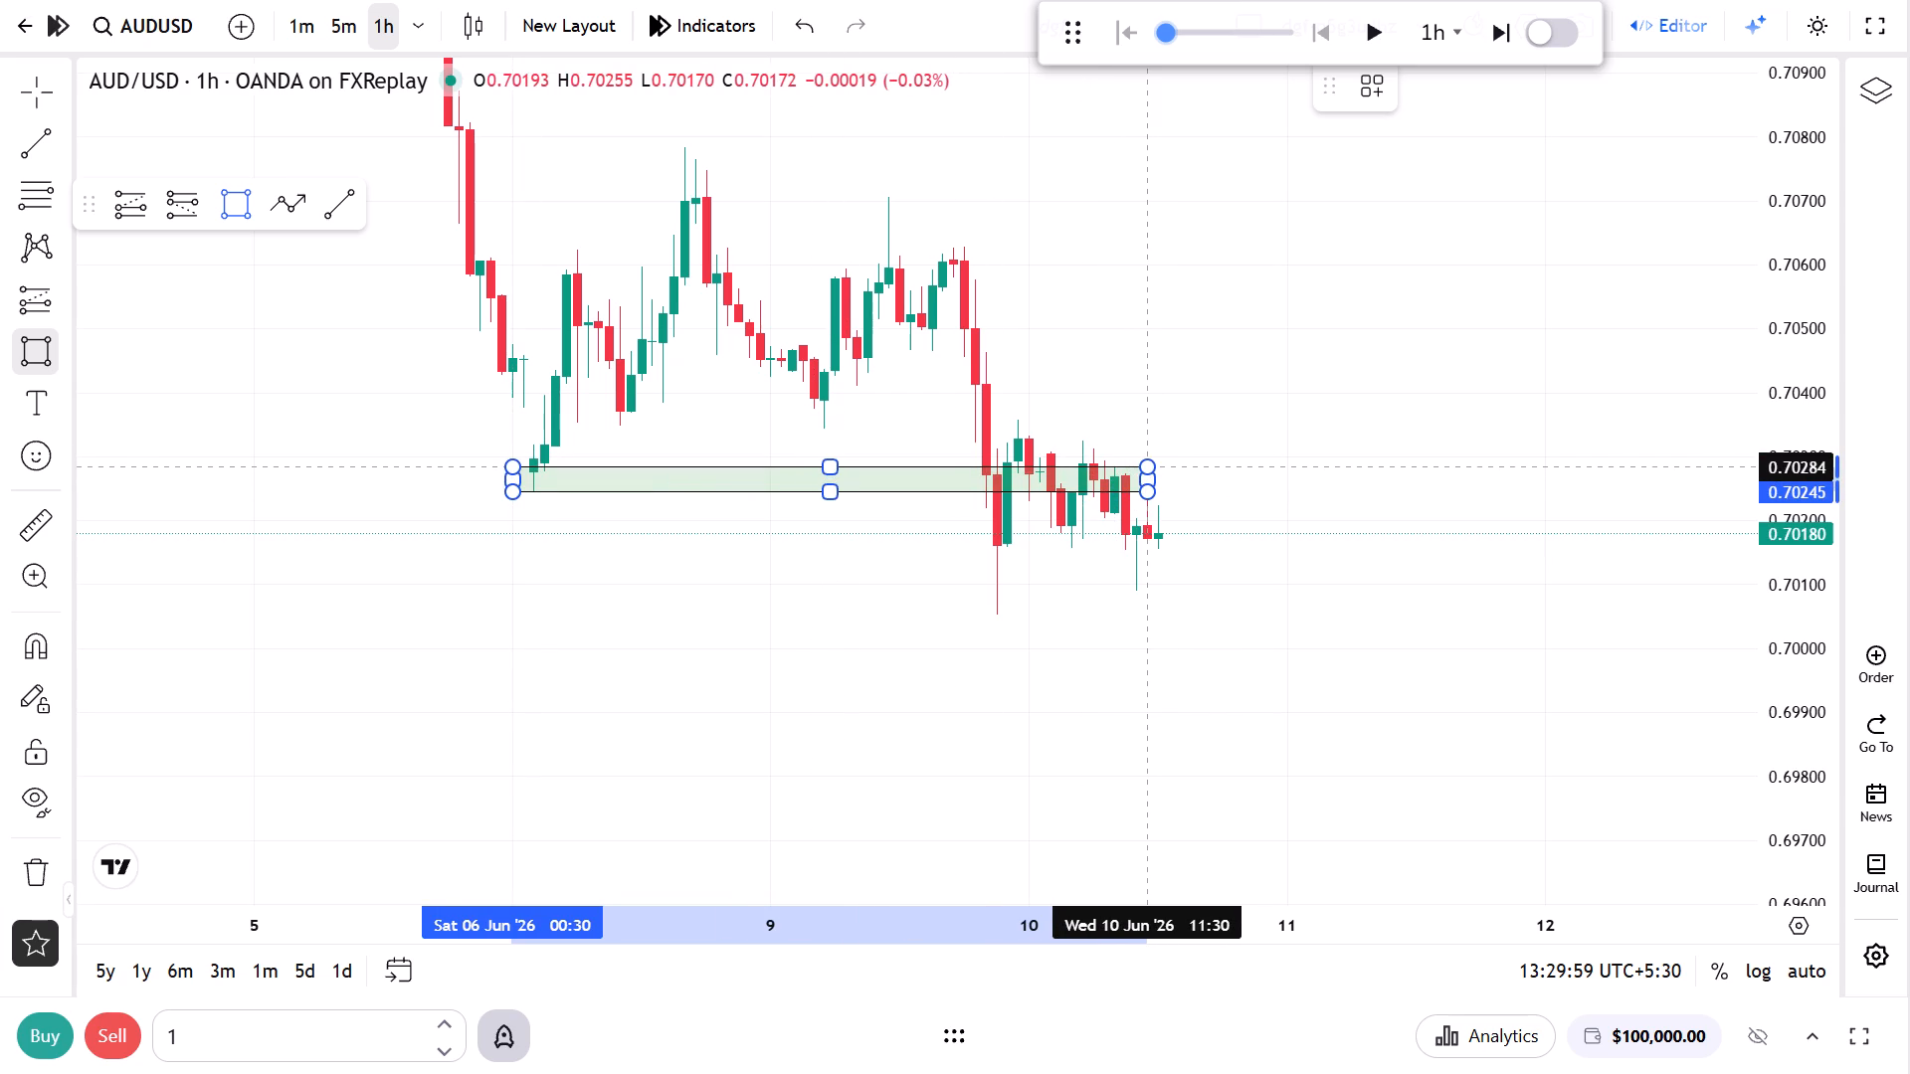
pyautogui.click(1154, 472)
pyautogui.click(1027, 611)
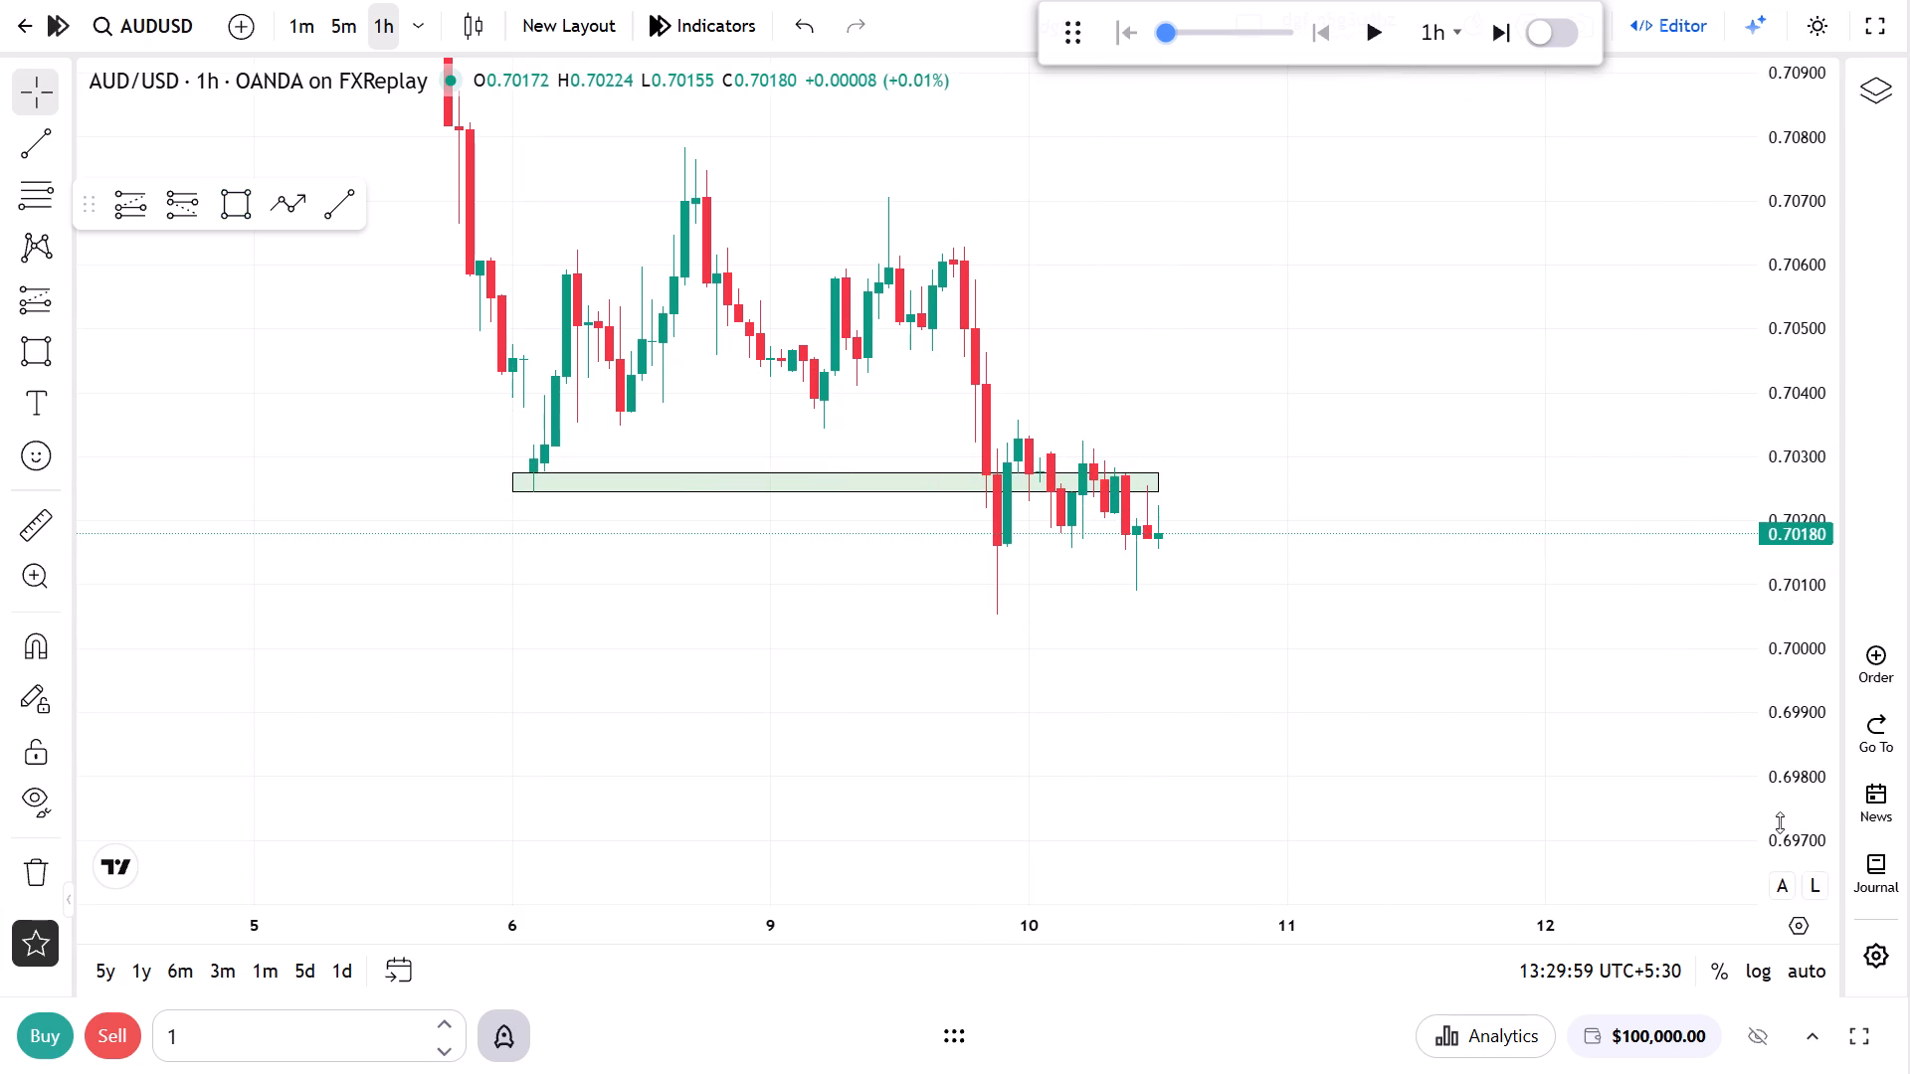
# Lower the bottom edge of the new 6 June zone to 0.70244 to match the tip of the candle's lower wick.
pyautogui.moveTo(1782, 824); pyautogui.dragTo(1715, 262)
pyautogui.click(1445, 660)
pyautogui.moveTo(1776, 841); pyautogui.dragTo(1791, 278)
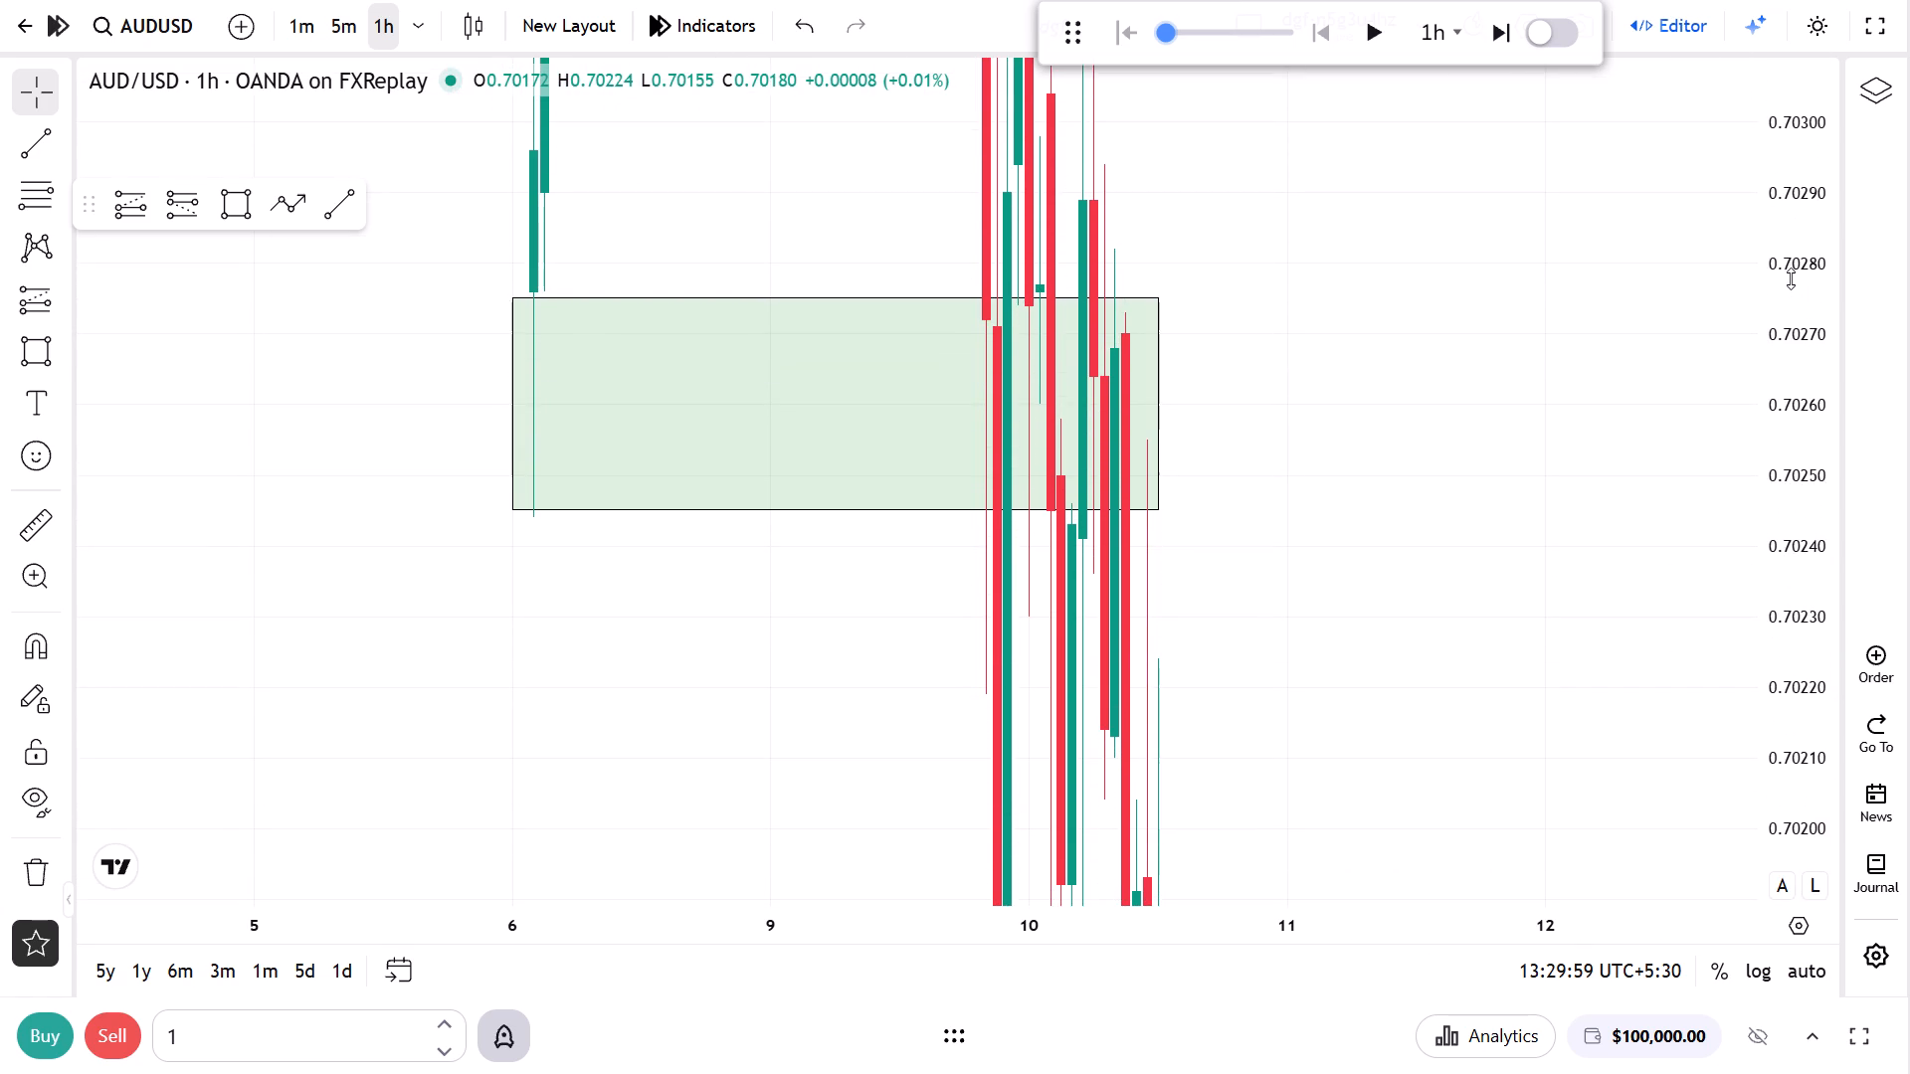
pyautogui.moveTo(1791, 278); pyautogui.dragTo(1909, 243)
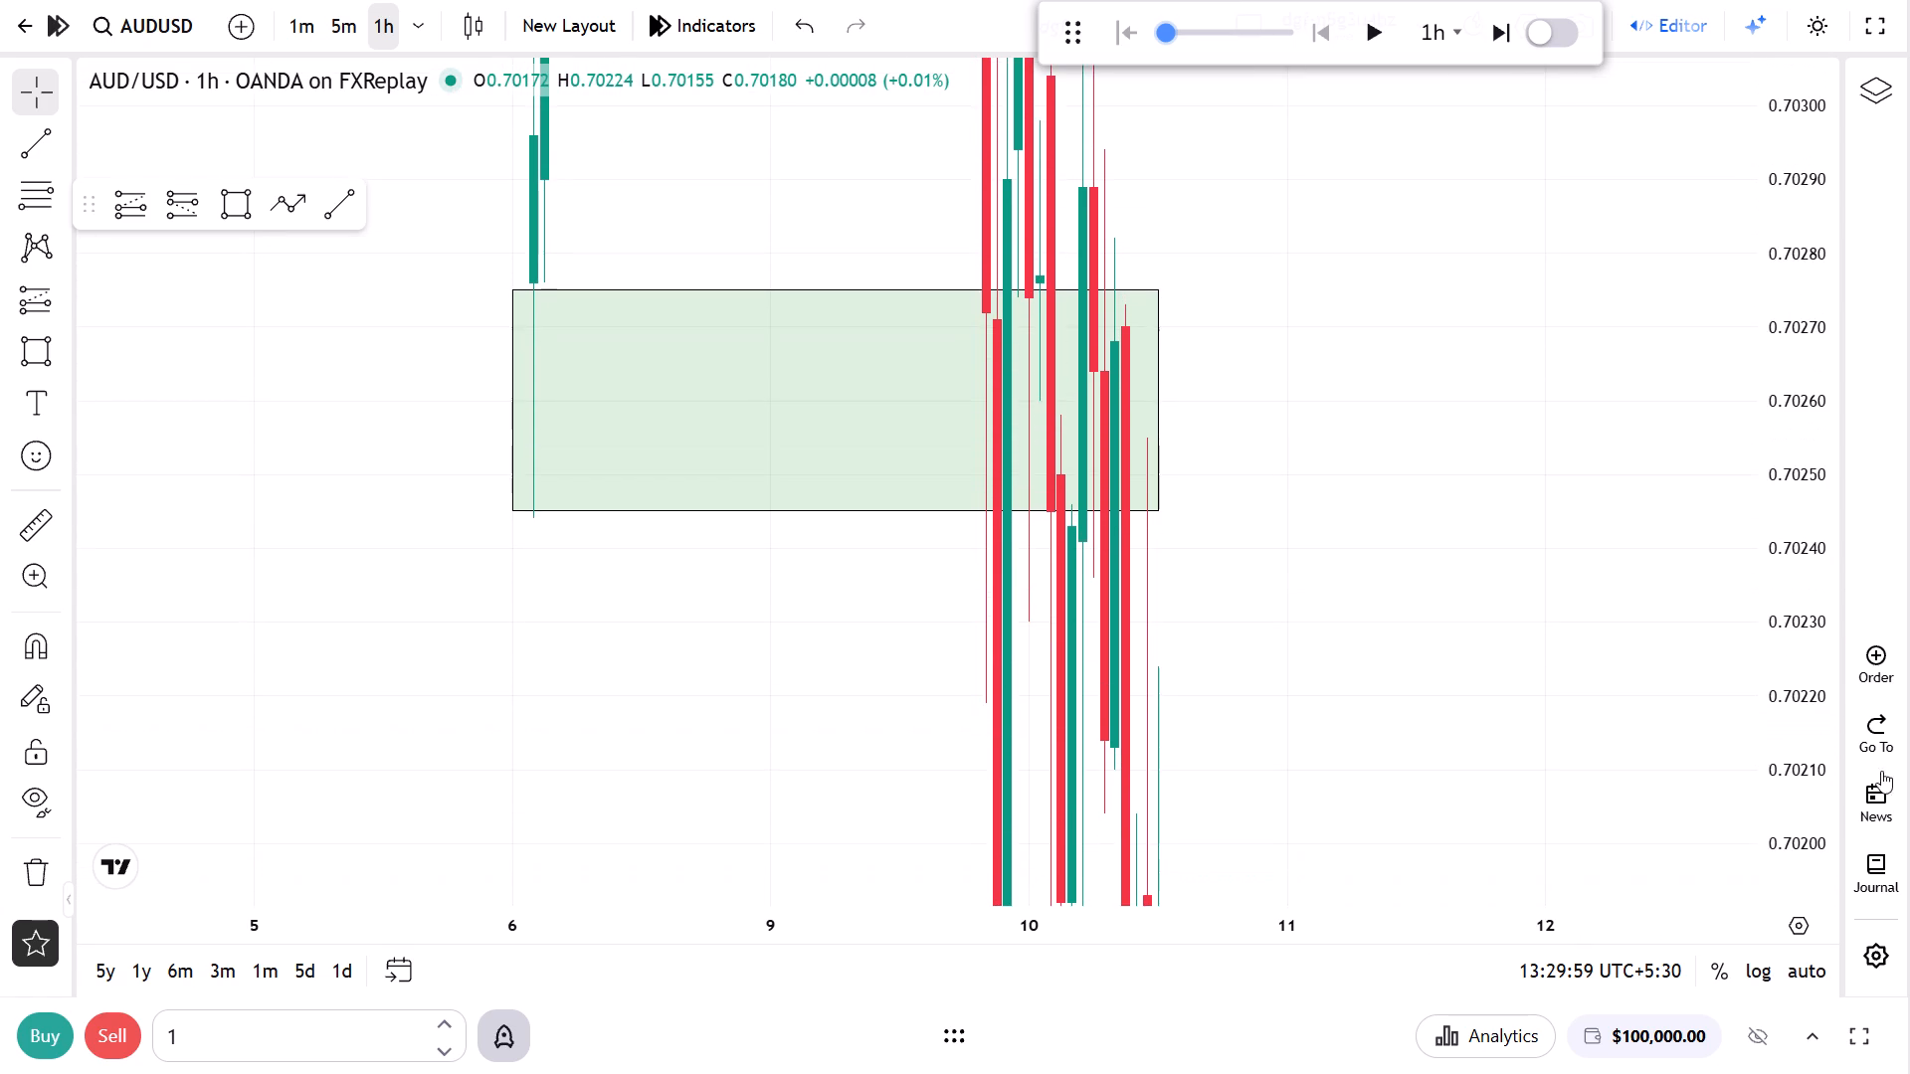
pyautogui.moveTo(1787, 829); pyautogui.dragTo(1802, 0)
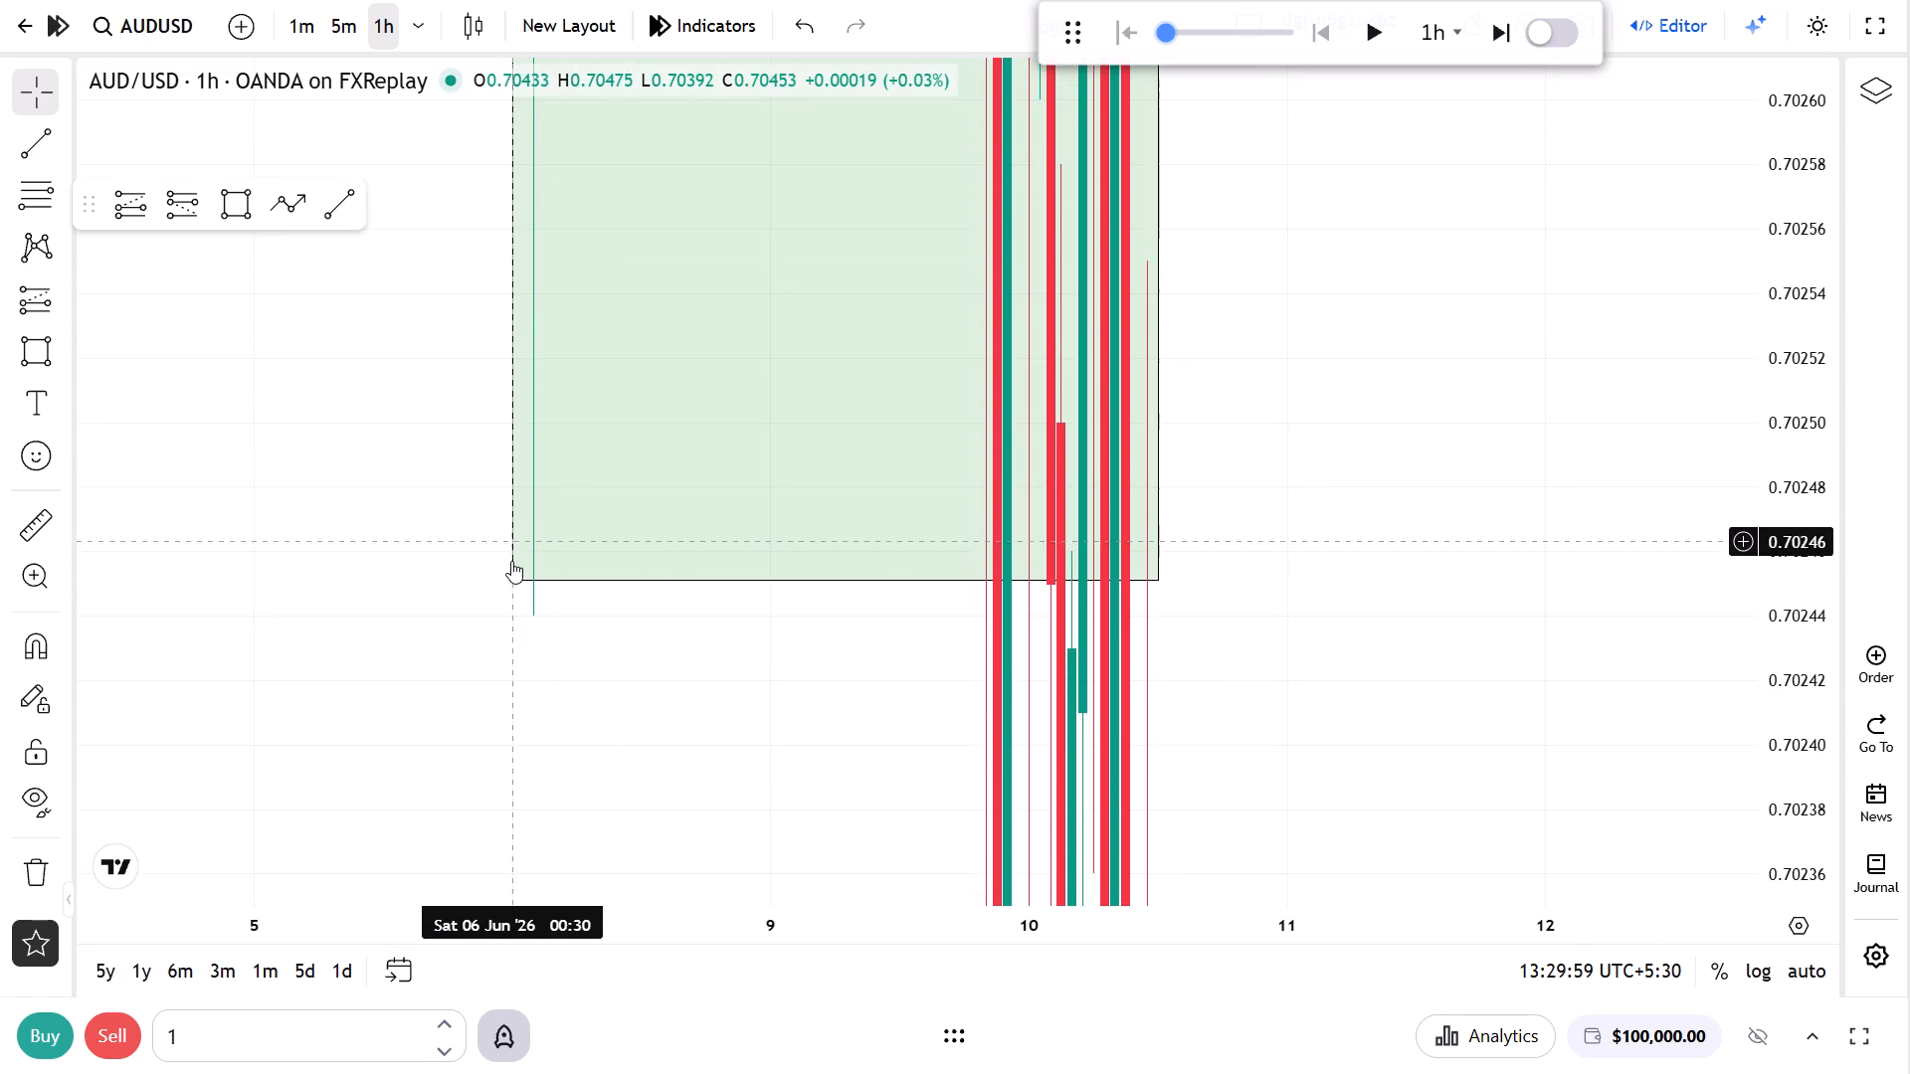
pyautogui.moveTo(512, 578); pyautogui.dragTo(509, 615)
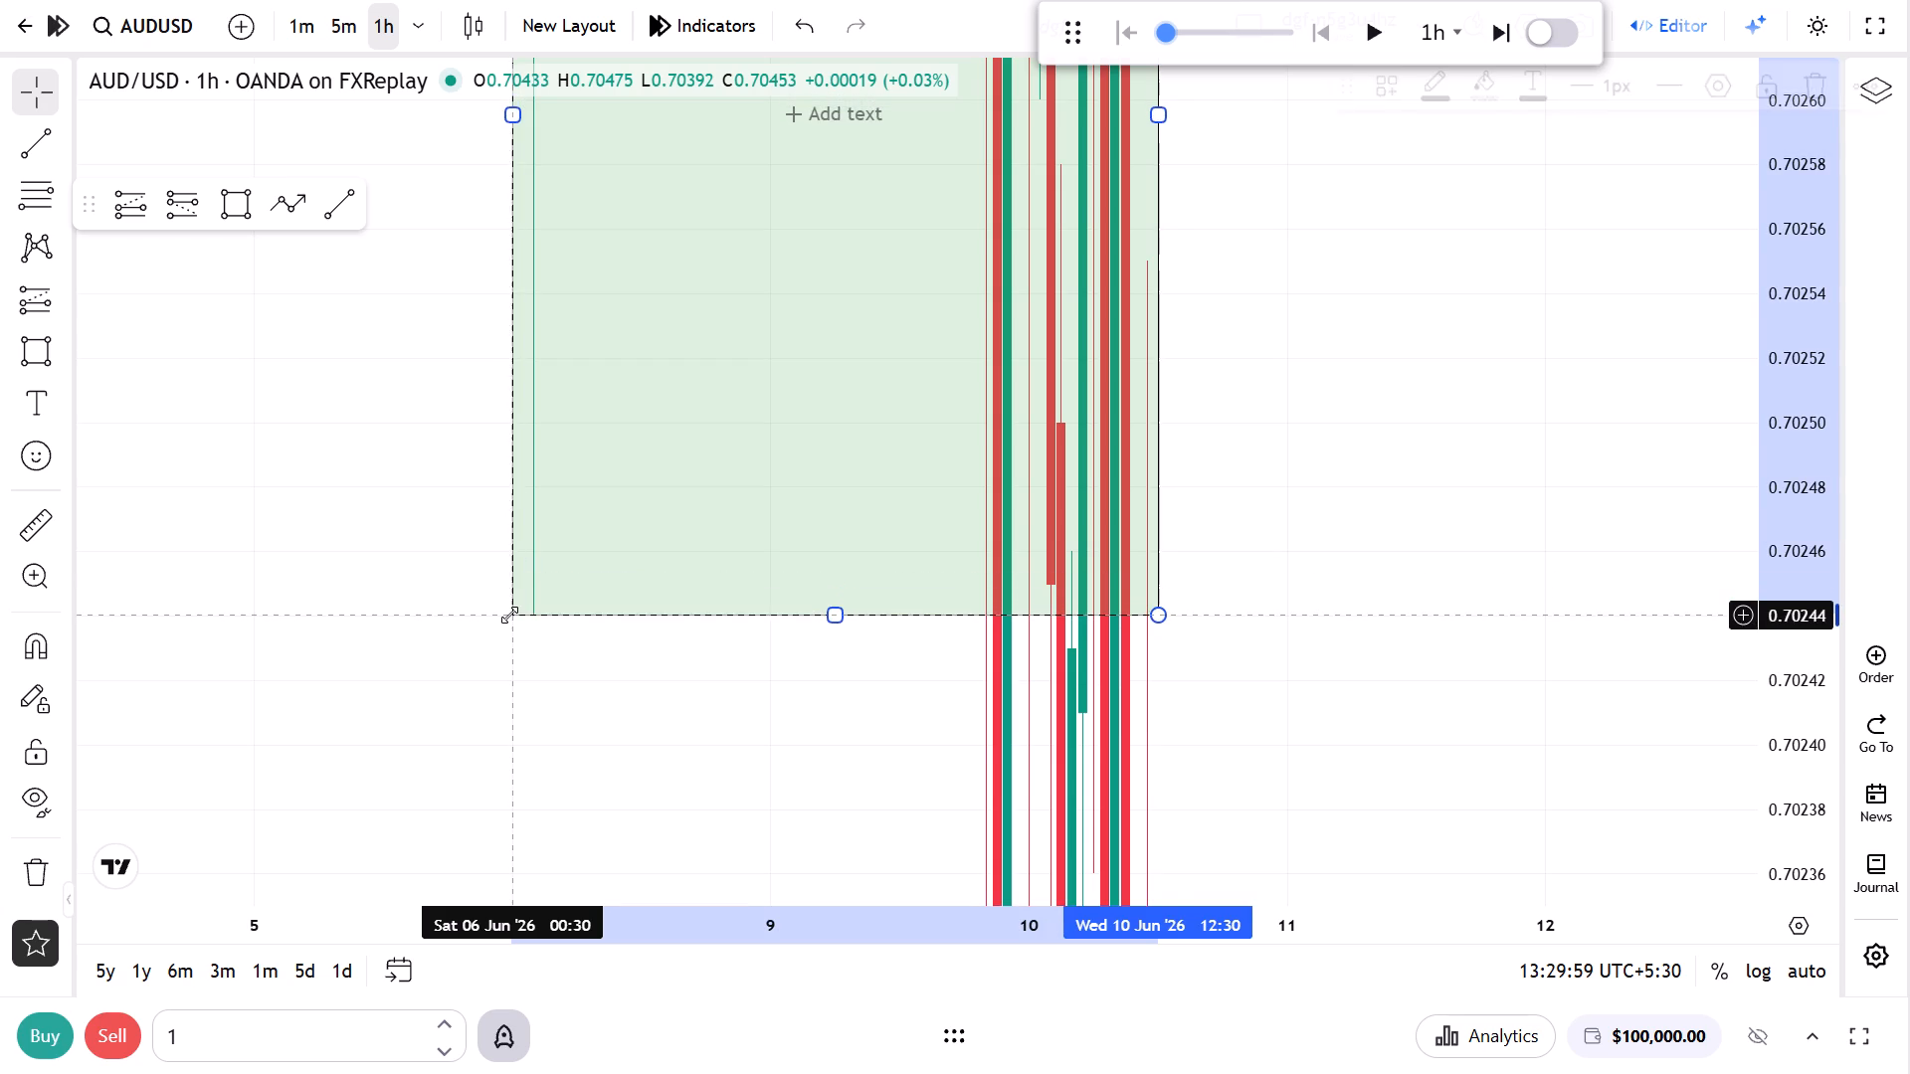
pyautogui.moveTo(1809, 463); pyautogui.dragTo(1708, 1073)
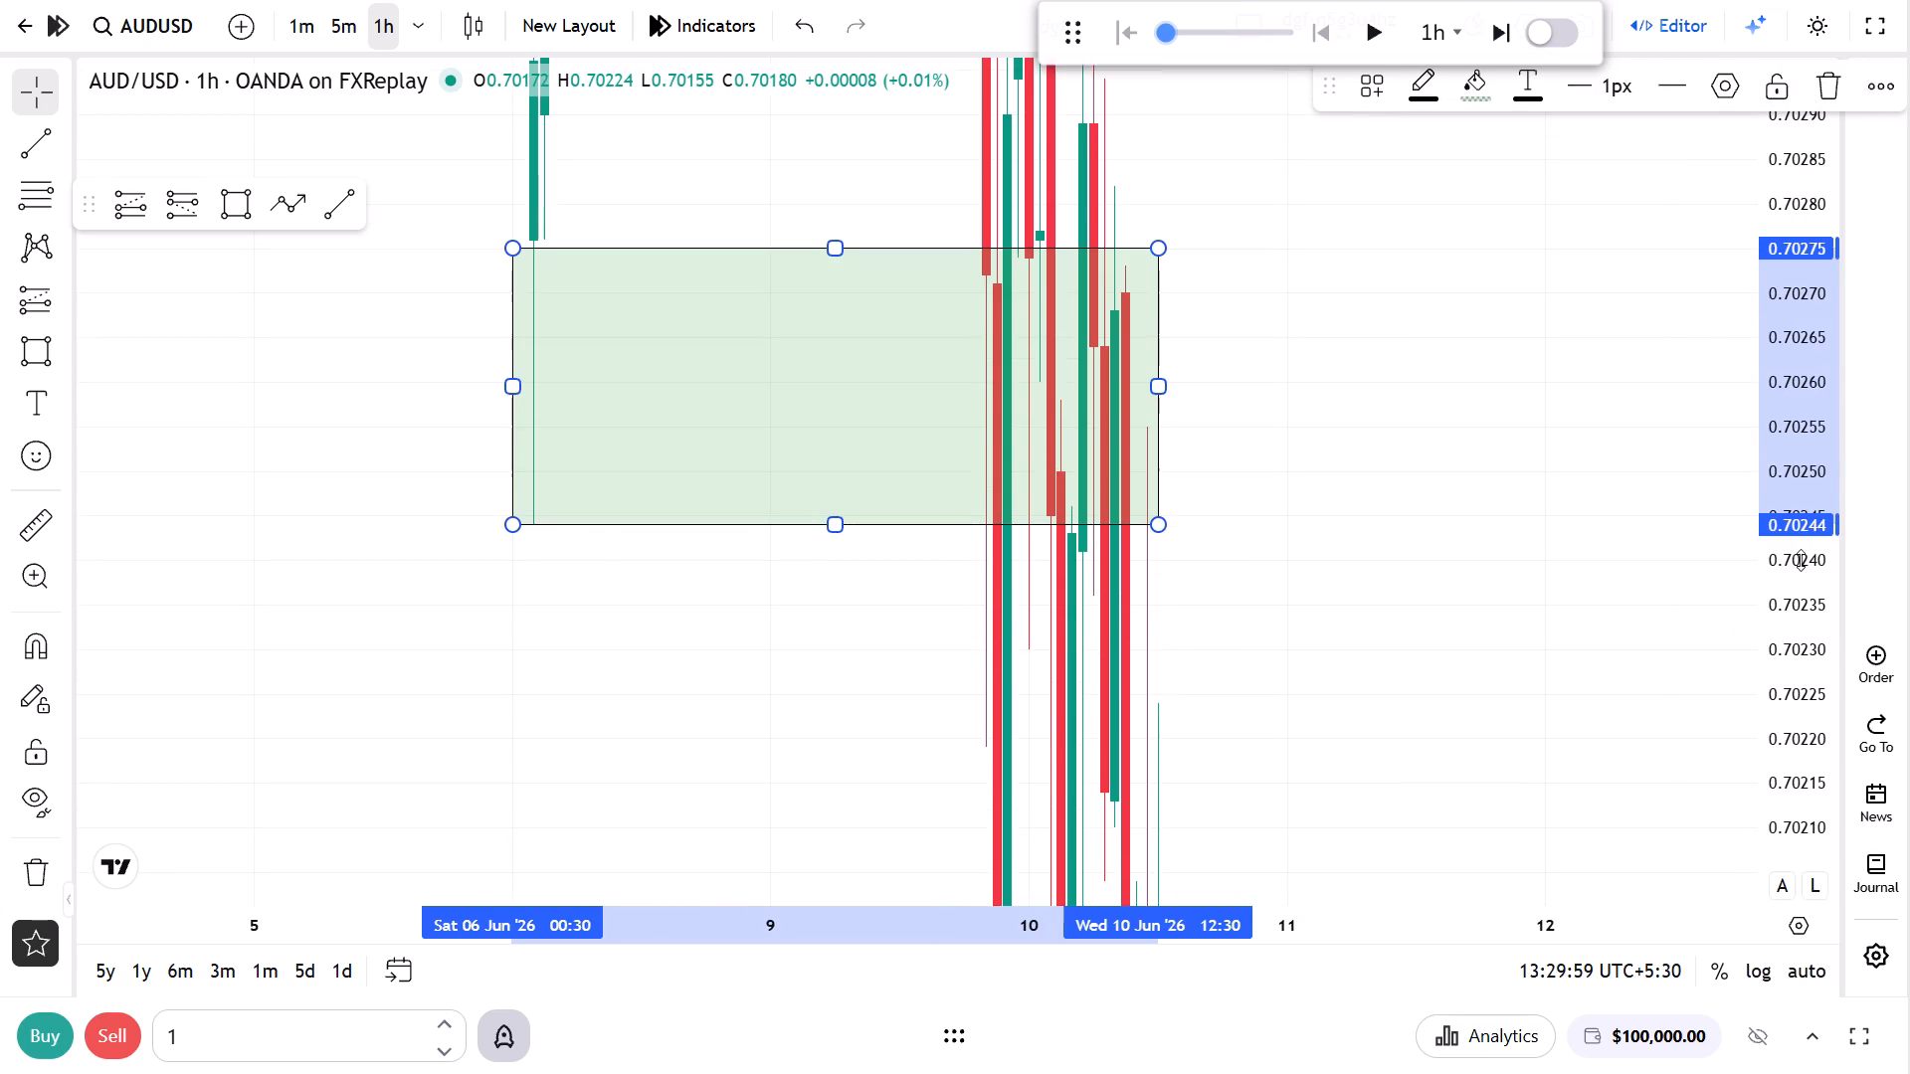
pyautogui.moveTo(1798, 564); pyautogui.dragTo(1744, 1012)
pyautogui.moveTo(1800, 391); pyautogui.dragTo(1798, 764)
pyautogui.moveTo(1606, 667); pyautogui.dragTo(1523, 675)
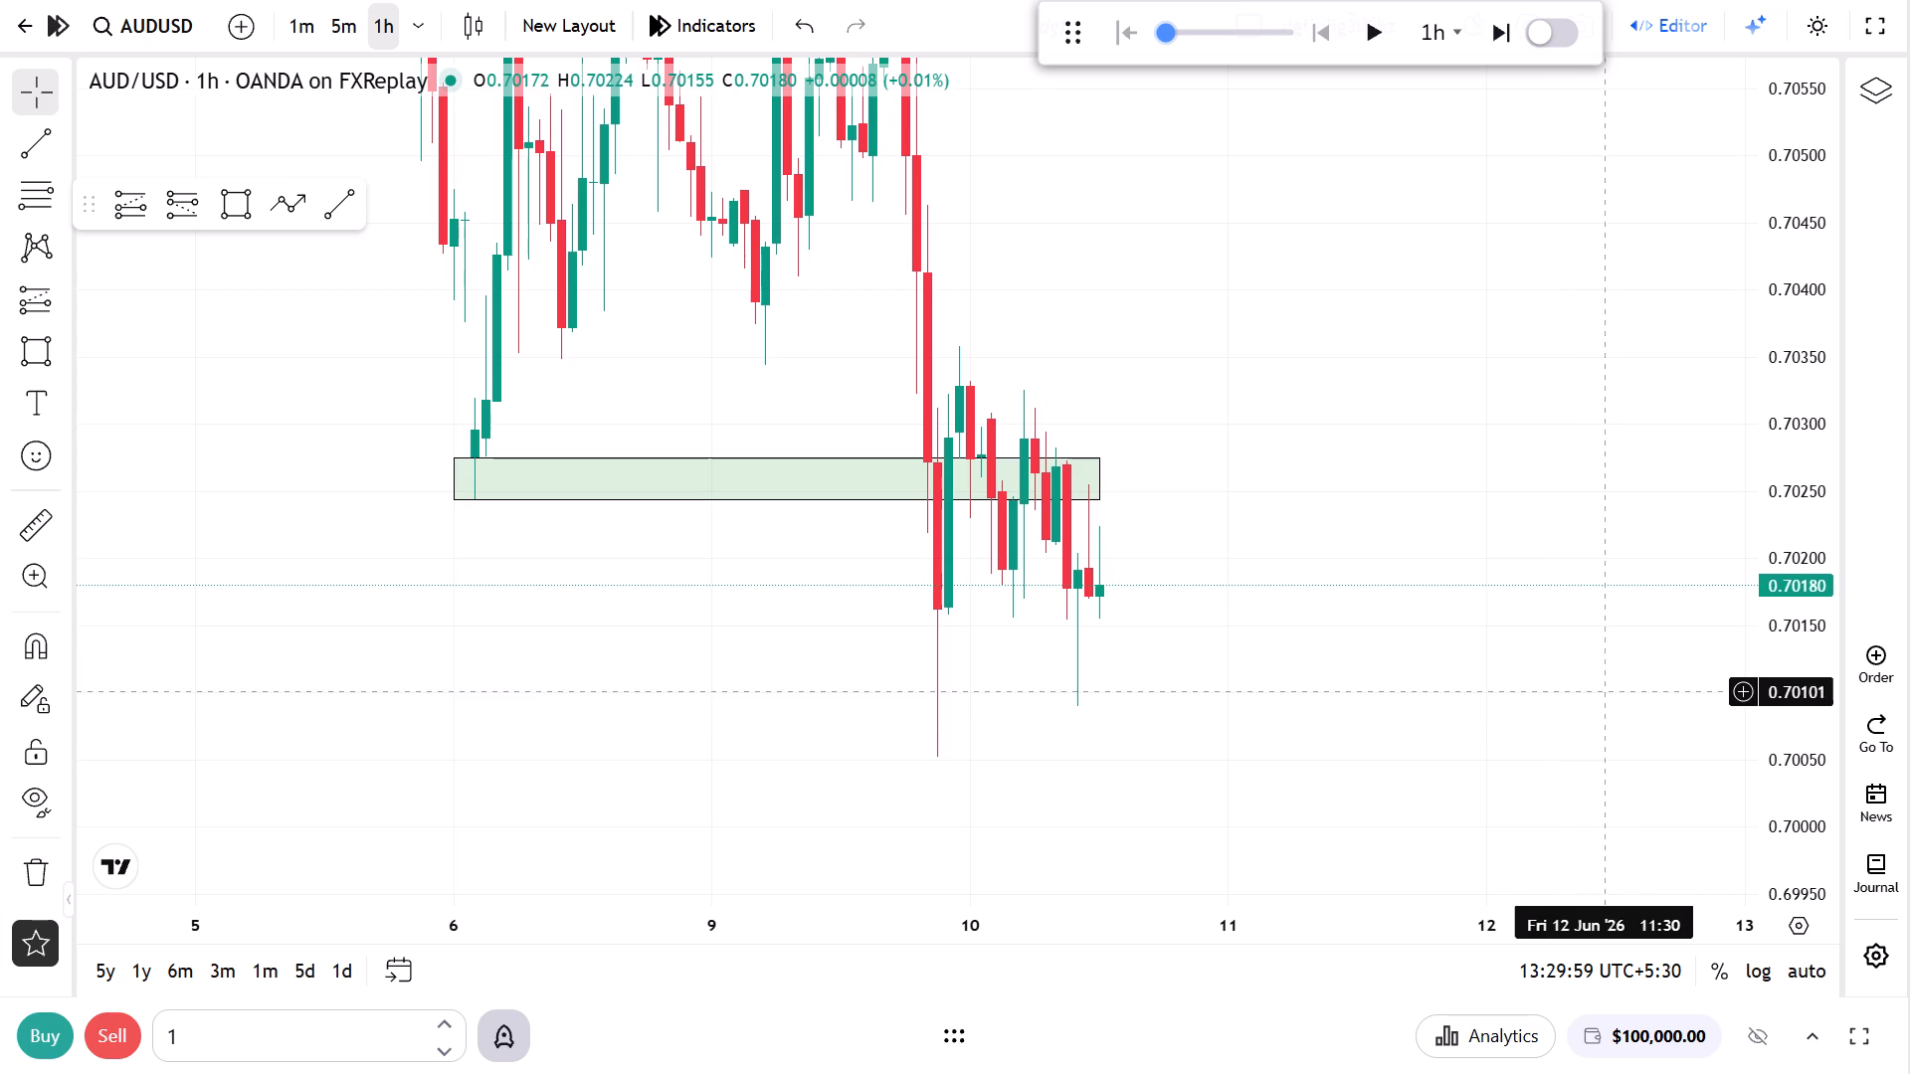
# Advance the hourly replay one candle at a time to 19:29 on 10 June.
pyautogui.click(1493, 51)
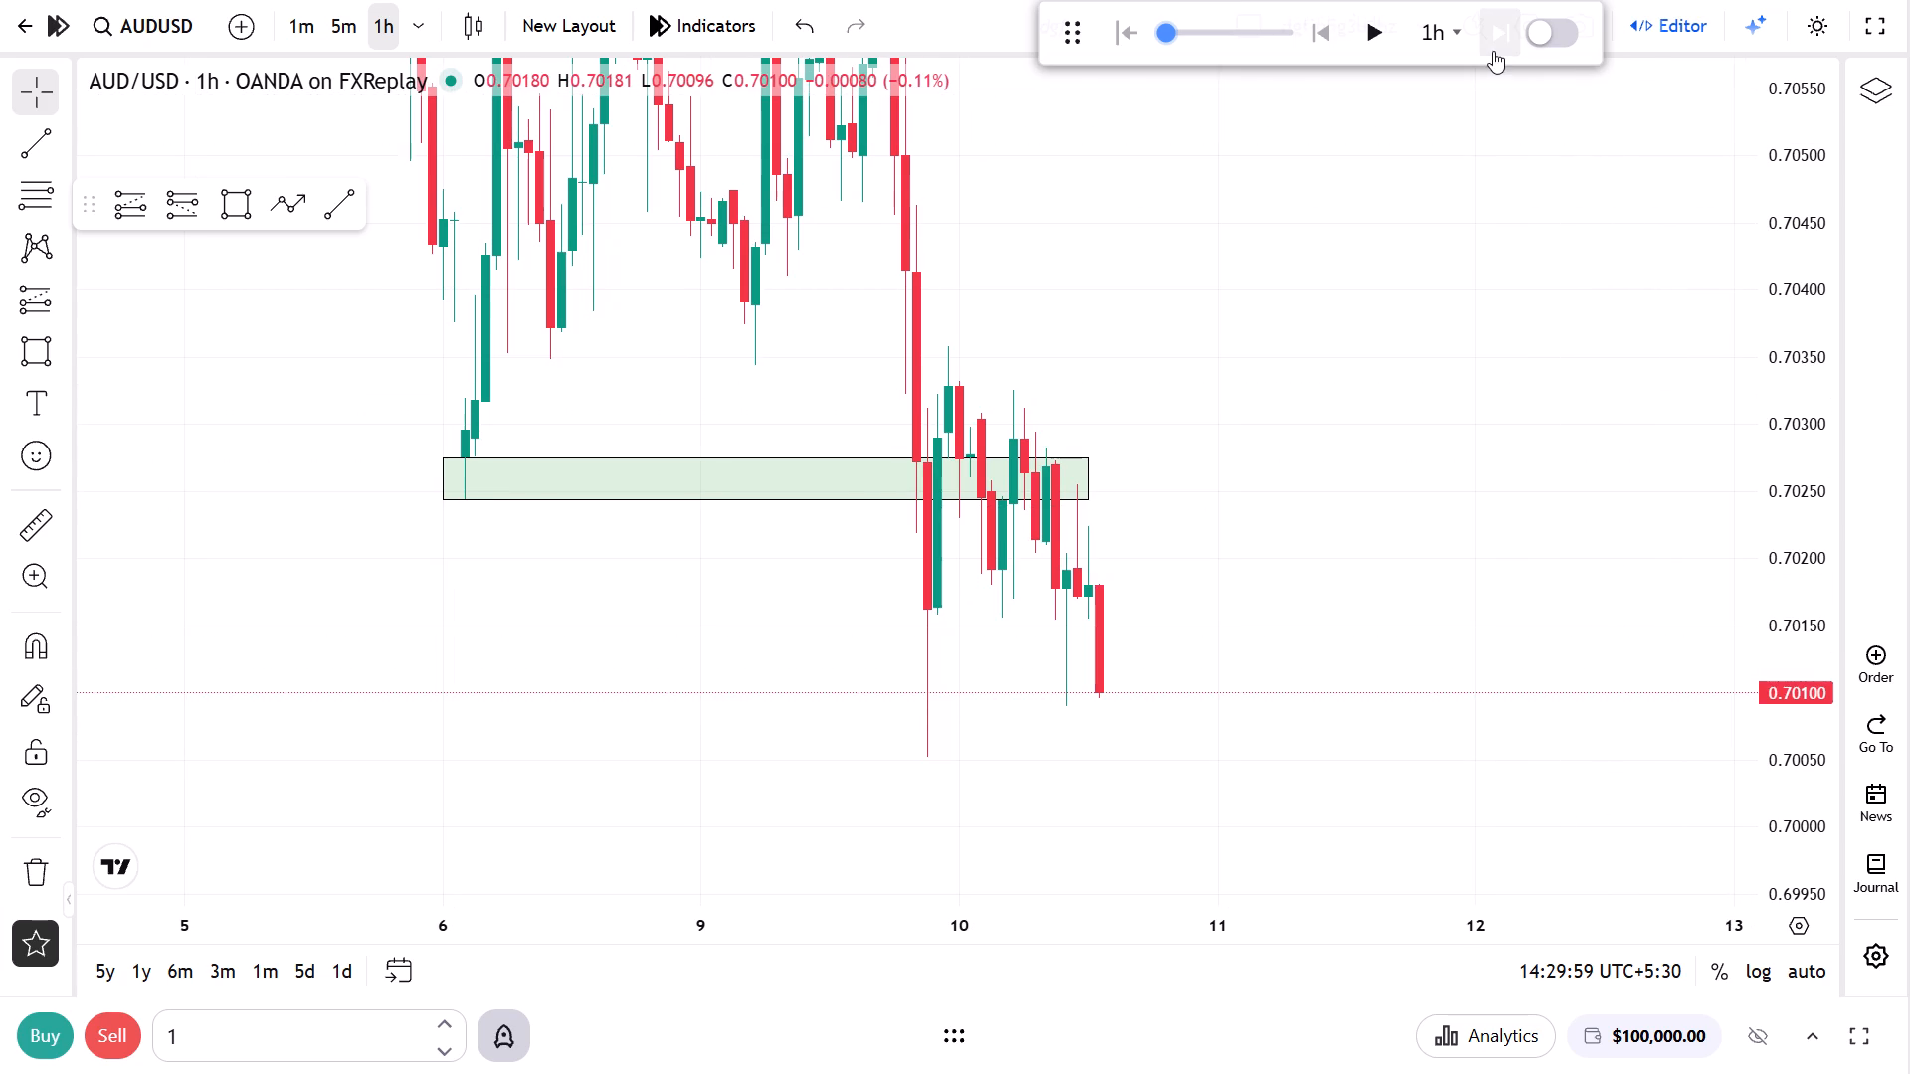
pyautogui.click(1493, 51)
pyautogui.click(1493, 51)
pyautogui.click(1493, 51)
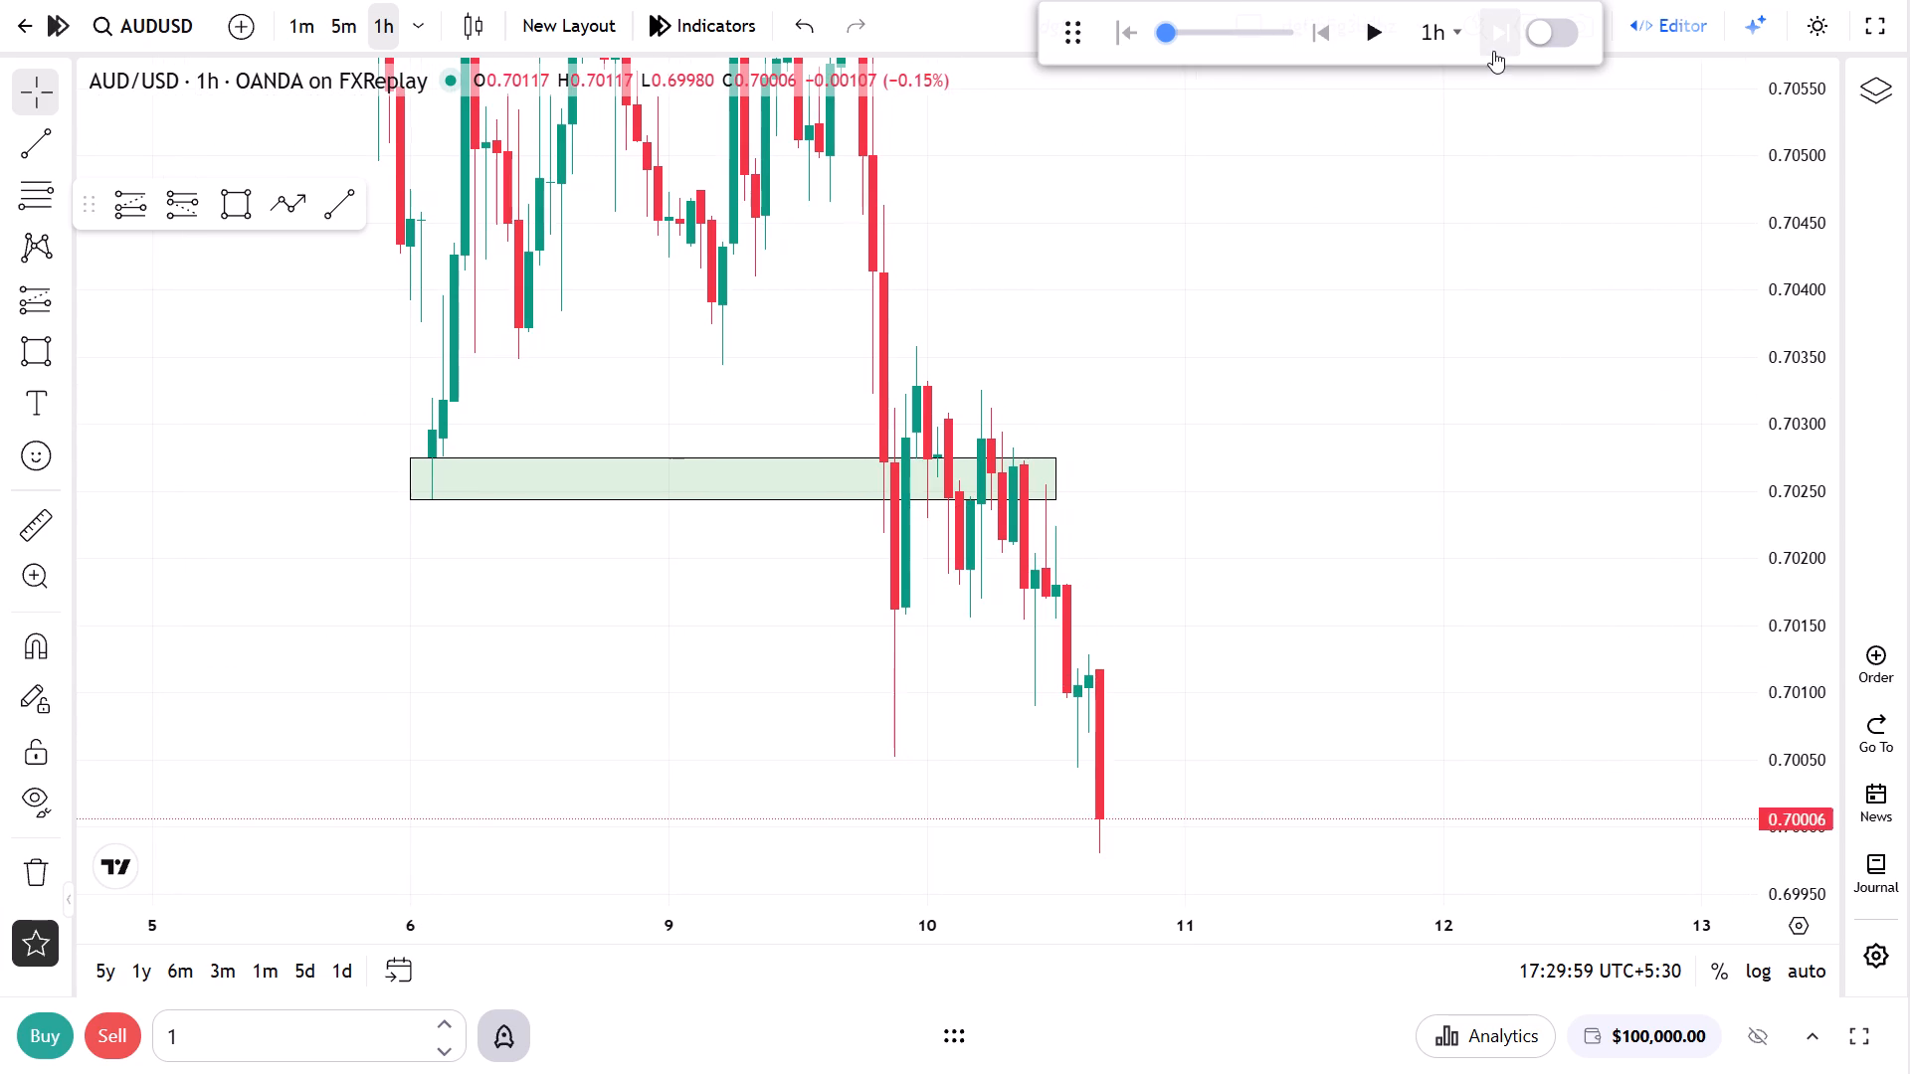
pyautogui.click(1493, 51)
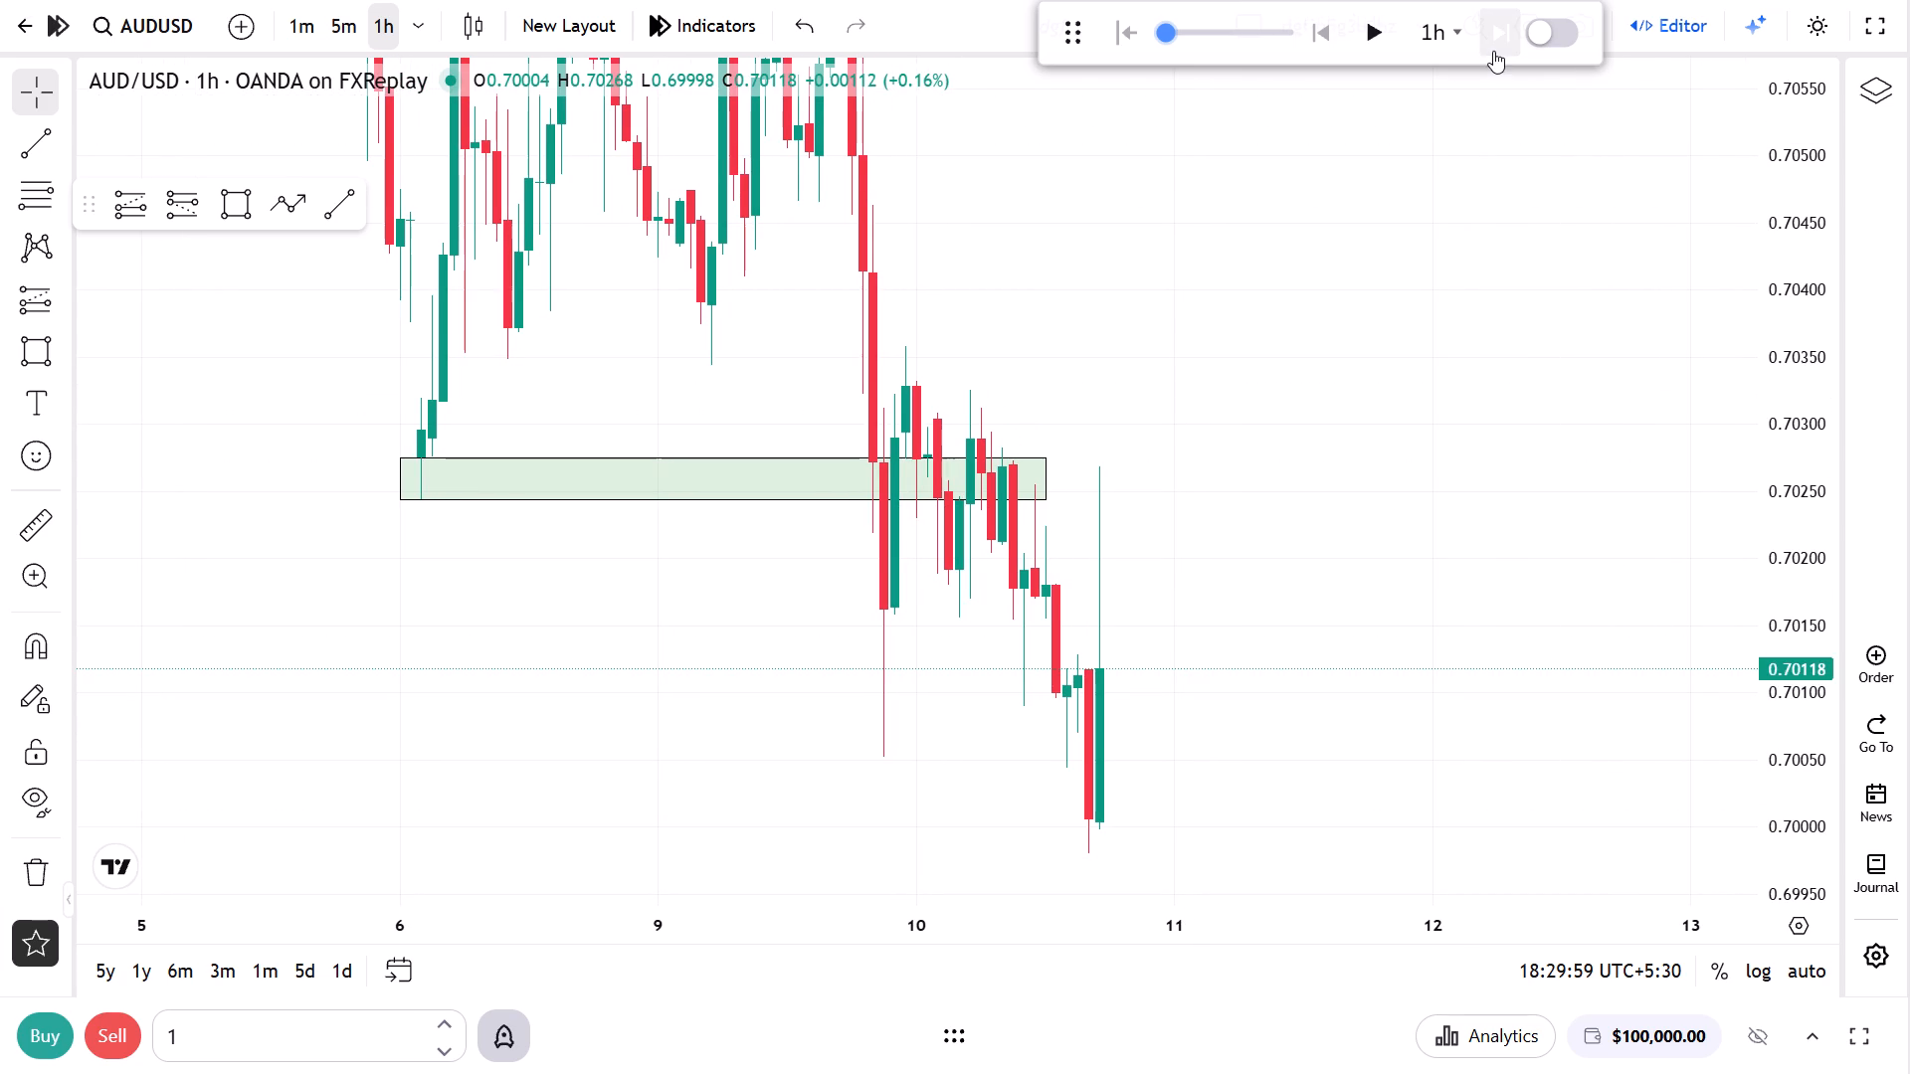
pyautogui.click(1493, 51)
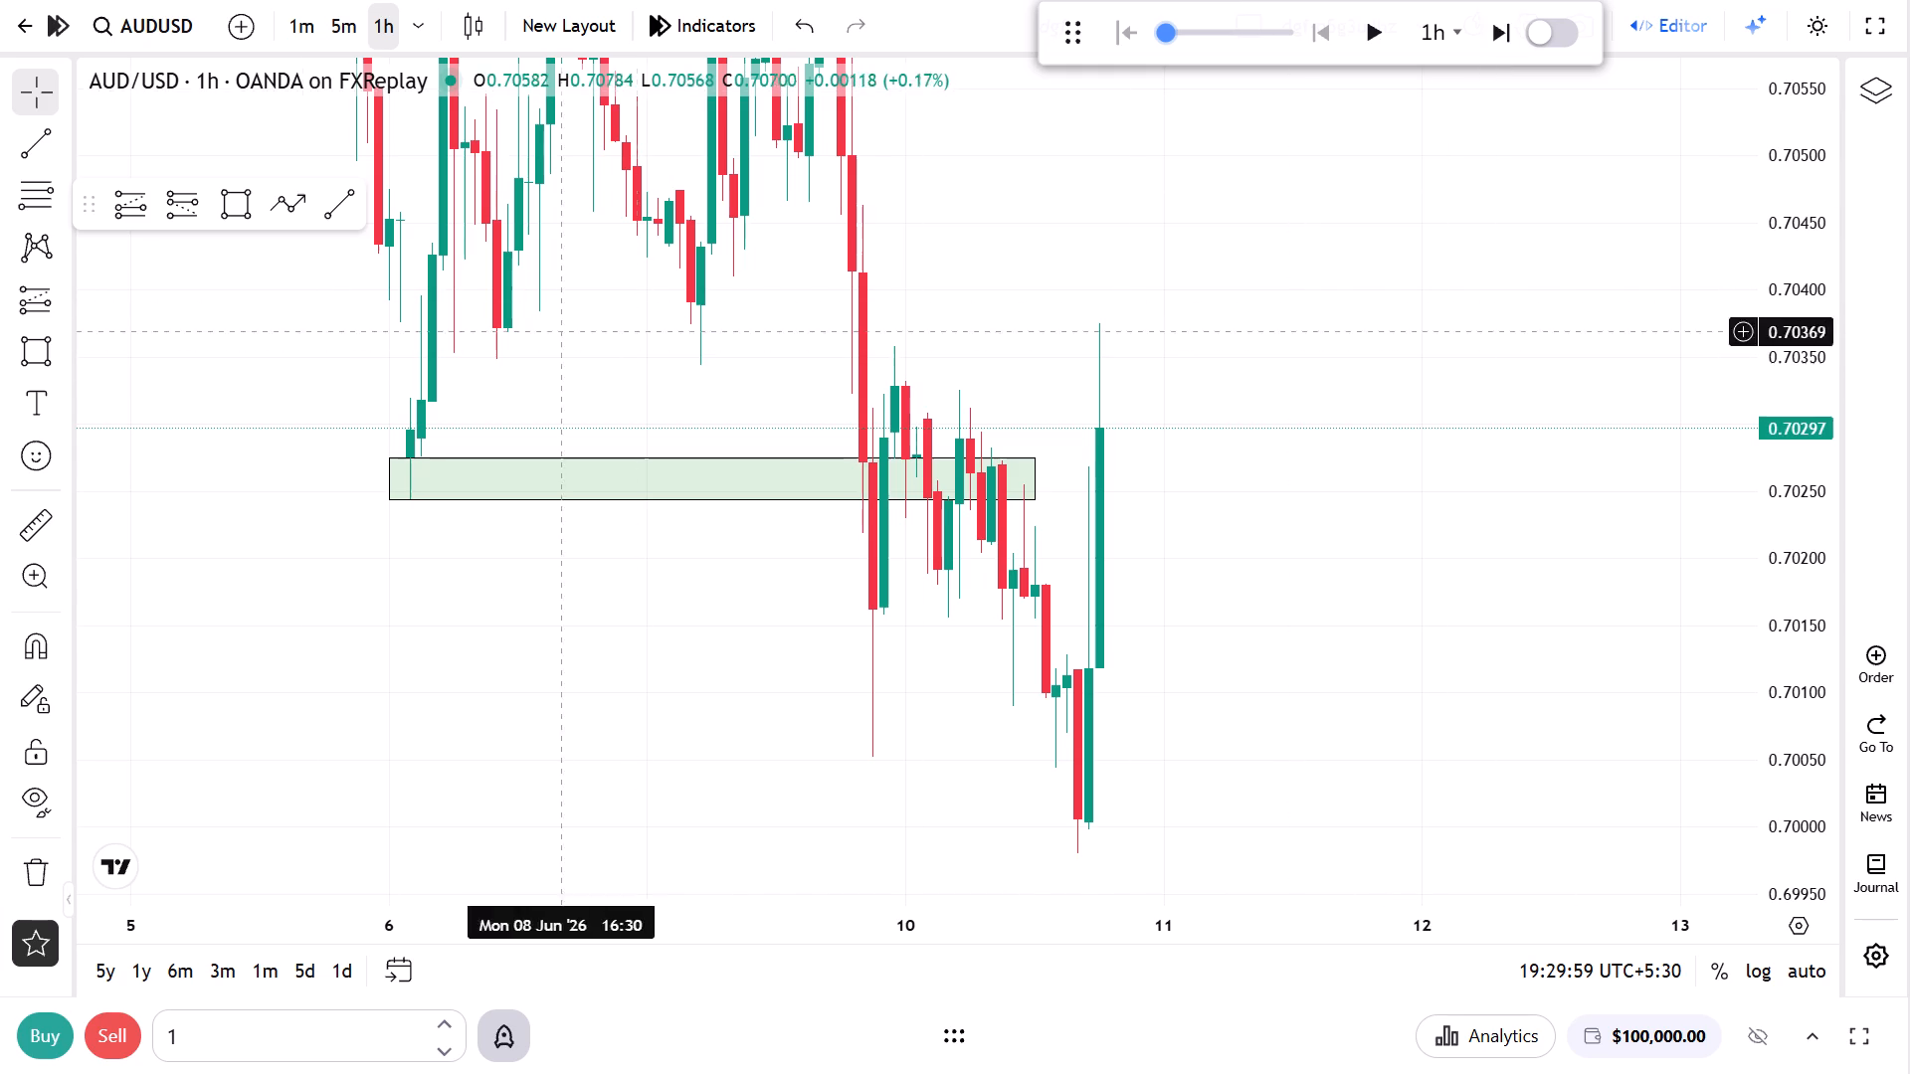
# Draw a rectangle zone over the late 9 June swing high, from about 0.70328 to 0.70357, extending to 11 June 01:30.
pyautogui.click(228, 210)
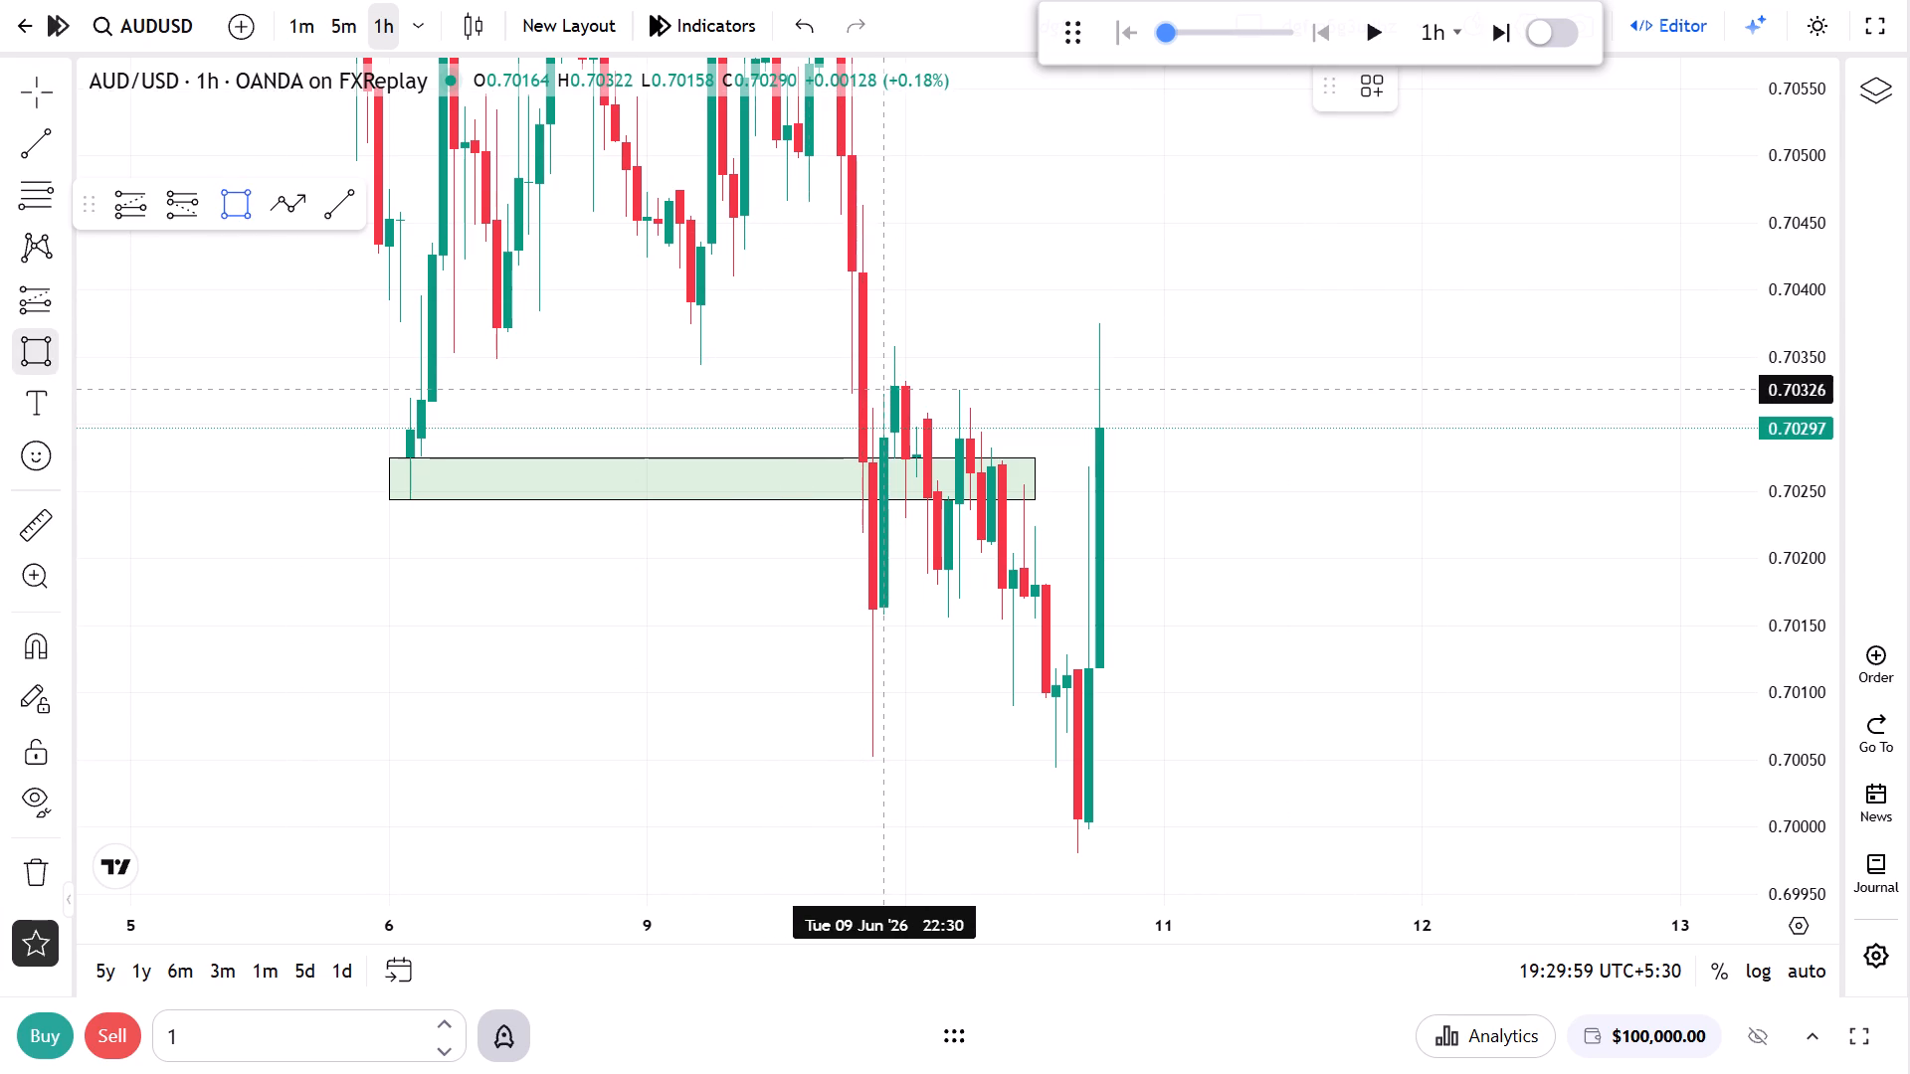
pyautogui.click(880, 387)
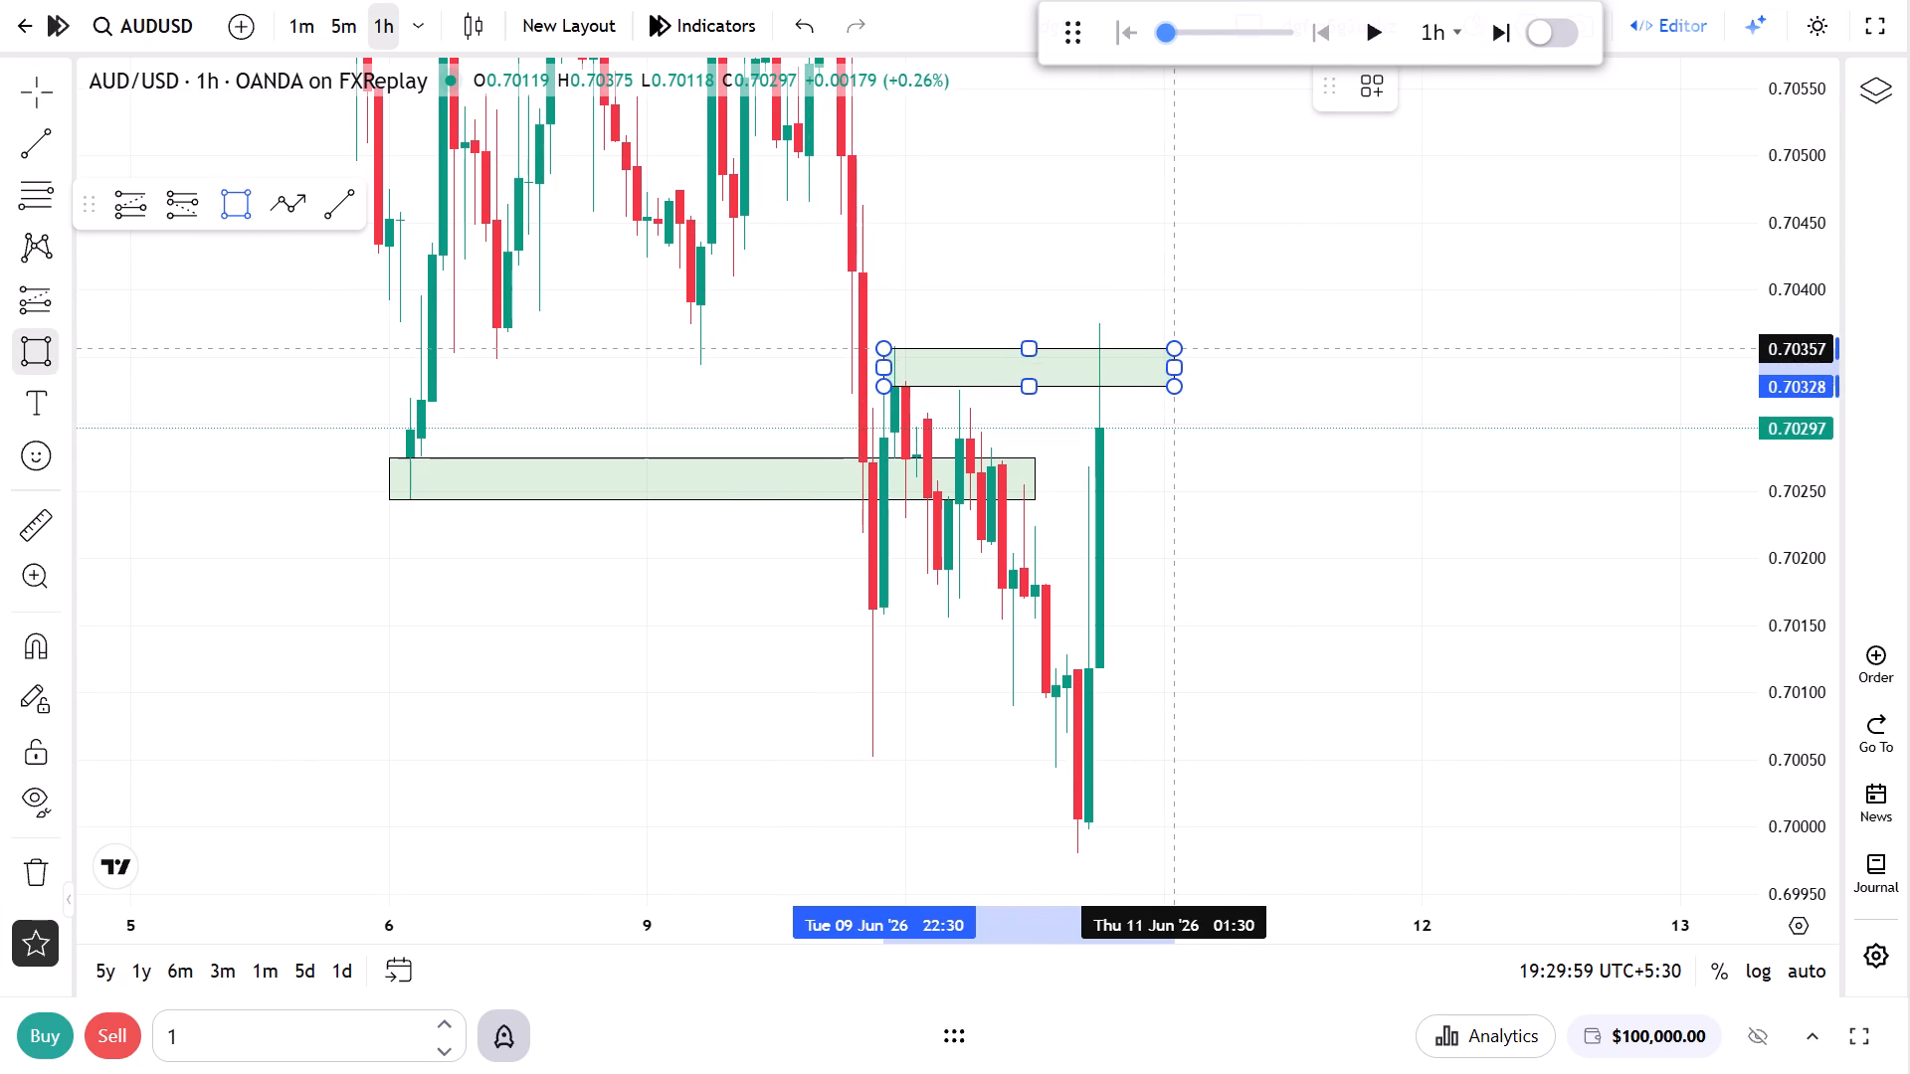
pyautogui.click(1172, 349)
pyautogui.click(1207, 510)
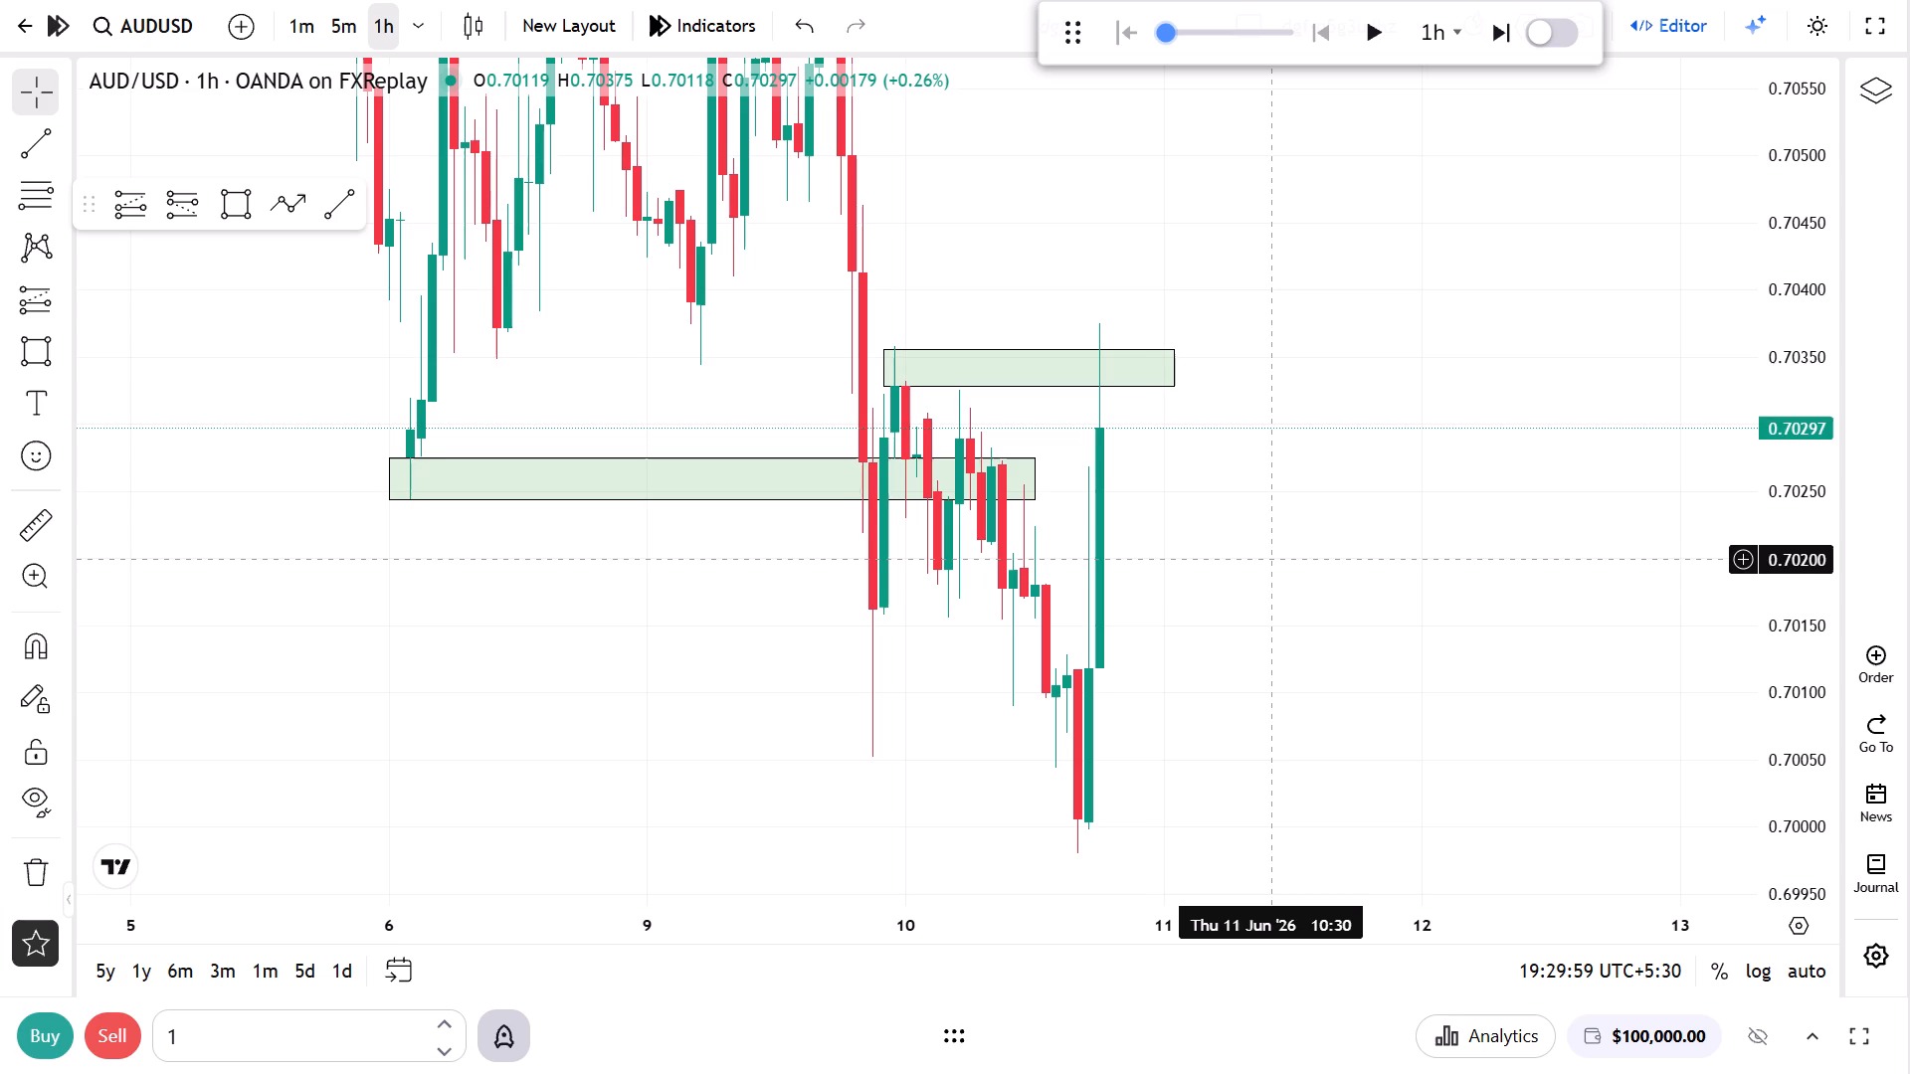
pyautogui.click(1182, 558)
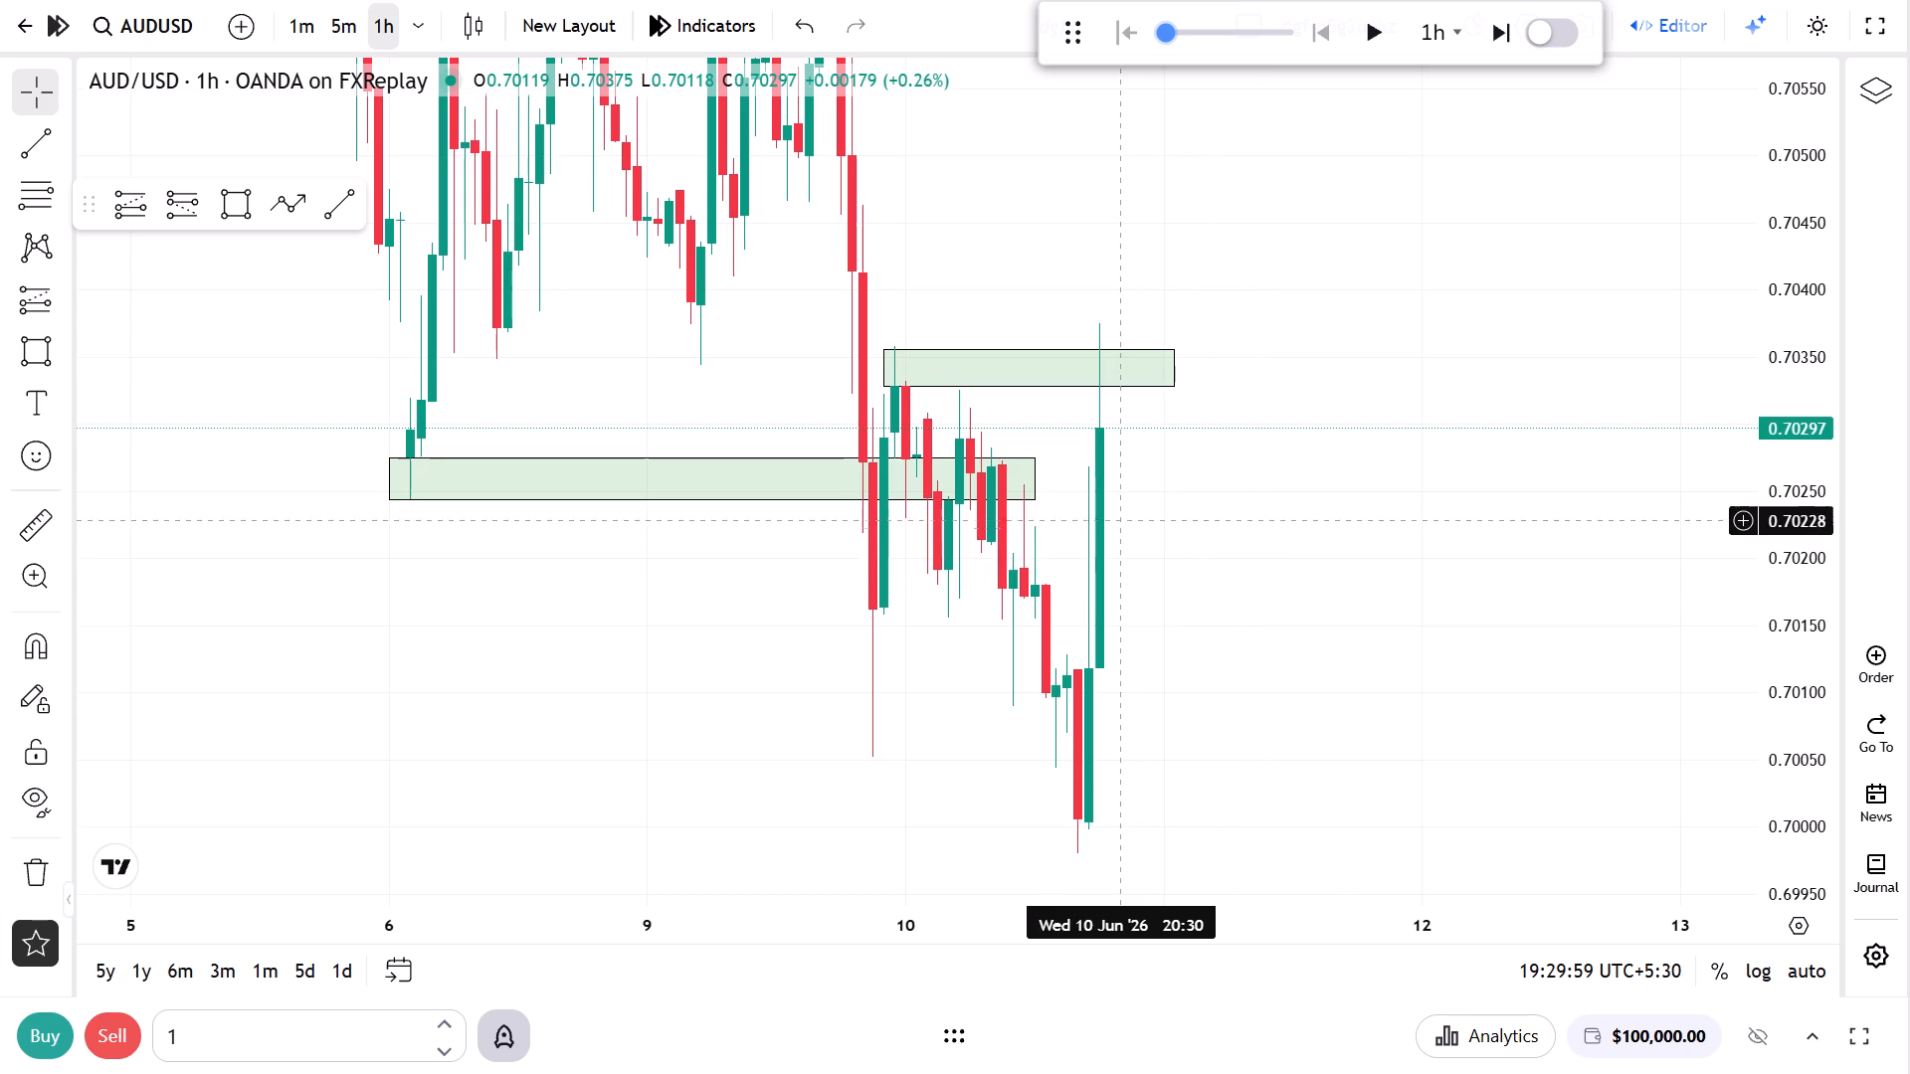
# Switch to the 1-minute chart and advance the replay in one-hour steps to 21:29 on 10 June.
pyautogui.click(317, 21)
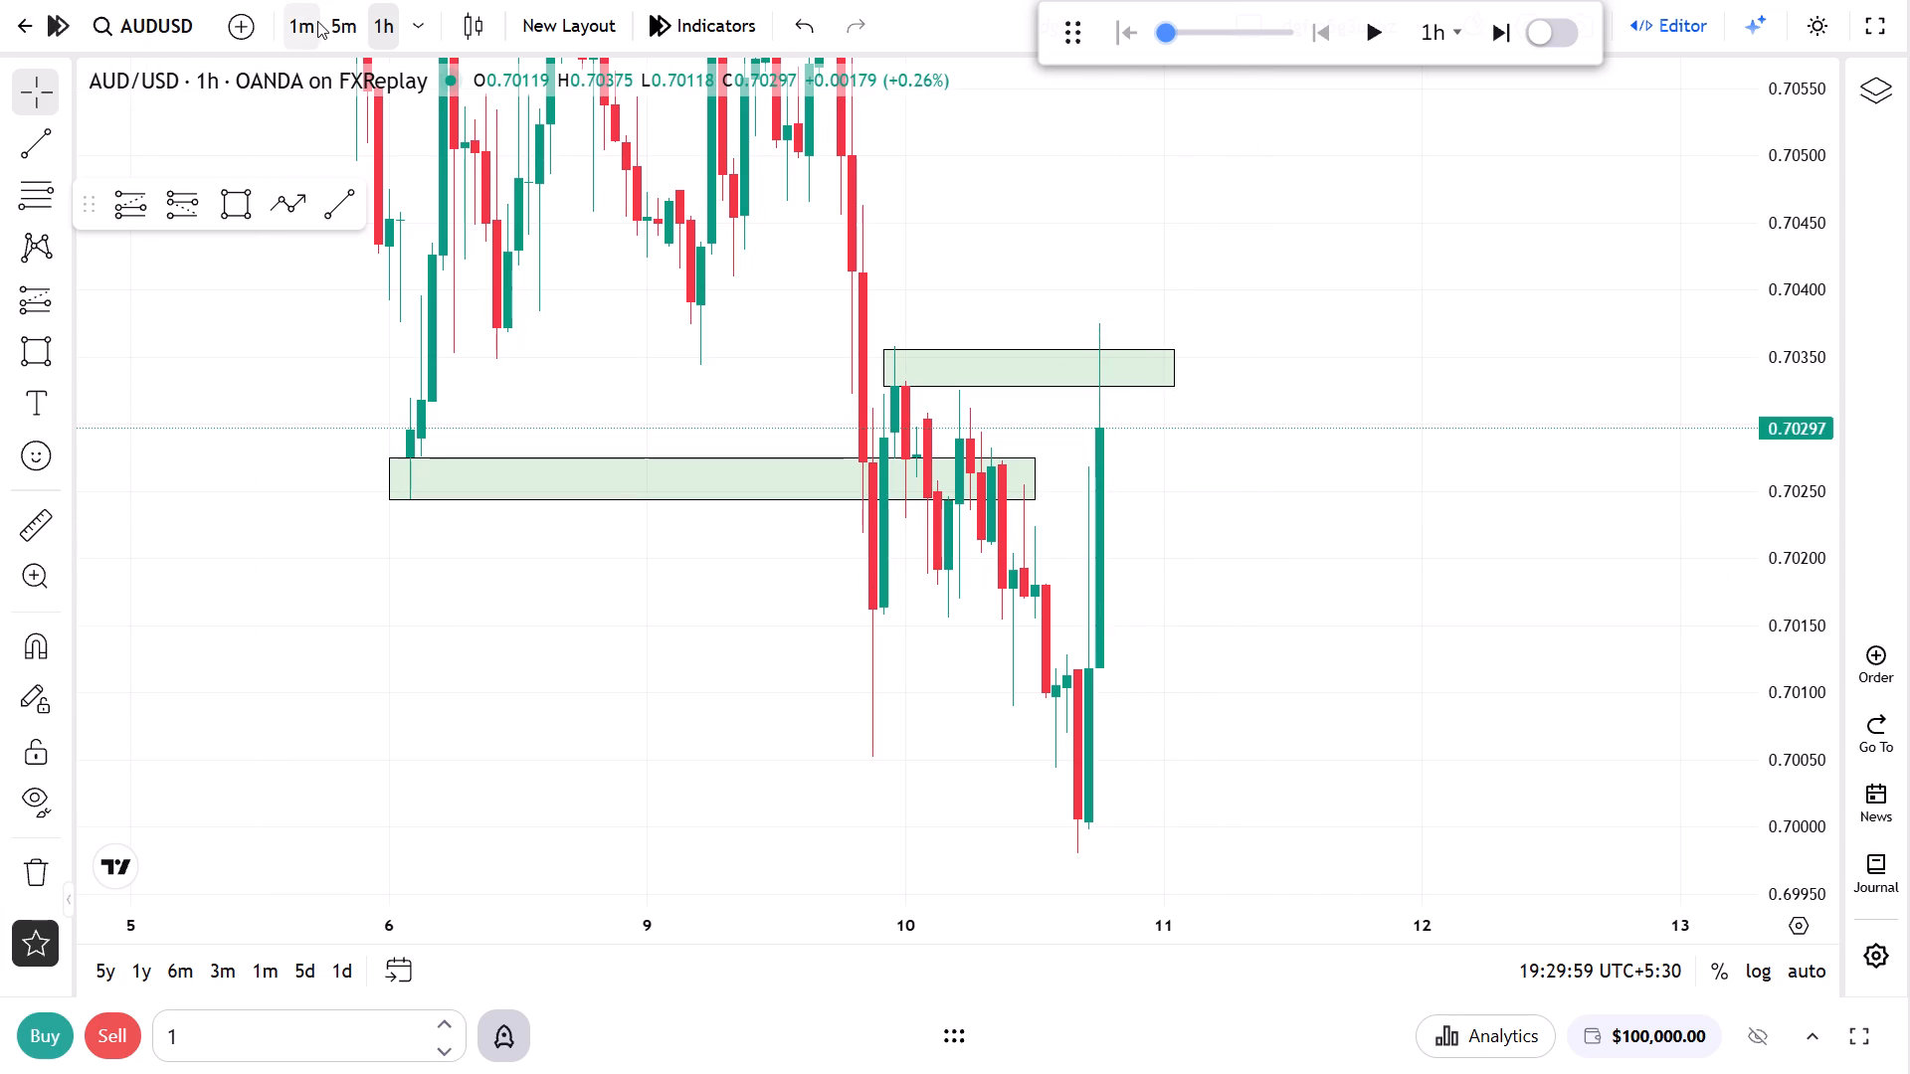
pyautogui.scroll(-6, 1166, 666)
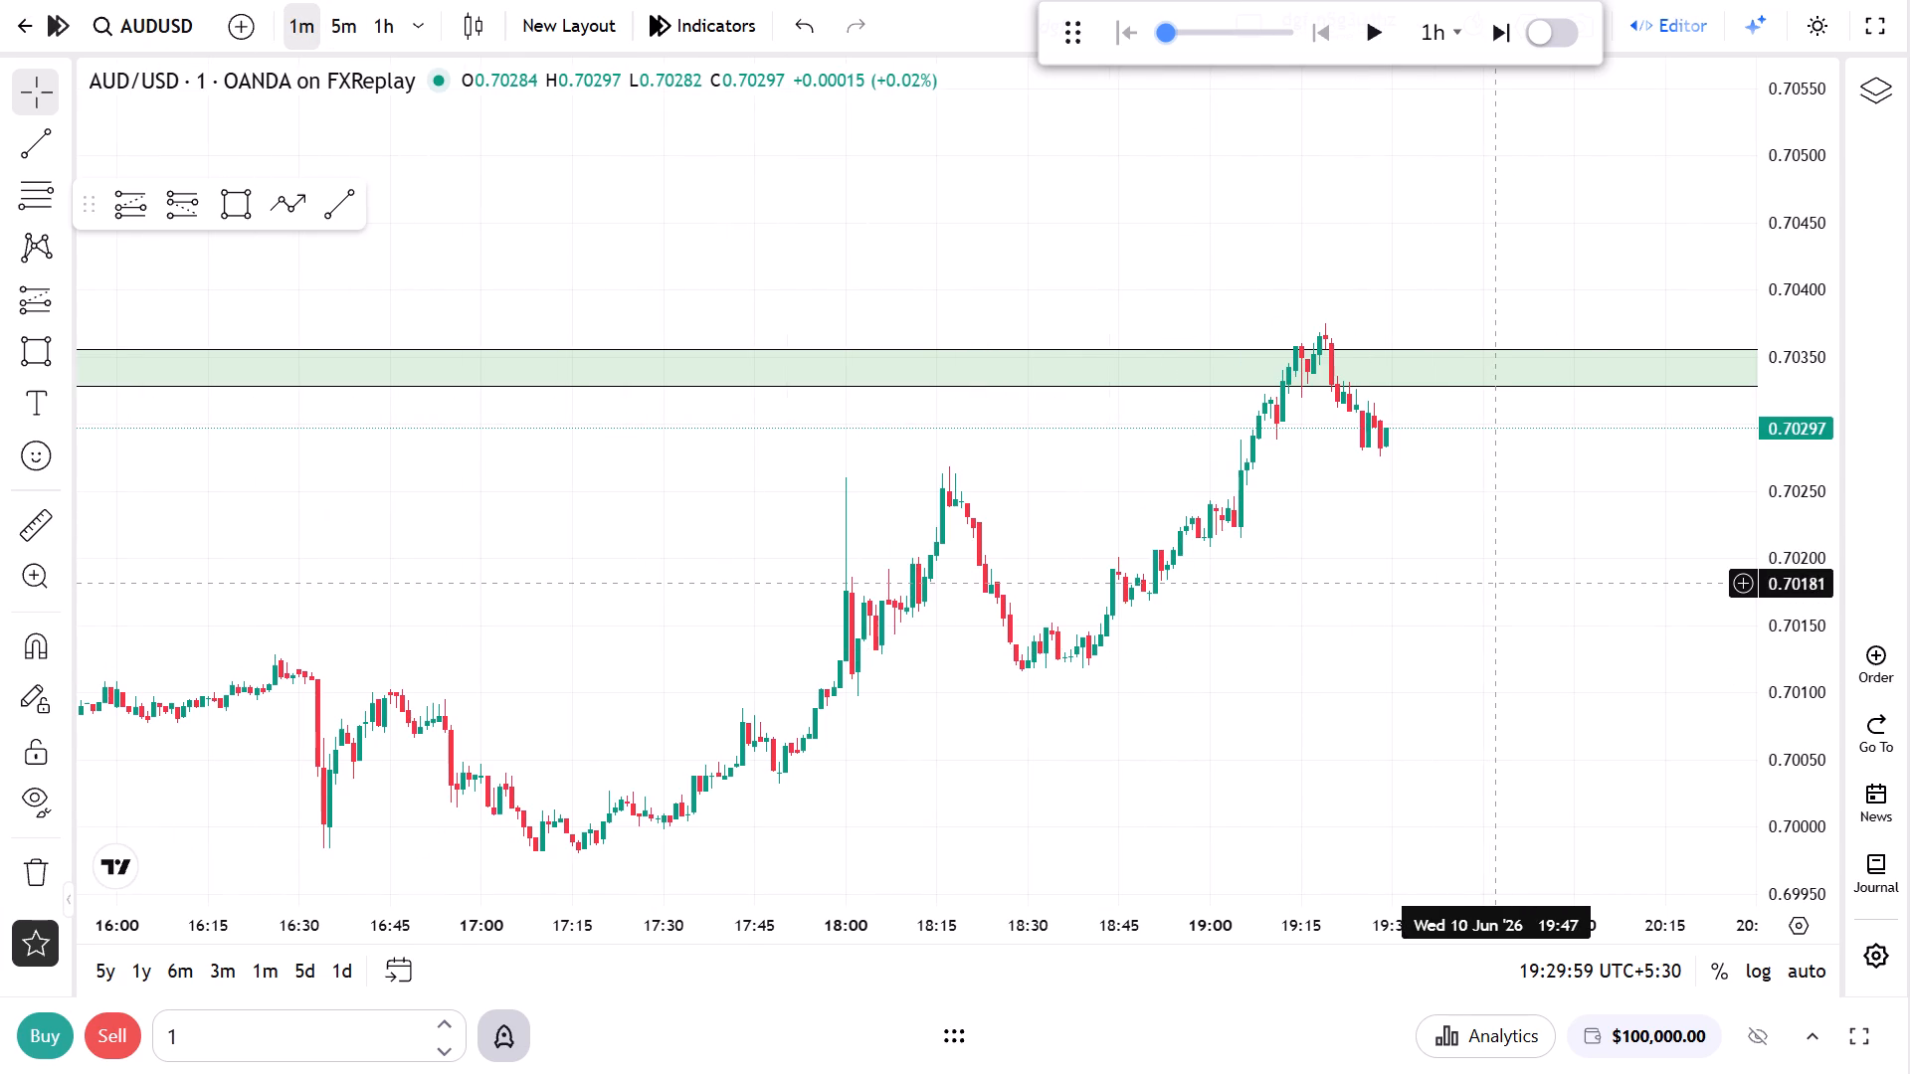
pyautogui.click(1500, 36)
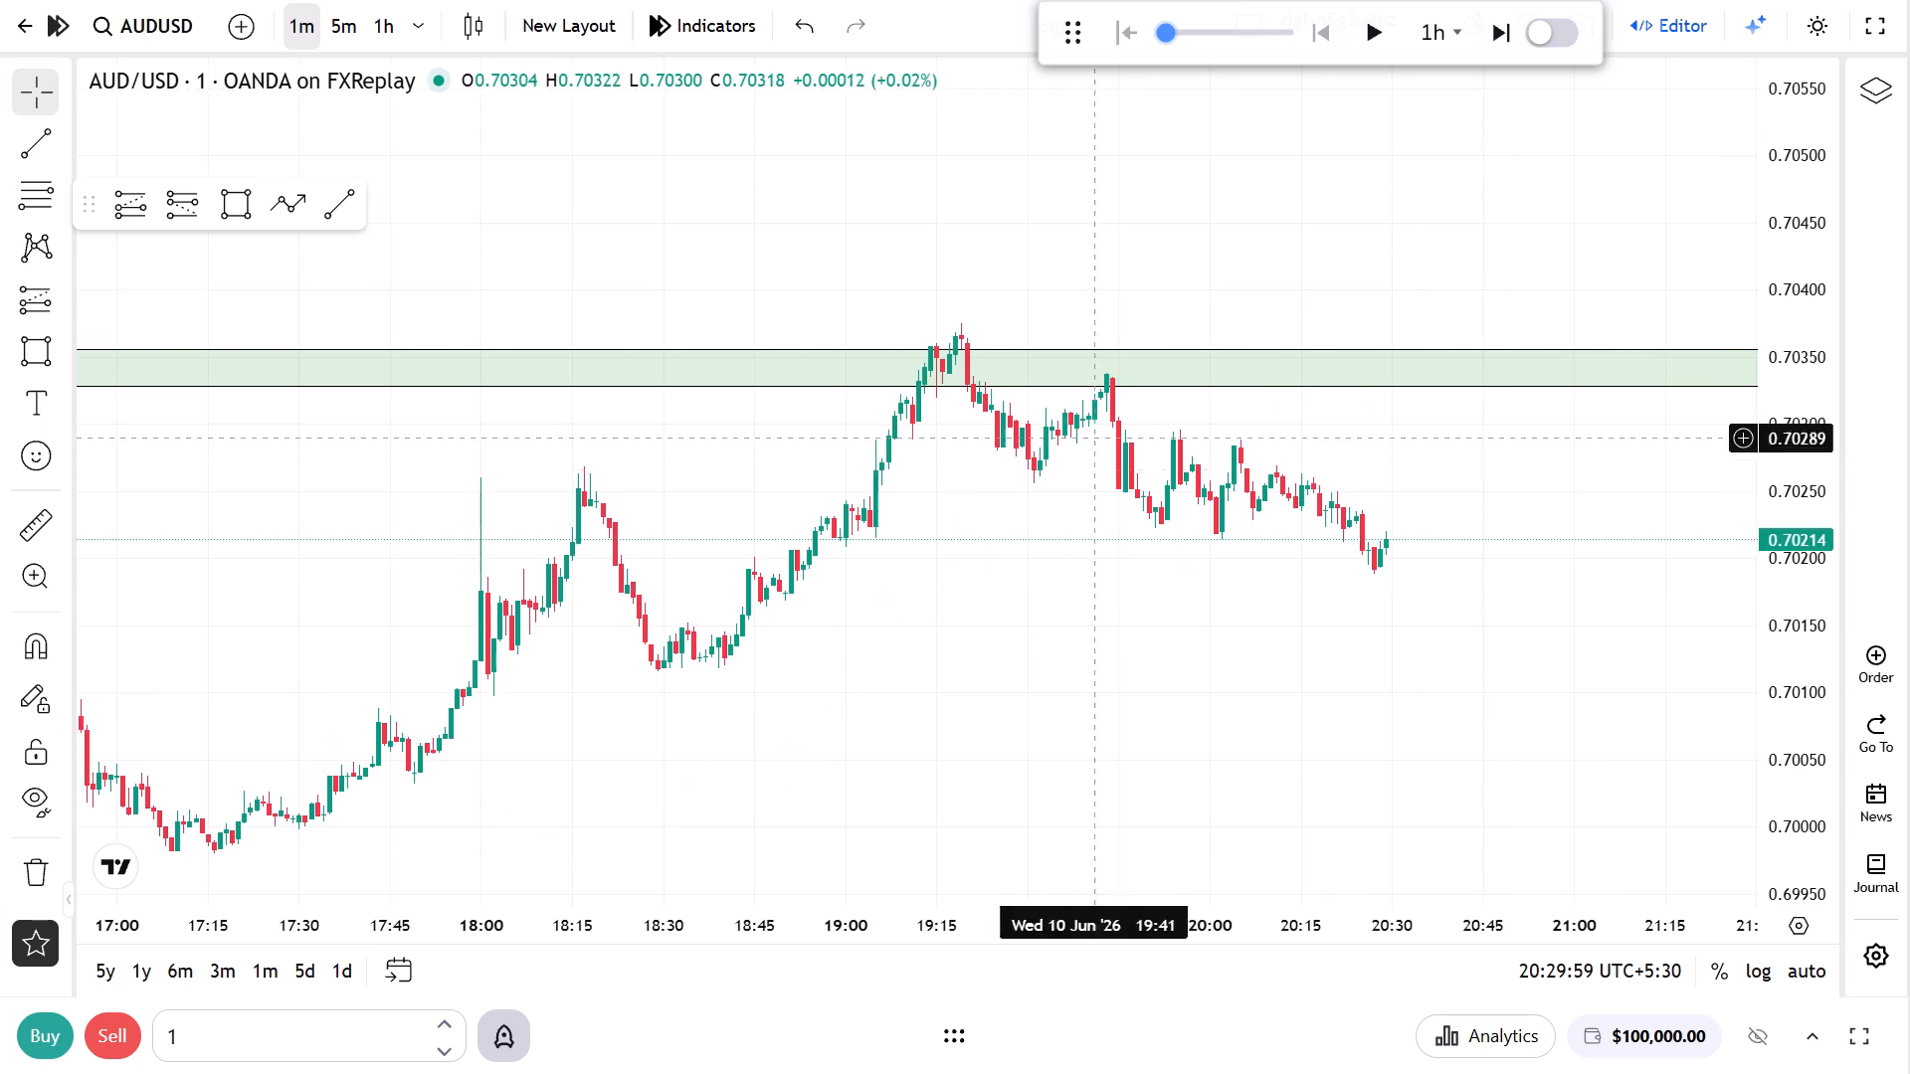
pyautogui.moveTo(1029, 545); pyautogui.dragTo(1053, 700)
pyautogui.scroll(5, 1007, 730)
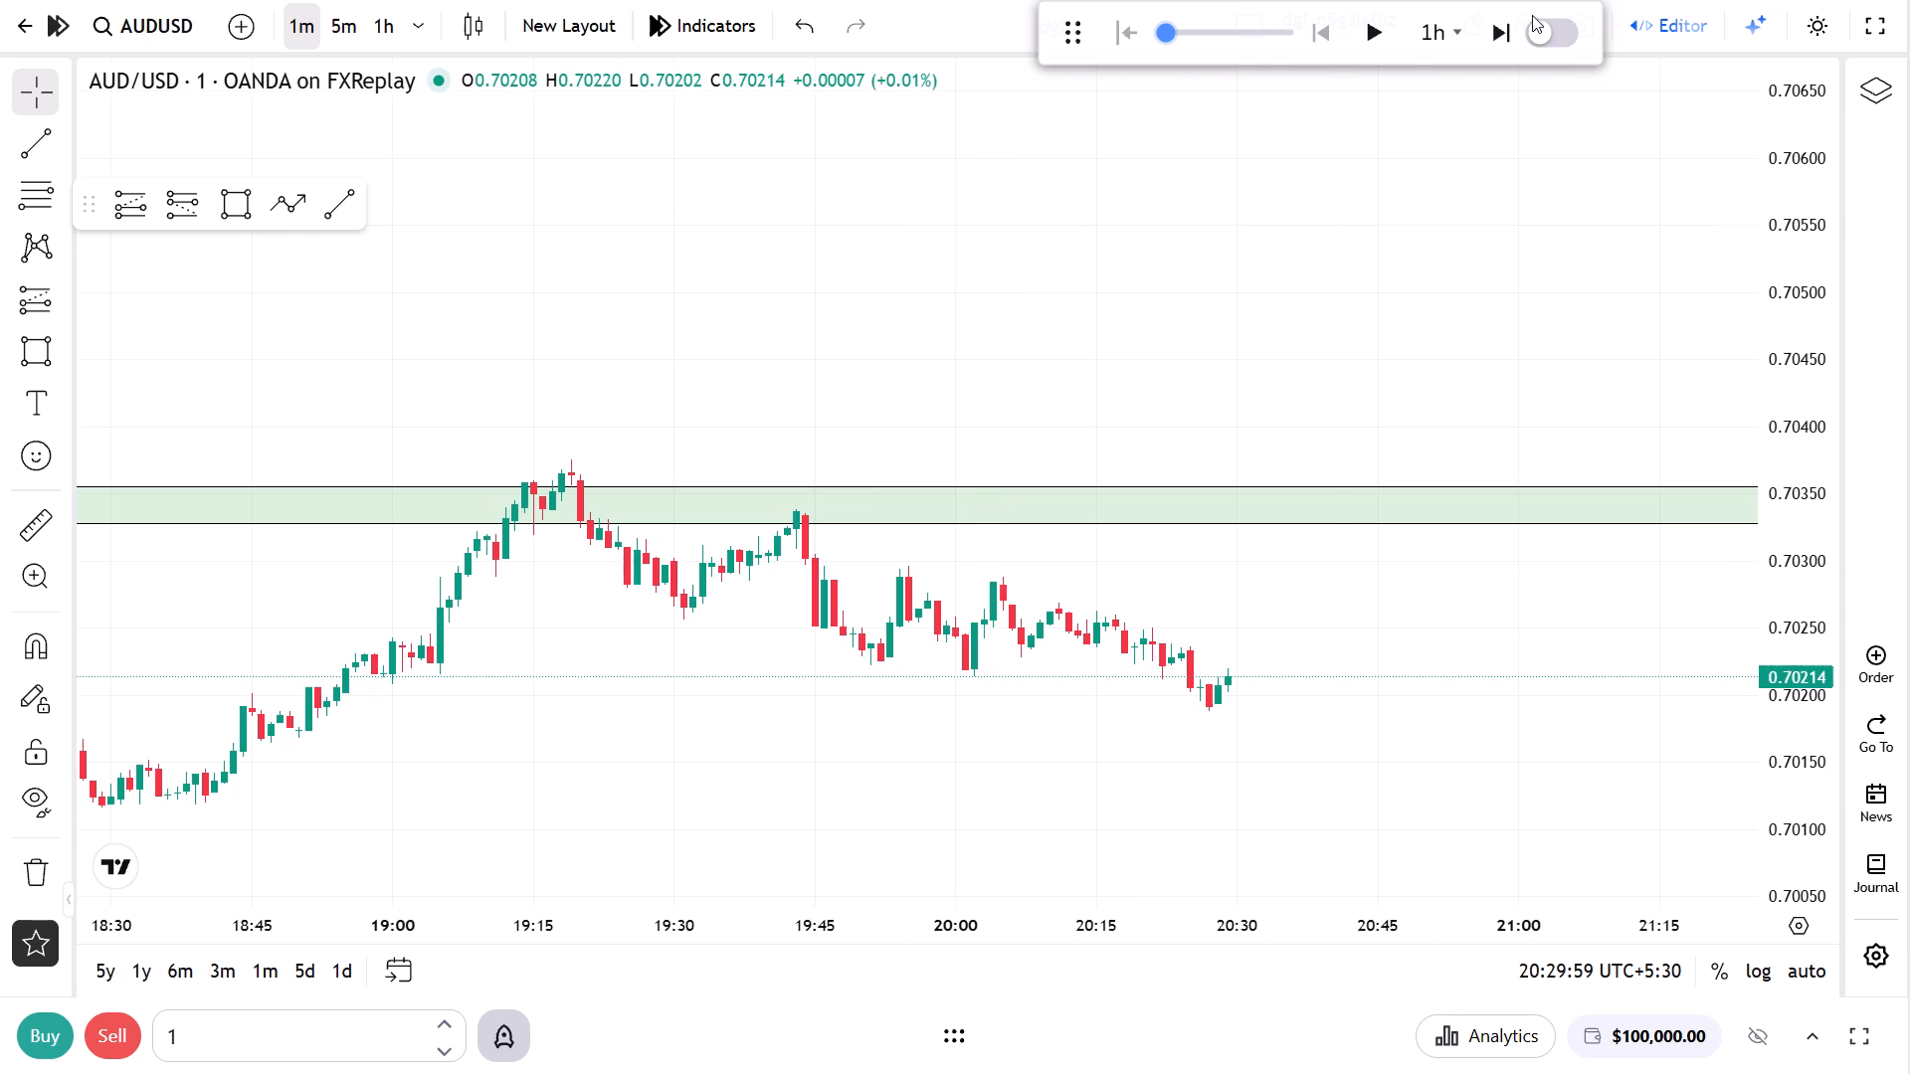
pyautogui.click(1512, 40)
# Draw a zigzag path along the falling swings, from the 19:19 high near 0.70355 to about 0.70207 at 20:28.
pyautogui.moveTo(1053, 611); pyautogui.dragTo(1290, 464)
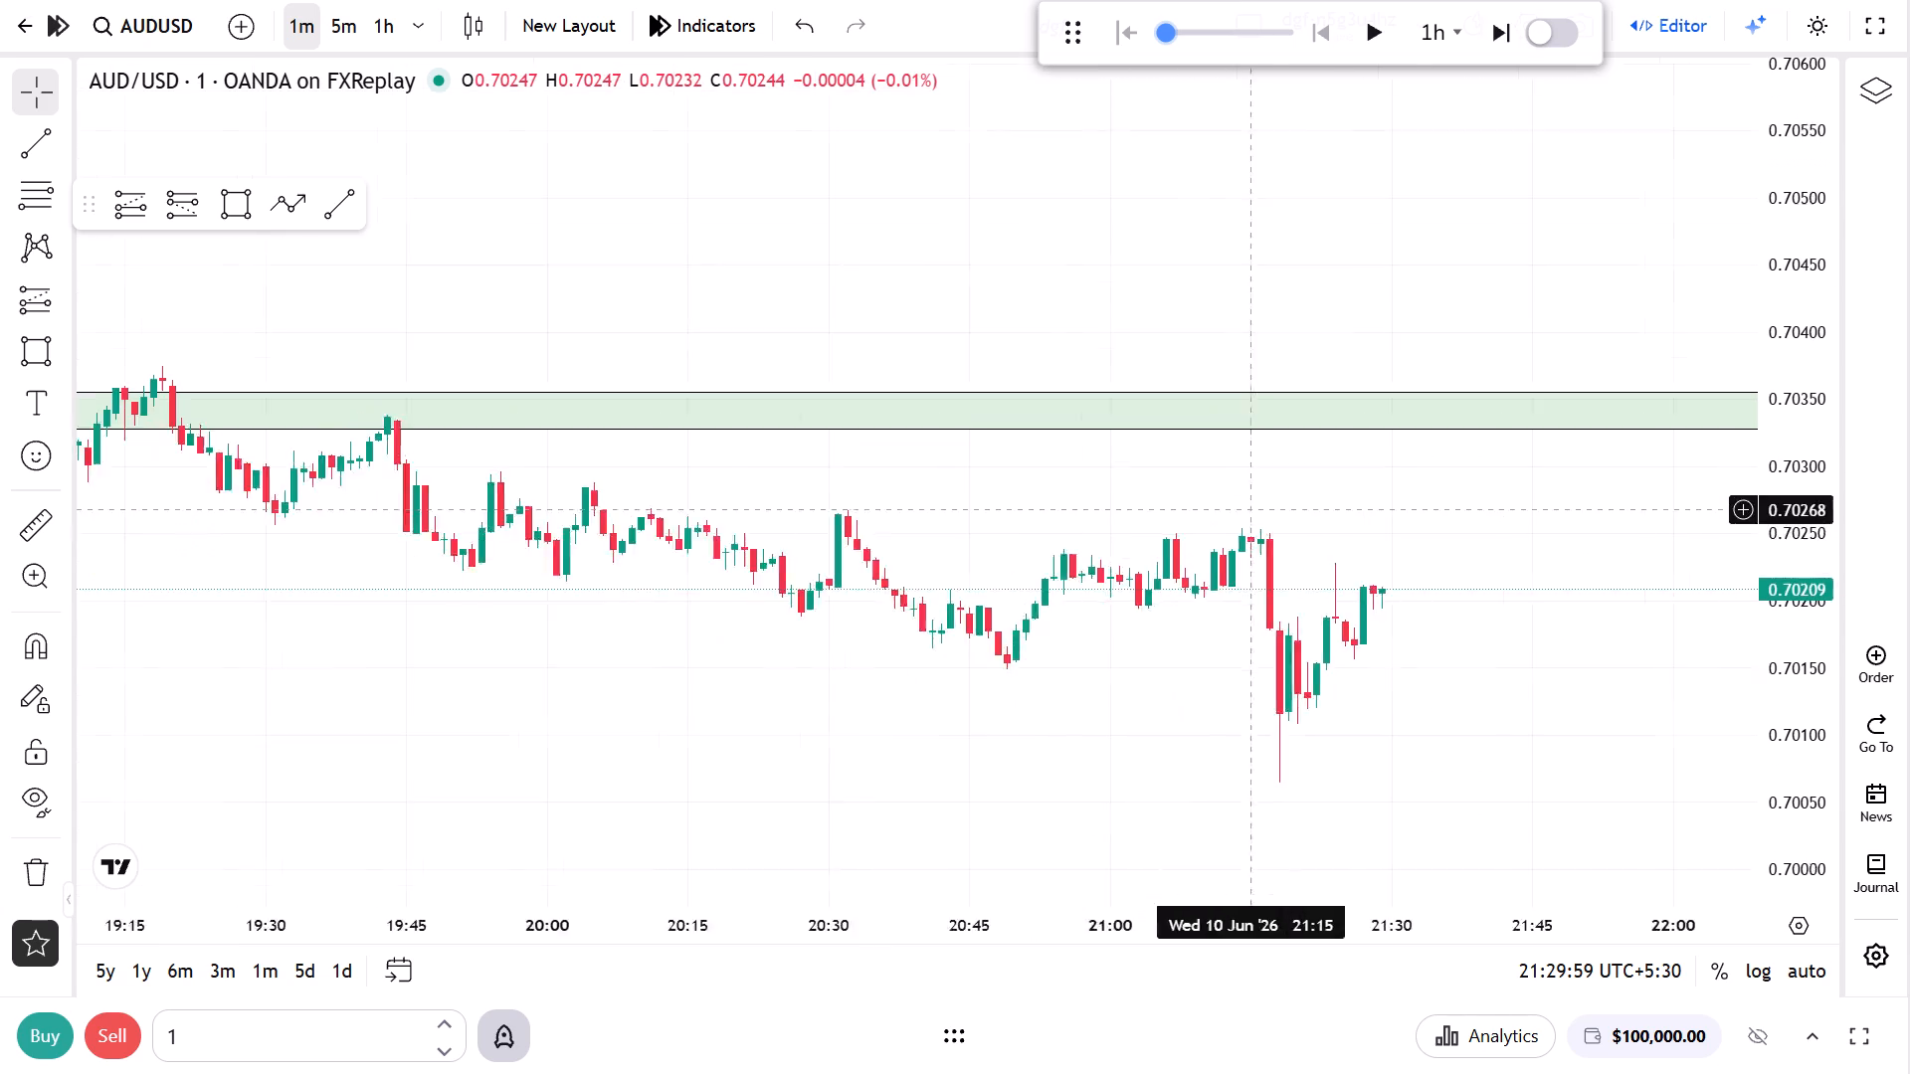
pyautogui.moveTo(1290, 464); pyautogui.dragTo(1302, 455)
pyautogui.scroll(-4, 796, 533)
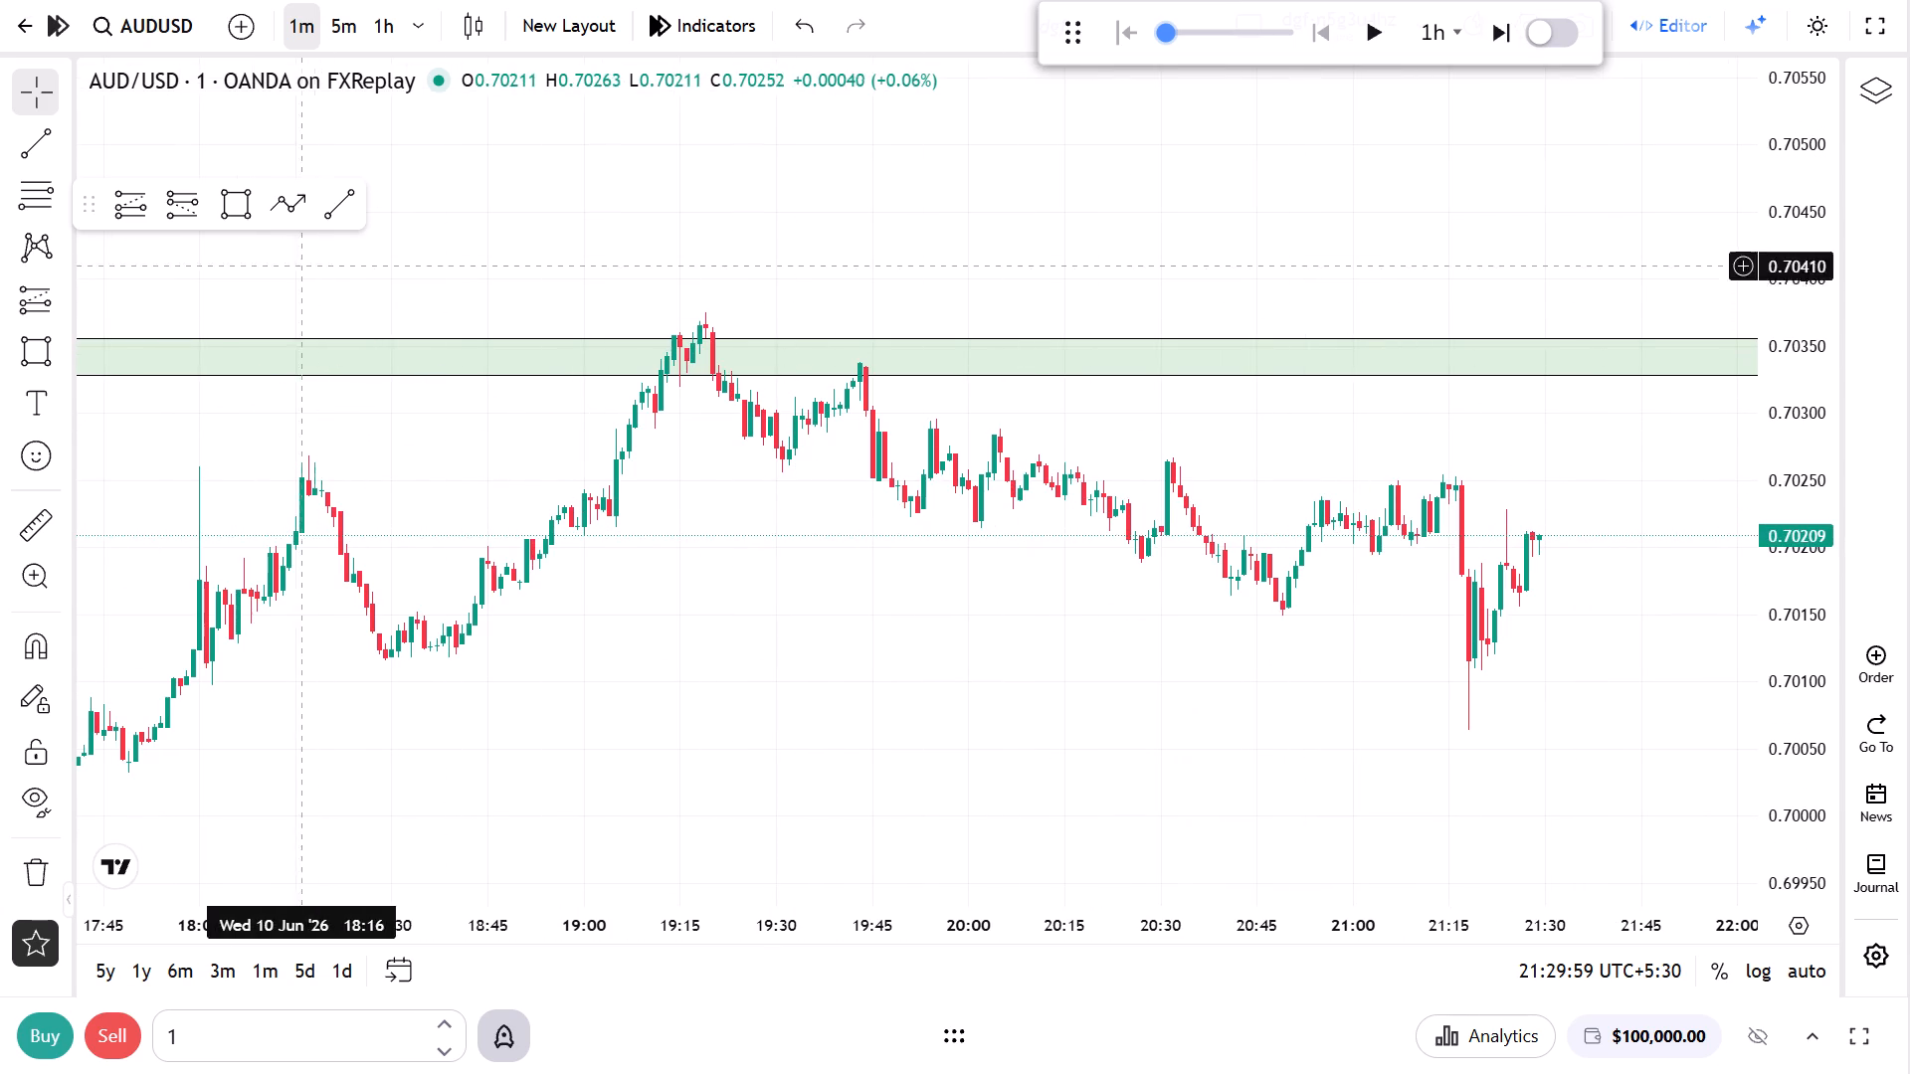
pyautogui.click(302, 206)
pyautogui.click(703, 340)
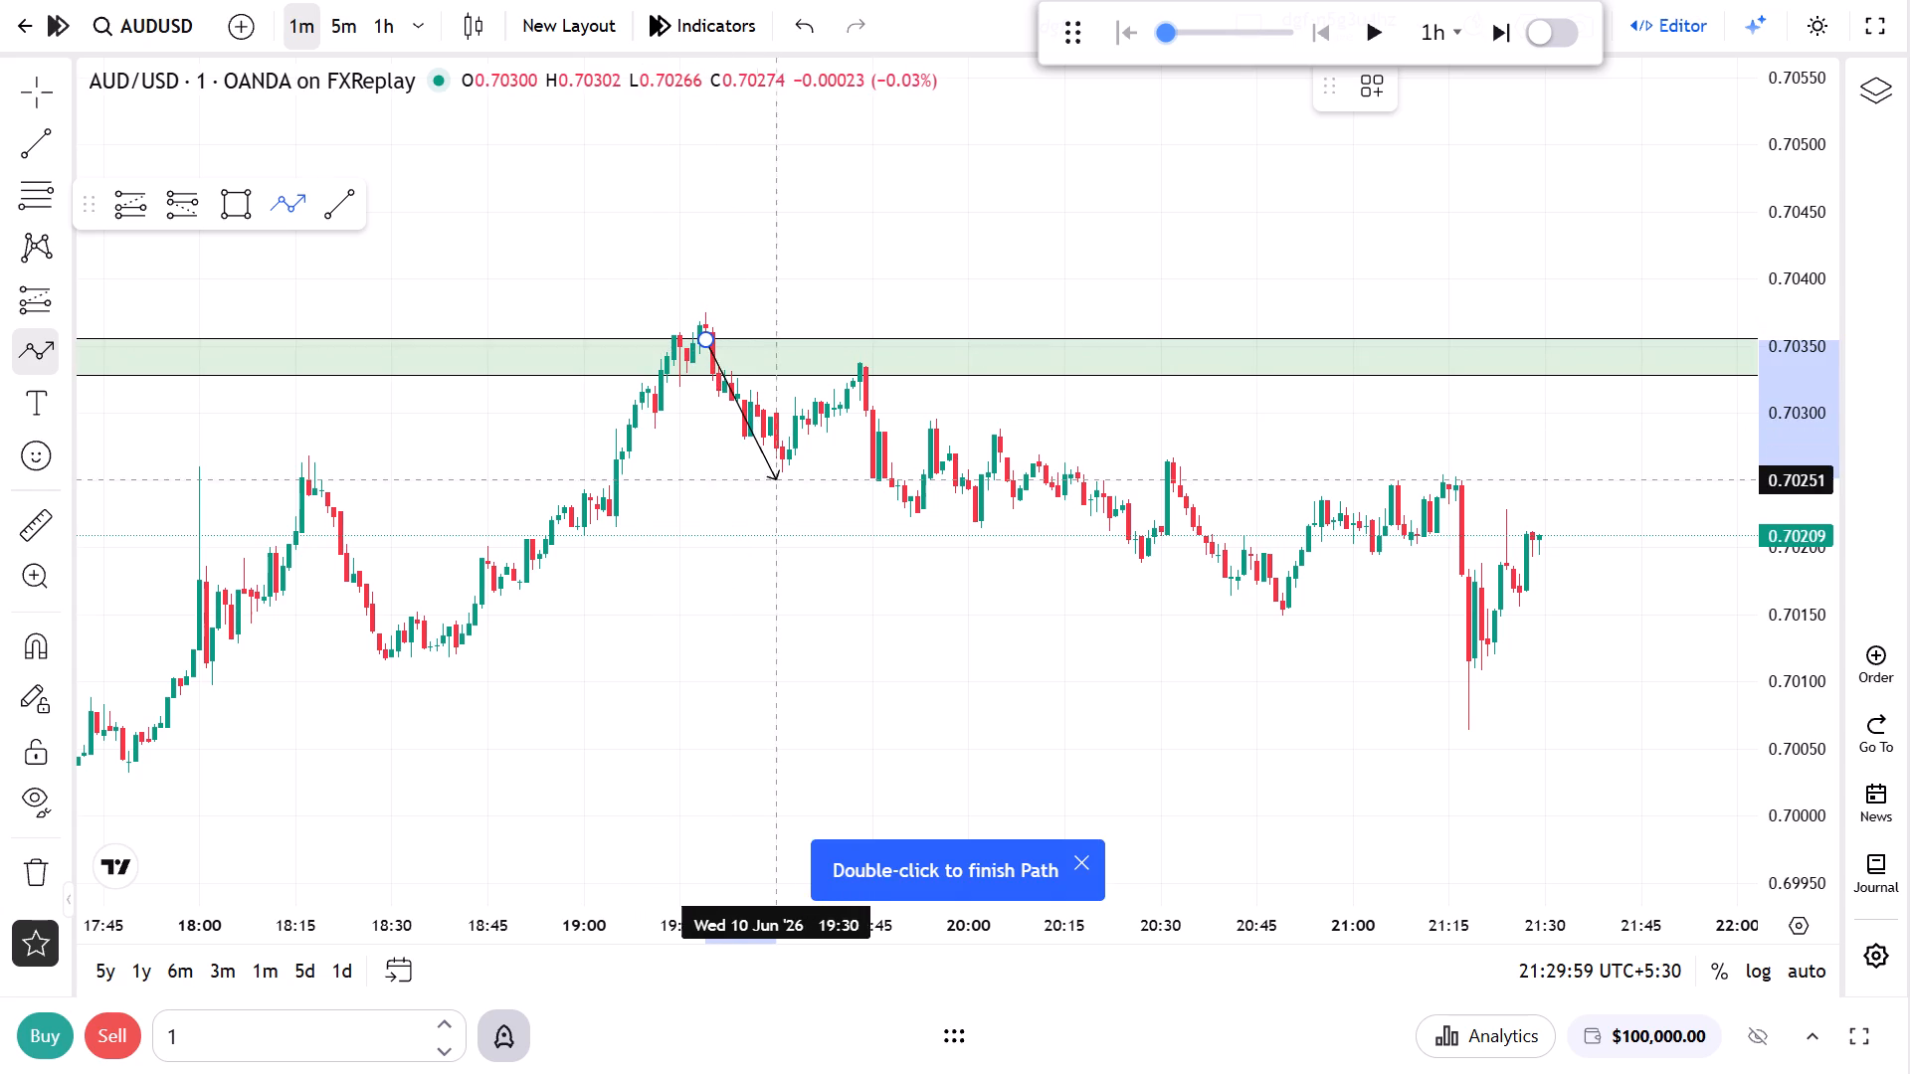
pyautogui.click(780, 476)
pyautogui.click(862, 357)
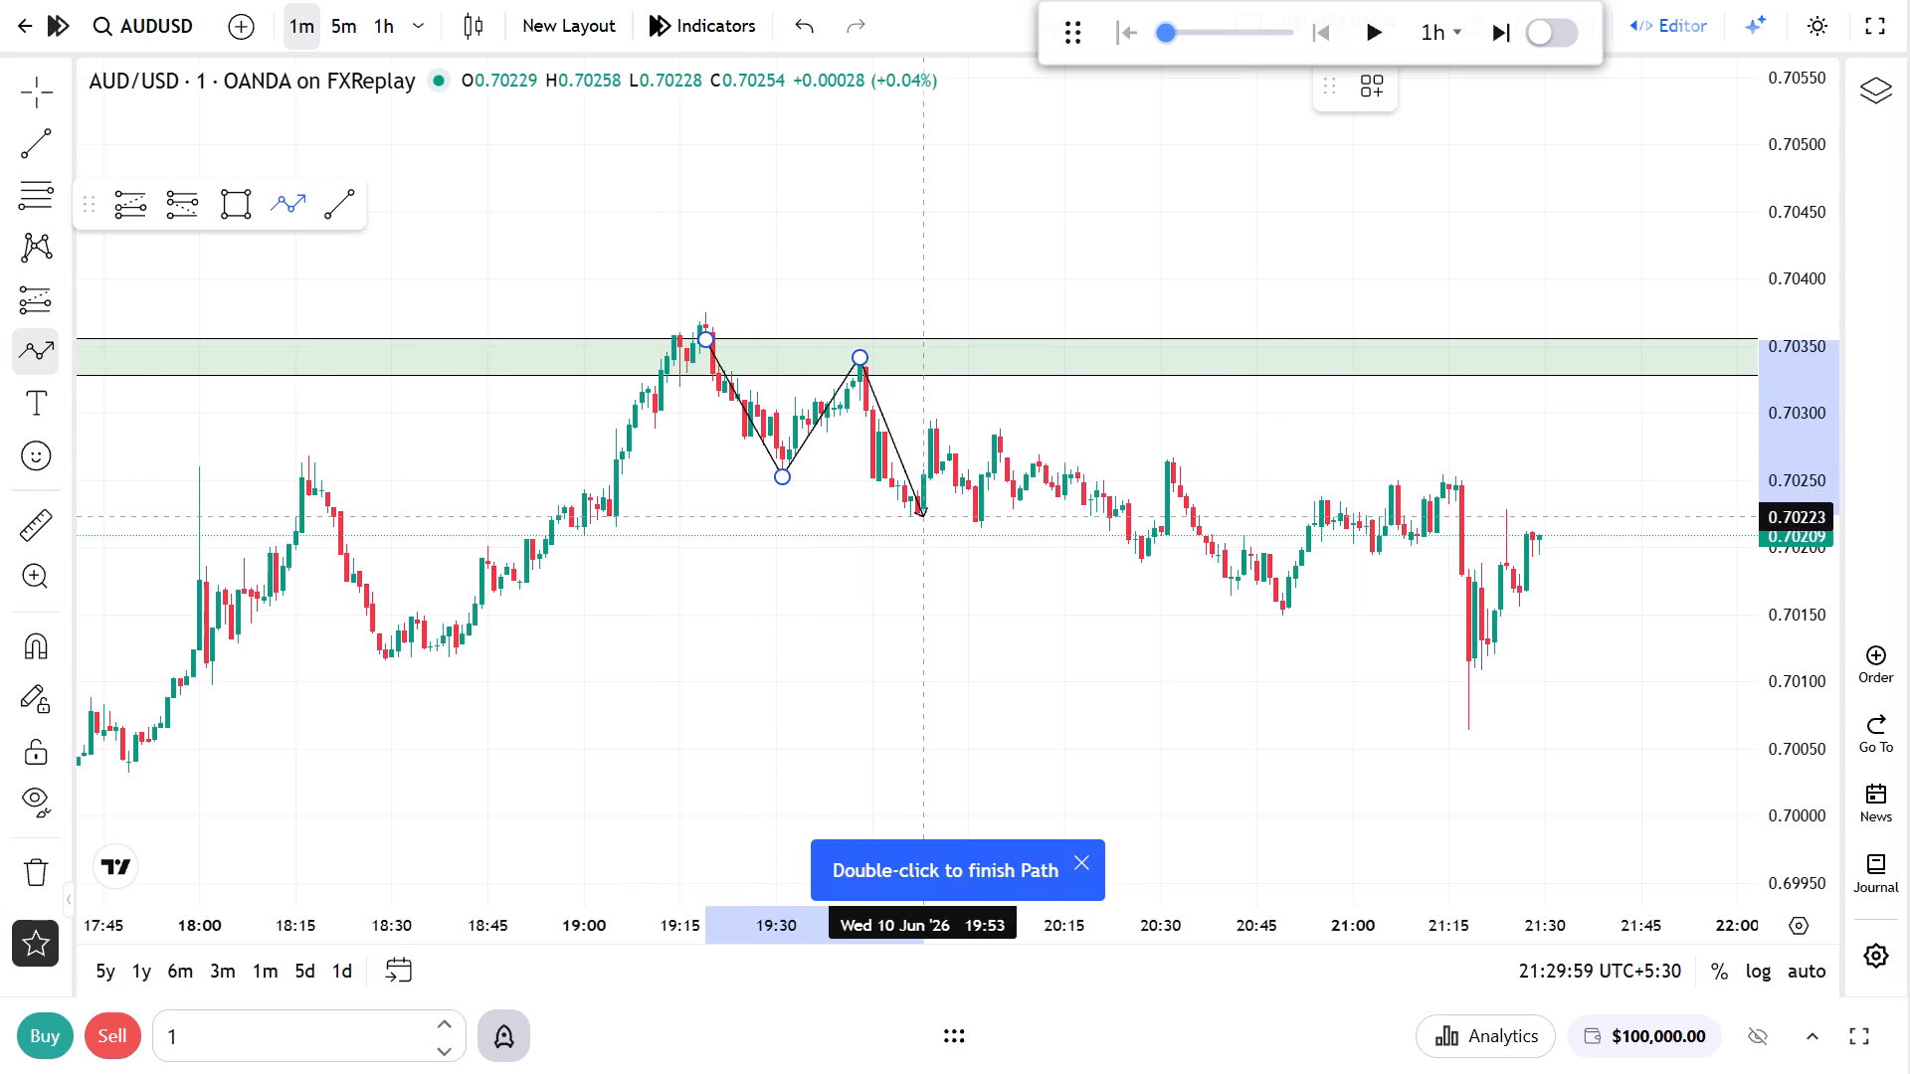
pyautogui.click(921, 517)
pyautogui.click(930, 418)
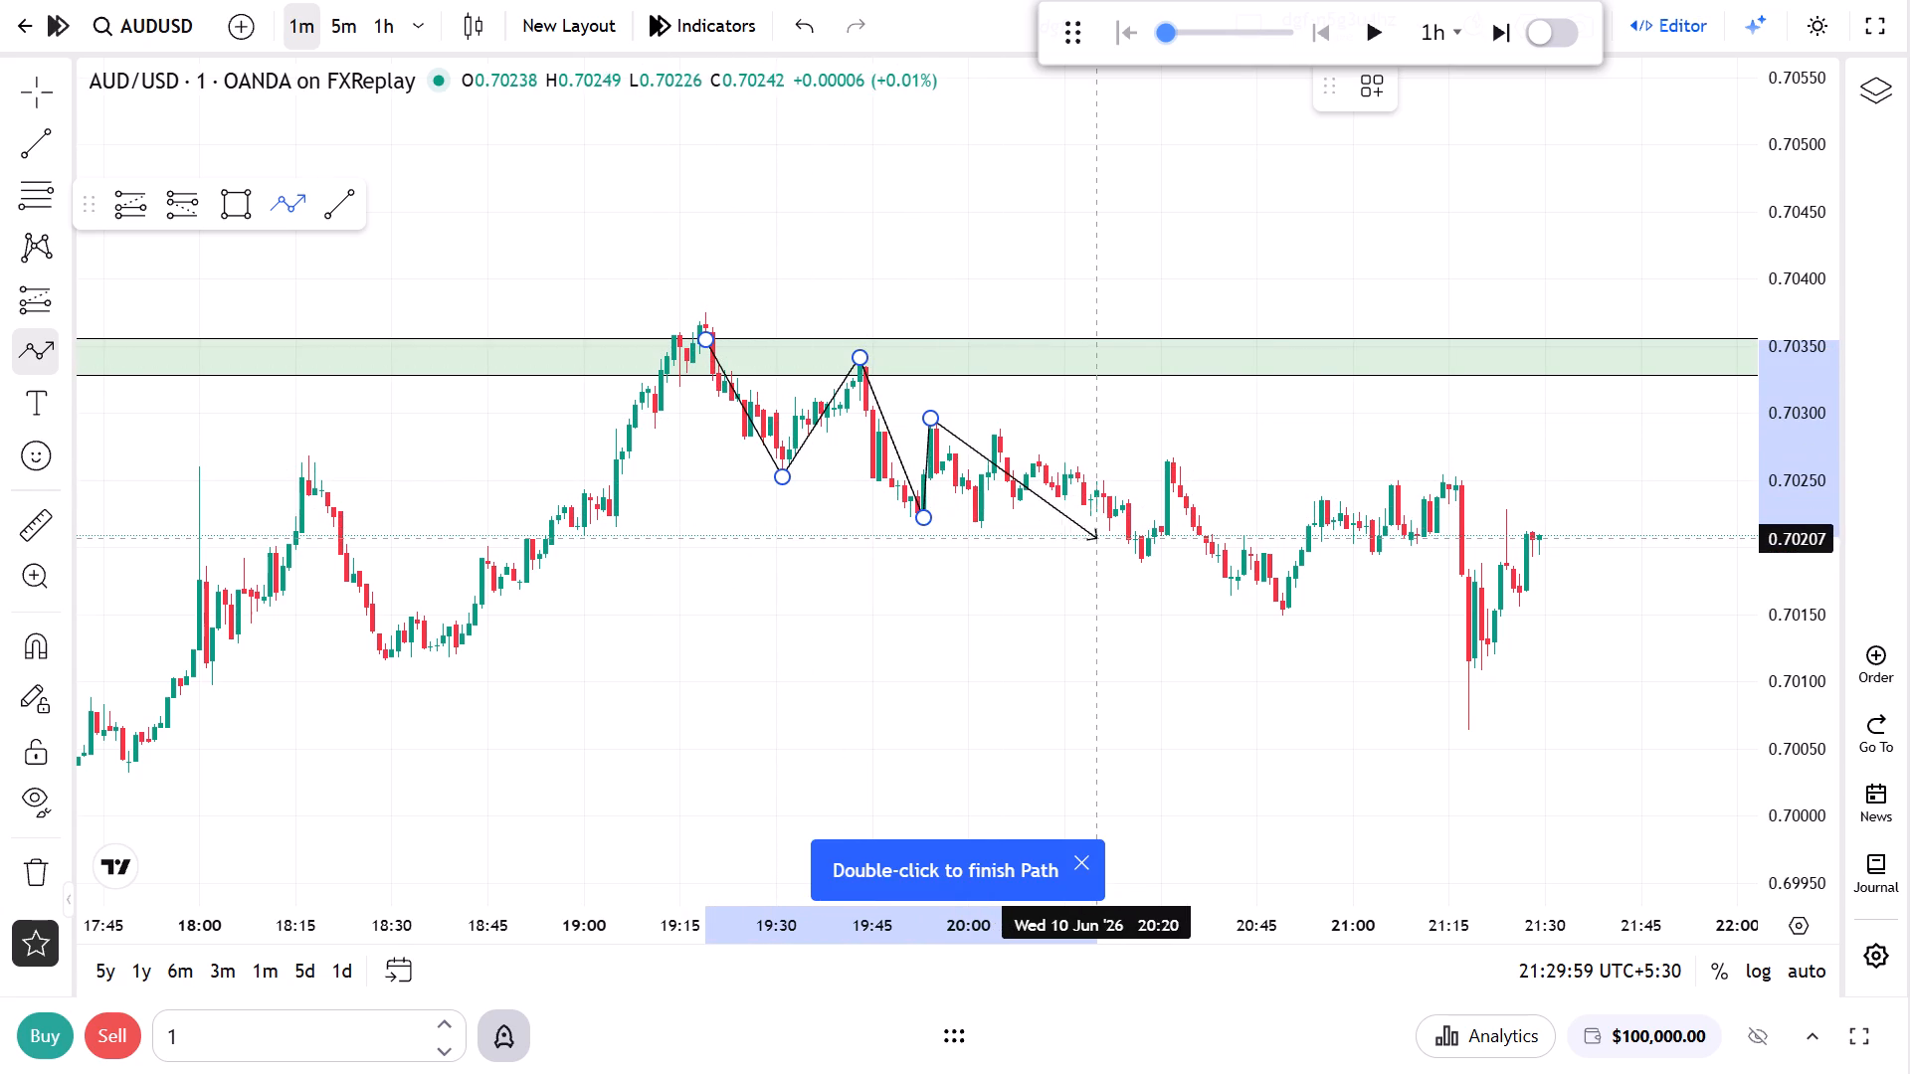
pyautogui.click(1147, 539)
pyautogui.rightClick(1134, 436)
pyautogui.doubleClick(1147, 650)
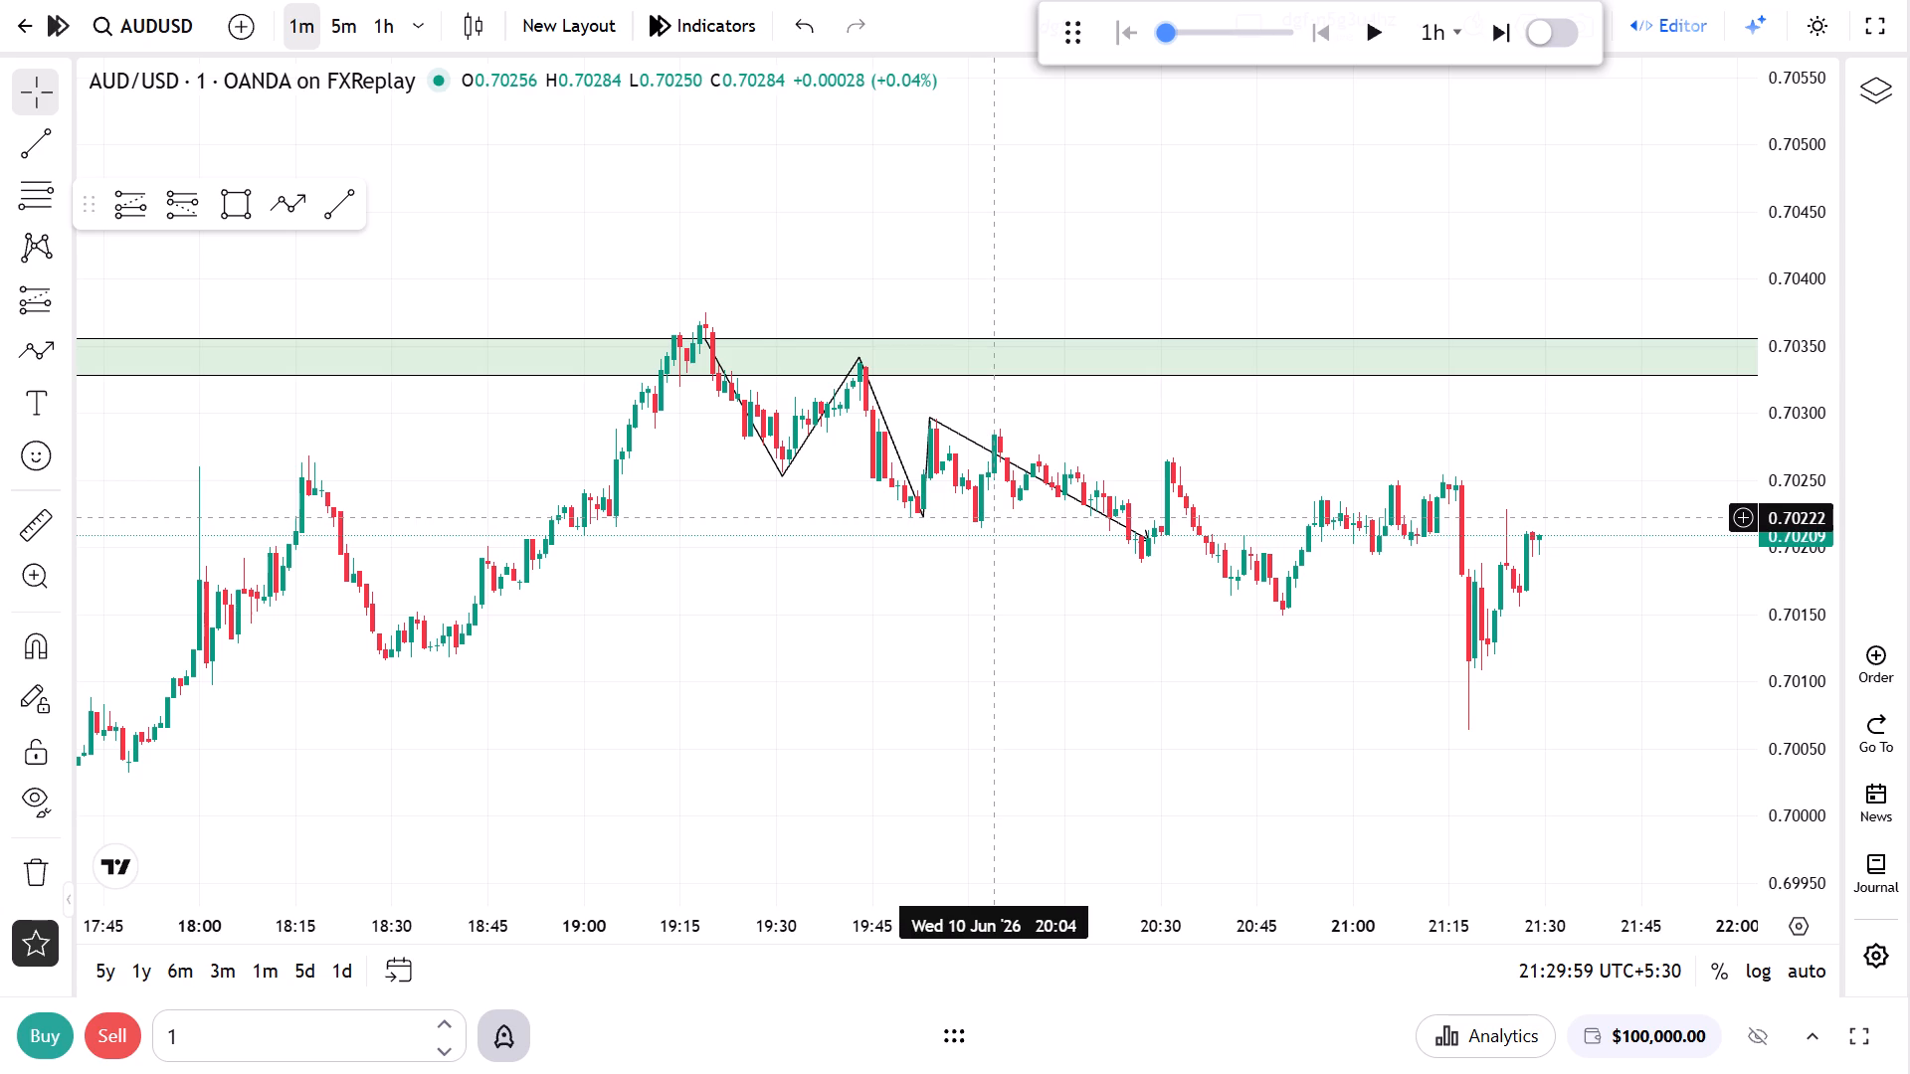
# Place a short position at 20:39 on 10 June with entry at 0.70179 and the stop raised to 0.70429.
pyautogui.scroll(5, 997, 517)
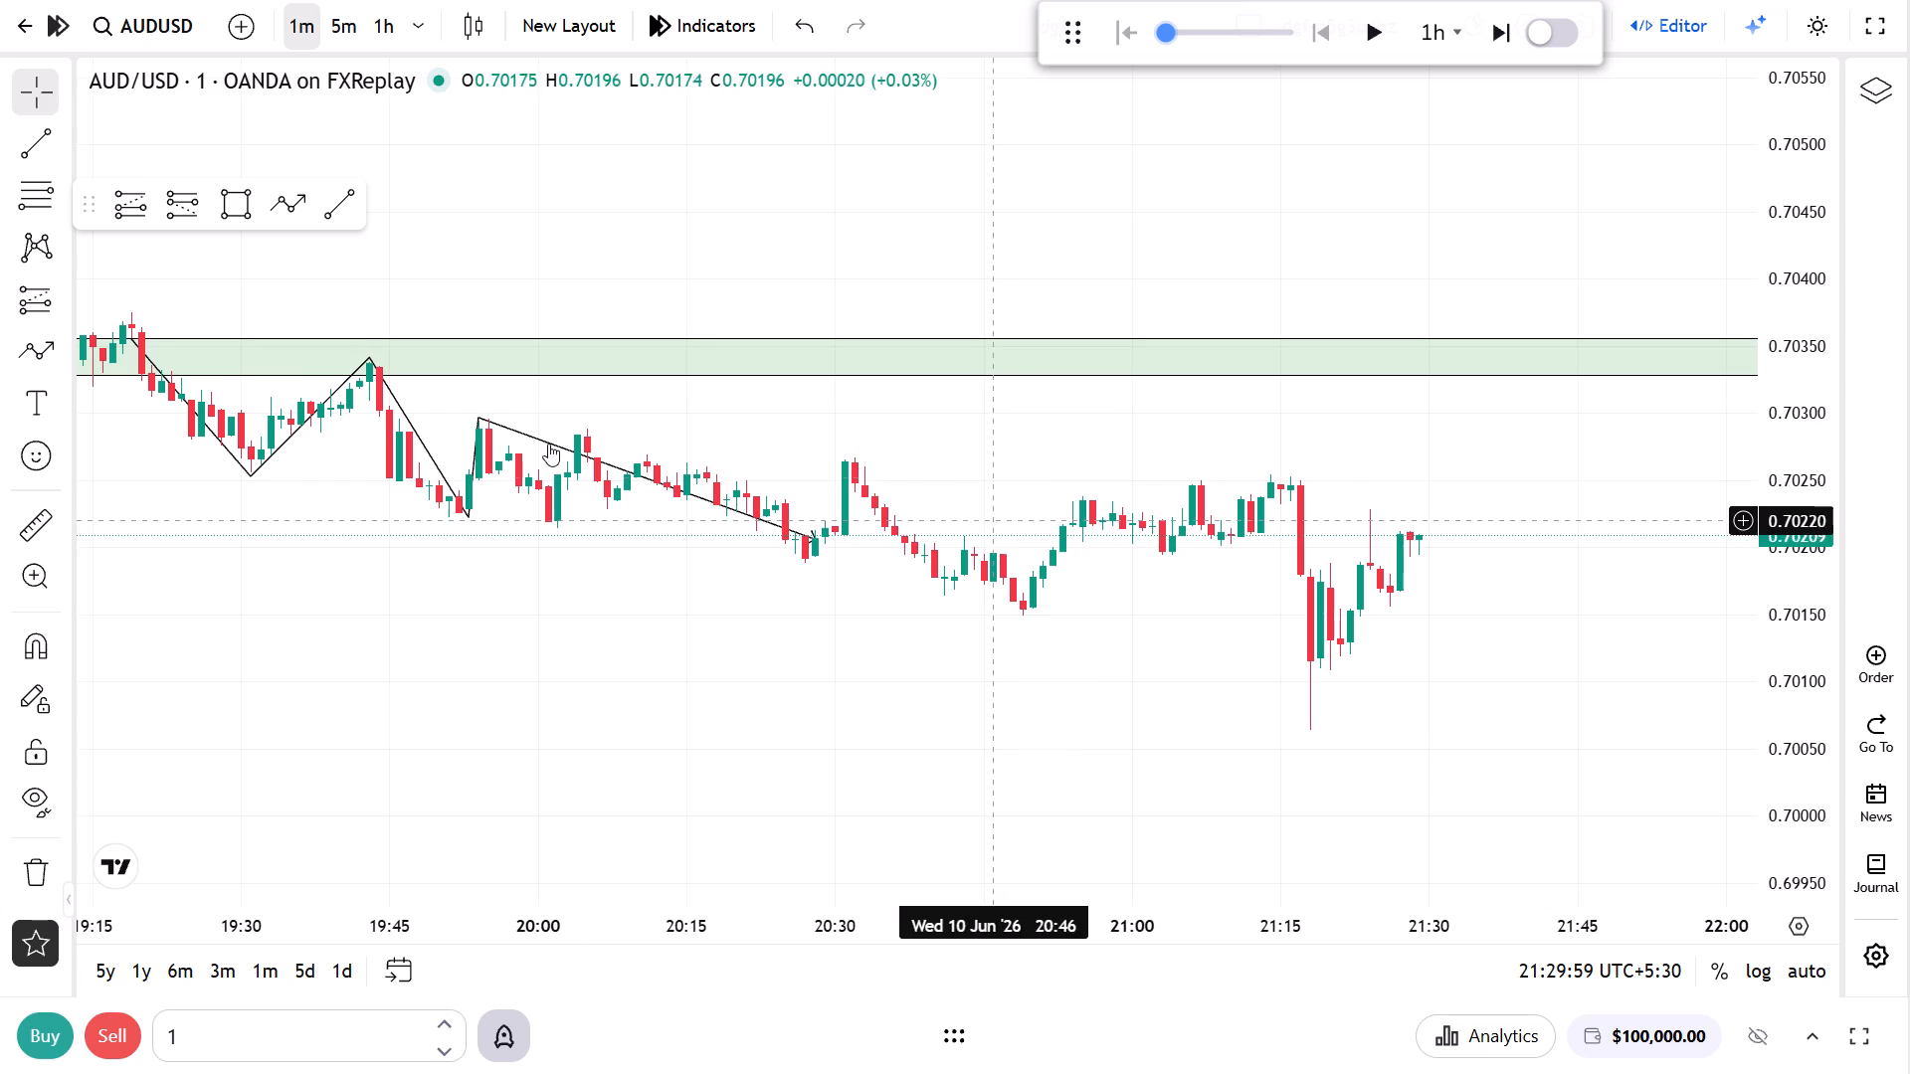
pyautogui.click(203, 194)
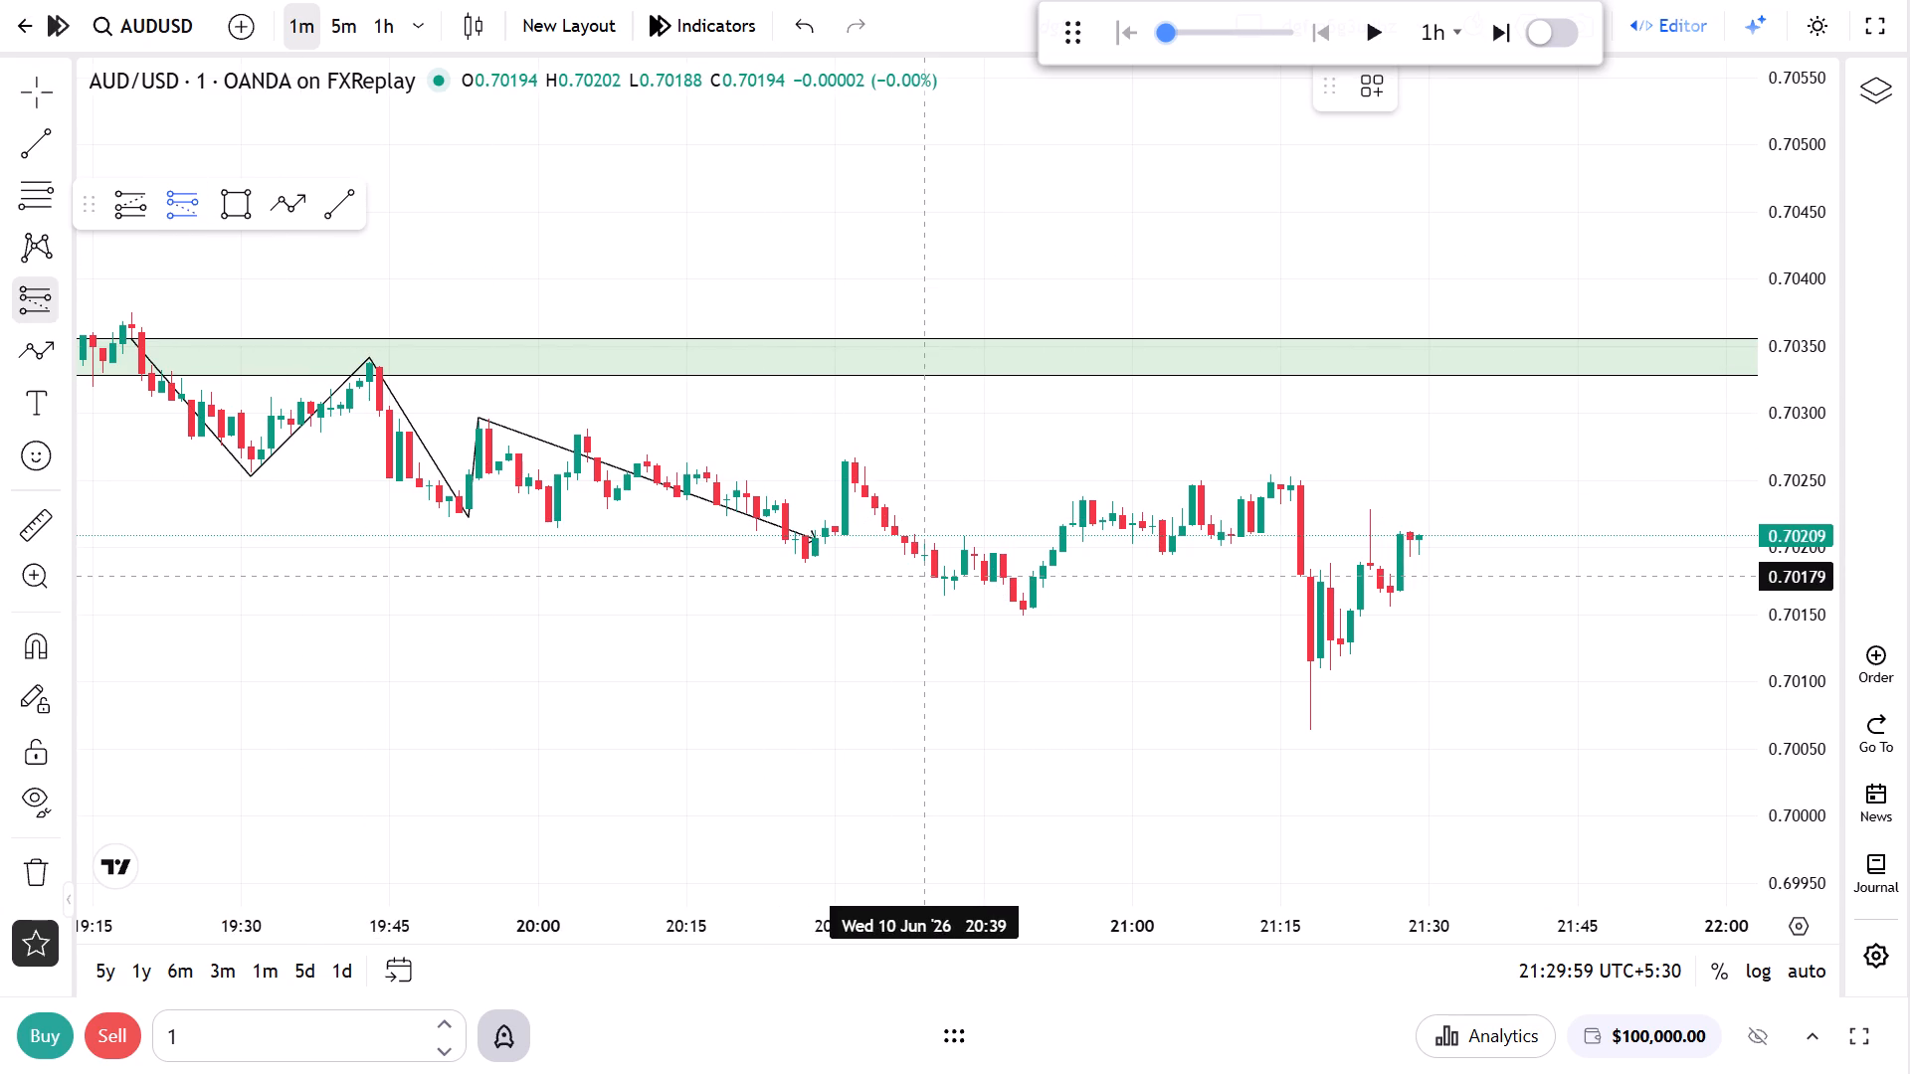
pyautogui.click(928, 577)
pyautogui.moveTo(929, 499); pyautogui.dragTo(925, 415)
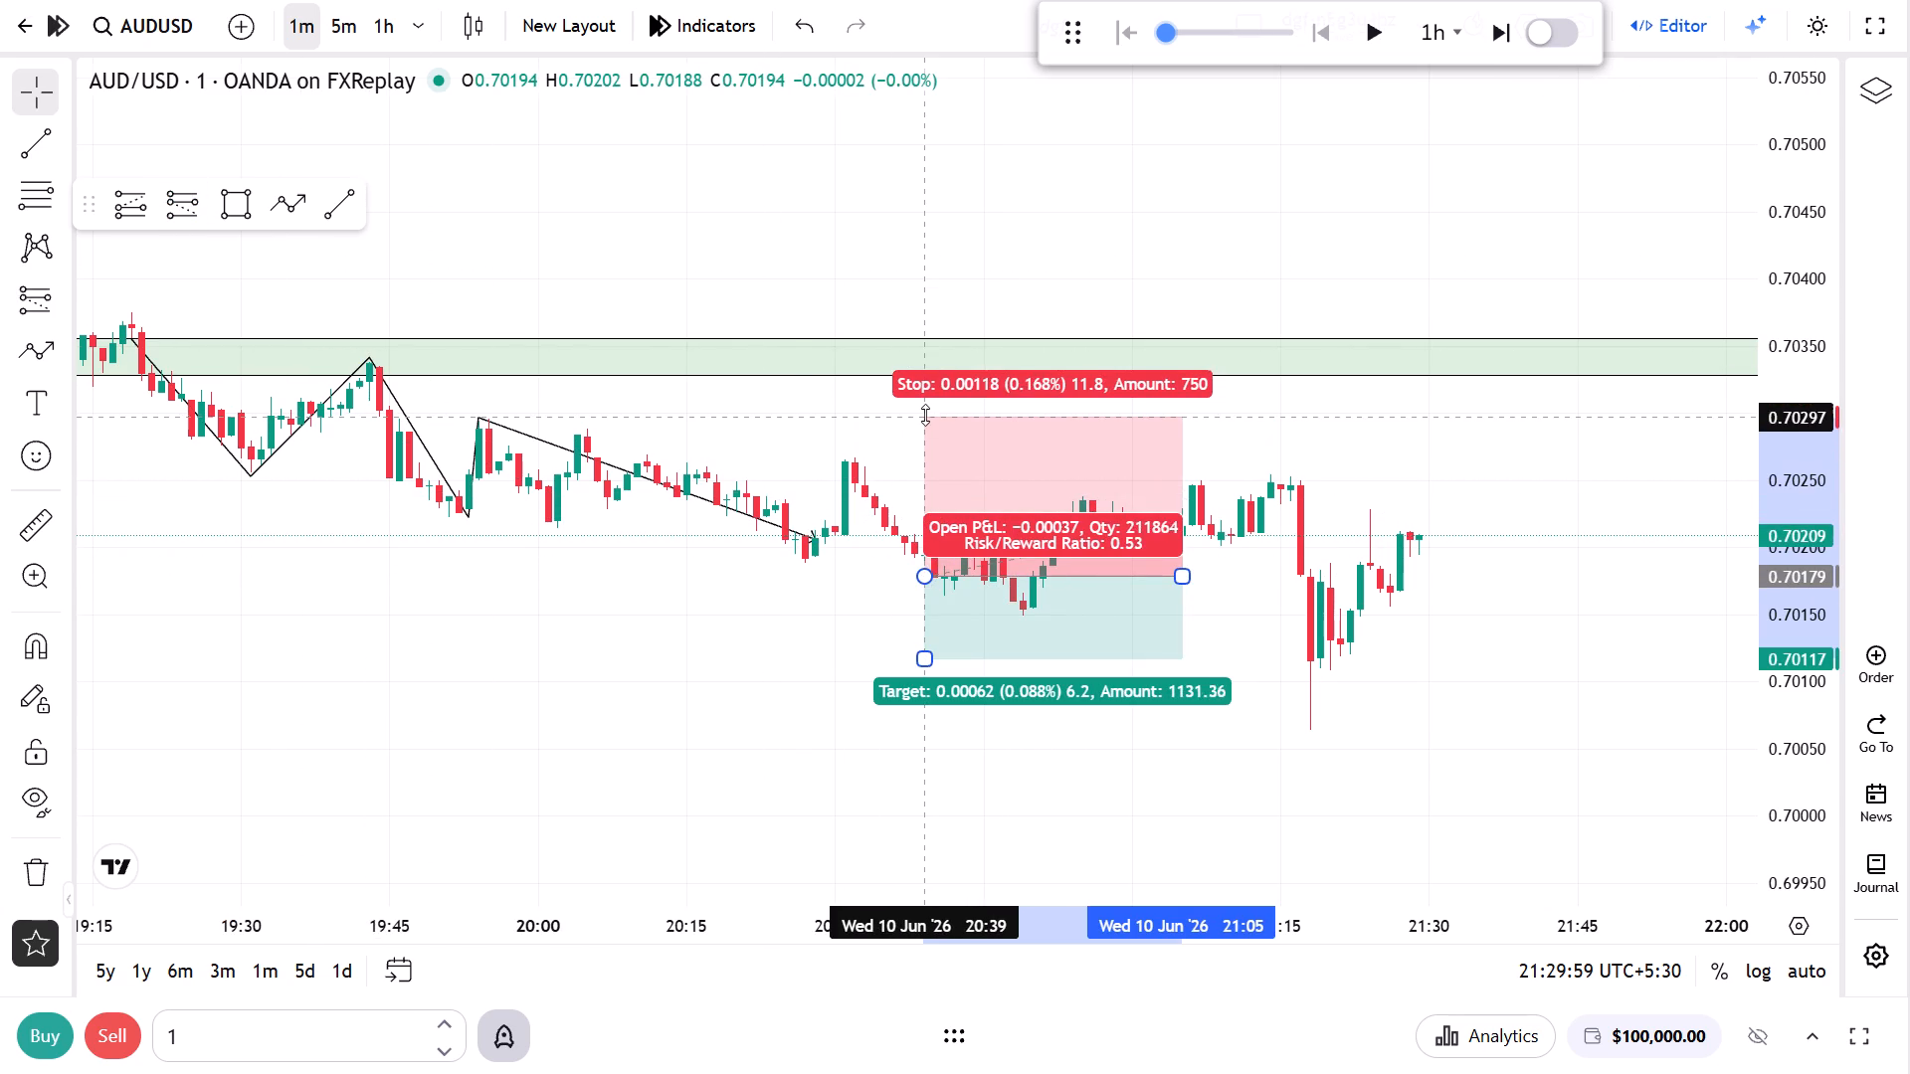
pyautogui.moveTo(925, 415); pyautogui.dragTo(925, 345)
pyautogui.scroll(-4, 948, 367)
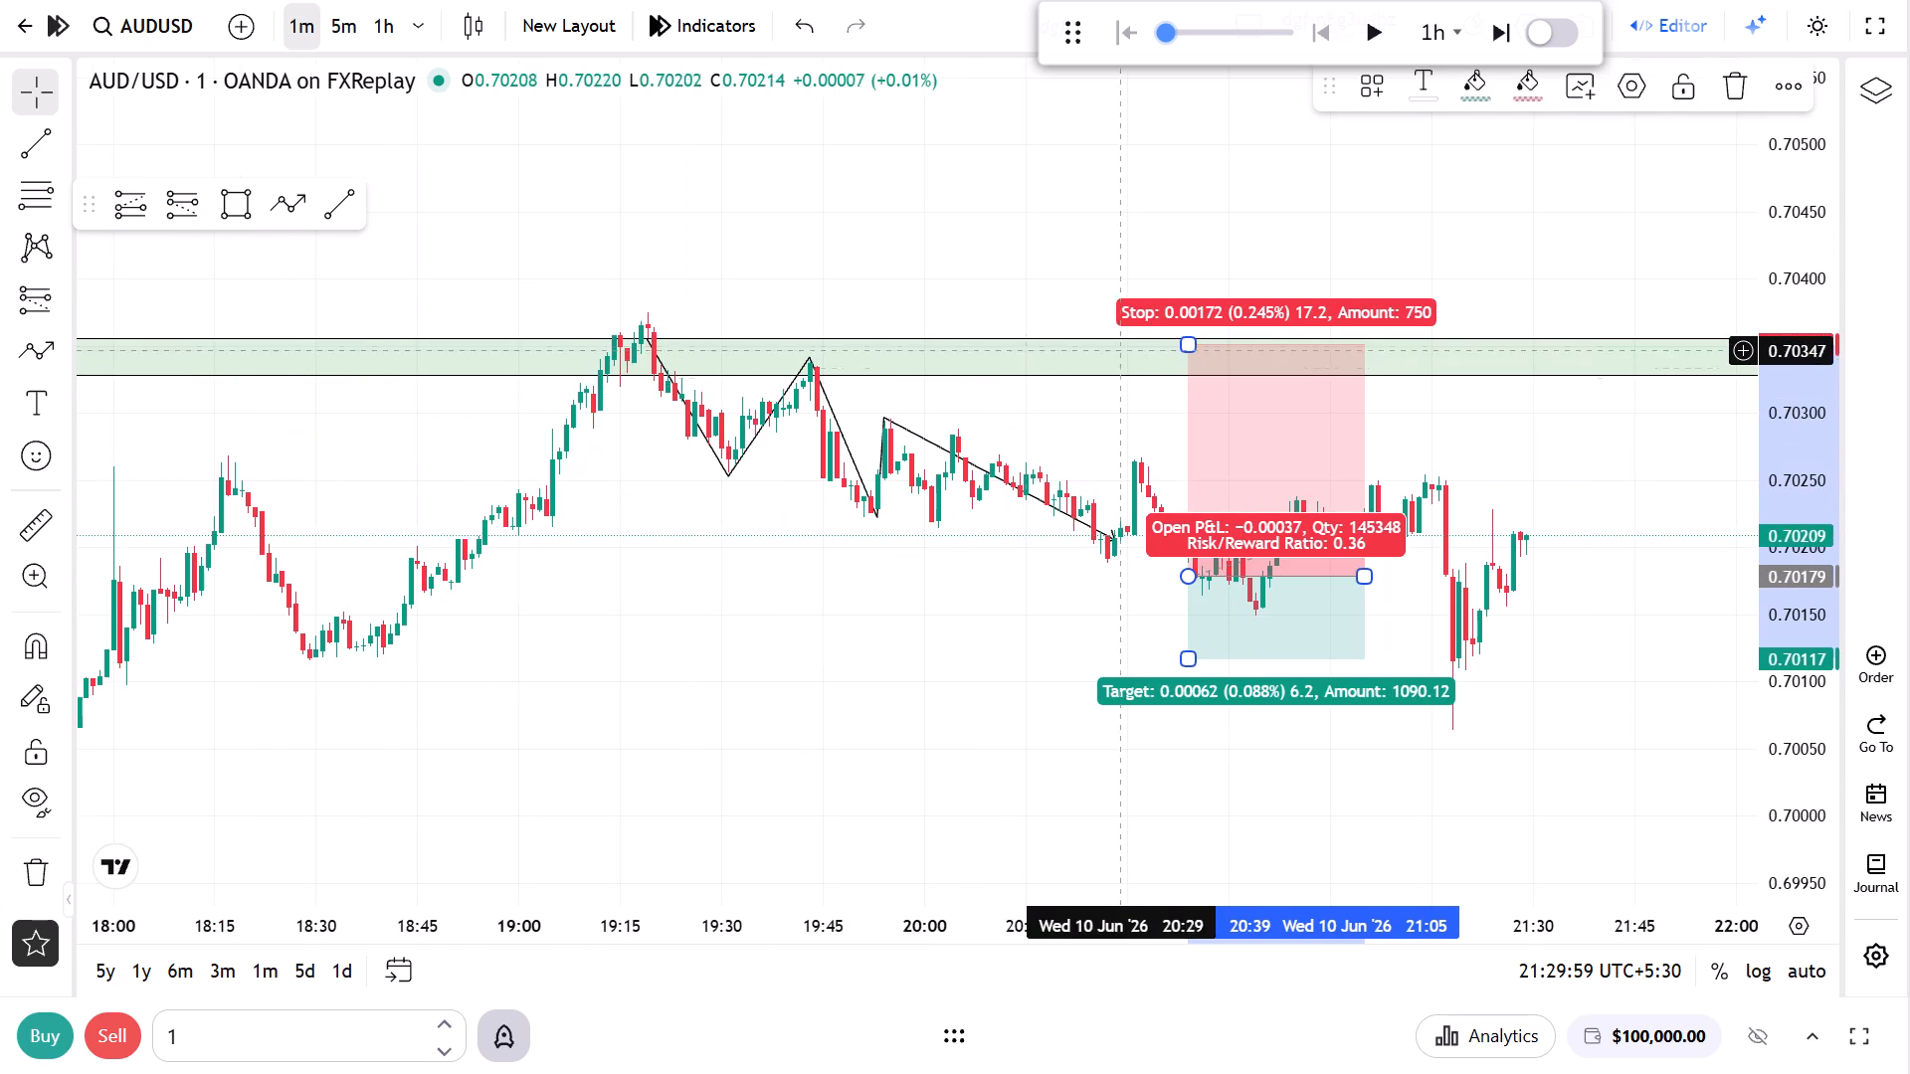
pyautogui.moveTo(1196, 347); pyautogui.dragTo(1205, 269)
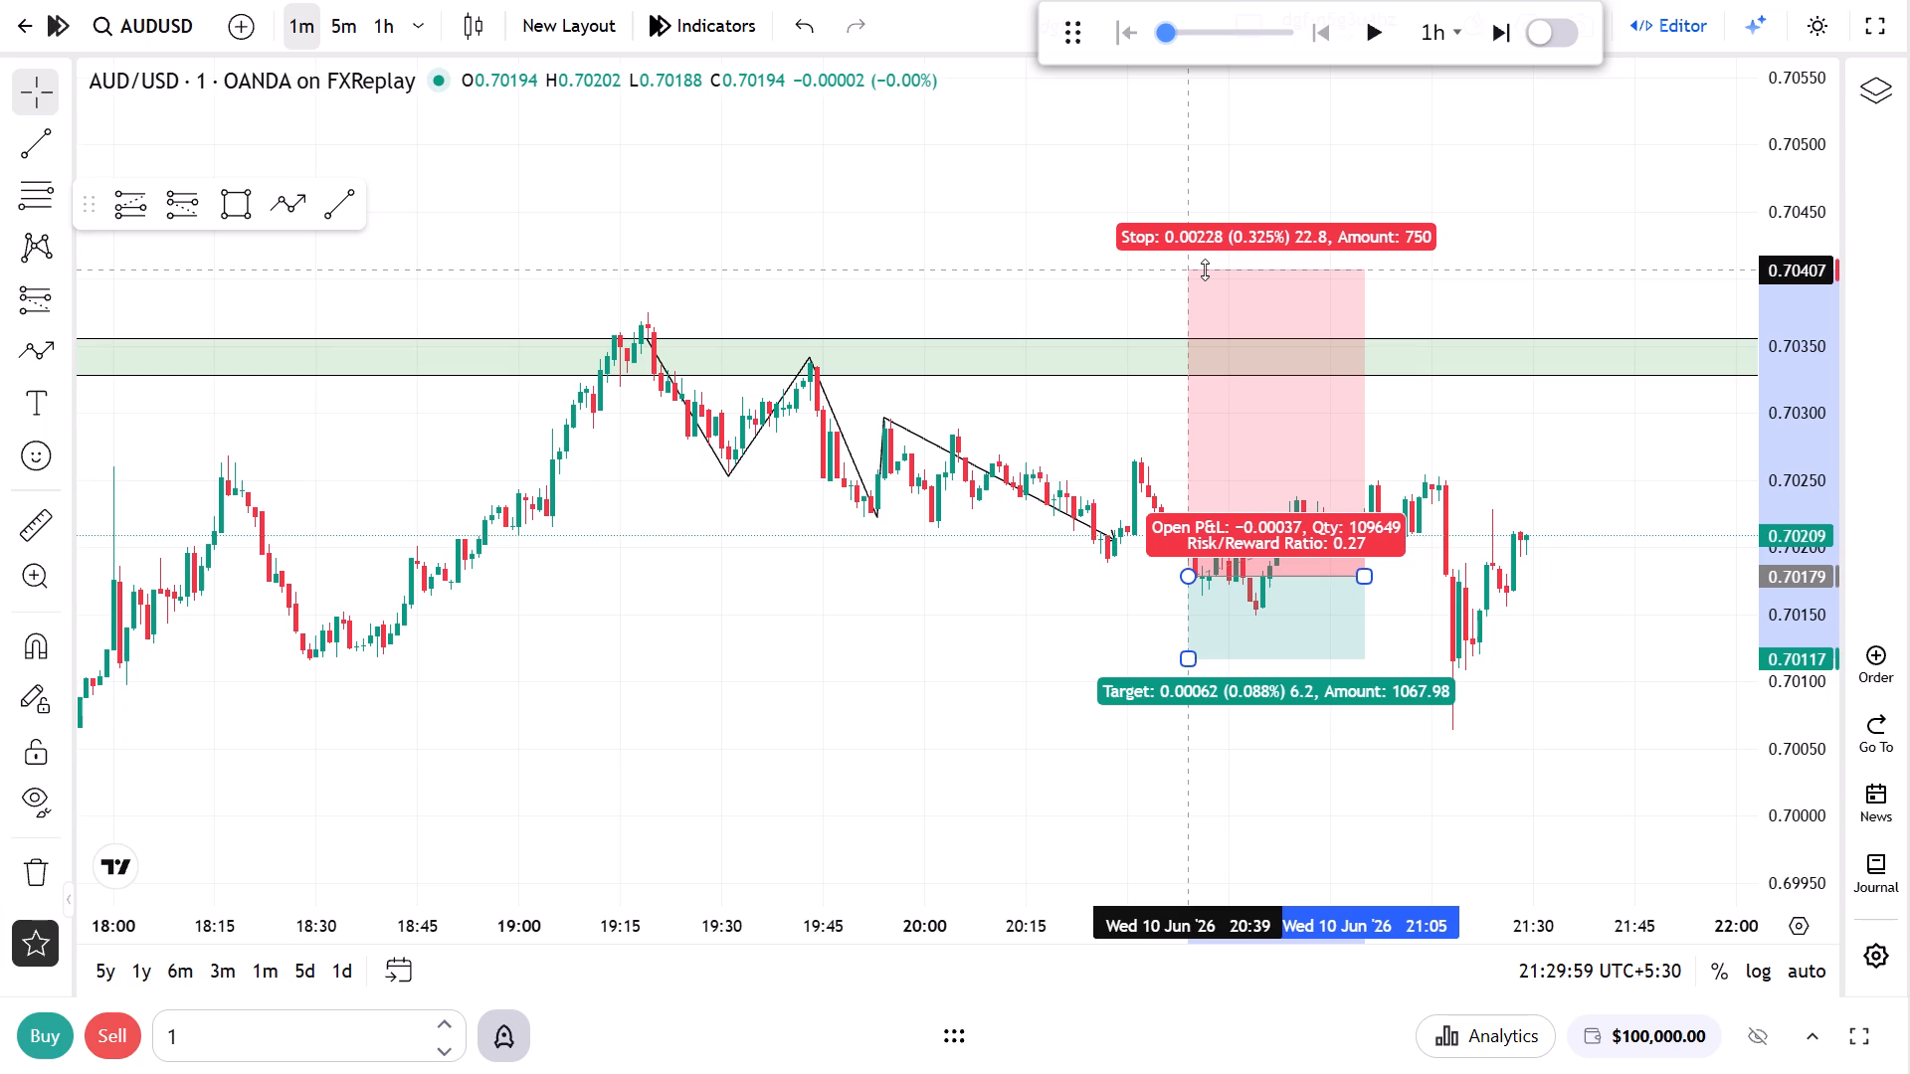
pyautogui.moveTo(1205, 269); pyautogui.dragTo(1213, 244)
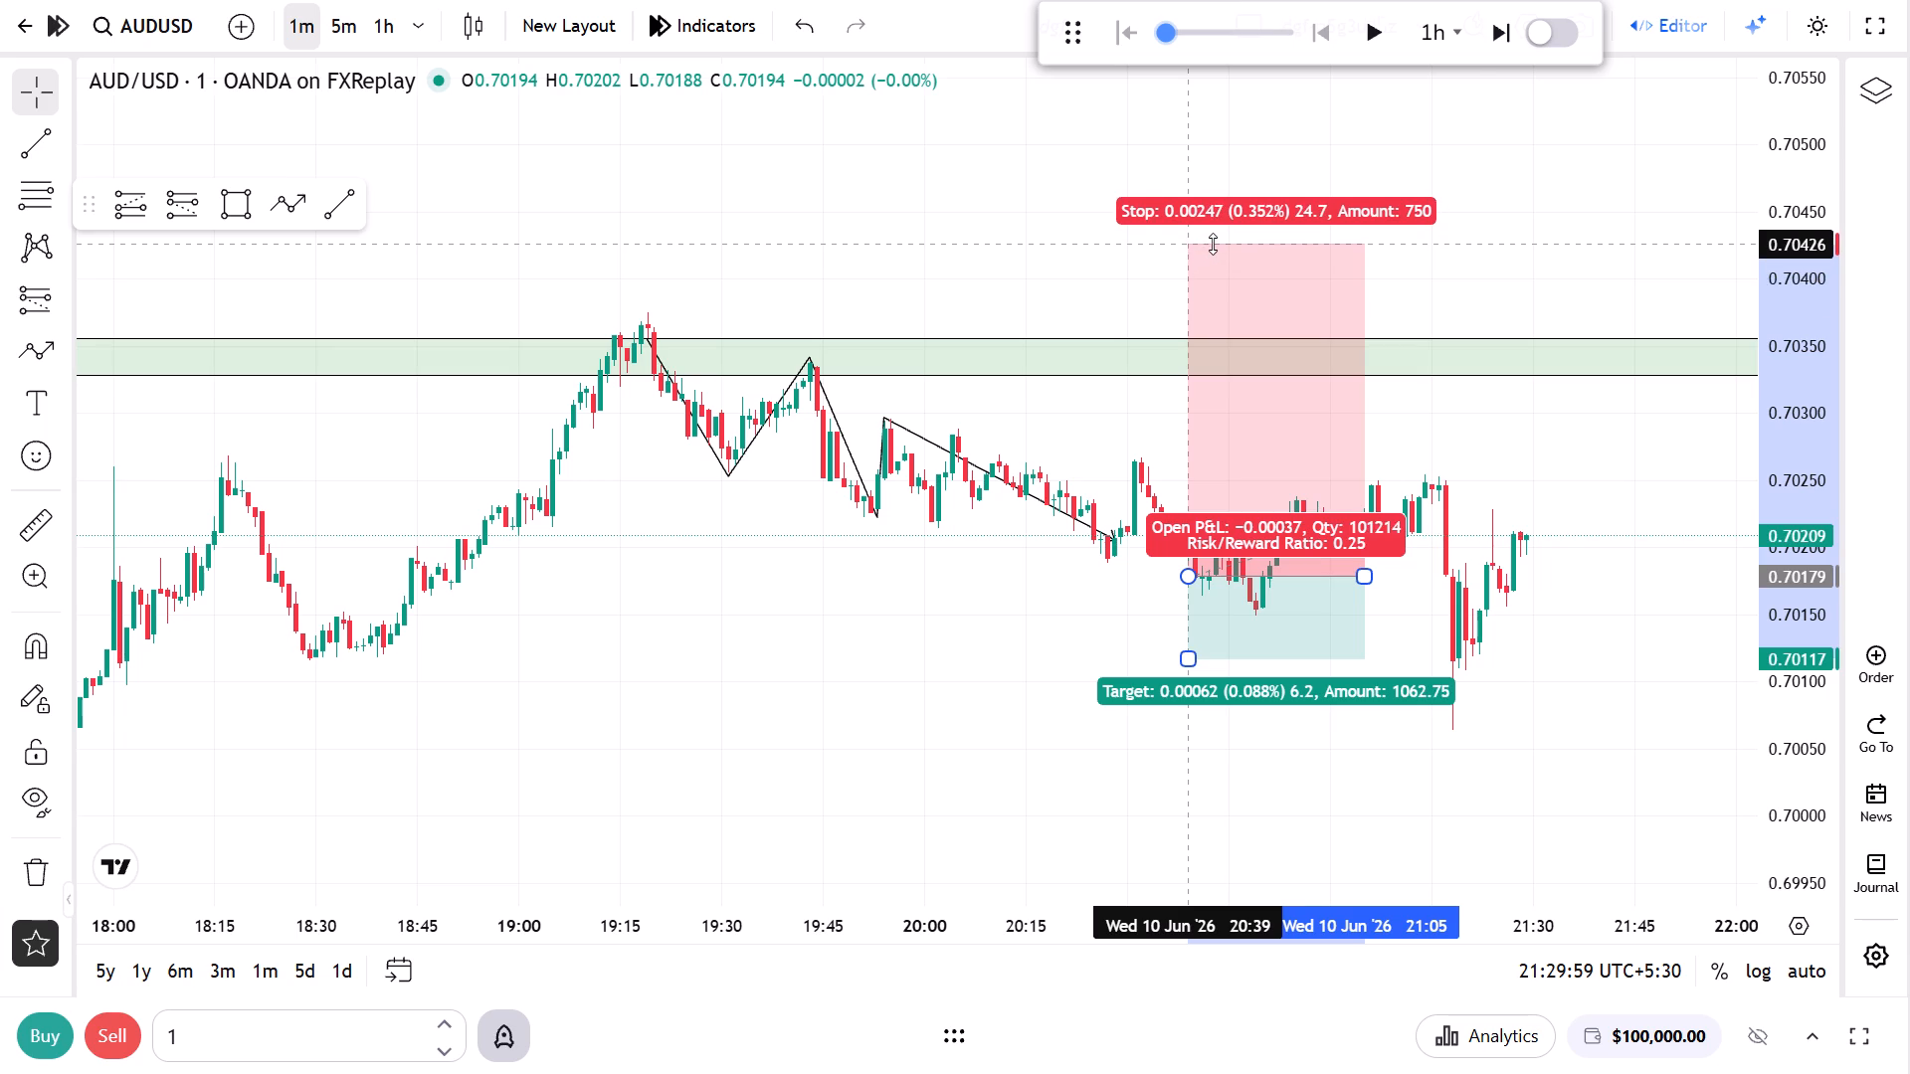
pyautogui.moveTo(1213, 244); pyautogui.dragTo(1215, 240)
# Lower the short position's target to 0.69806 and extend the position's end time to 22:07.
pyautogui.moveTo(1034, 526); pyautogui.dragTo(698, 324)
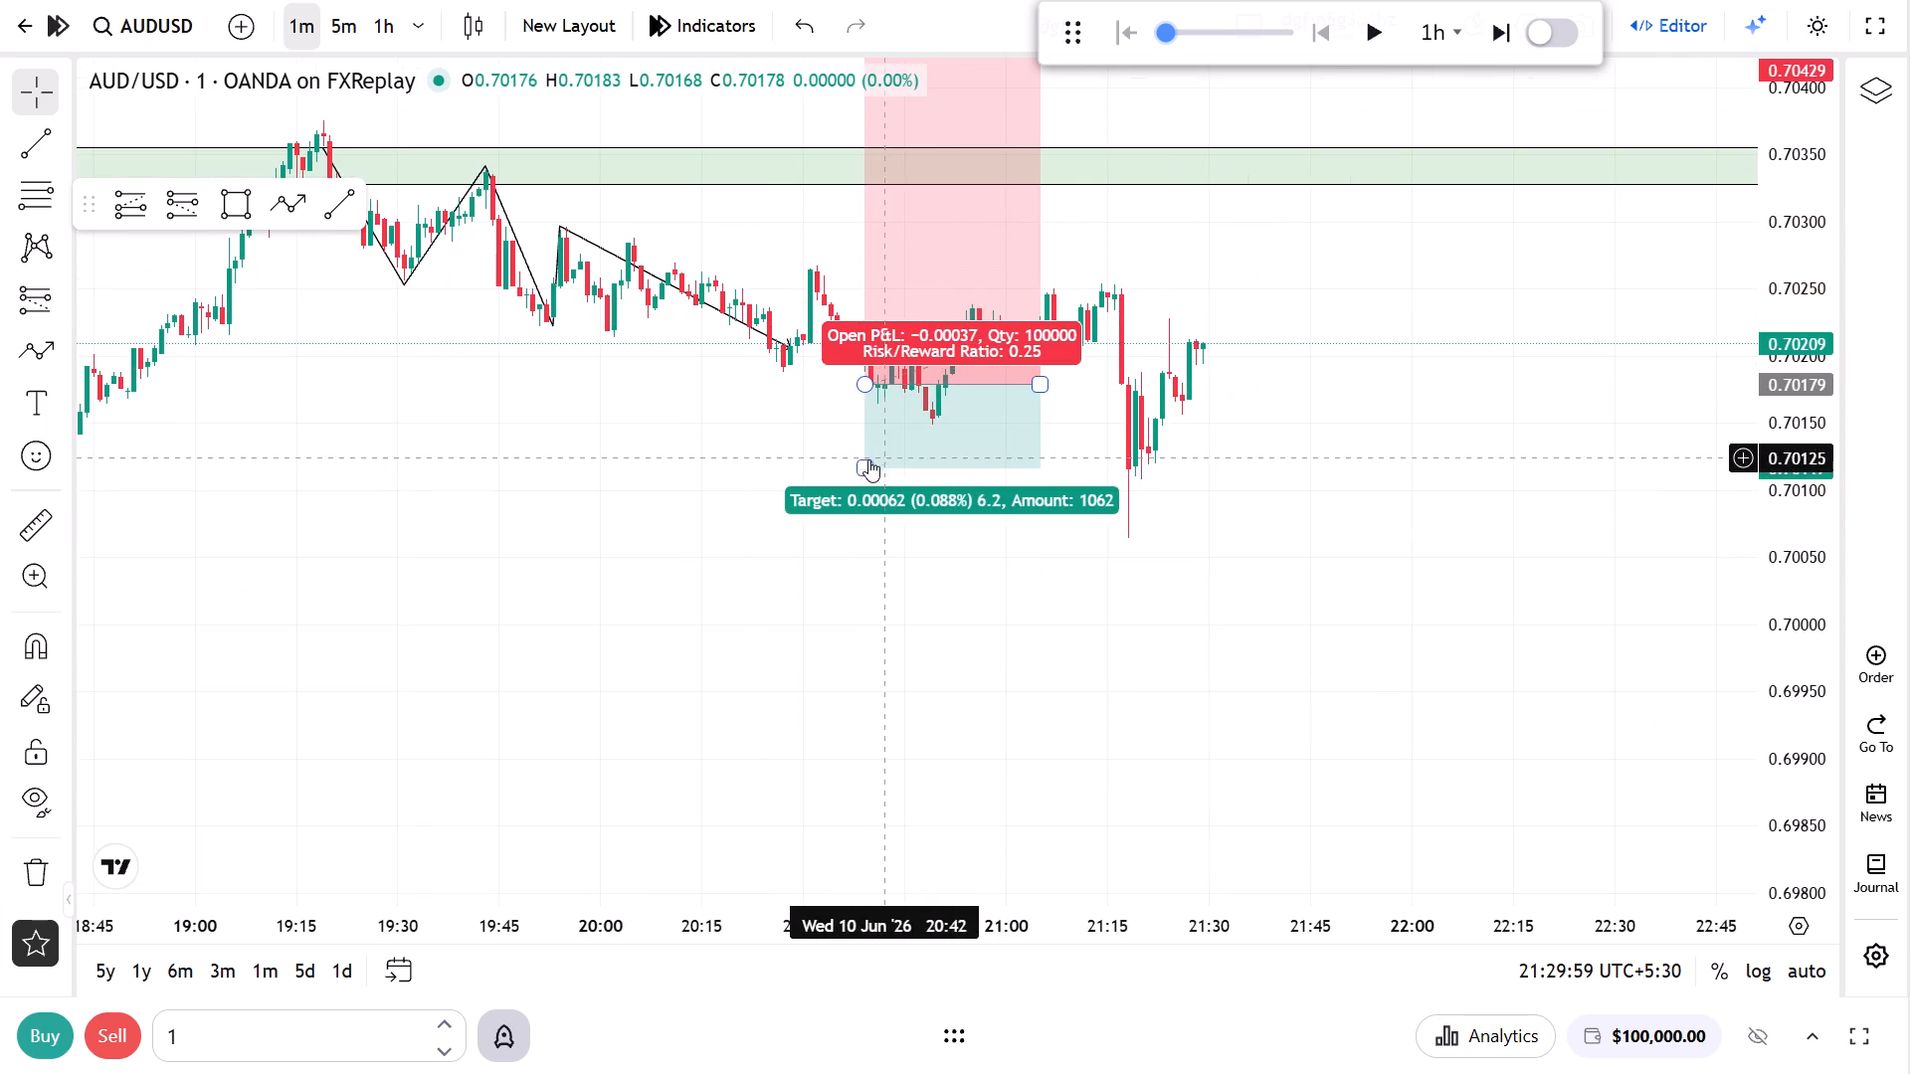
pyautogui.moveTo(864, 462); pyautogui.dragTo(831, 843)
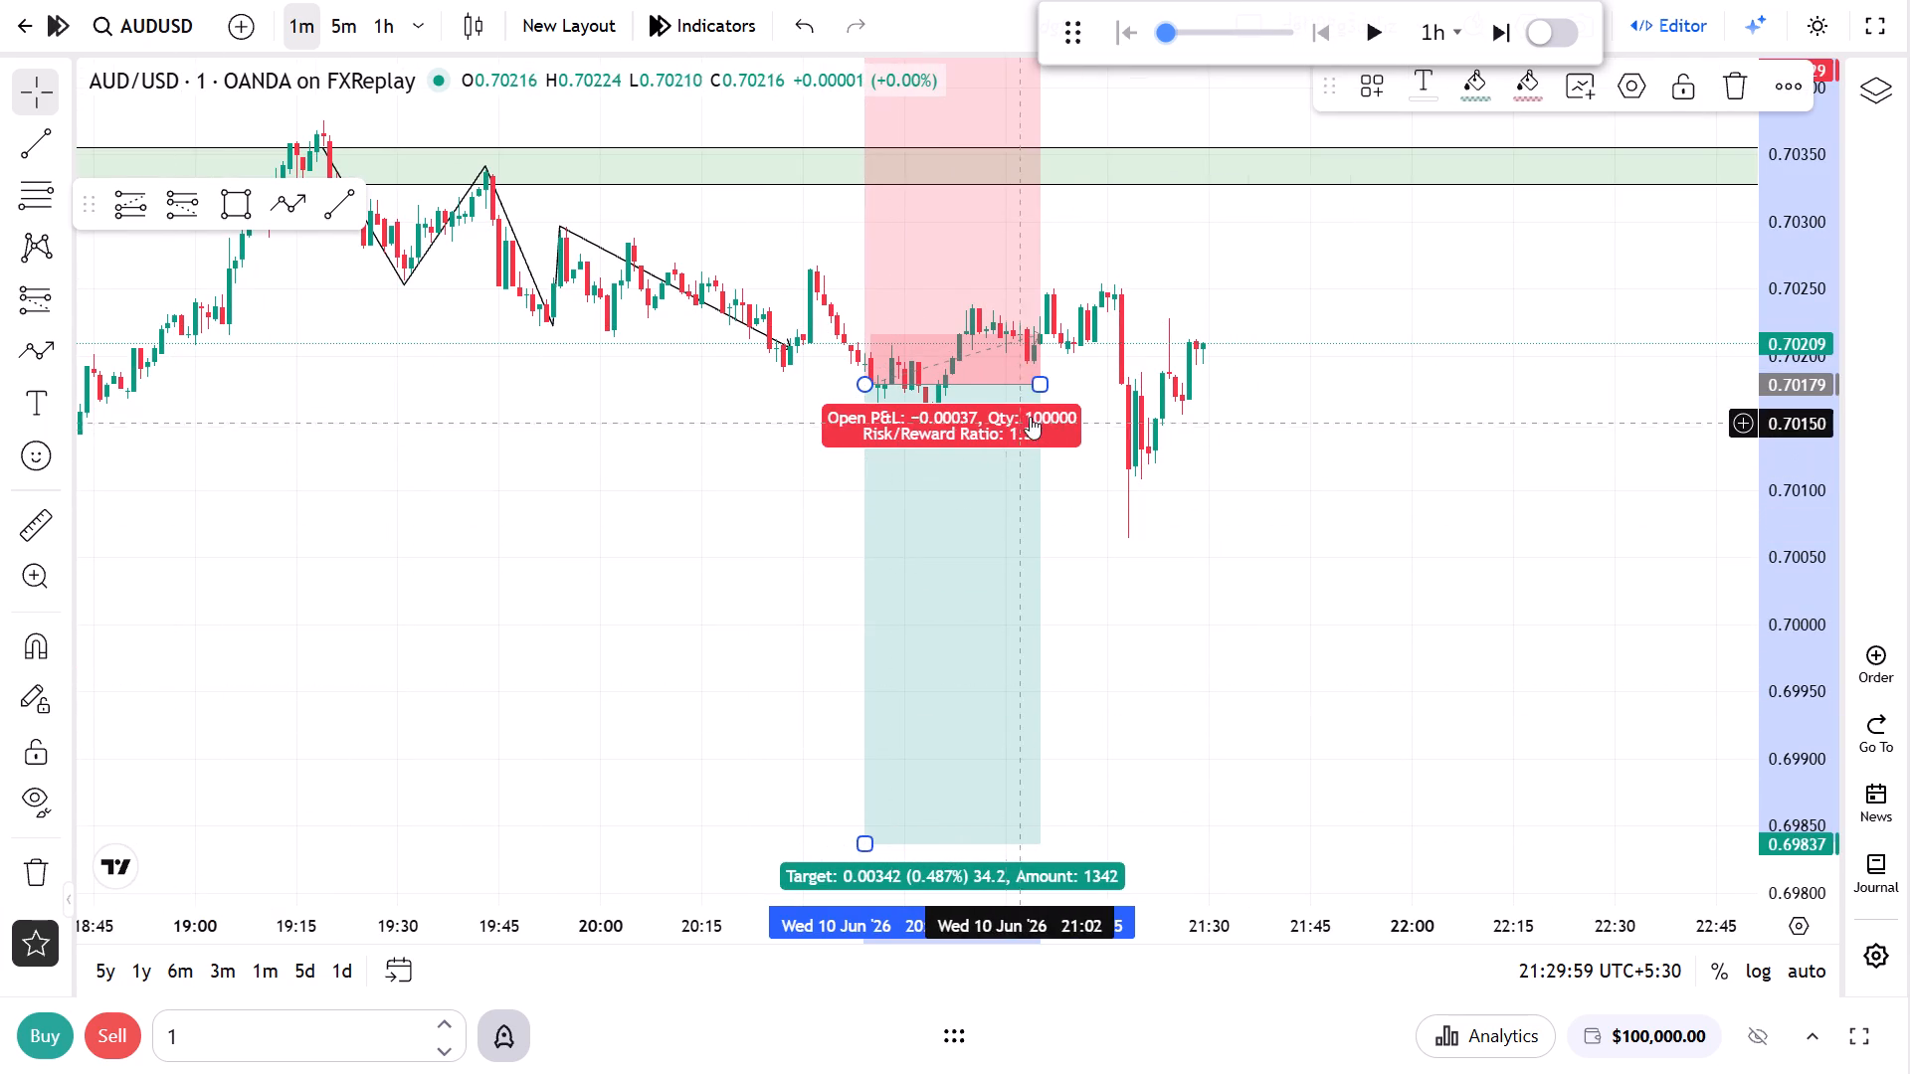
pyautogui.moveTo(1042, 379); pyautogui.dragTo(1459, 396)
pyautogui.scroll(-5, 1257, 631)
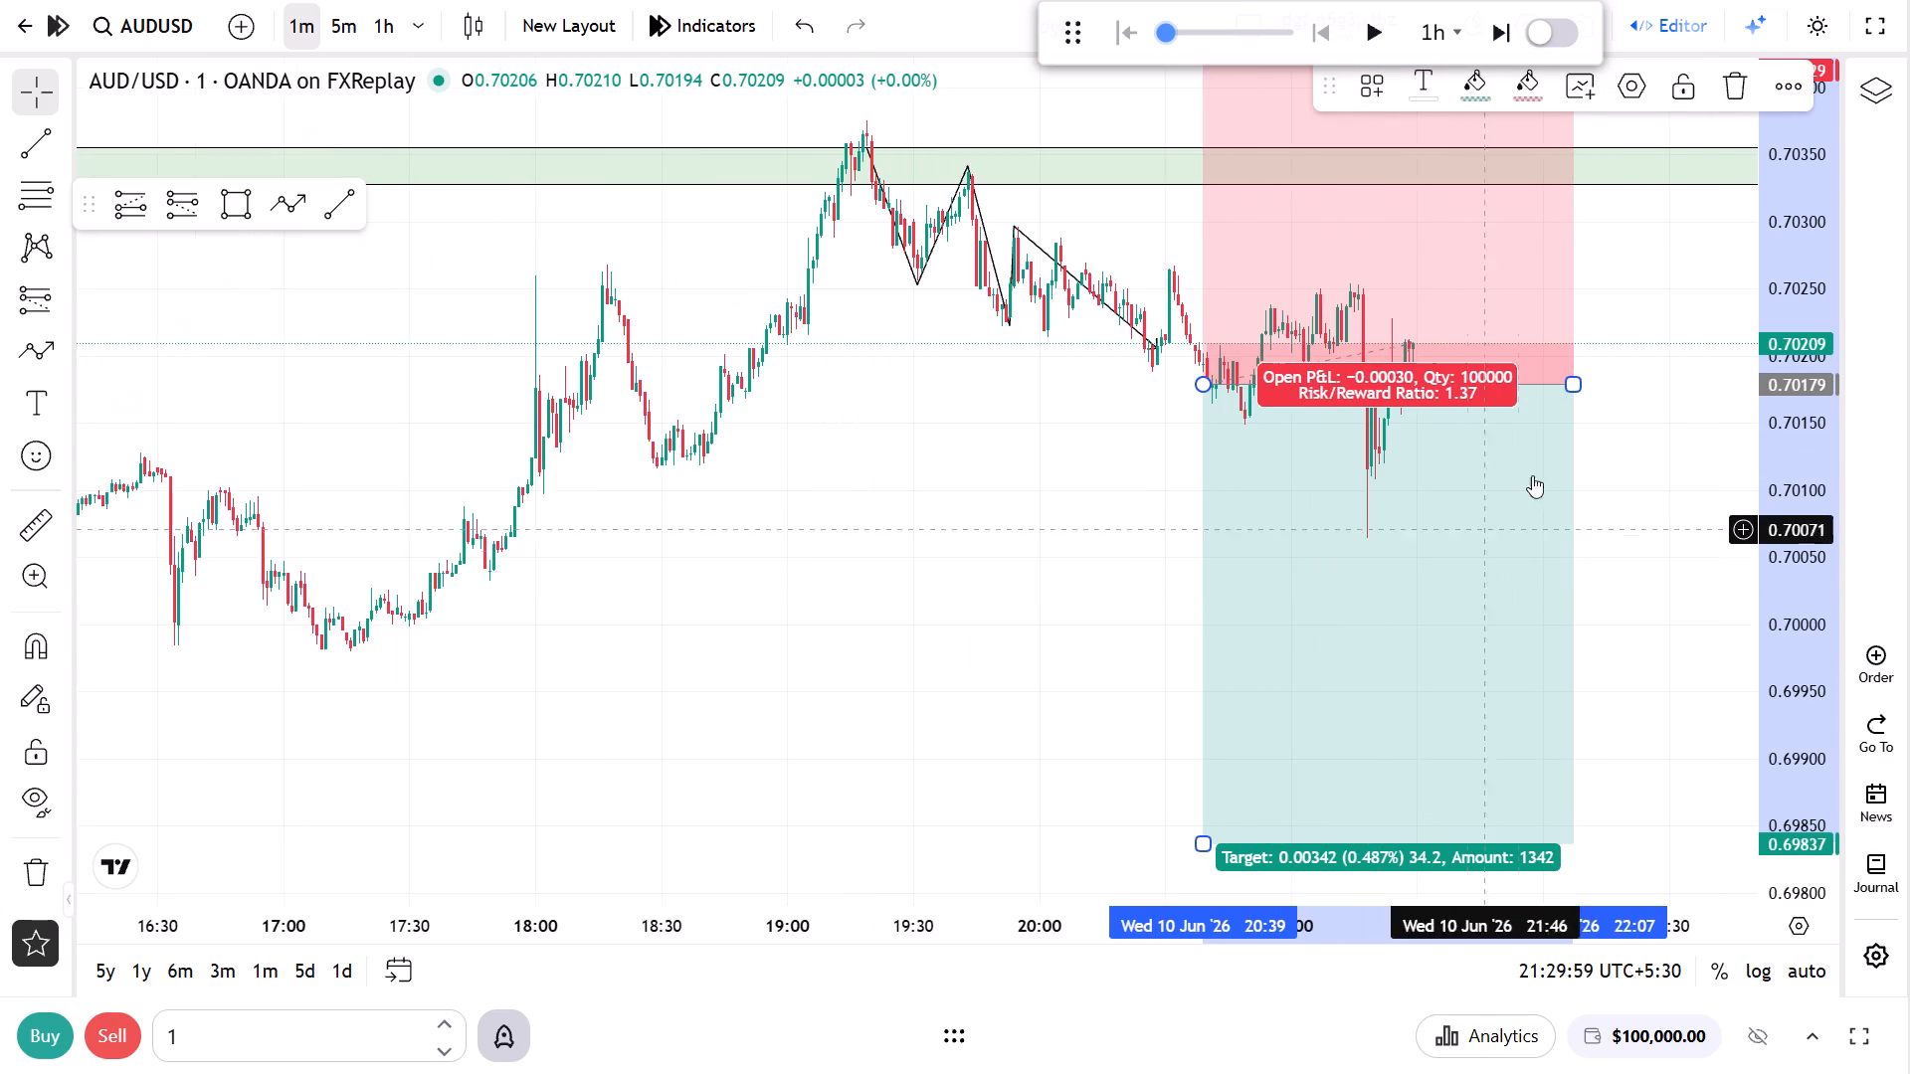
pyautogui.click(1844, 306)
pyautogui.moveTo(1833, 303); pyautogui.dragTo(1785, 704)
pyautogui.moveTo(1192, 748); pyautogui.dragTo(1121, 740)
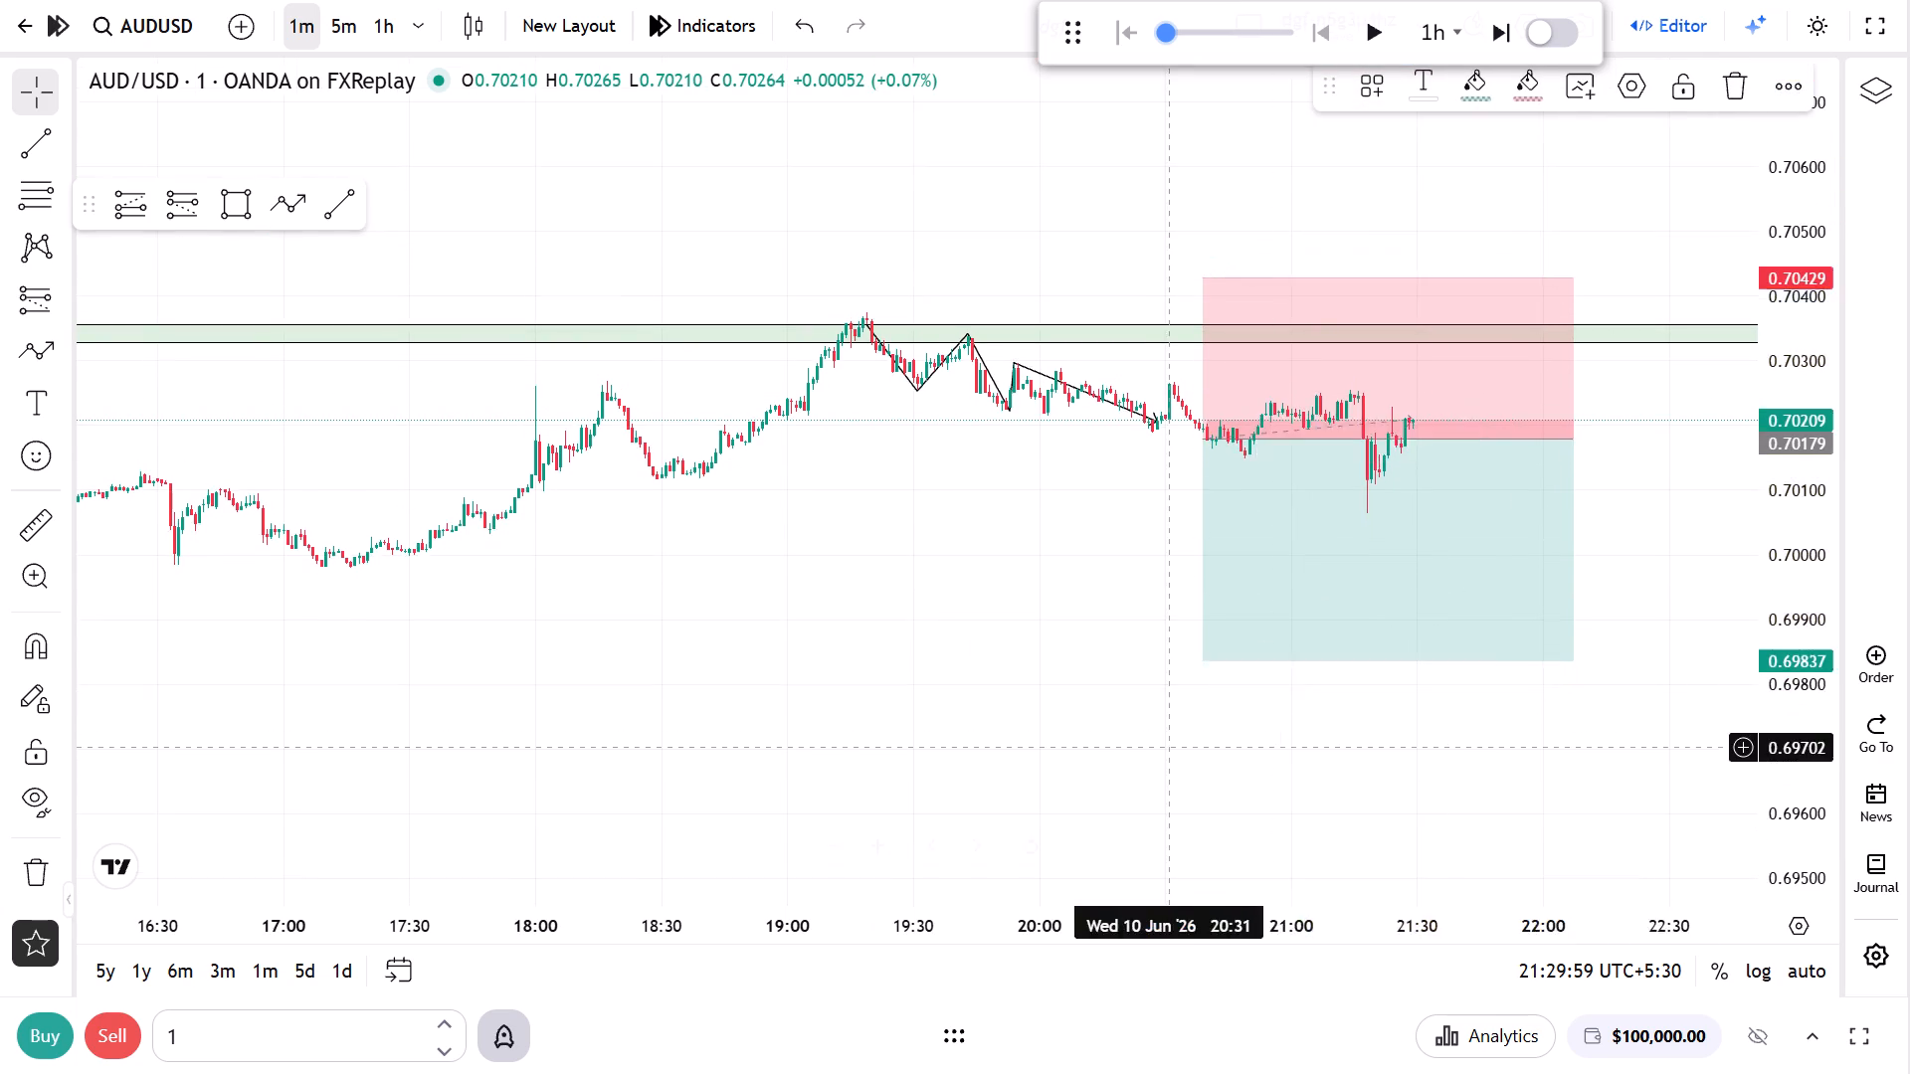
pyautogui.moveTo(1121, 740); pyautogui.dragTo(853, 588)
pyautogui.moveTo(894, 502); pyautogui.dragTo(881, 579)
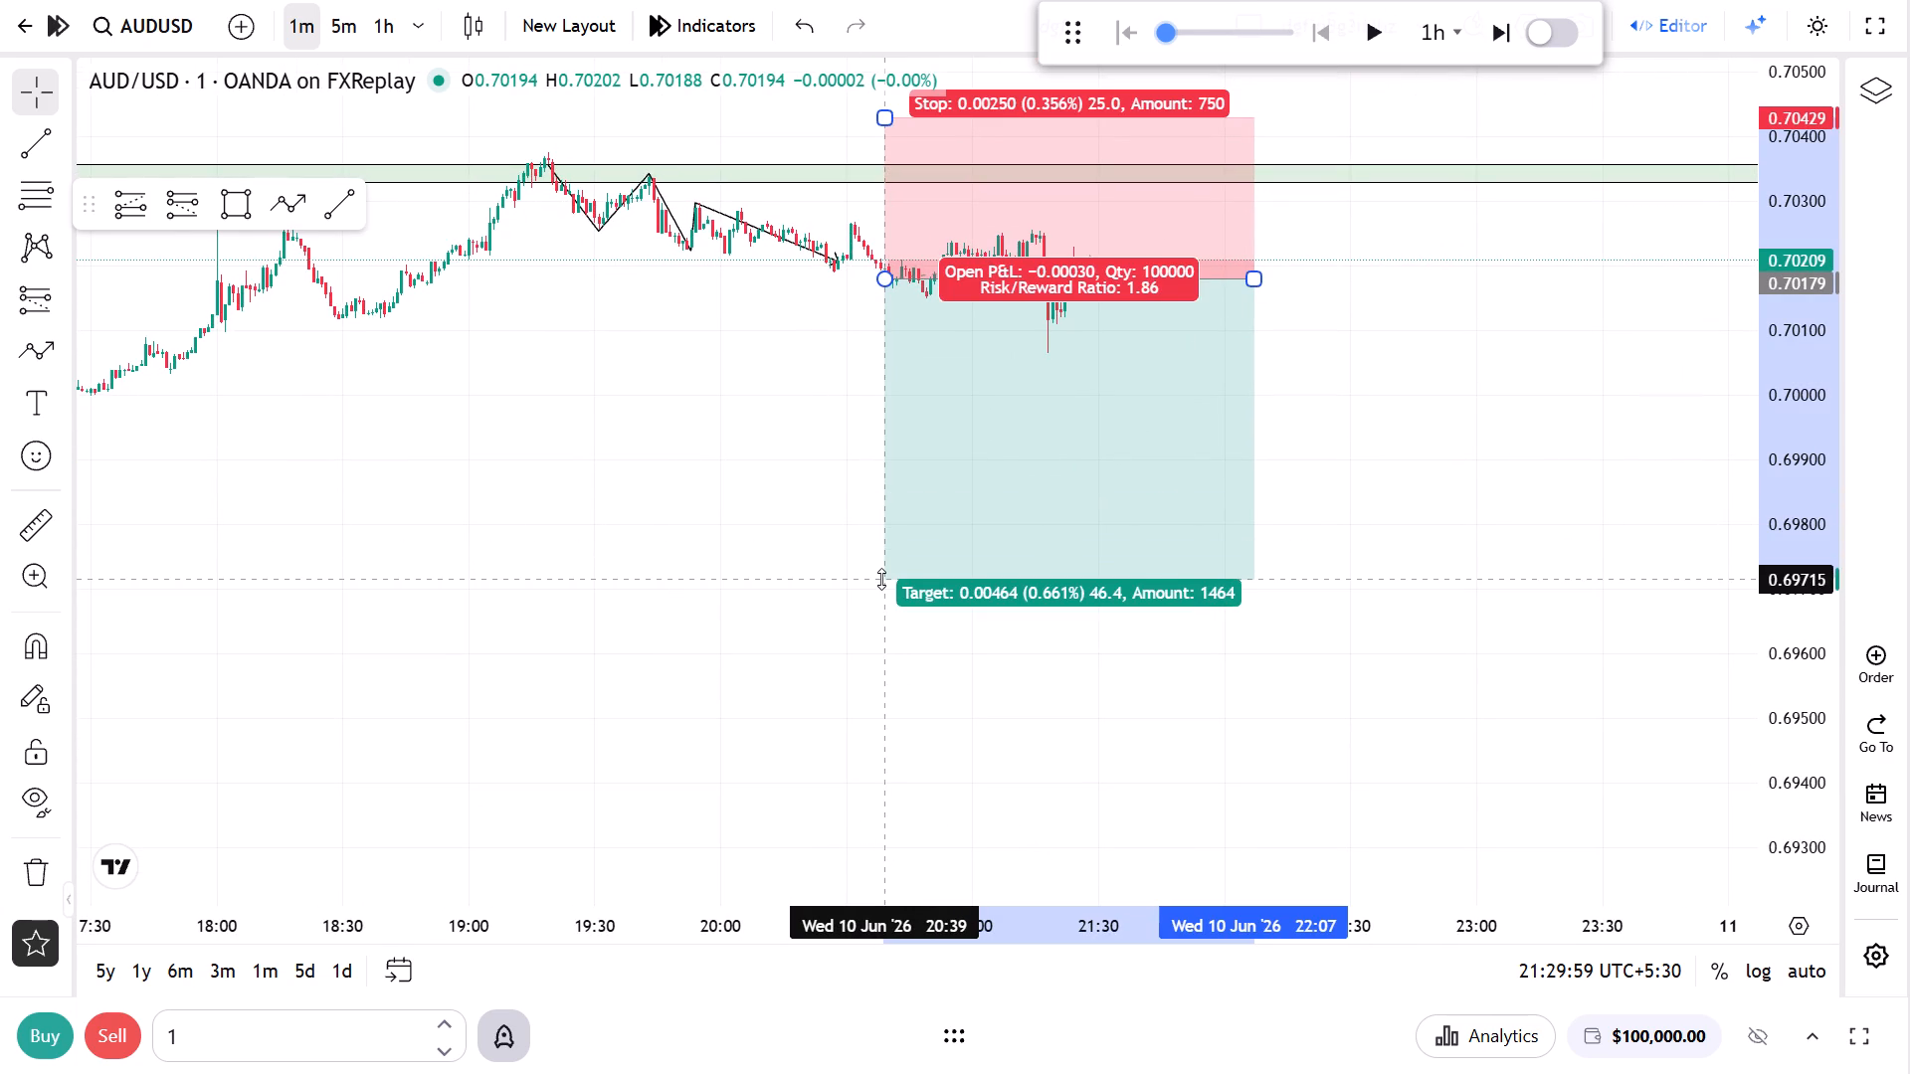
pyautogui.moveTo(881, 579); pyautogui.dragTo(903, 521)
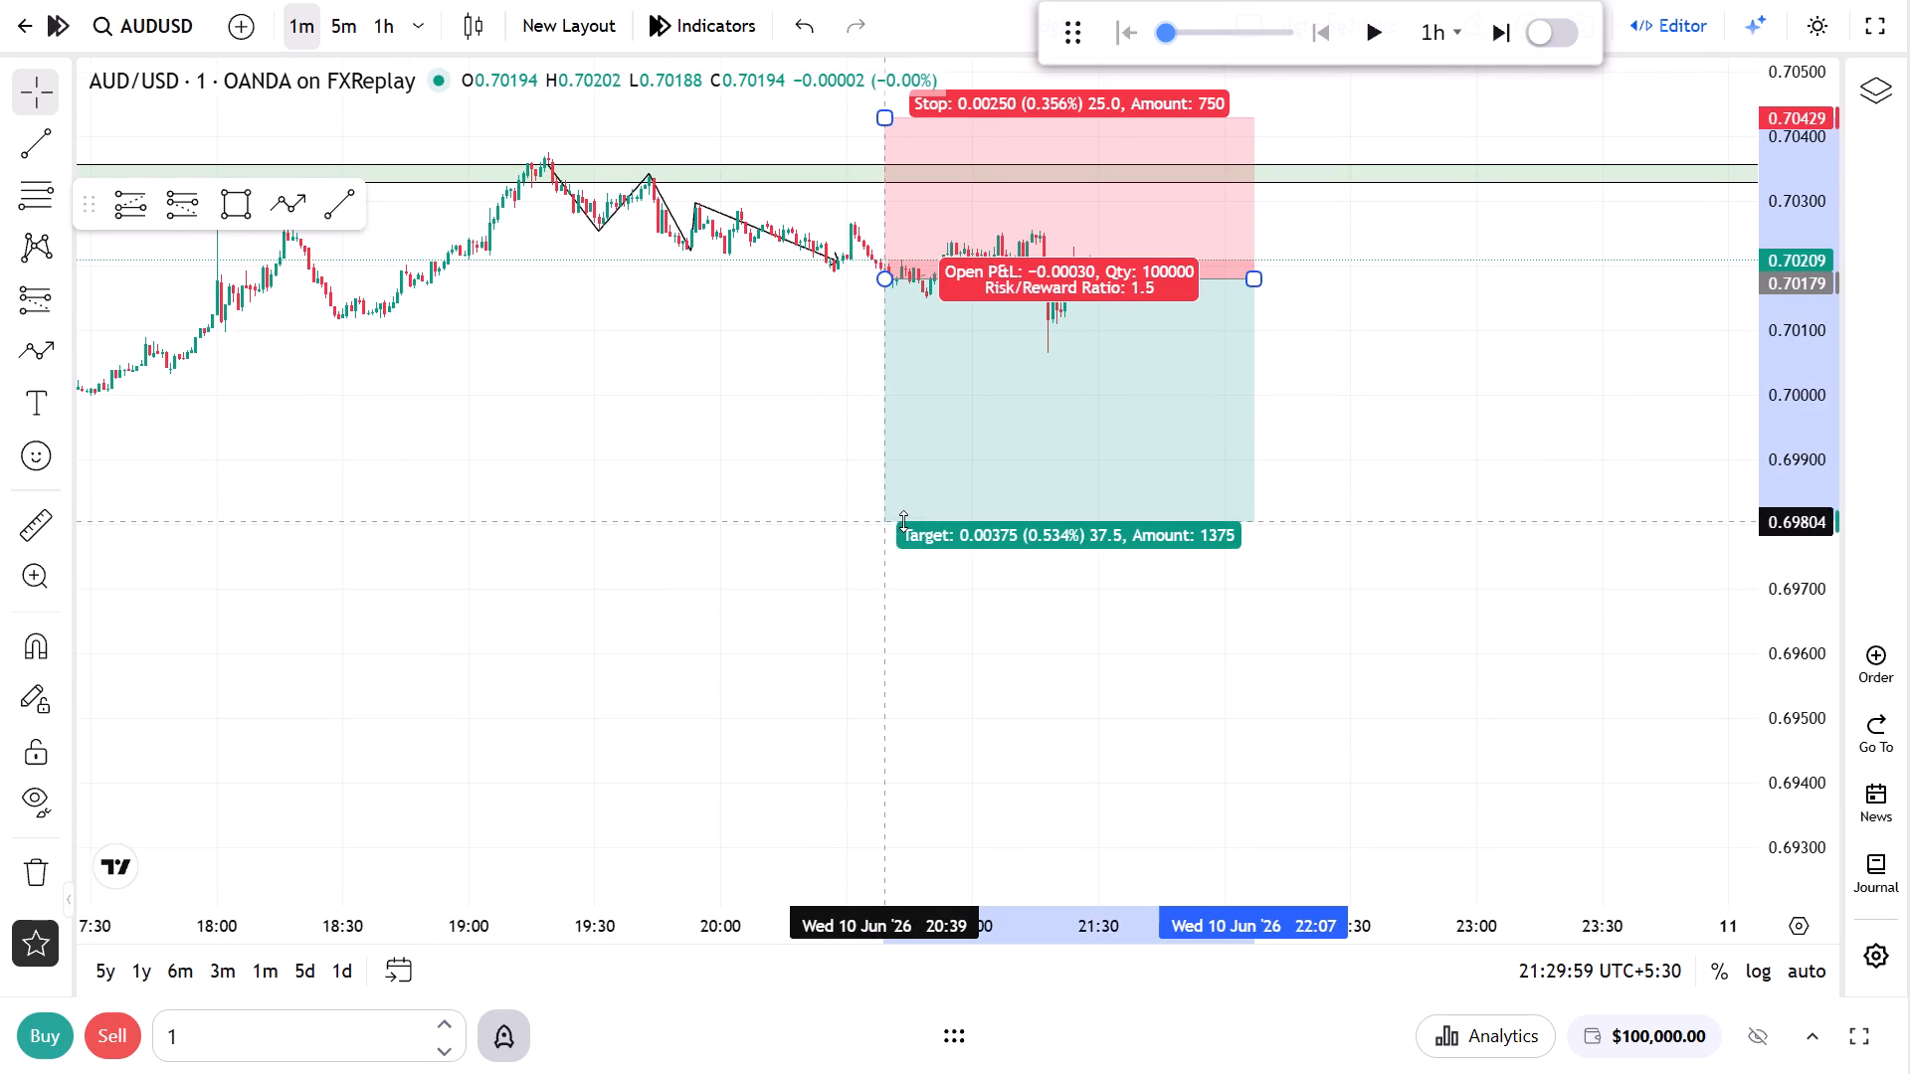
pyautogui.moveTo(903, 521); pyautogui.dragTo(904, 520)
pyautogui.click(1767, 369)
pyautogui.click(1512, 202)
# Advance the replay in one-hour steps to 05:29 on 11 June, extending the short position to about 04:10 on the way.
pyautogui.click(1502, 41)
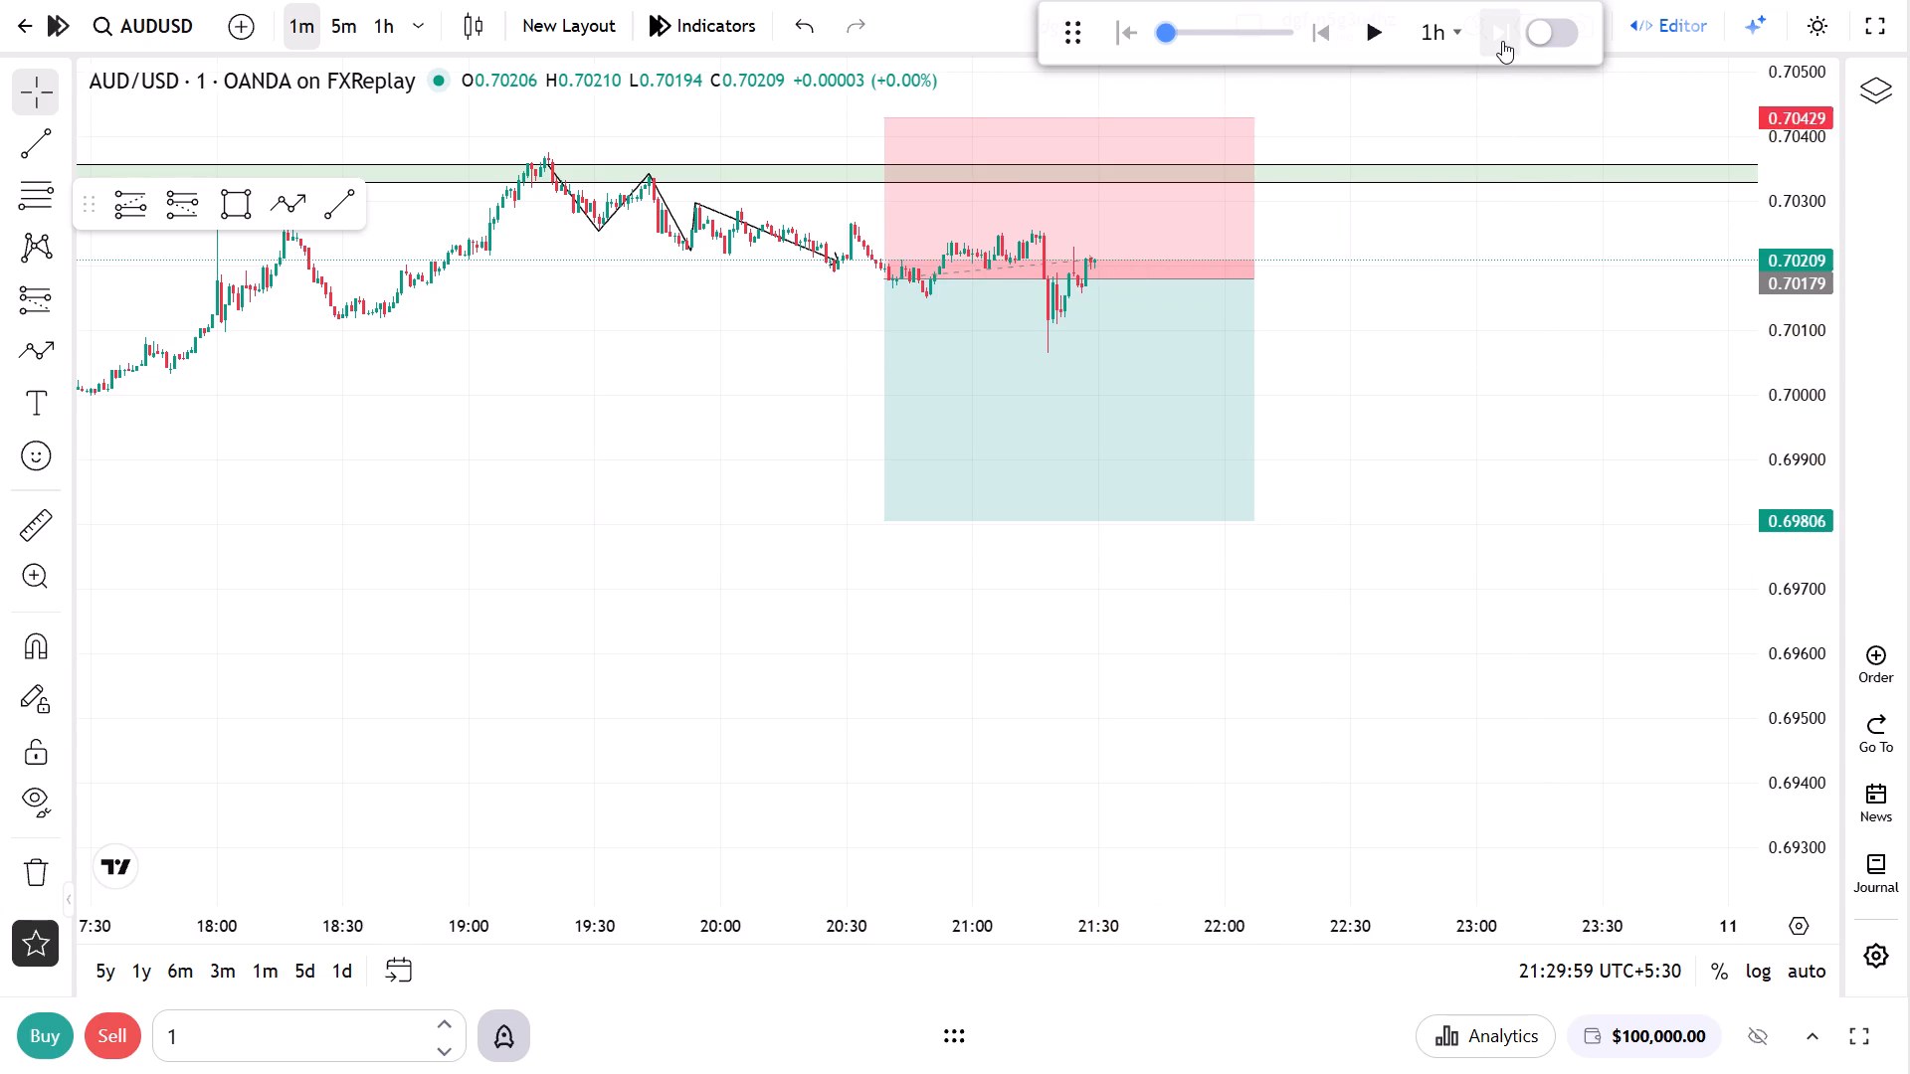
pyautogui.click(1502, 41)
pyautogui.click(1502, 41)
pyautogui.click(1504, 41)
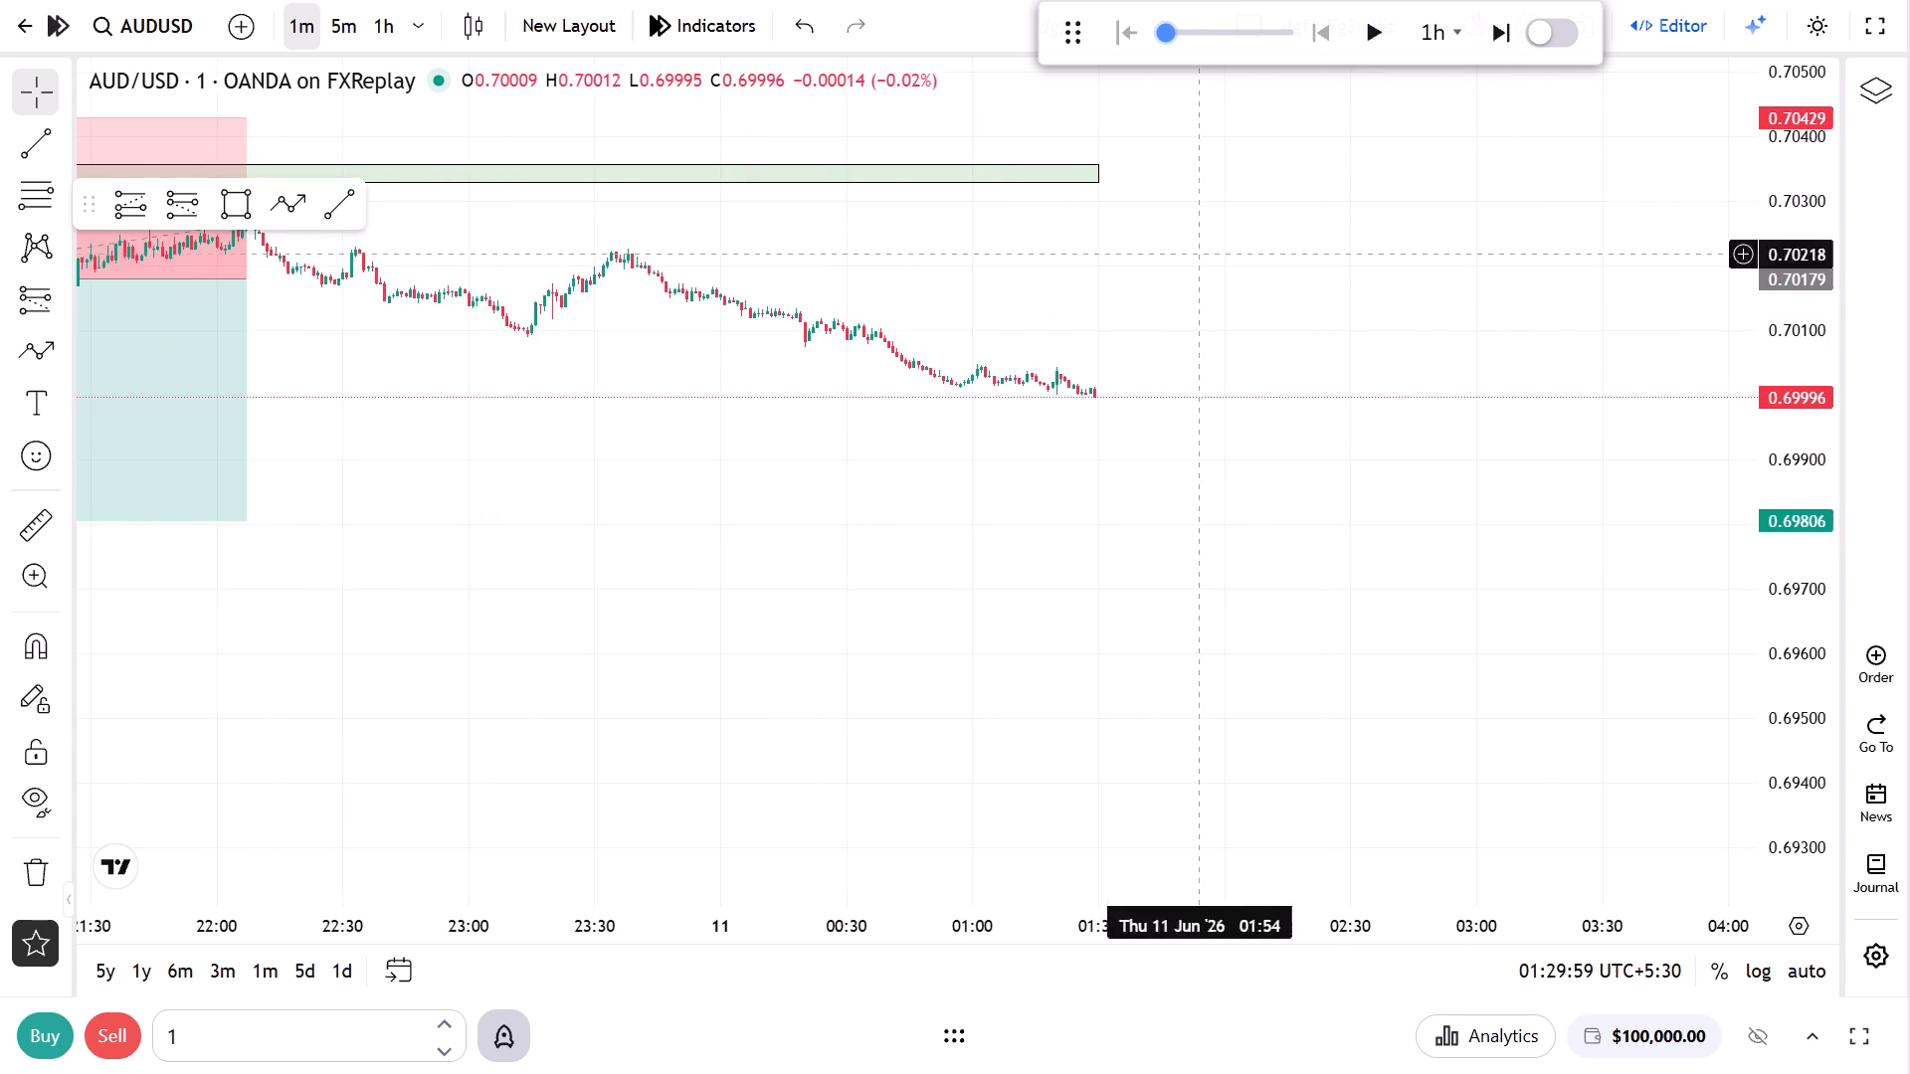
pyautogui.scroll(-10, 882, 535)
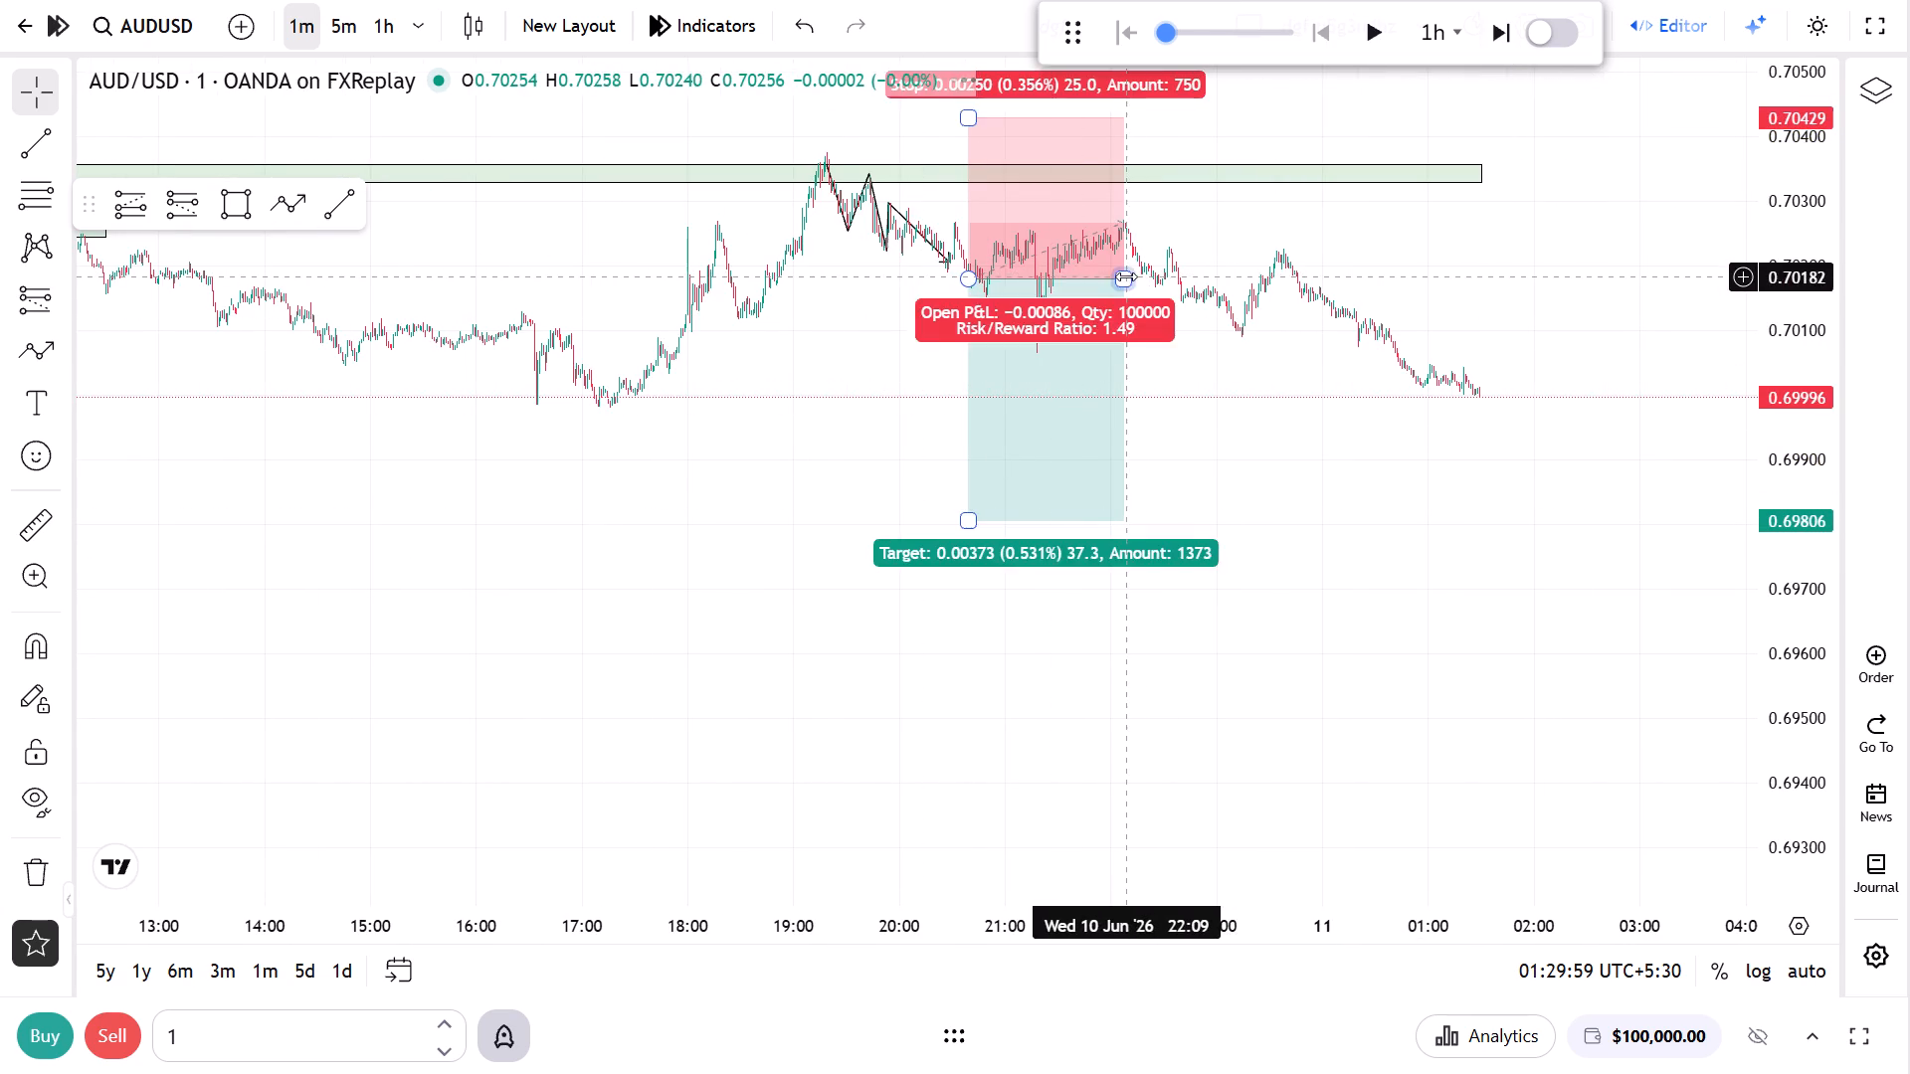
pyautogui.moveTo(1126, 276); pyautogui.dragTo(1760, 289)
pyautogui.moveTo(1495, 627); pyautogui.dragTo(844, 674)
pyautogui.scroll(-5, 926, 634)
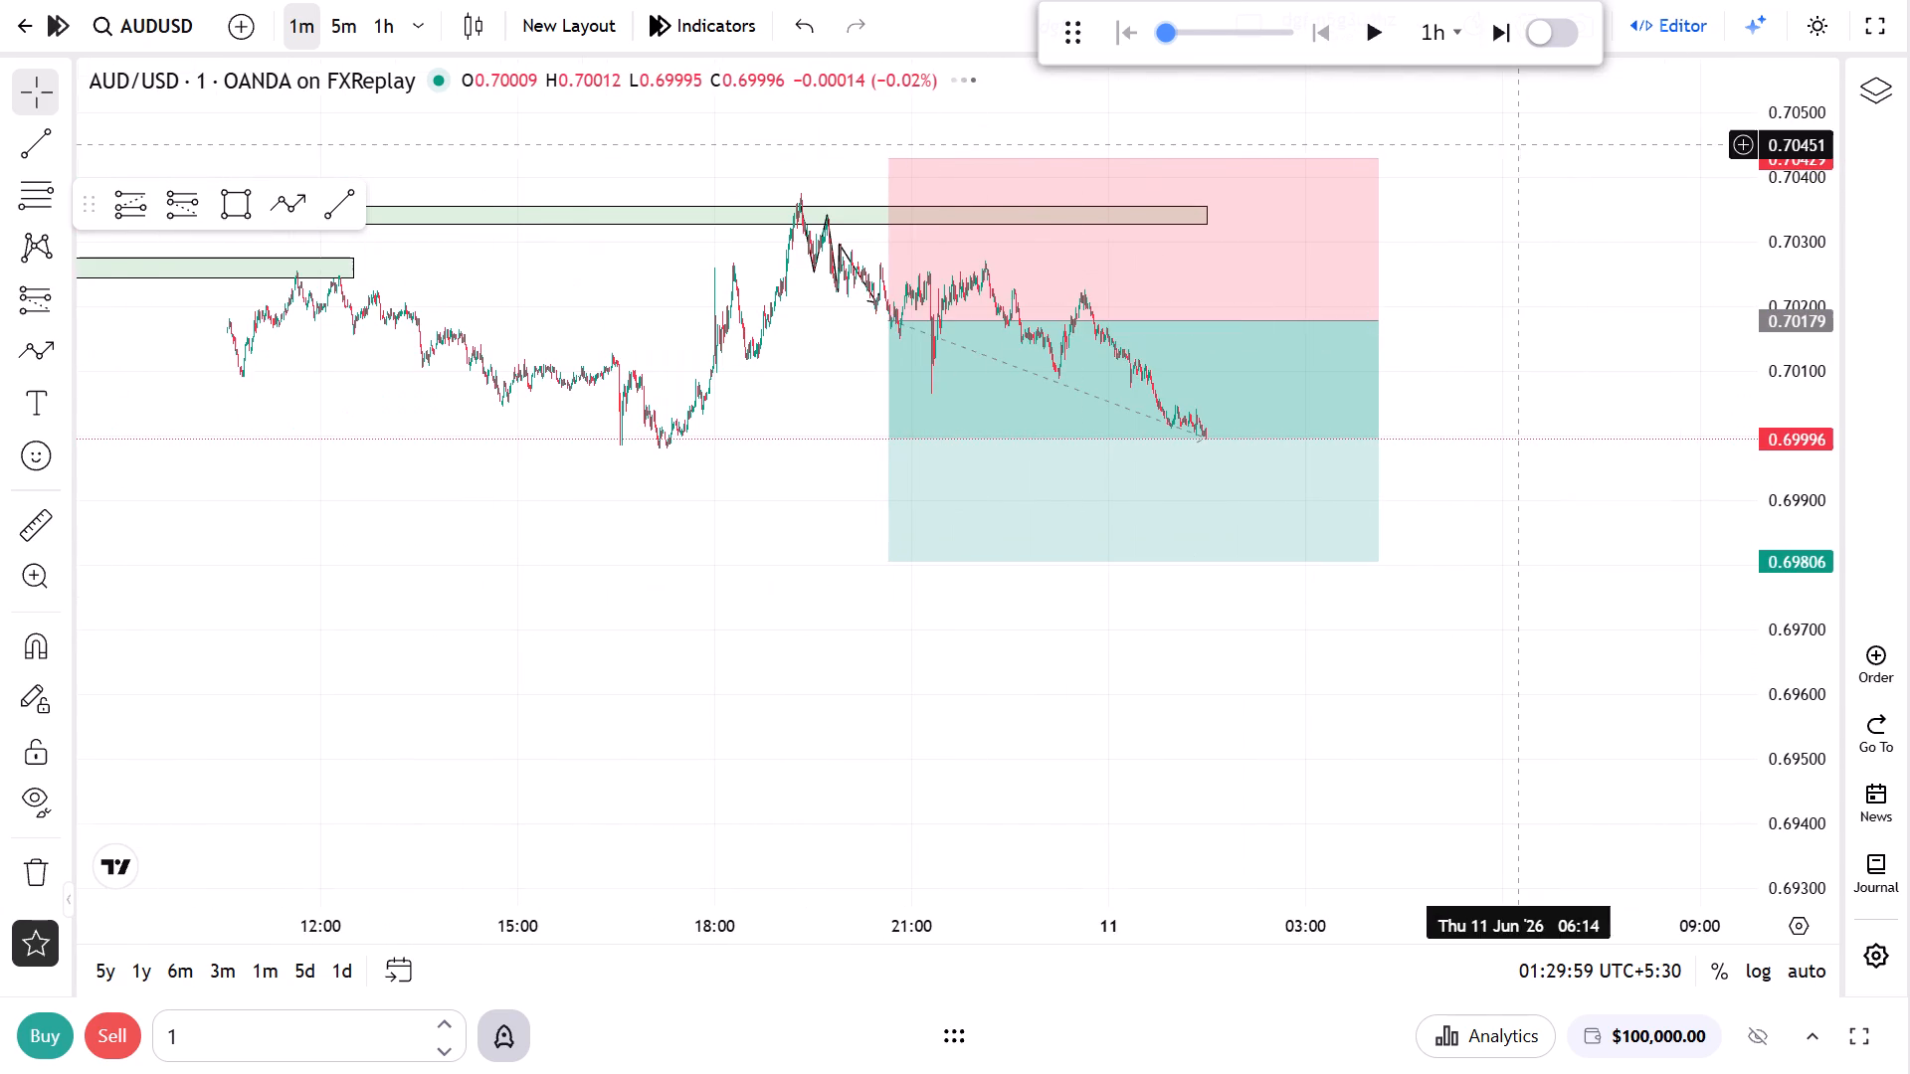
pyautogui.click(1492, 41)
pyautogui.click(1492, 41)
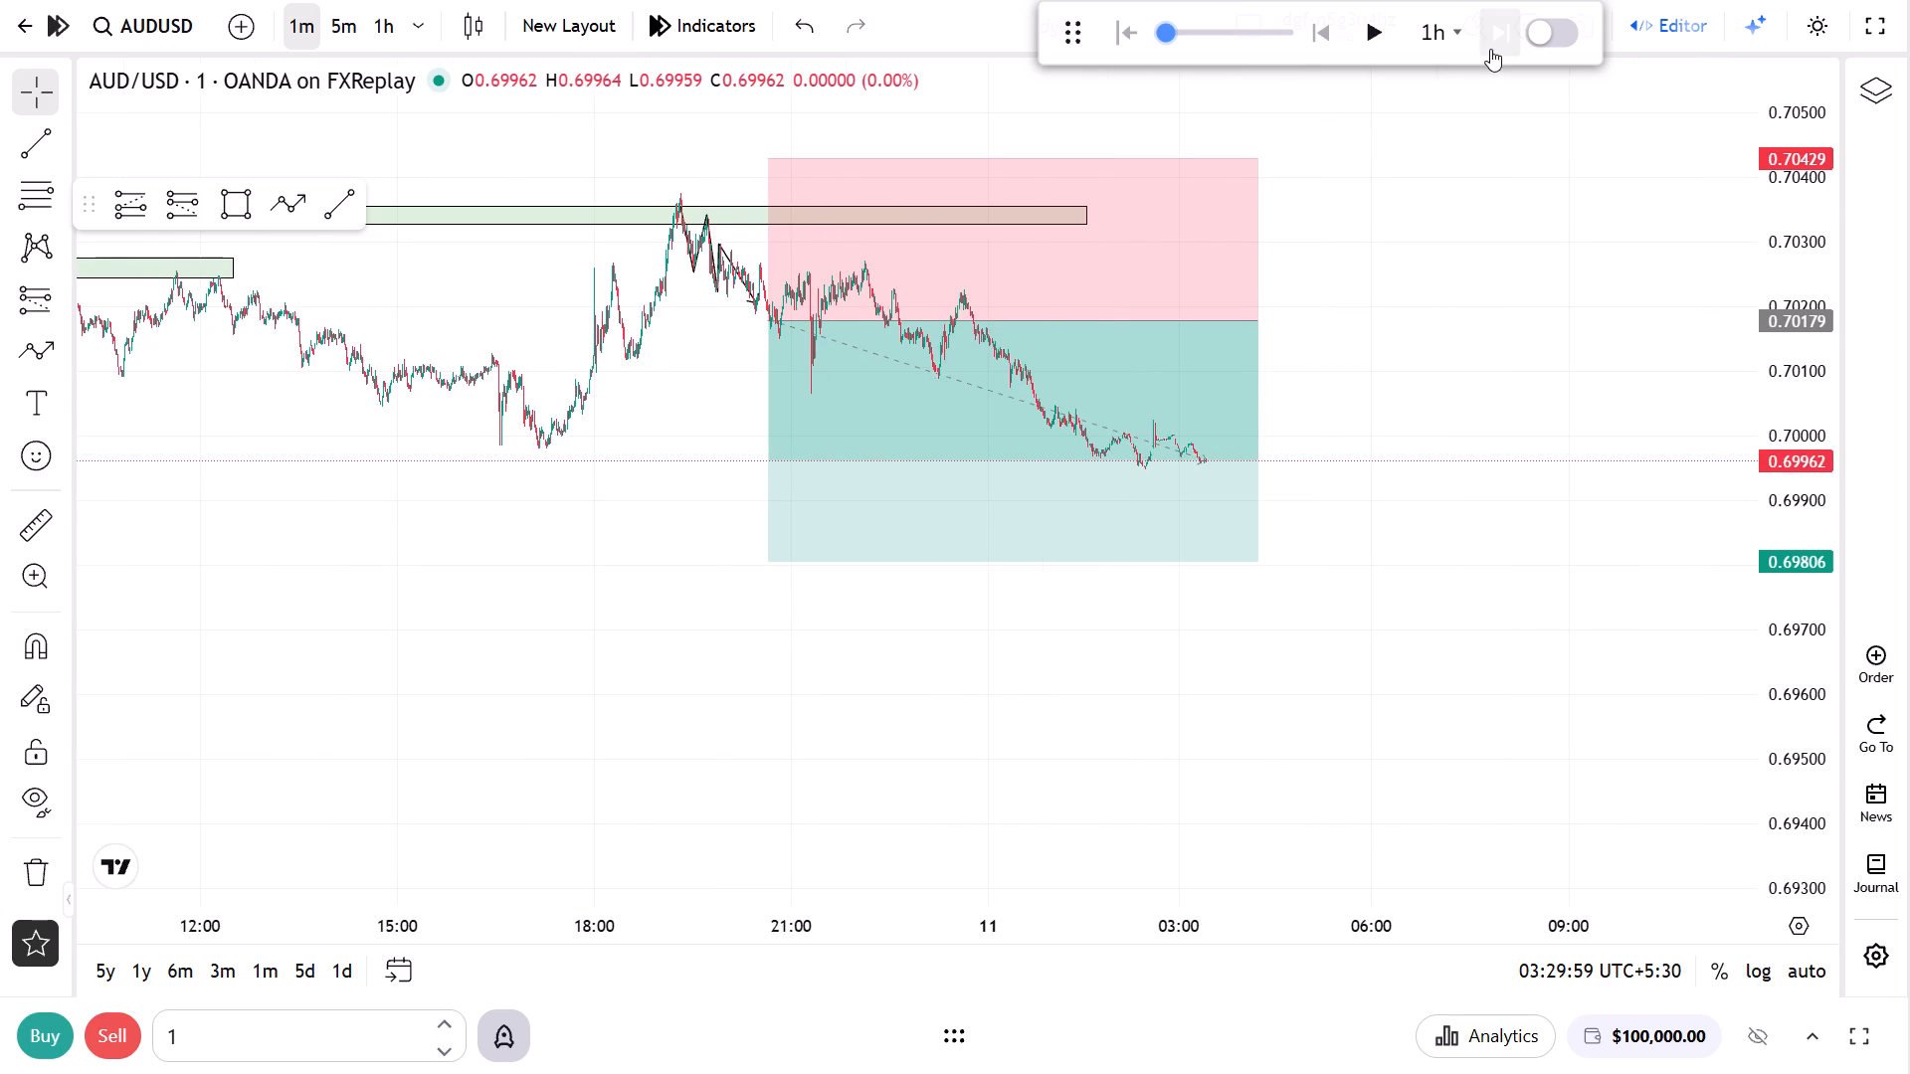
pyautogui.click(1490, 49)
pyautogui.click(1490, 49)
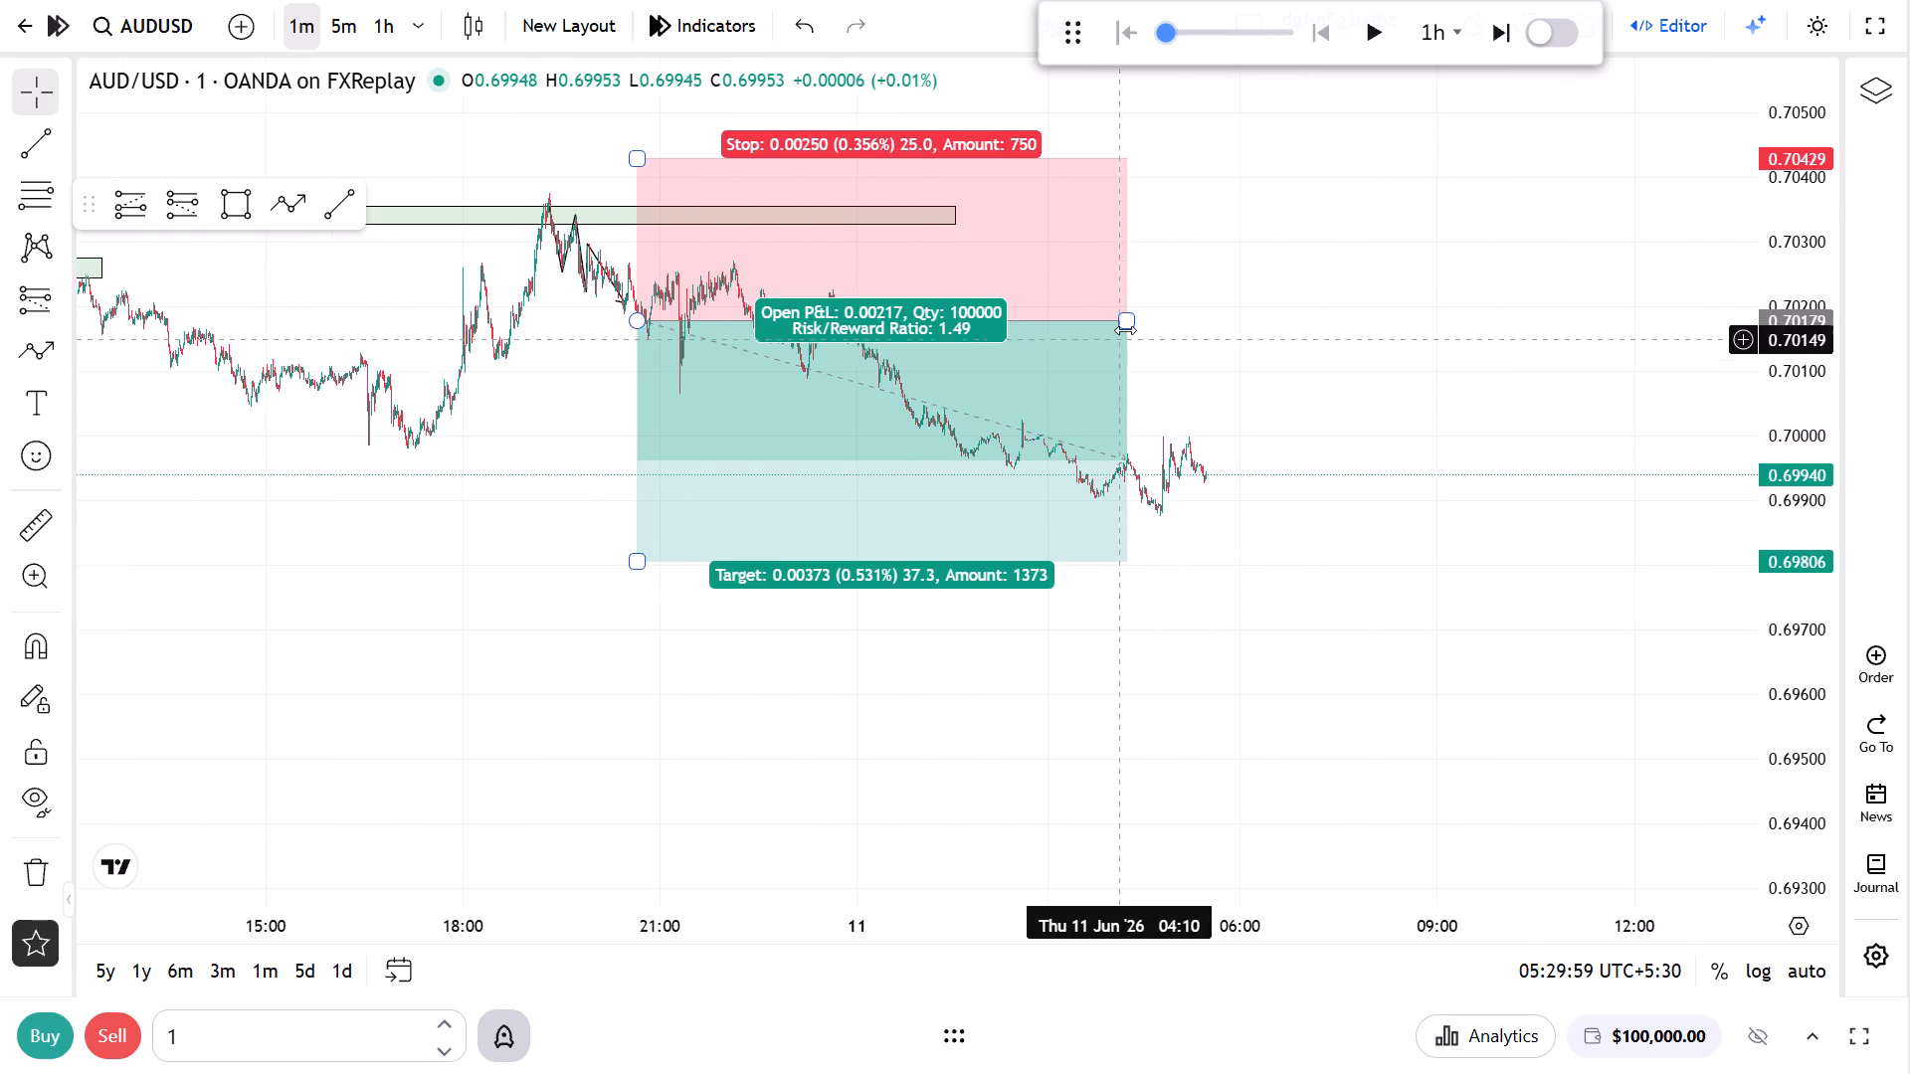
# Return to the hourly chart and extend the short position's end time to about 11:30 on 12 June.
pyautogui.moveTo(1125, 330); pyautogui.dragTo(1687, 362)
pyautogui.click(1296, 792)
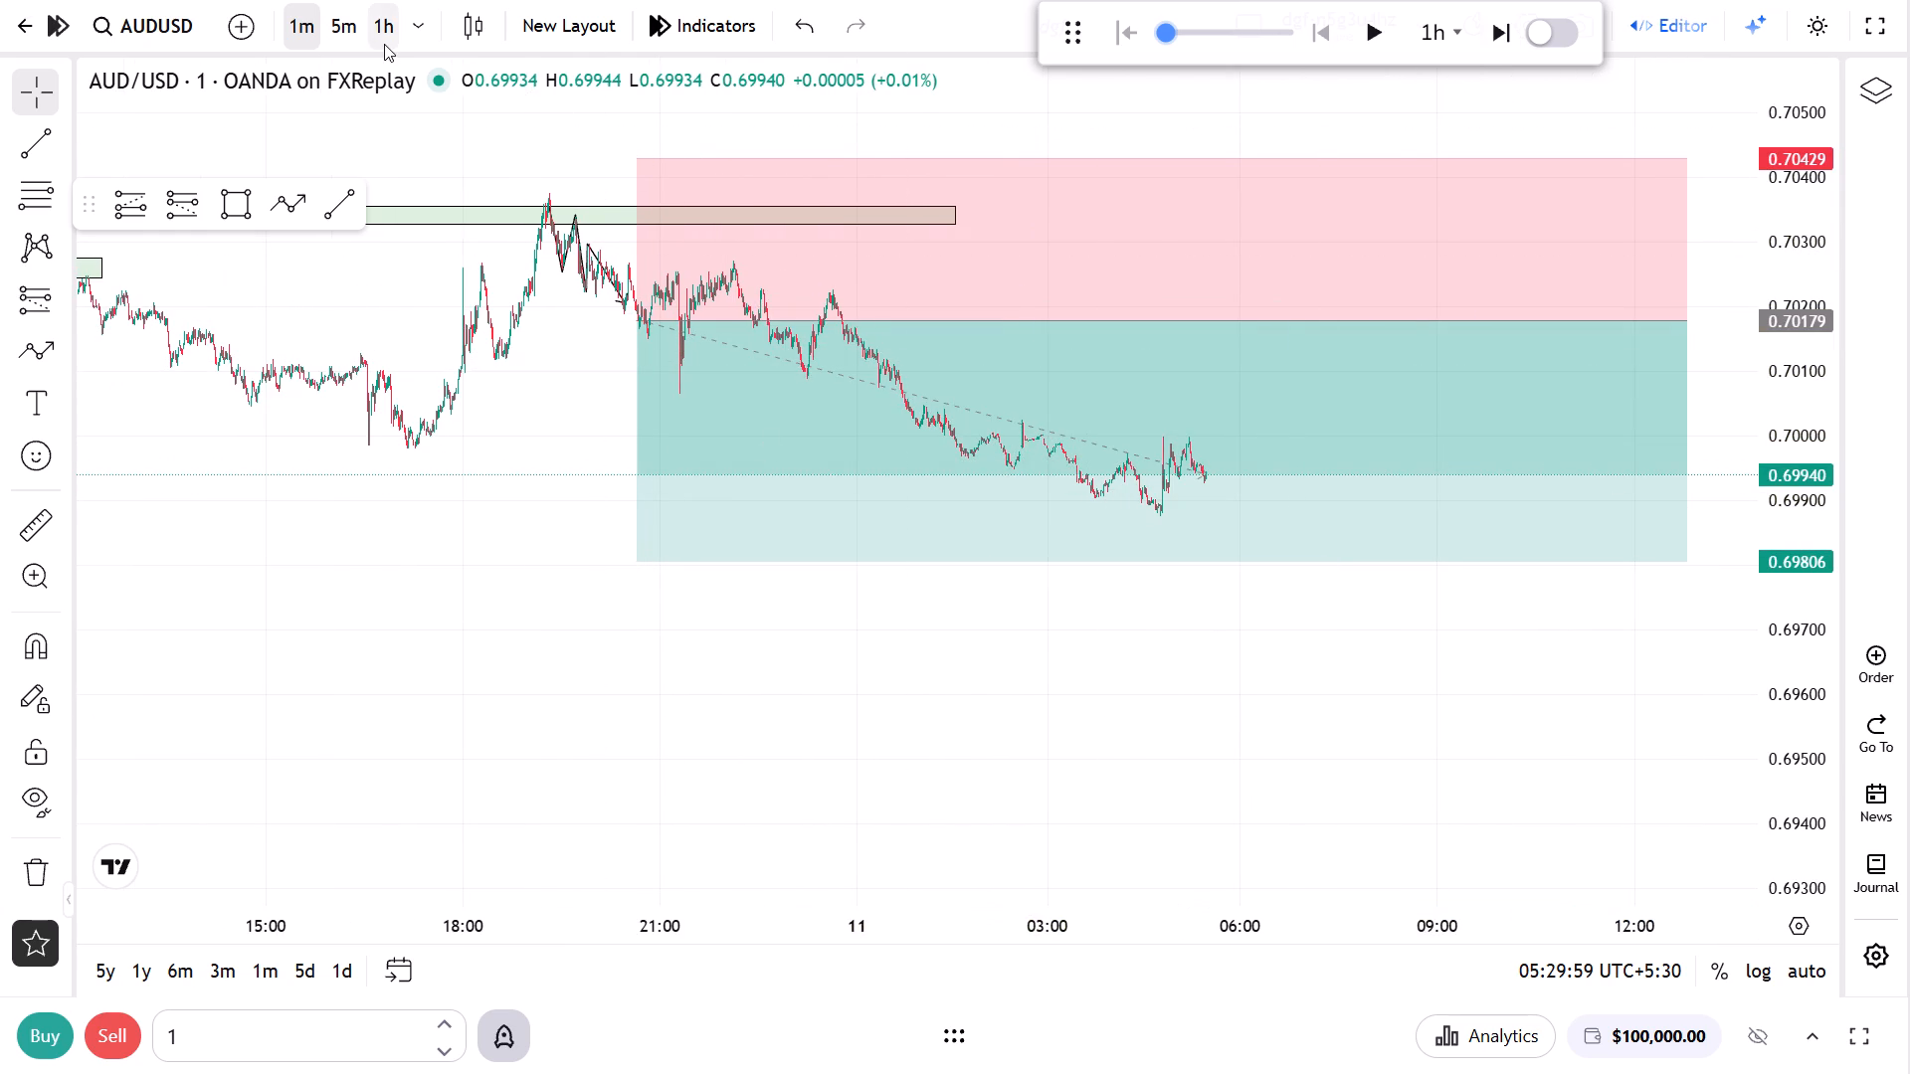
pyautogui.click(384, 44)
pyautogui.scroll(5, 1176, 756)
pyautogui.moveTo(1173, 553); pyautogui.dragTo(1439, 574)
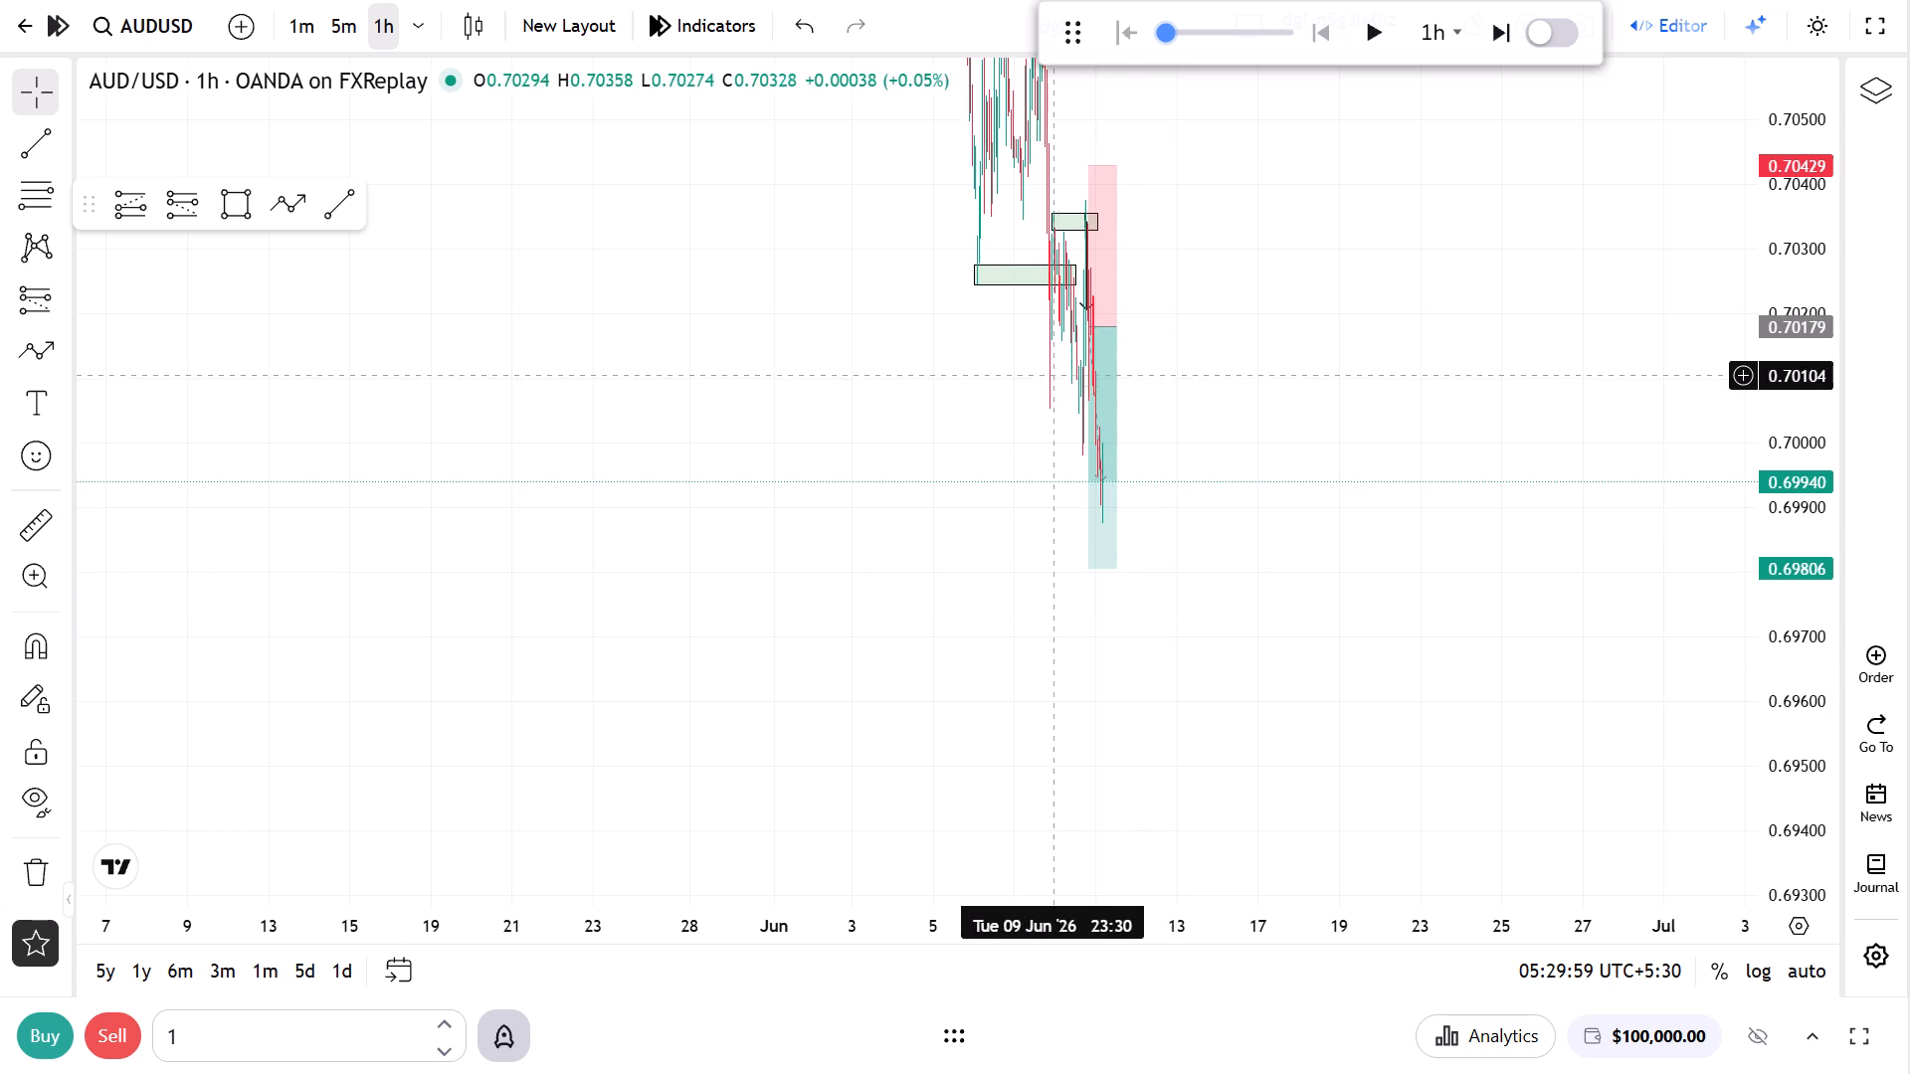
pyautogui.moveTo(1125, 331); pyautogui.dragTo(1155, 332)
pyautogui.click(1256, 501)
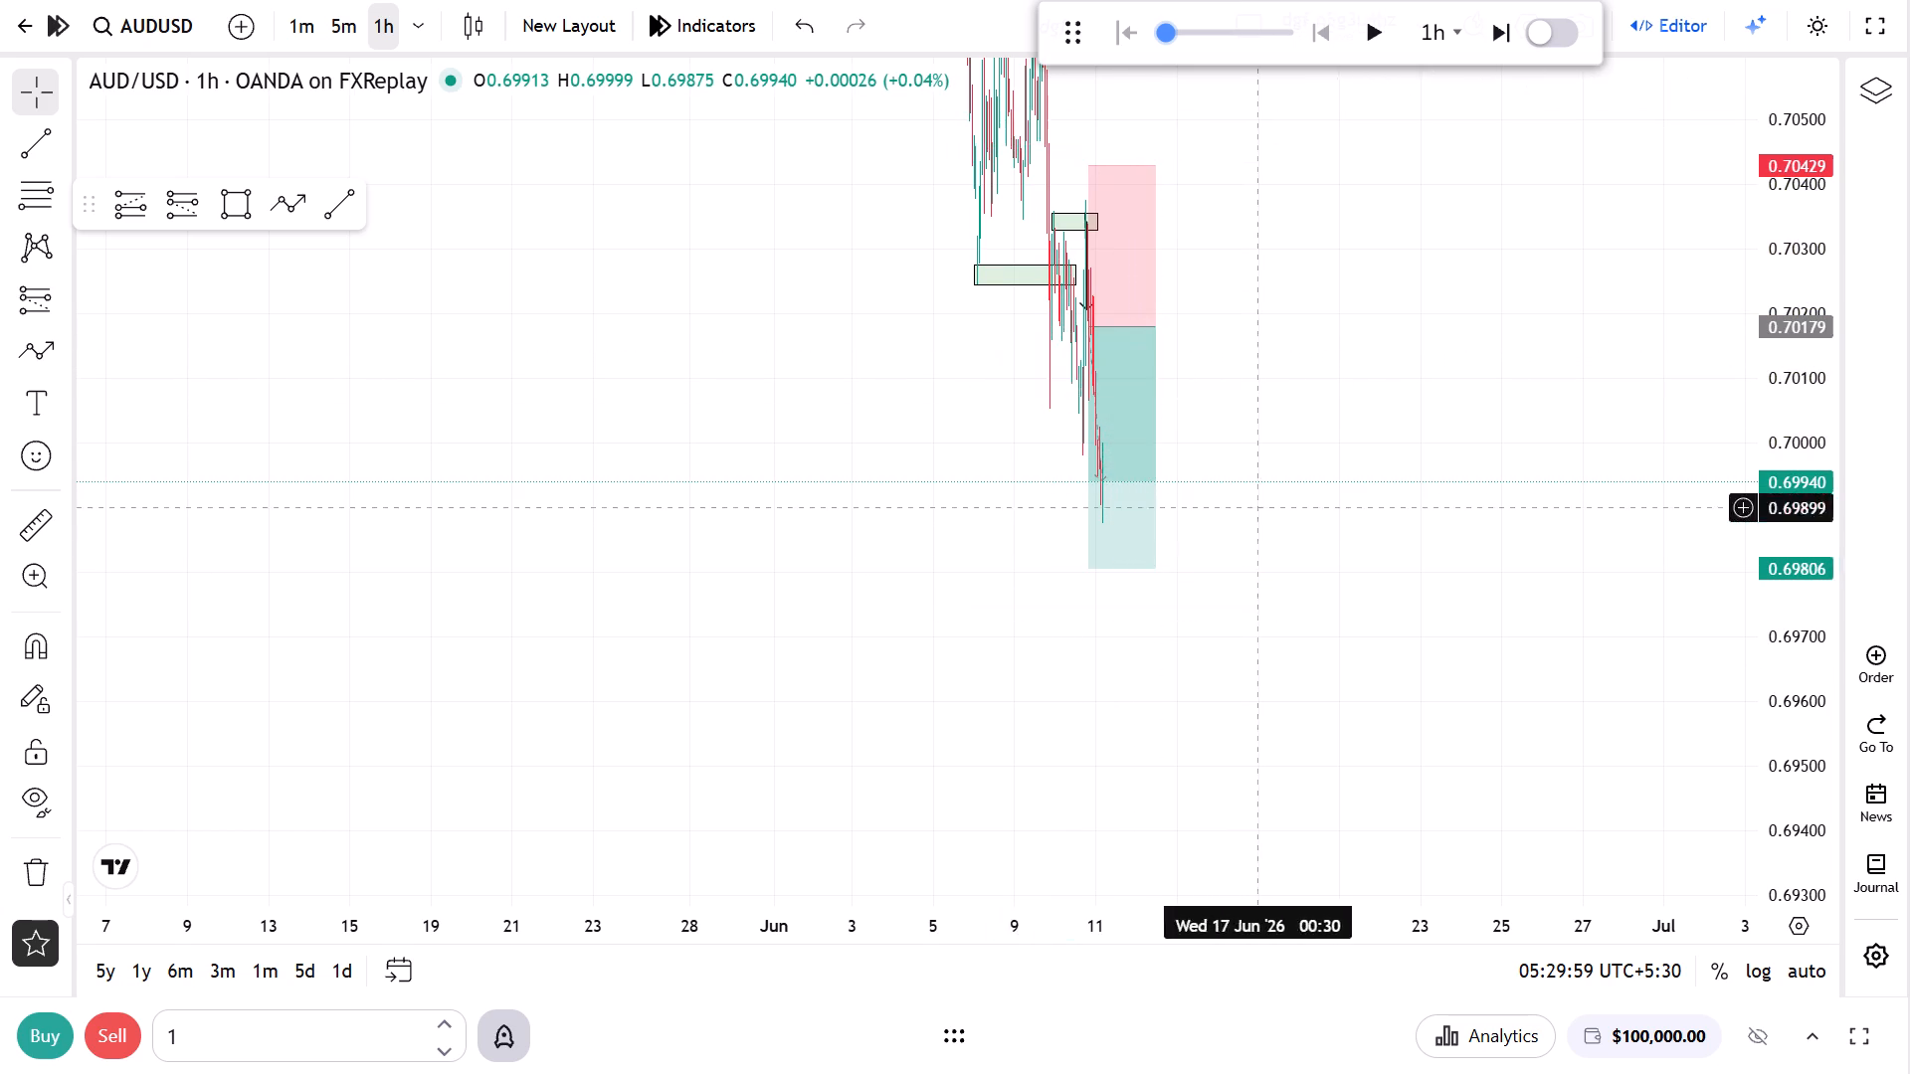
# Advance the hourly replay to 20:29 on 11 June, until price reaches the short position's target.
pyautogui.scroll(11, 1234, 573)
pyautogui.moveTo(593, 470); pyautogui.dragTo(1471, 547)
pyautogui.scroll(5, 1236, 665)
pyautogui.moveTo(887, 495); pyautogui.dragTo(1069, 539)
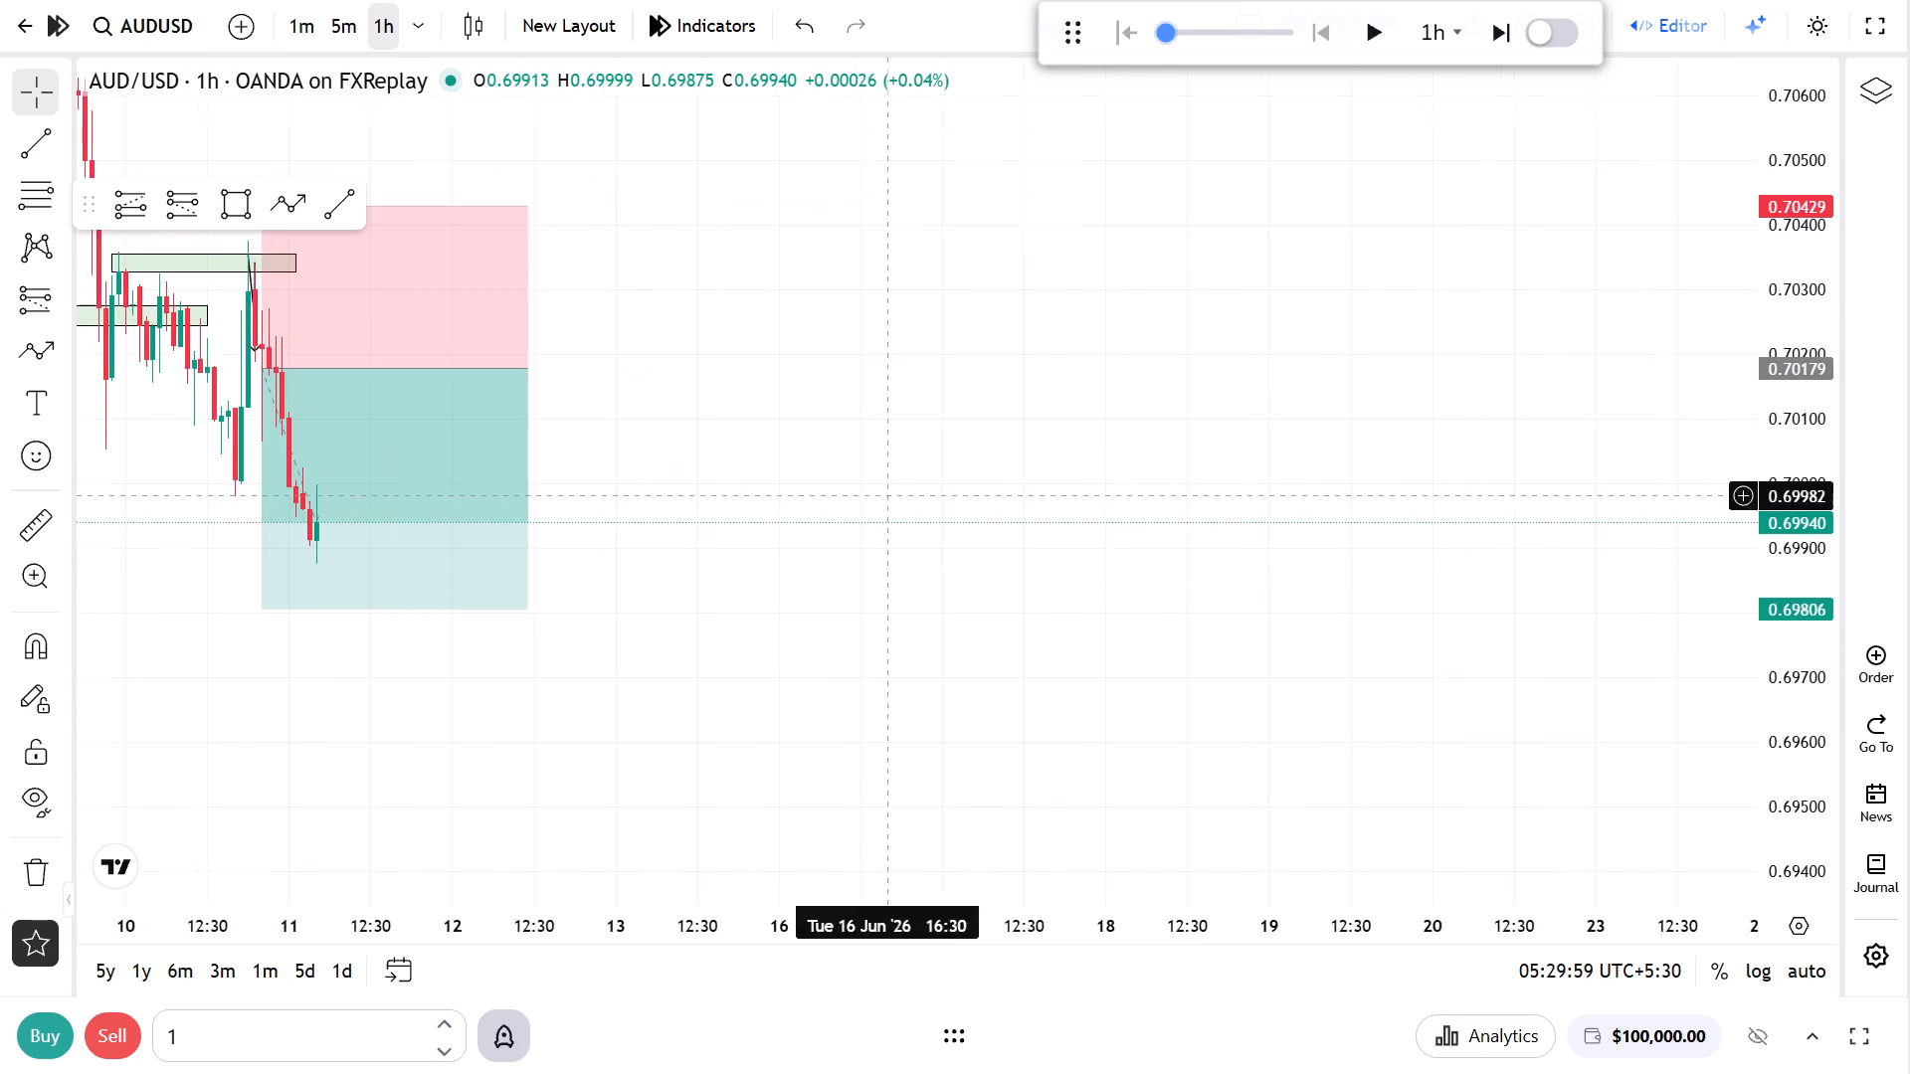
pyautogui.moveTo(1069, 539); pyautogui.dragTo(1605, 619)
pyautogui.click(1492, 39)
pyautogui.tripleClick(1492, 38)
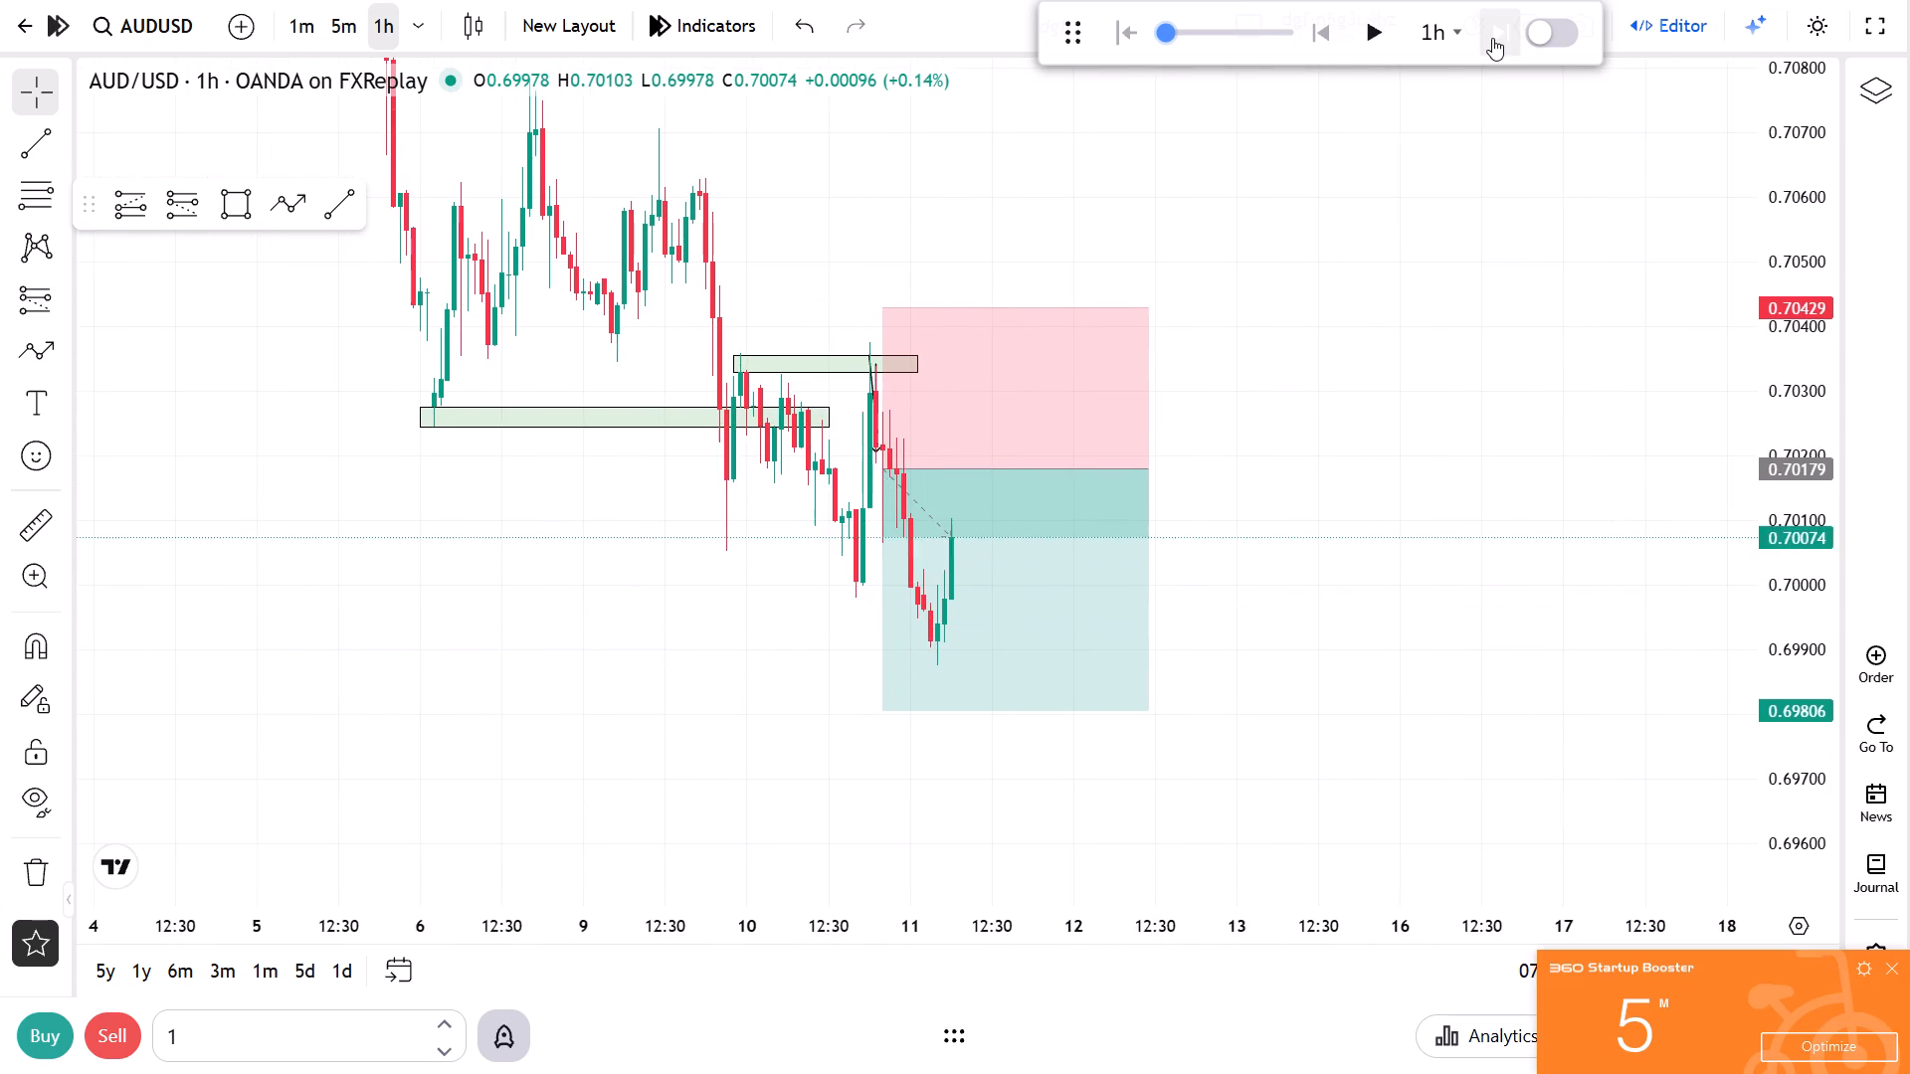
pyautogui.tripleClick(1492, 38)
pyautogui.tripleClick(1492, 38)
pyautogui.tripleClick(1492, 38)
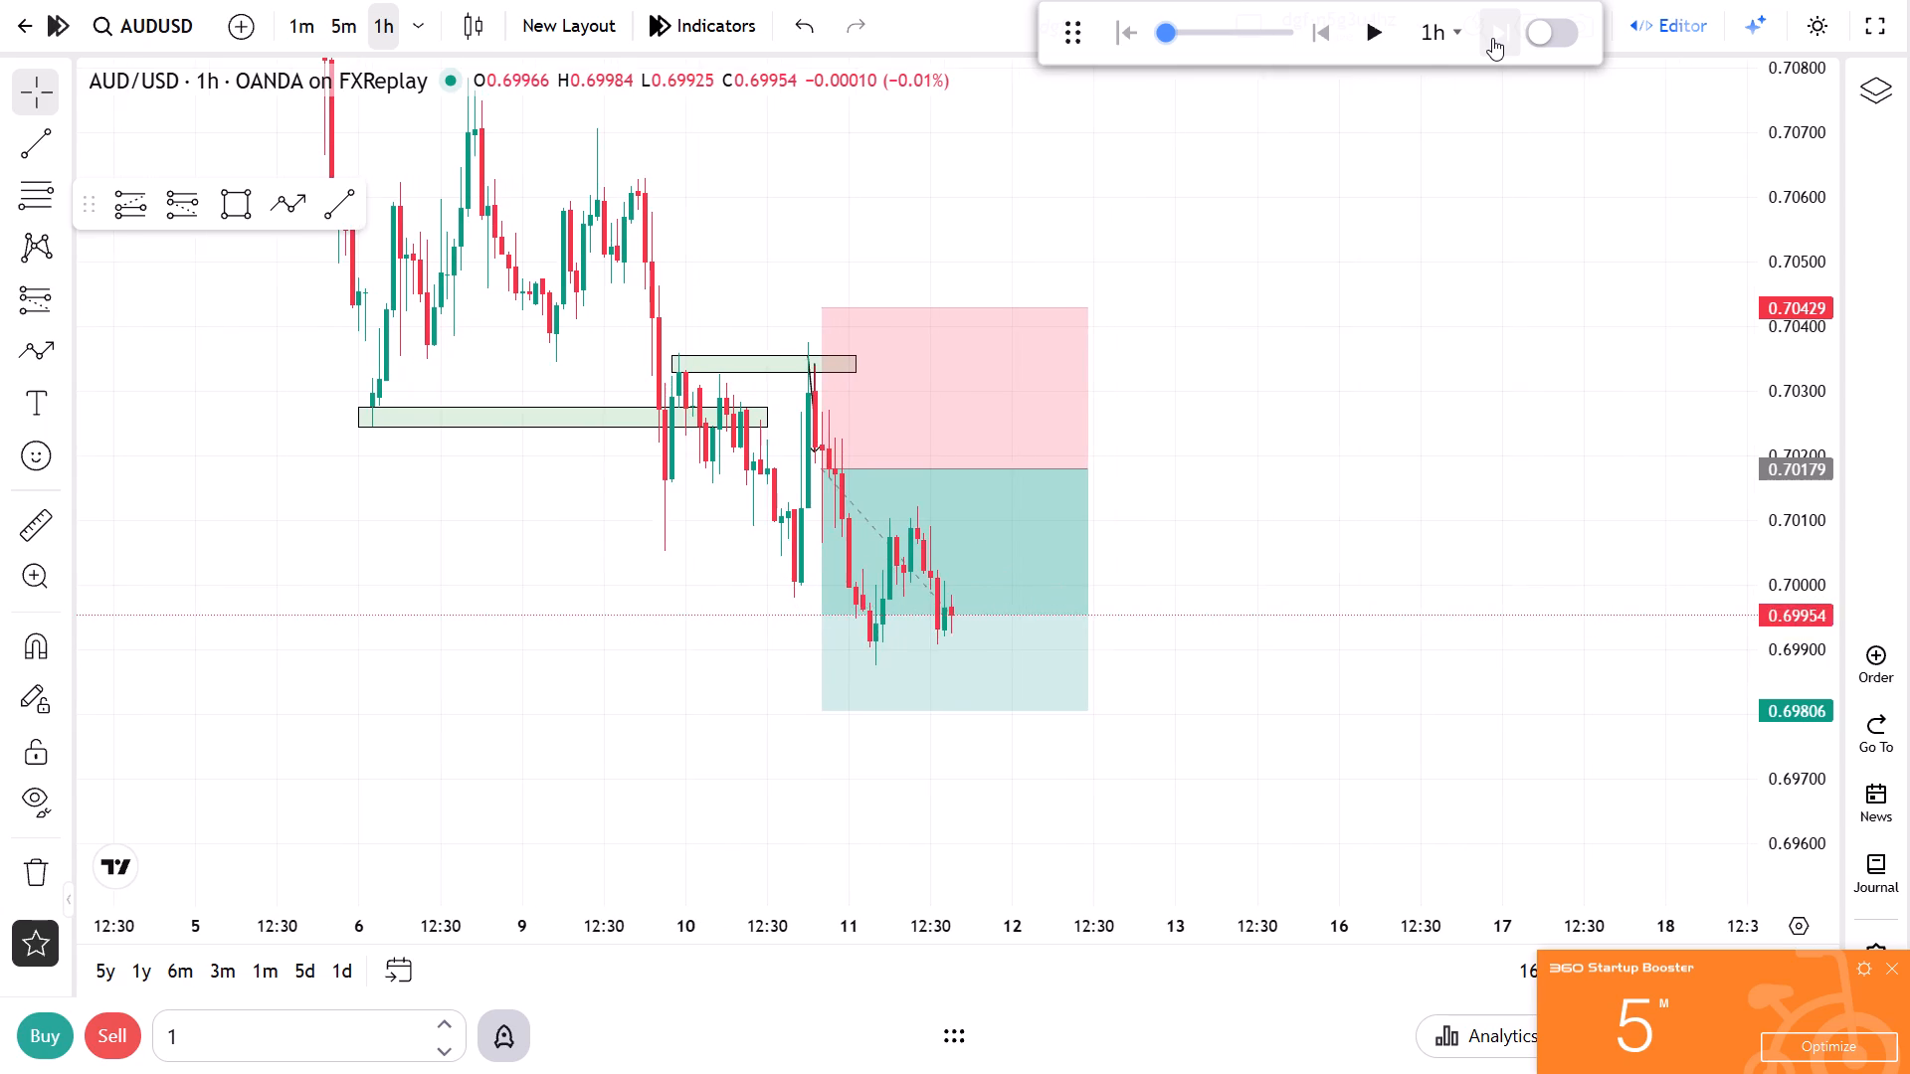
pyautogui.doubleClick(1492, 38)
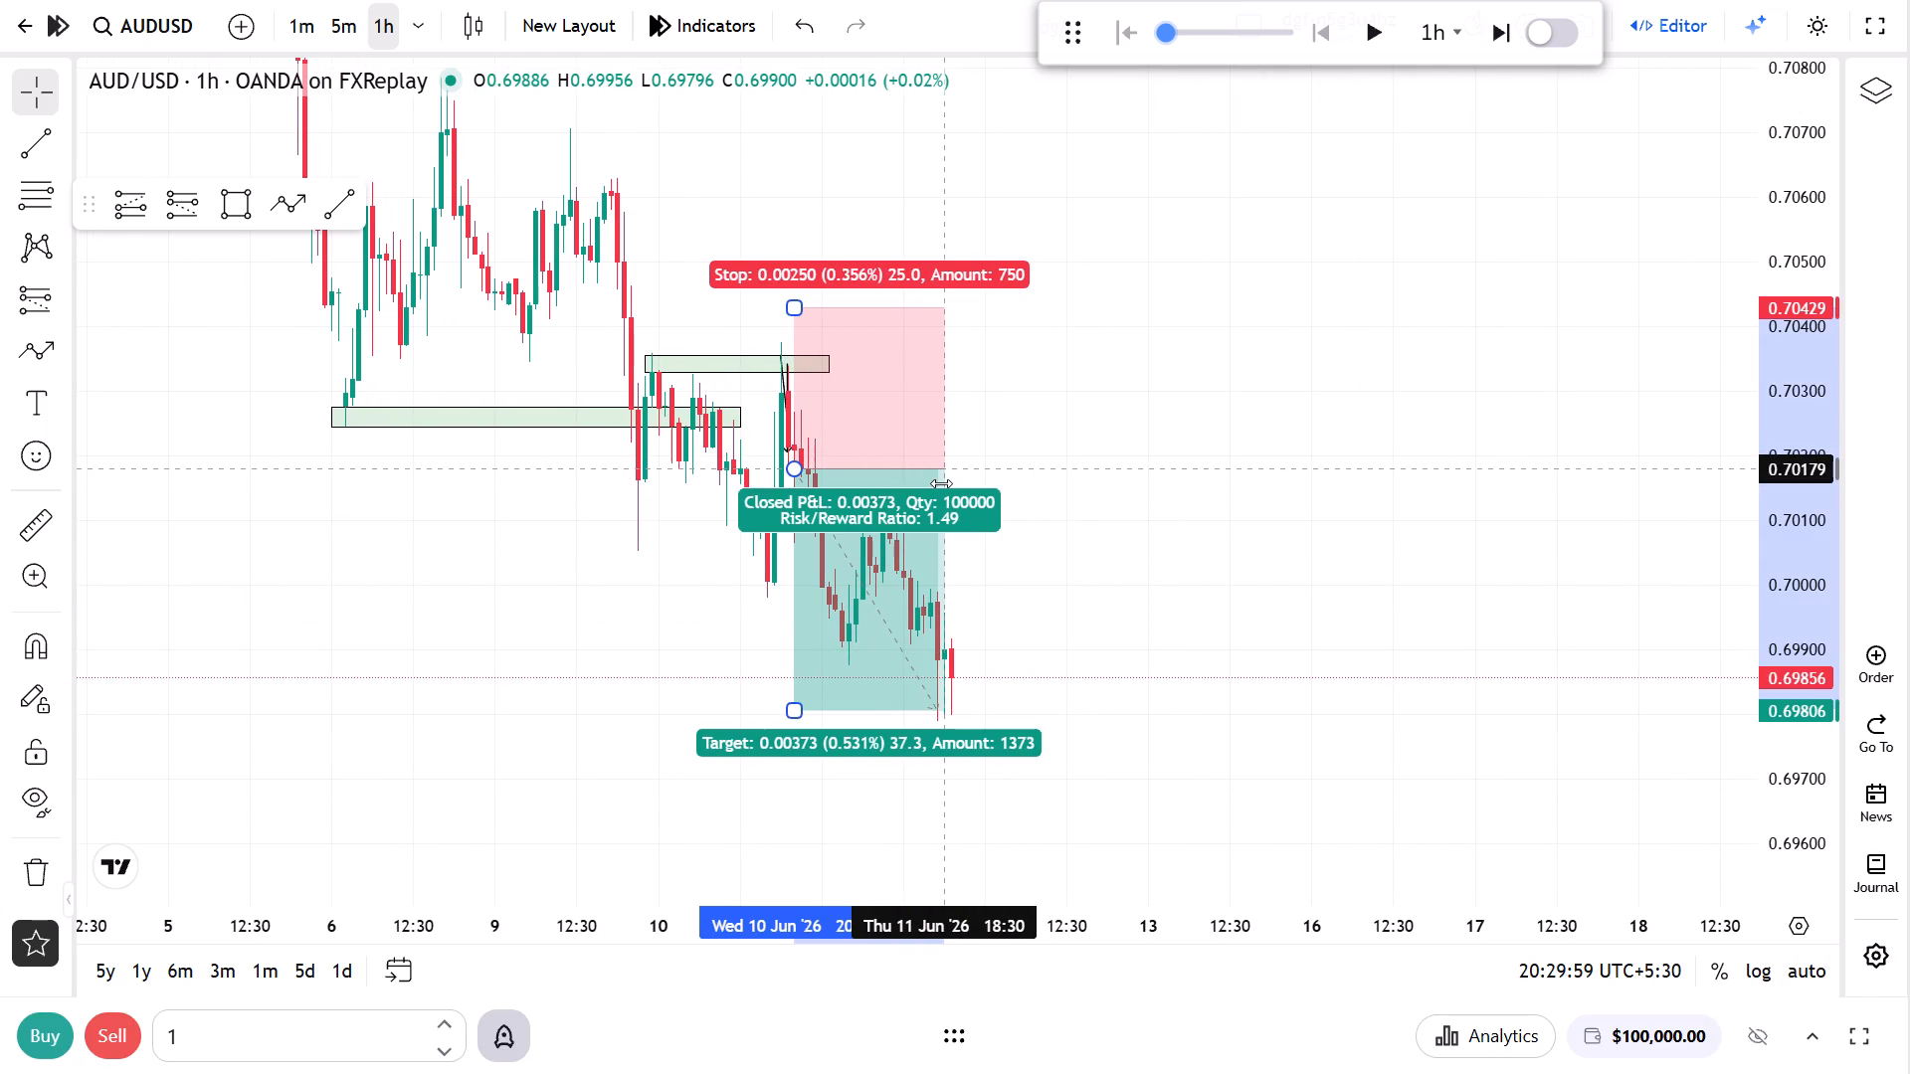
# Advance the hourly replay three candles to 23:29 on 11 June.
pyautogui.click(1206, 598)
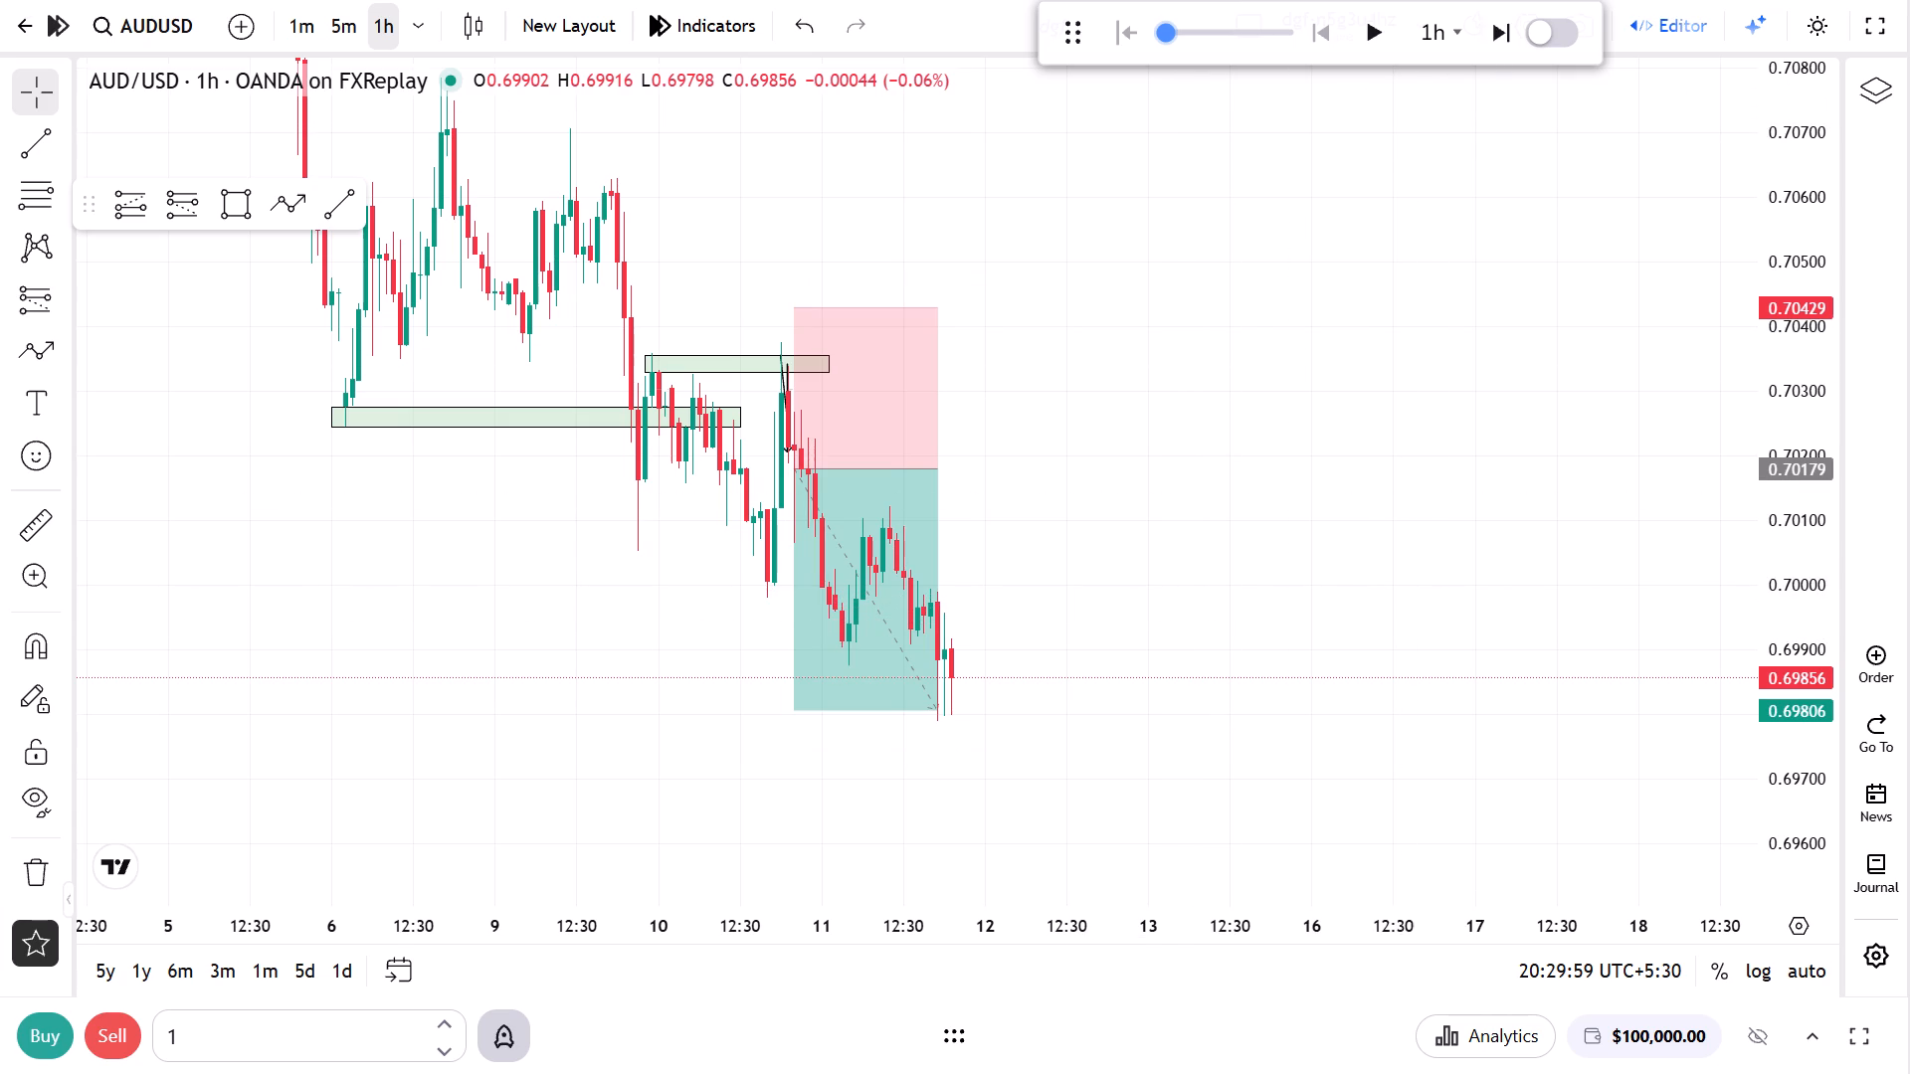
pyautogui.moveTo(1290, 684); pyautogui.dragTo(1358, 684)
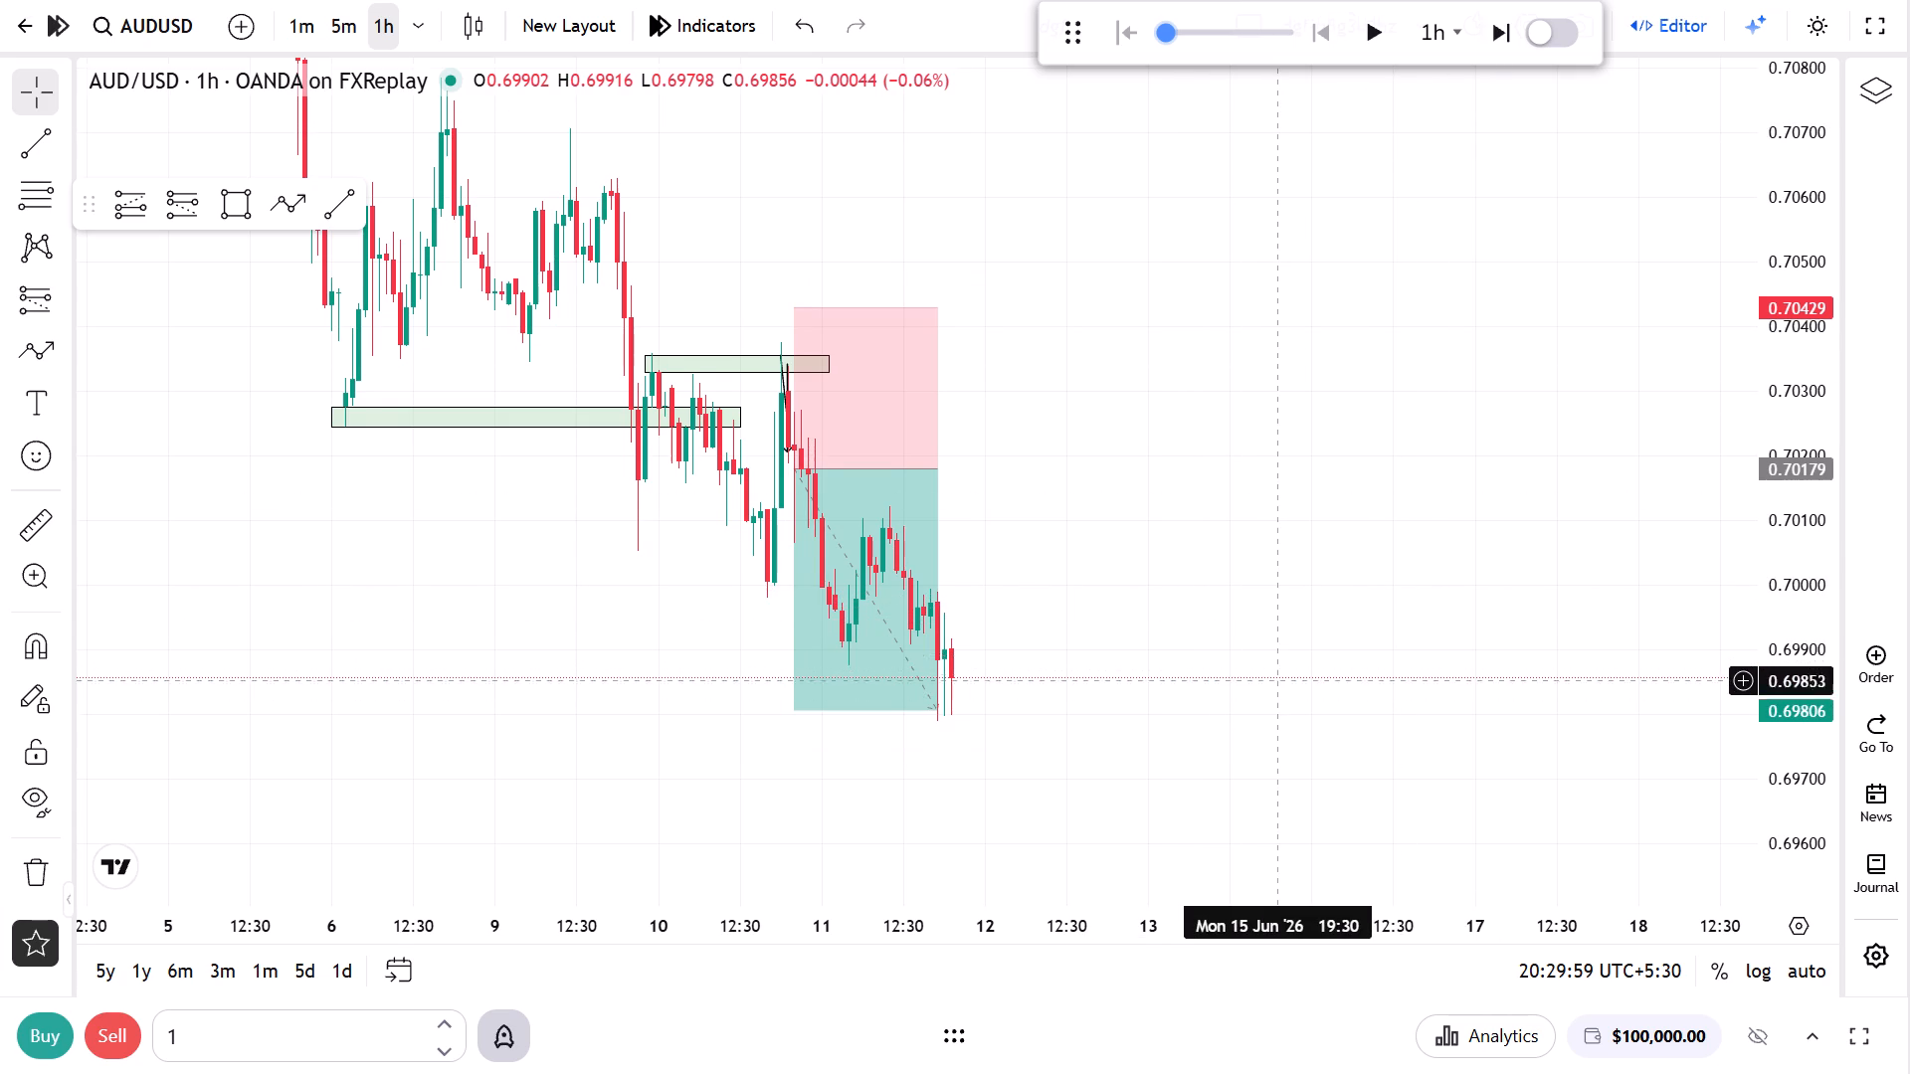
pyautogui.moveTo(1358, 684); pyautogui.dragTo(1498, 658)
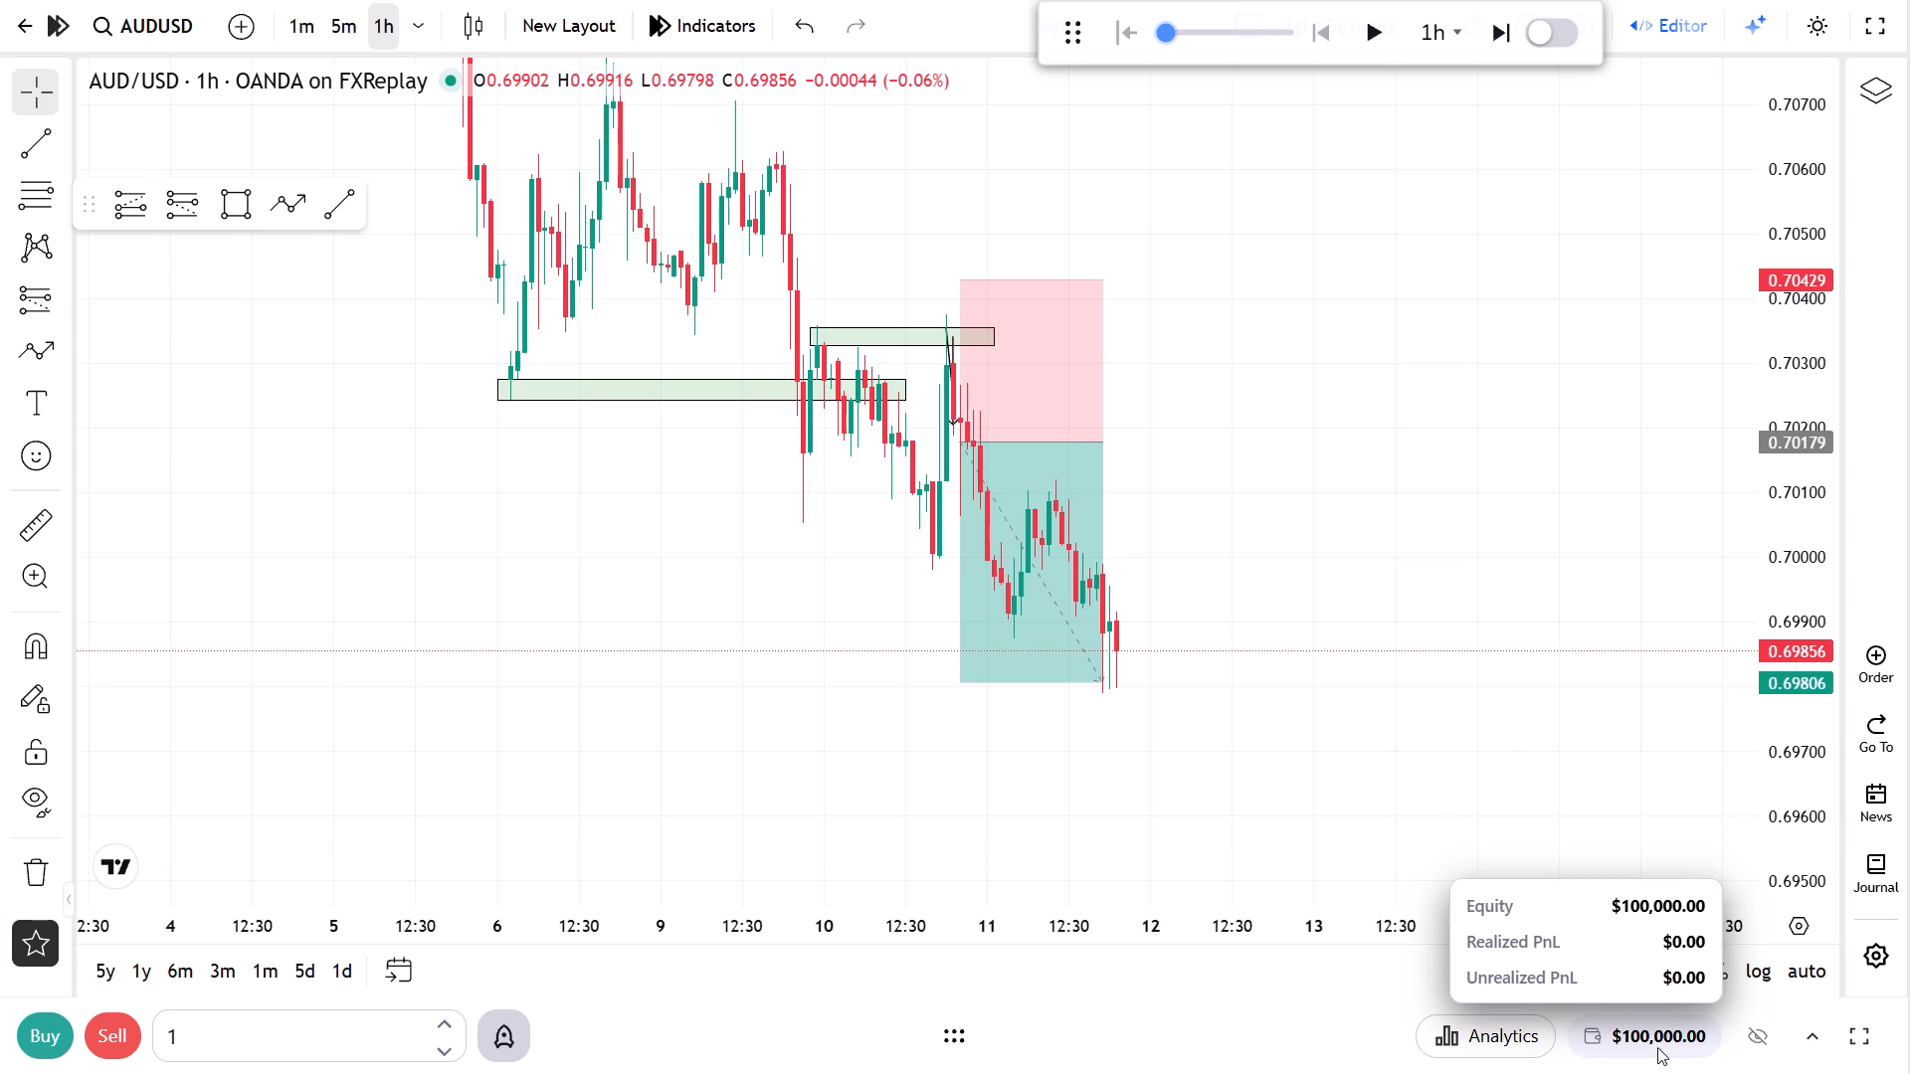
pyautogui.moveTo(1255, 644); pyautogui.dragTo(1294, 669)
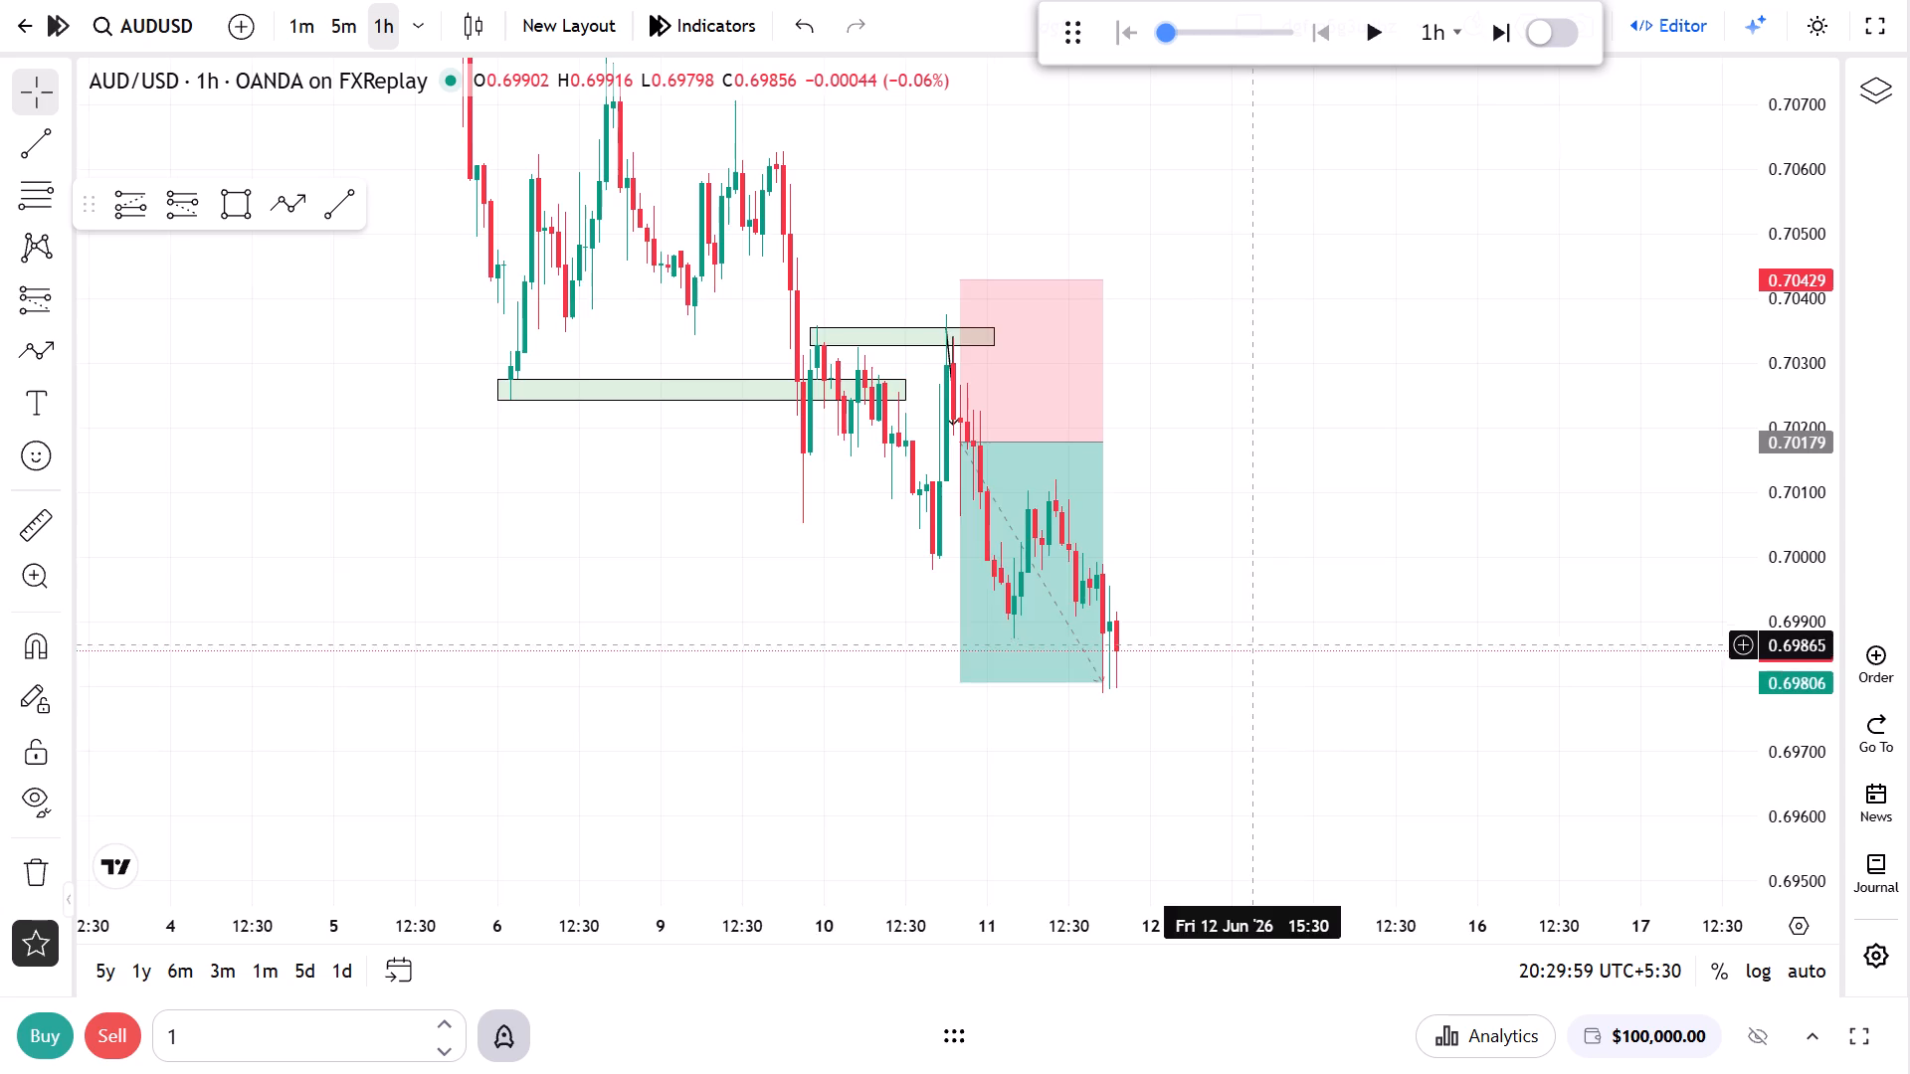
pyautogui.moveTo(1294, 669); pyautogui.dragTo(1421, 688)
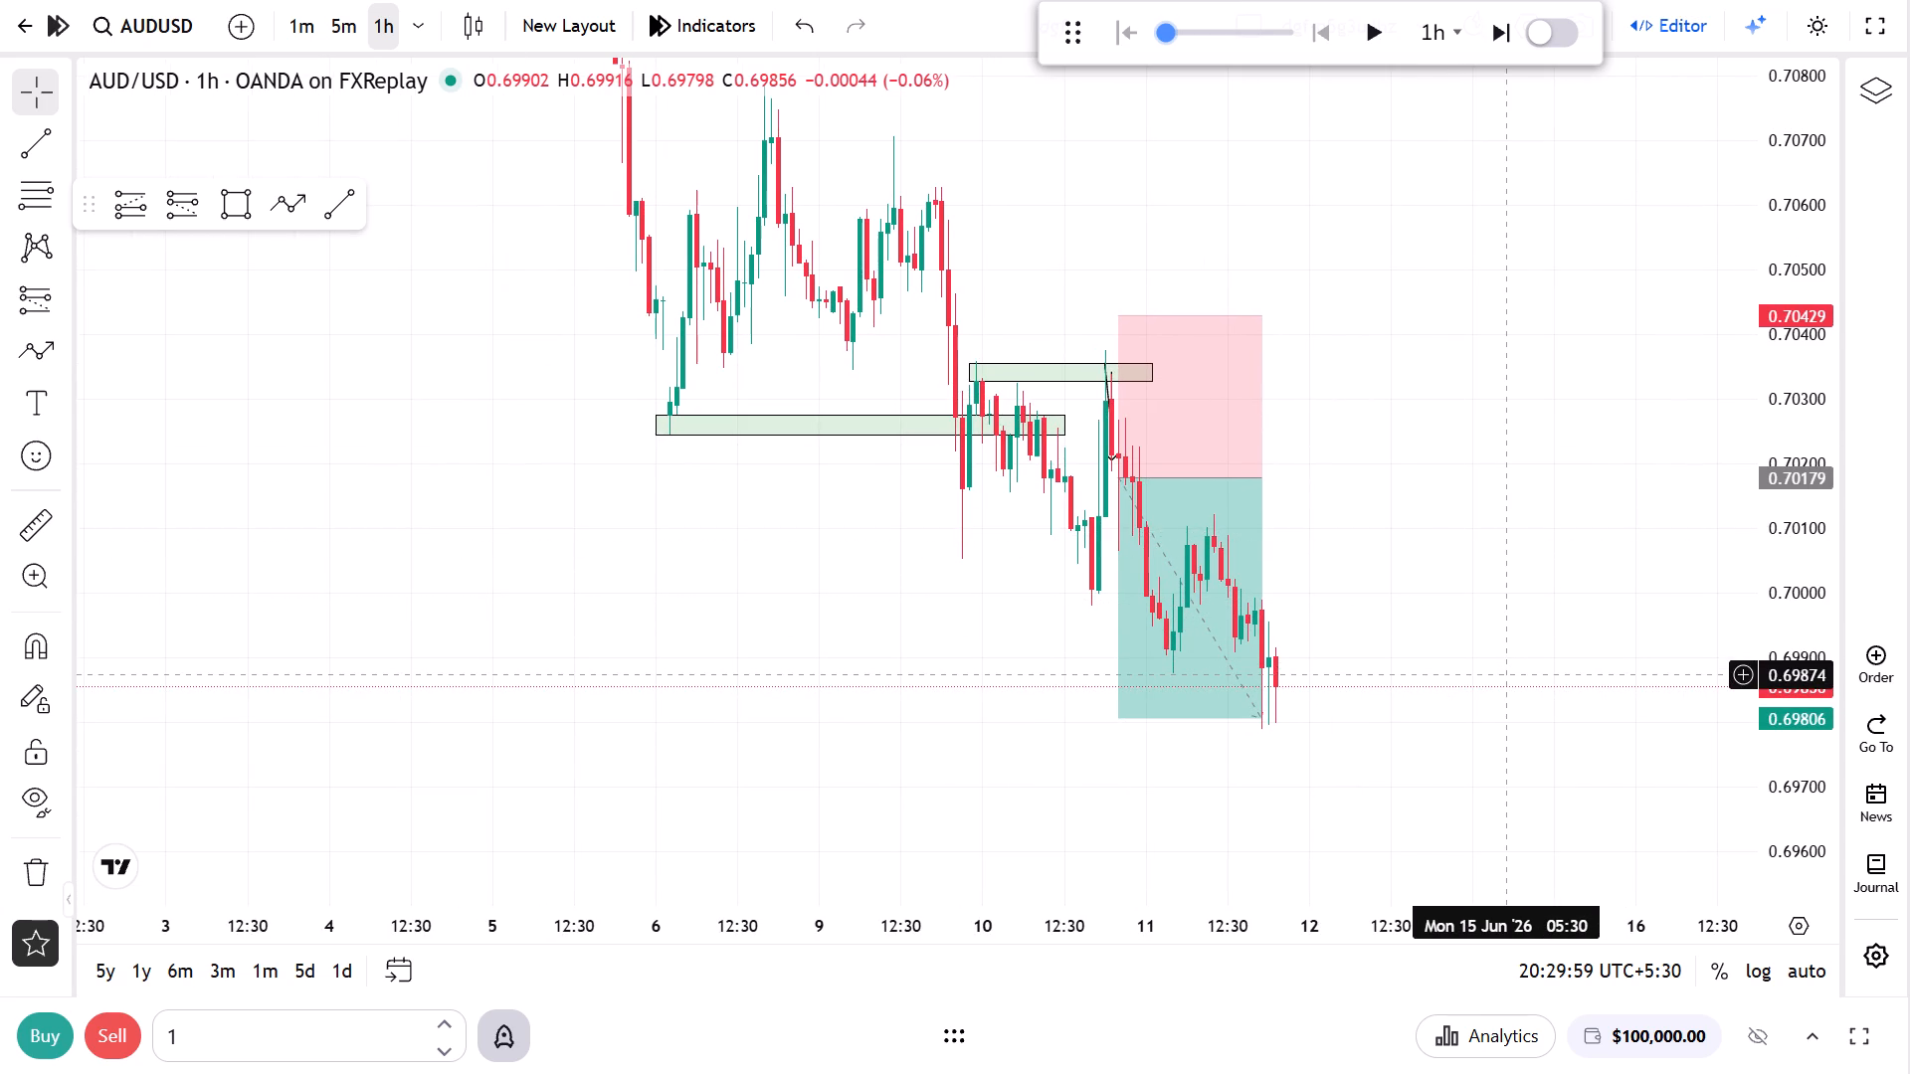
pyautogui.click(1511, 29)
pyautogui.click(1510, 30)
pyautogui.click(1509, 31)
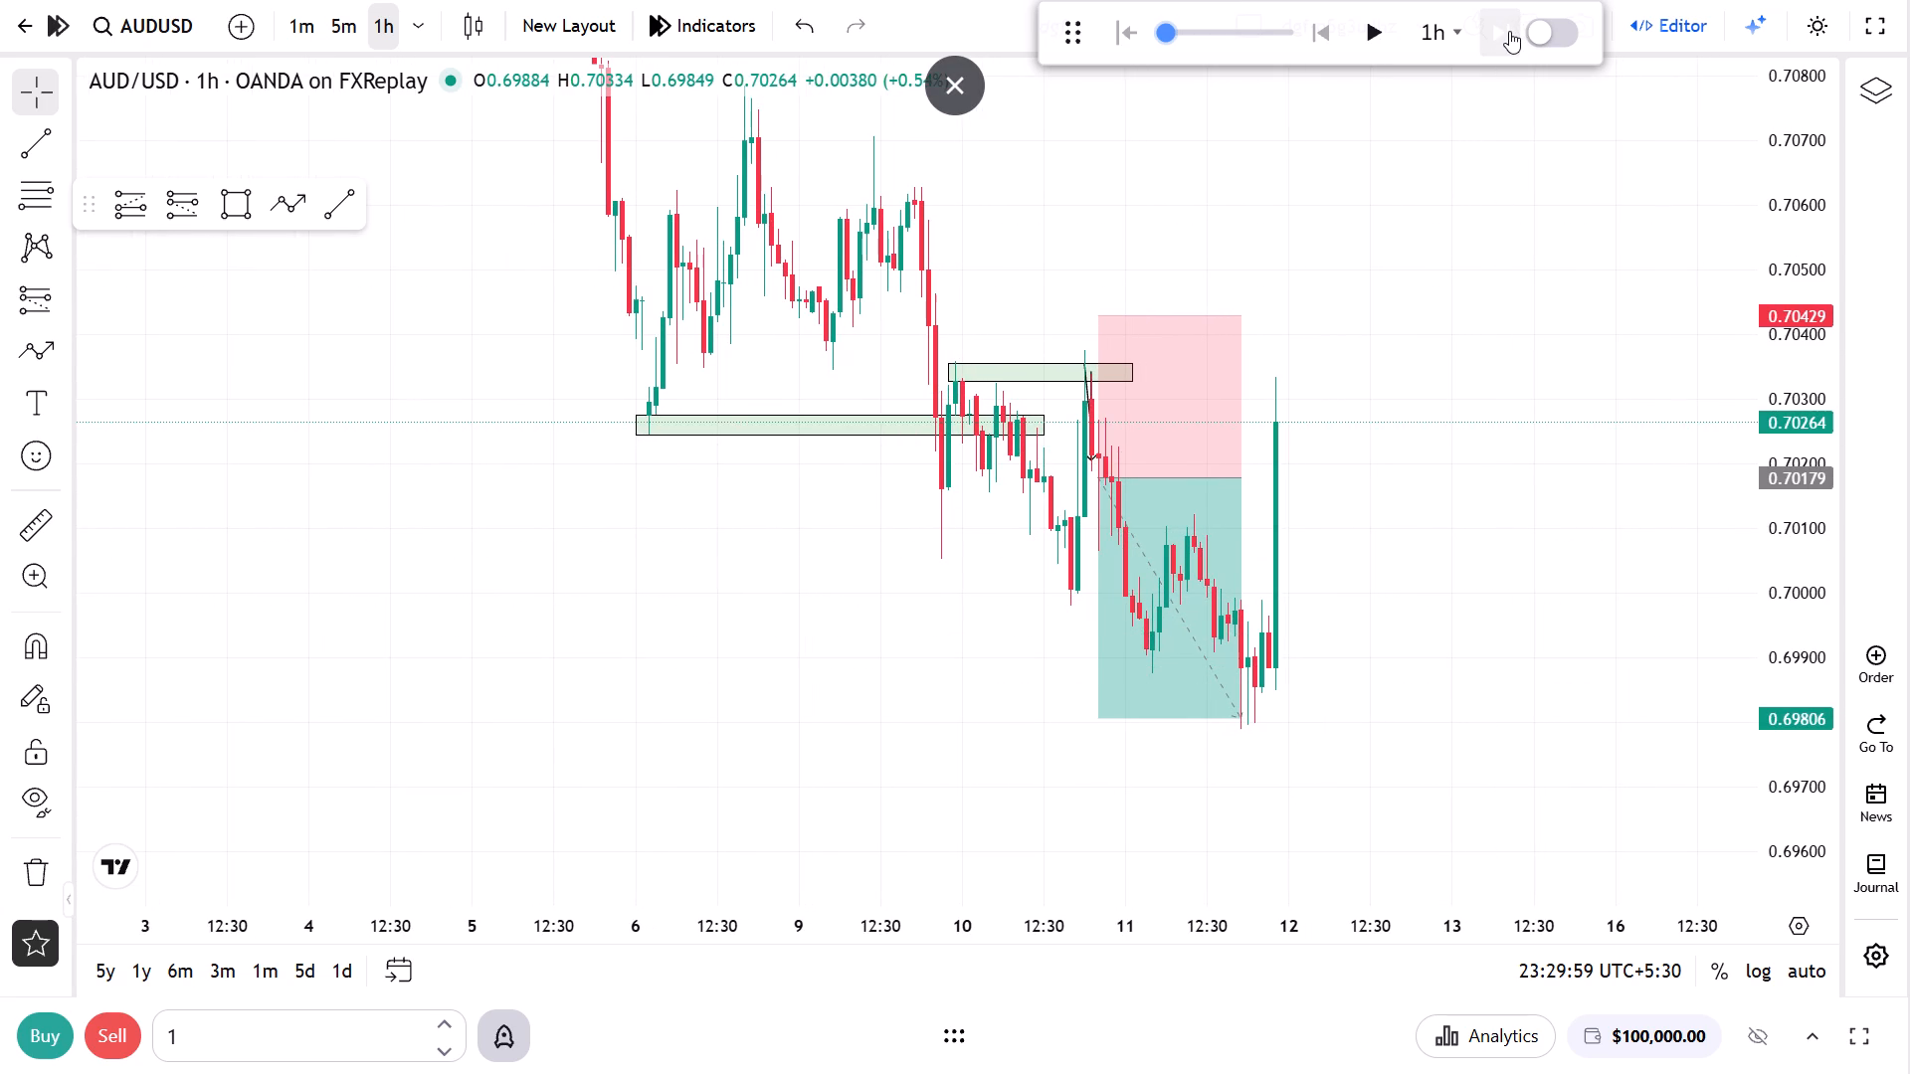
# Draw a rectangle zone over the 11 June swing high, from about 0.70087 to 0.70121, spanning 06:30 on 11 June to 06:30 on 12 June.
pyautogui.moveTo(1357, 713); pyautogui.dragTo(1526, 728)
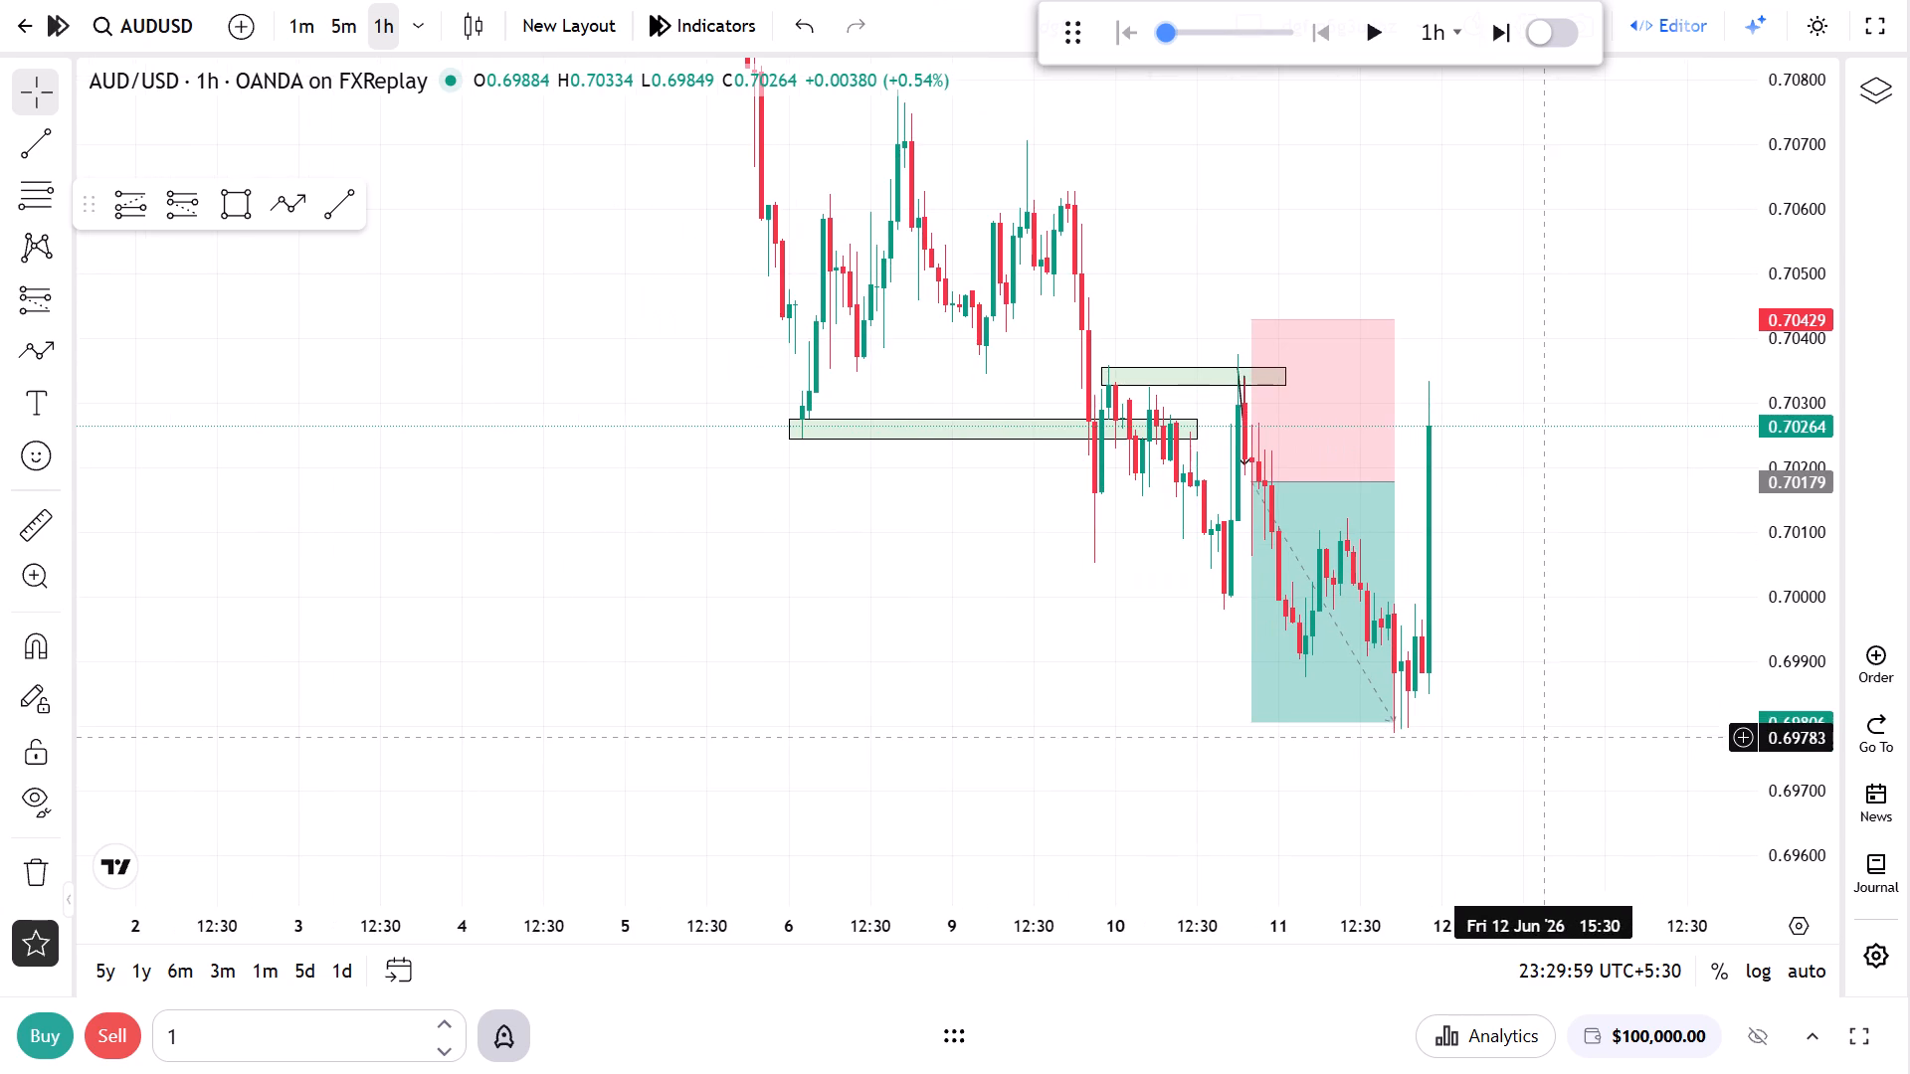
pyautogui.click(227, 213)
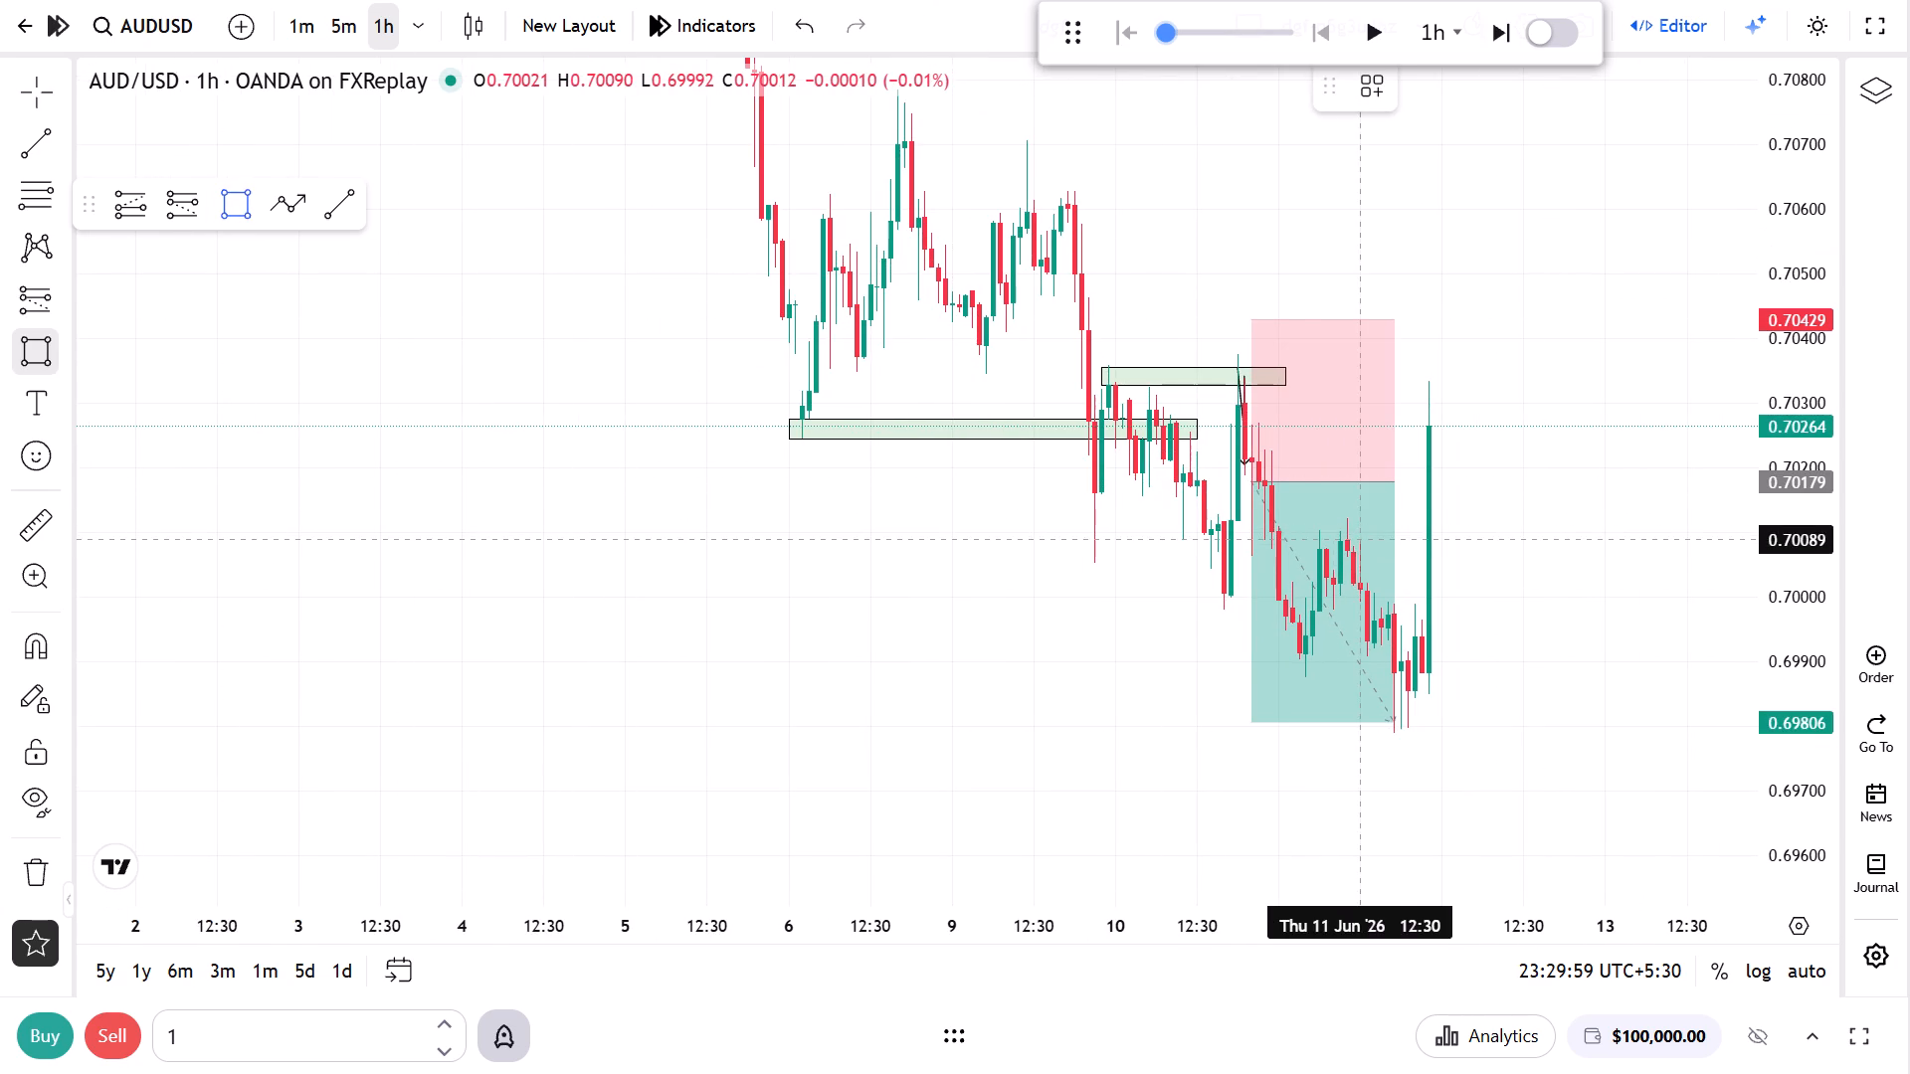
pyautogui.click(1322, 541)
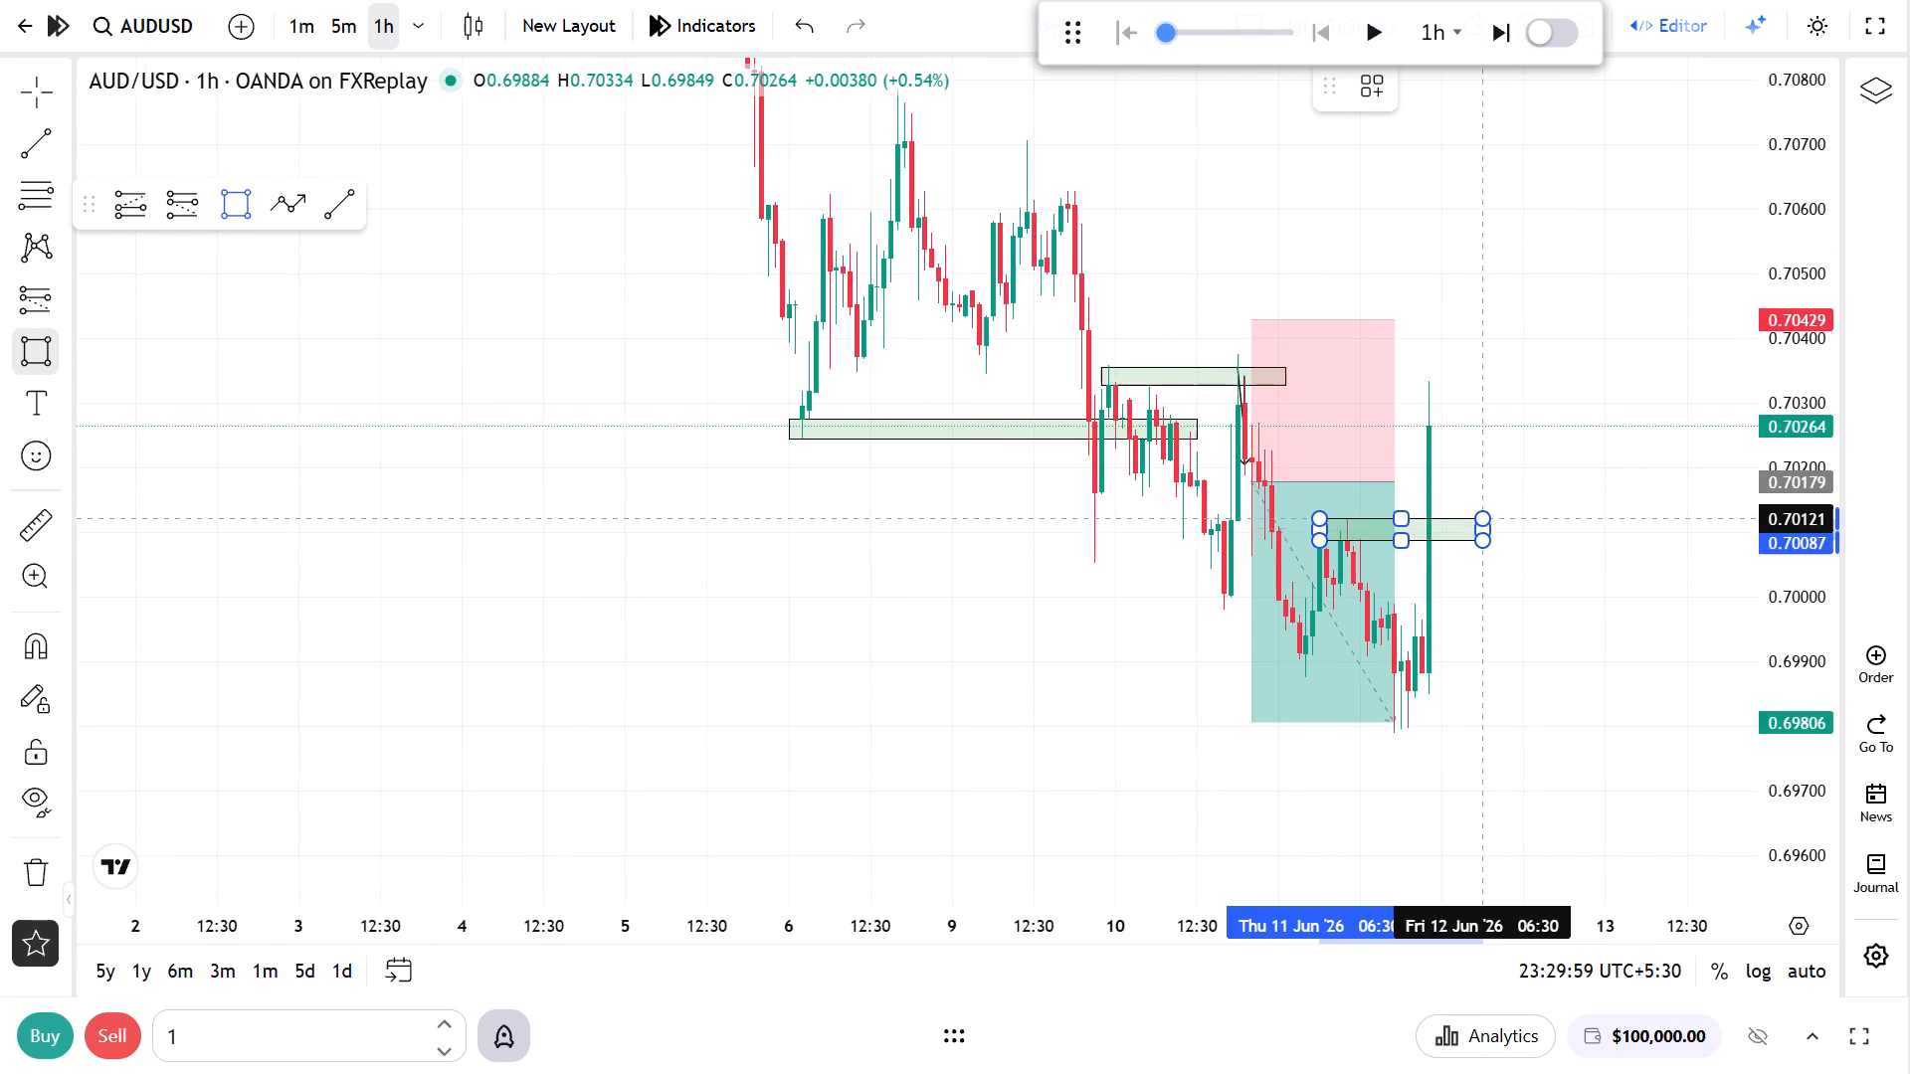
pyautogui.click(1485, 519)
pyautogui.click(1411, 650)
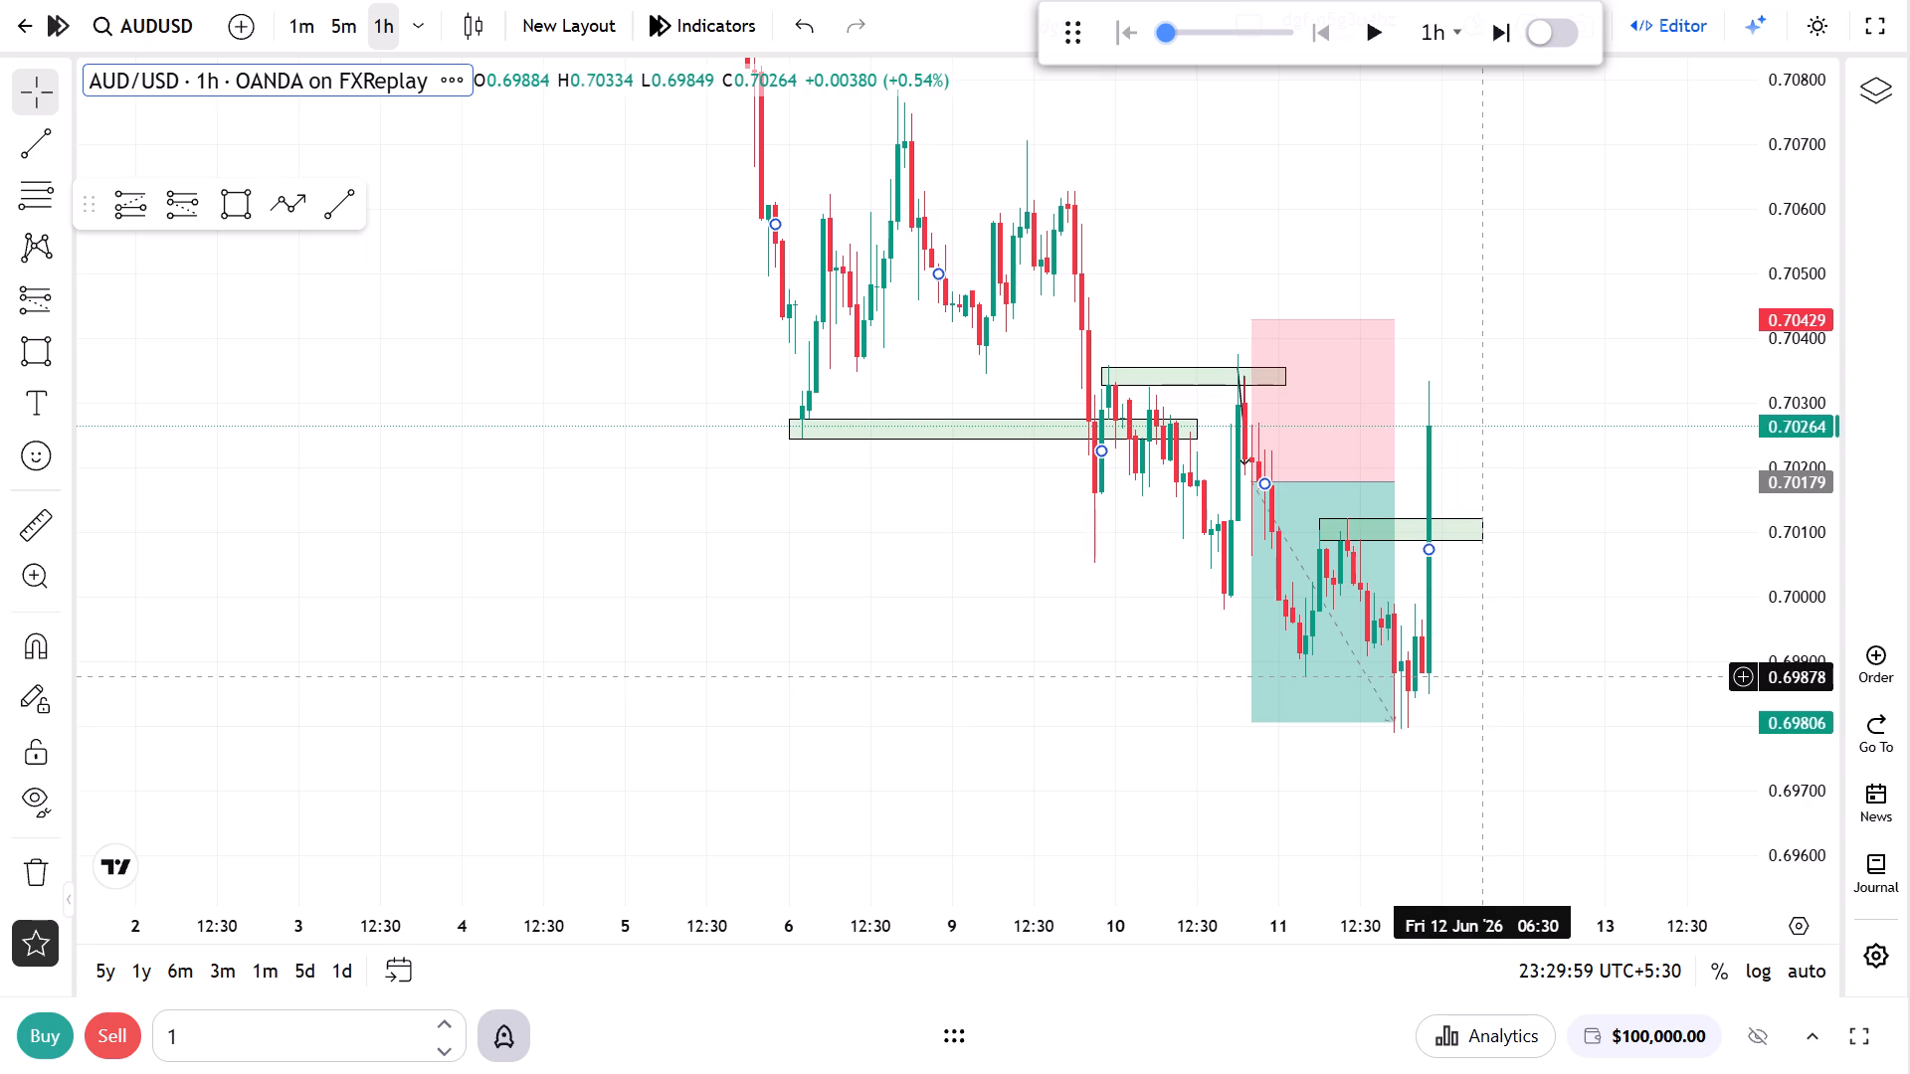
pyautogui.click(733, 430)
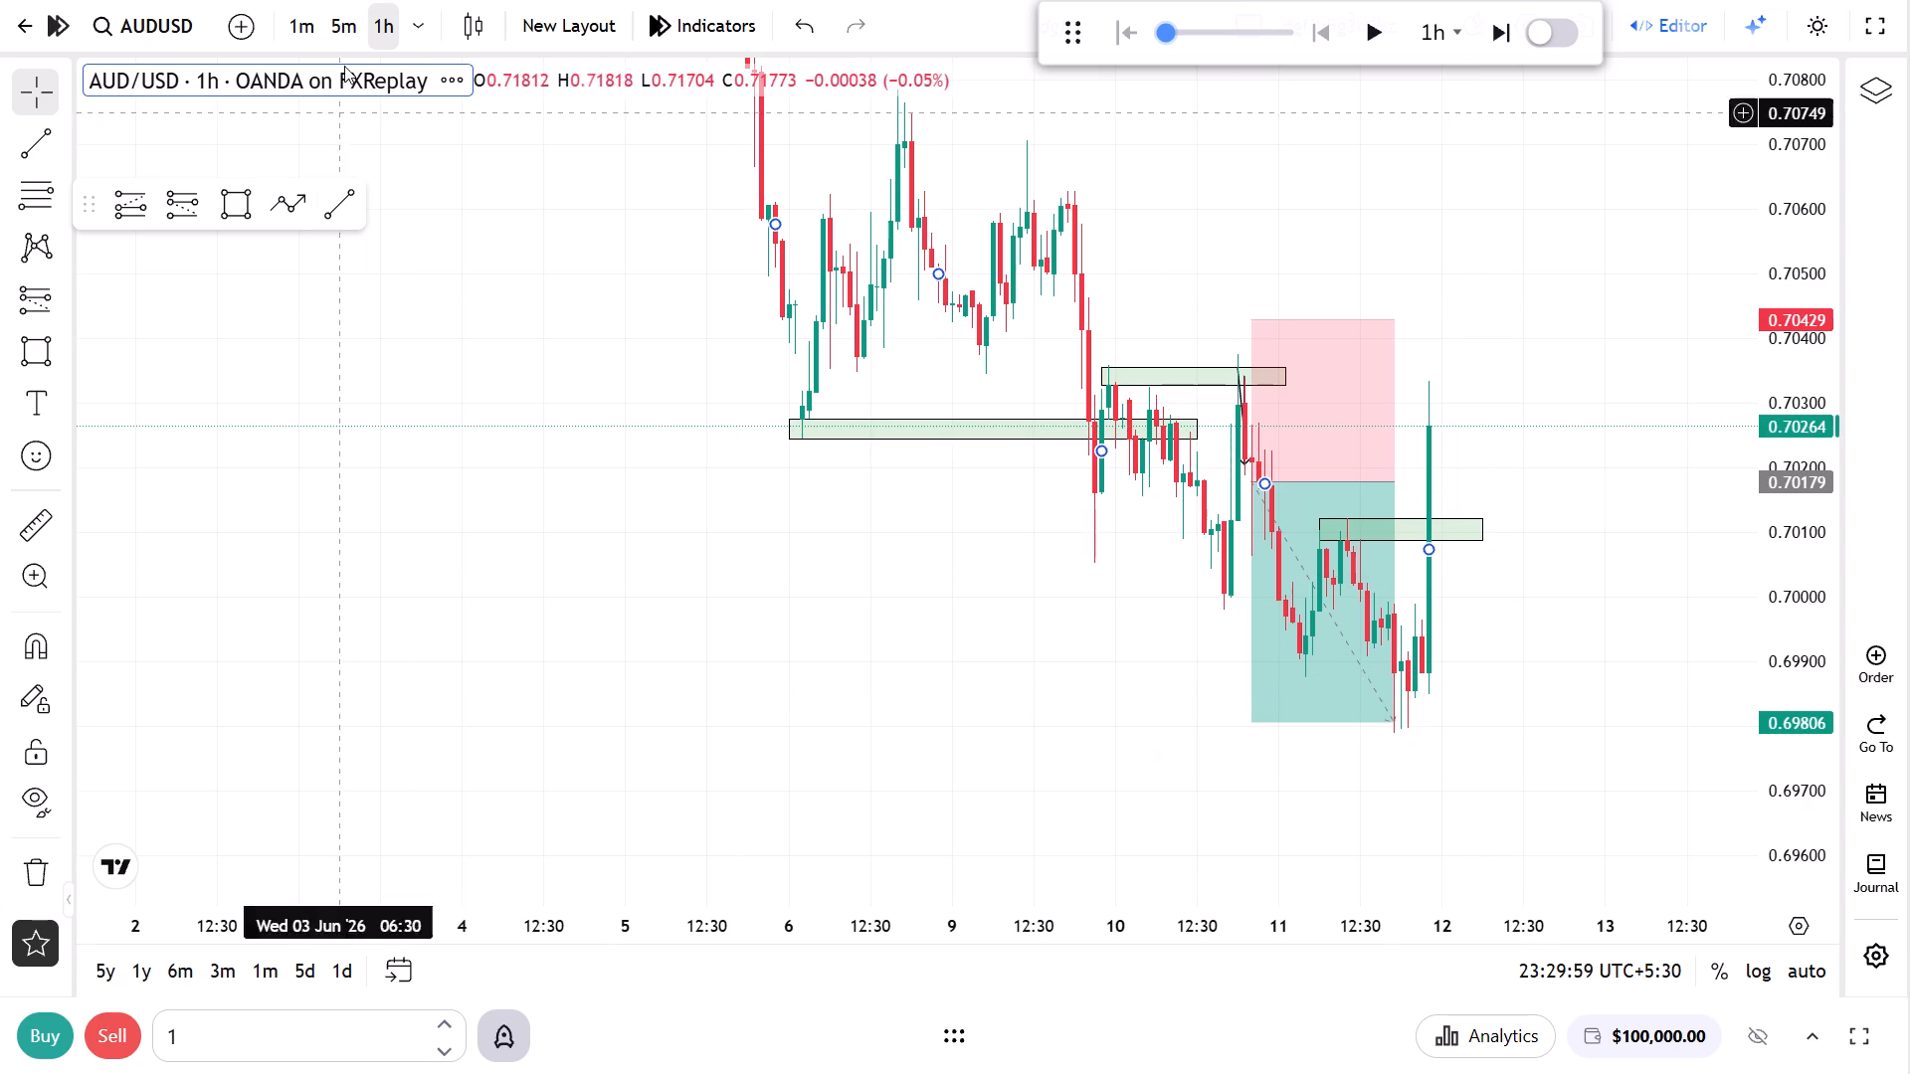
# Switch to the 1-minute chart and advance the replay in one-hour steps to 01:29 on 12 June.
pyautogui.click(319, 21)
pyautogui.click(1500, 680)
pyautogui.moveTo(1495, 699); pyautogui.dragTo(1470, 743)
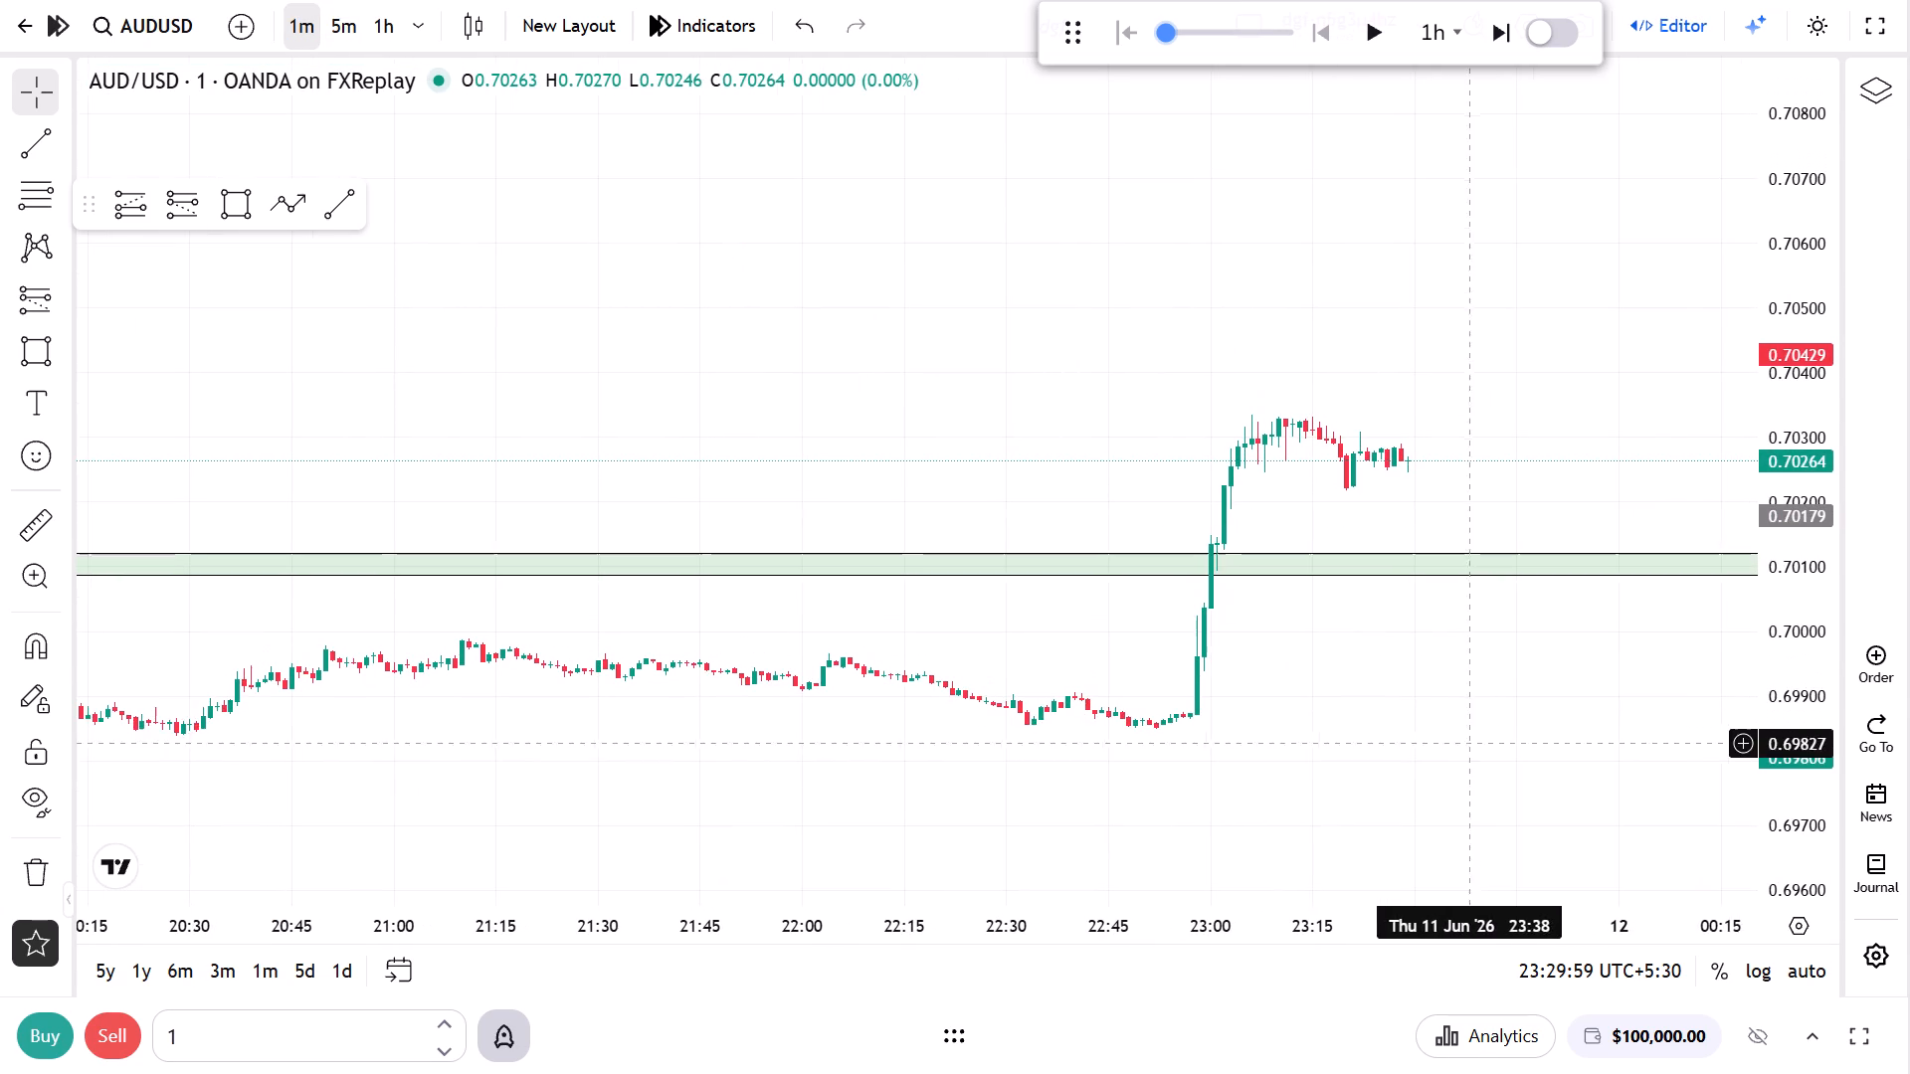
pyautogui.moveTo(1801, 790); pyautogui.dragTo(1814, 520)
pyautogui.moveTo(1654, 486); pyautogui.dragTo(1204, 495)
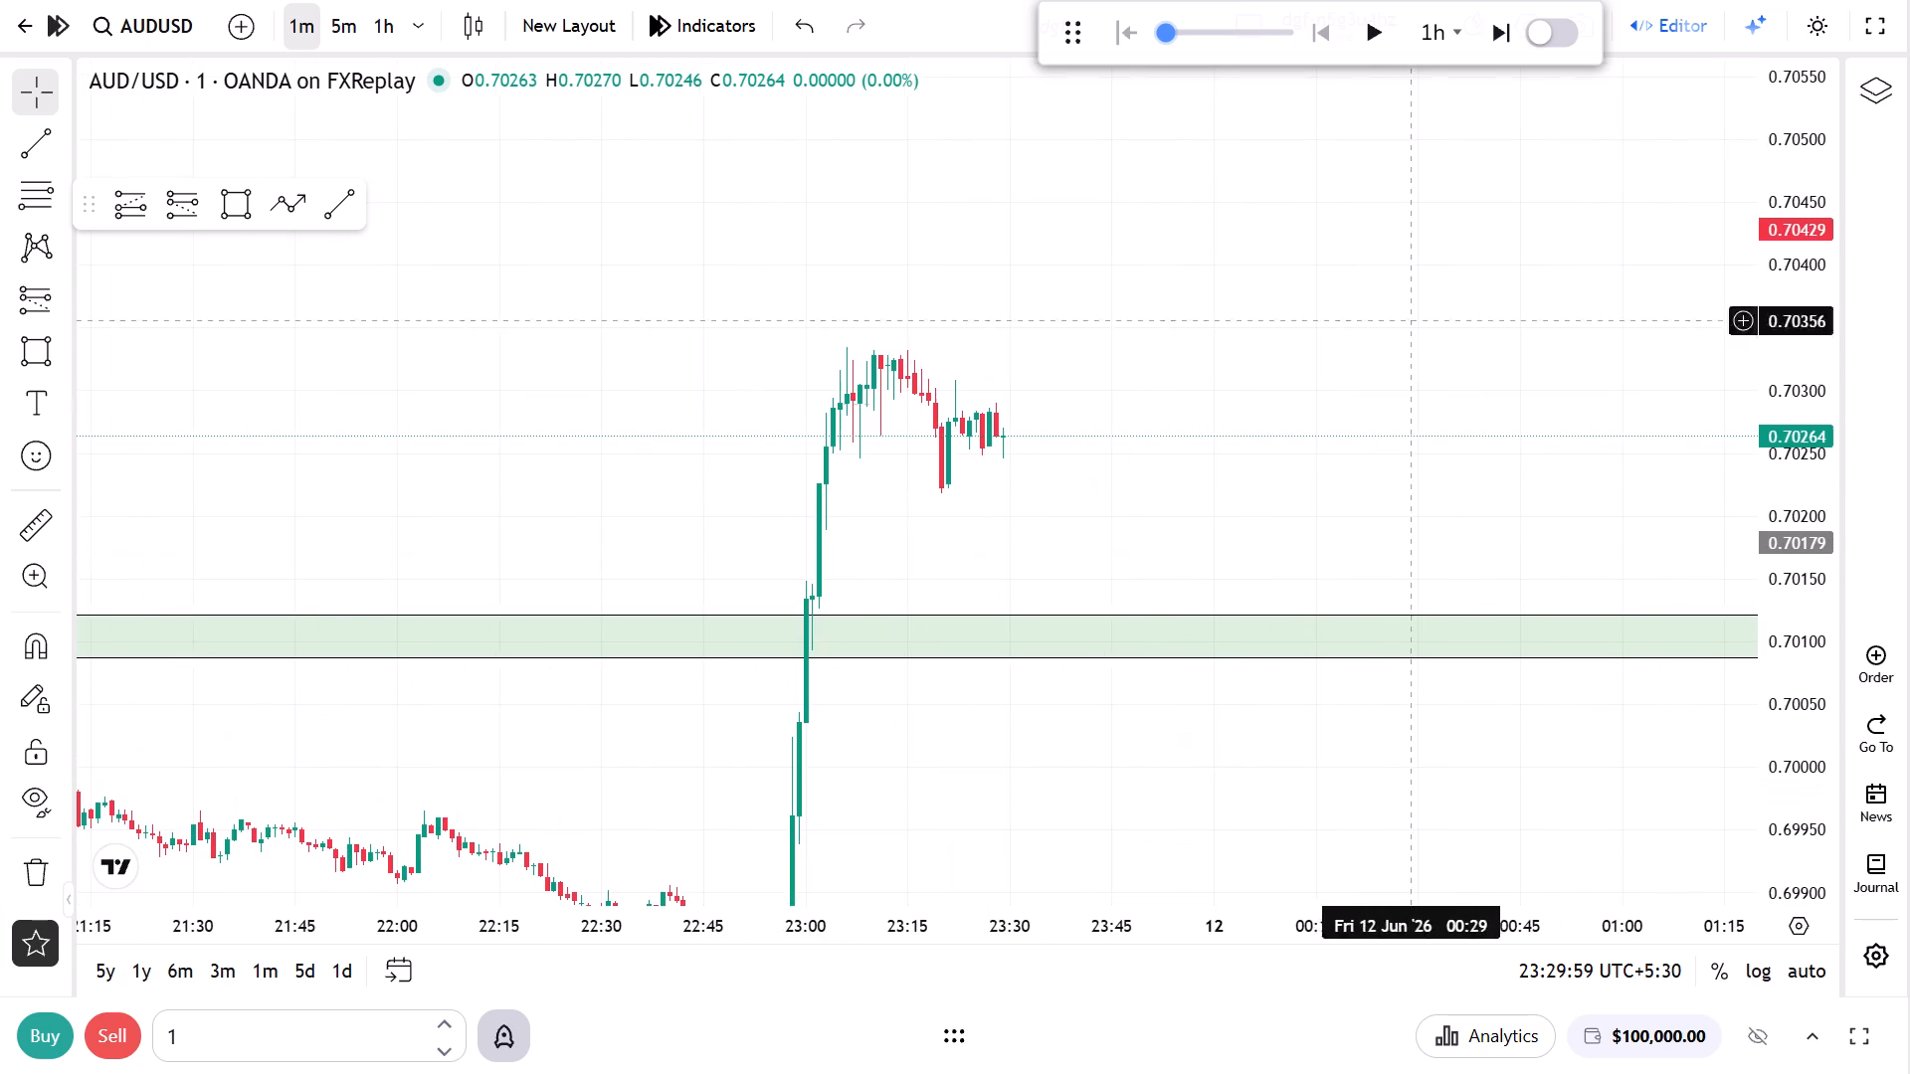
pyautogui.click(1491, 28)
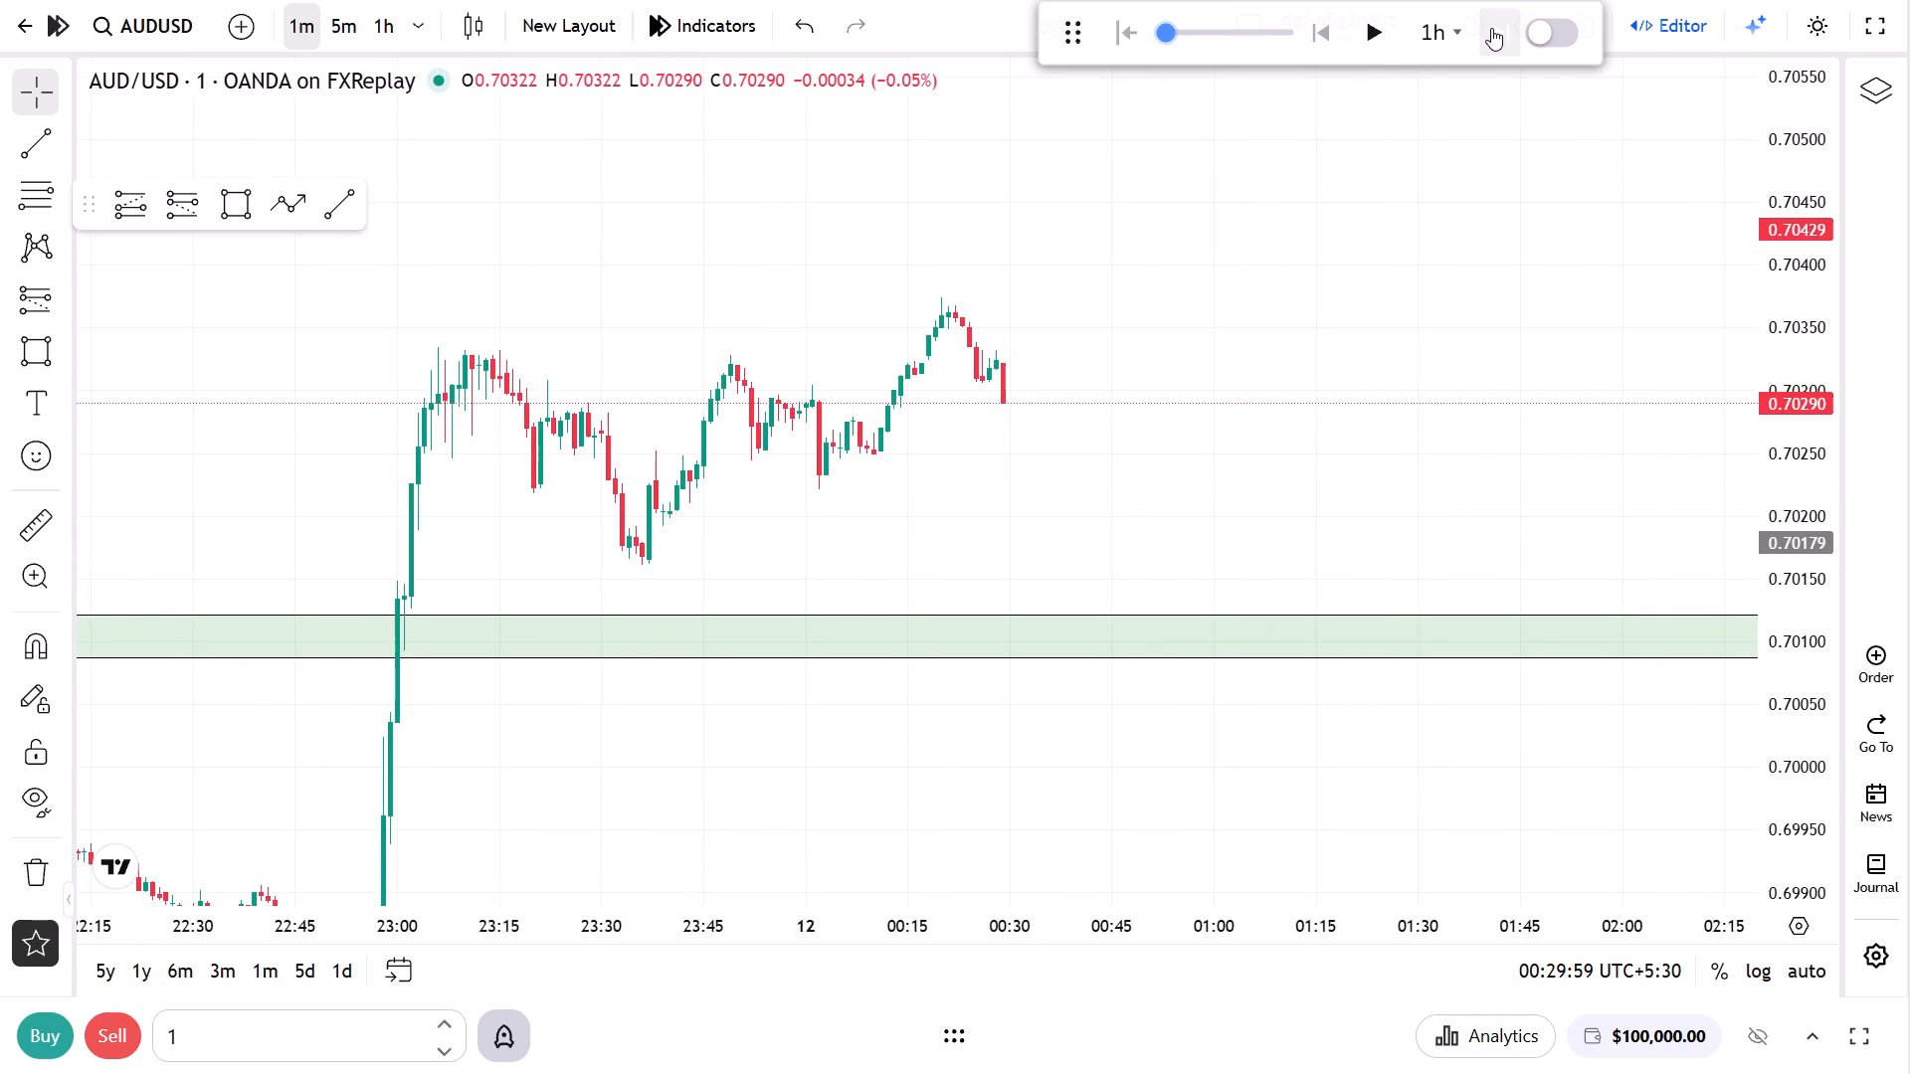
pyautogui.click(1491, 28)
pyautogui.moveTo(933, 286); pyautogui.dragTo(946, 306)
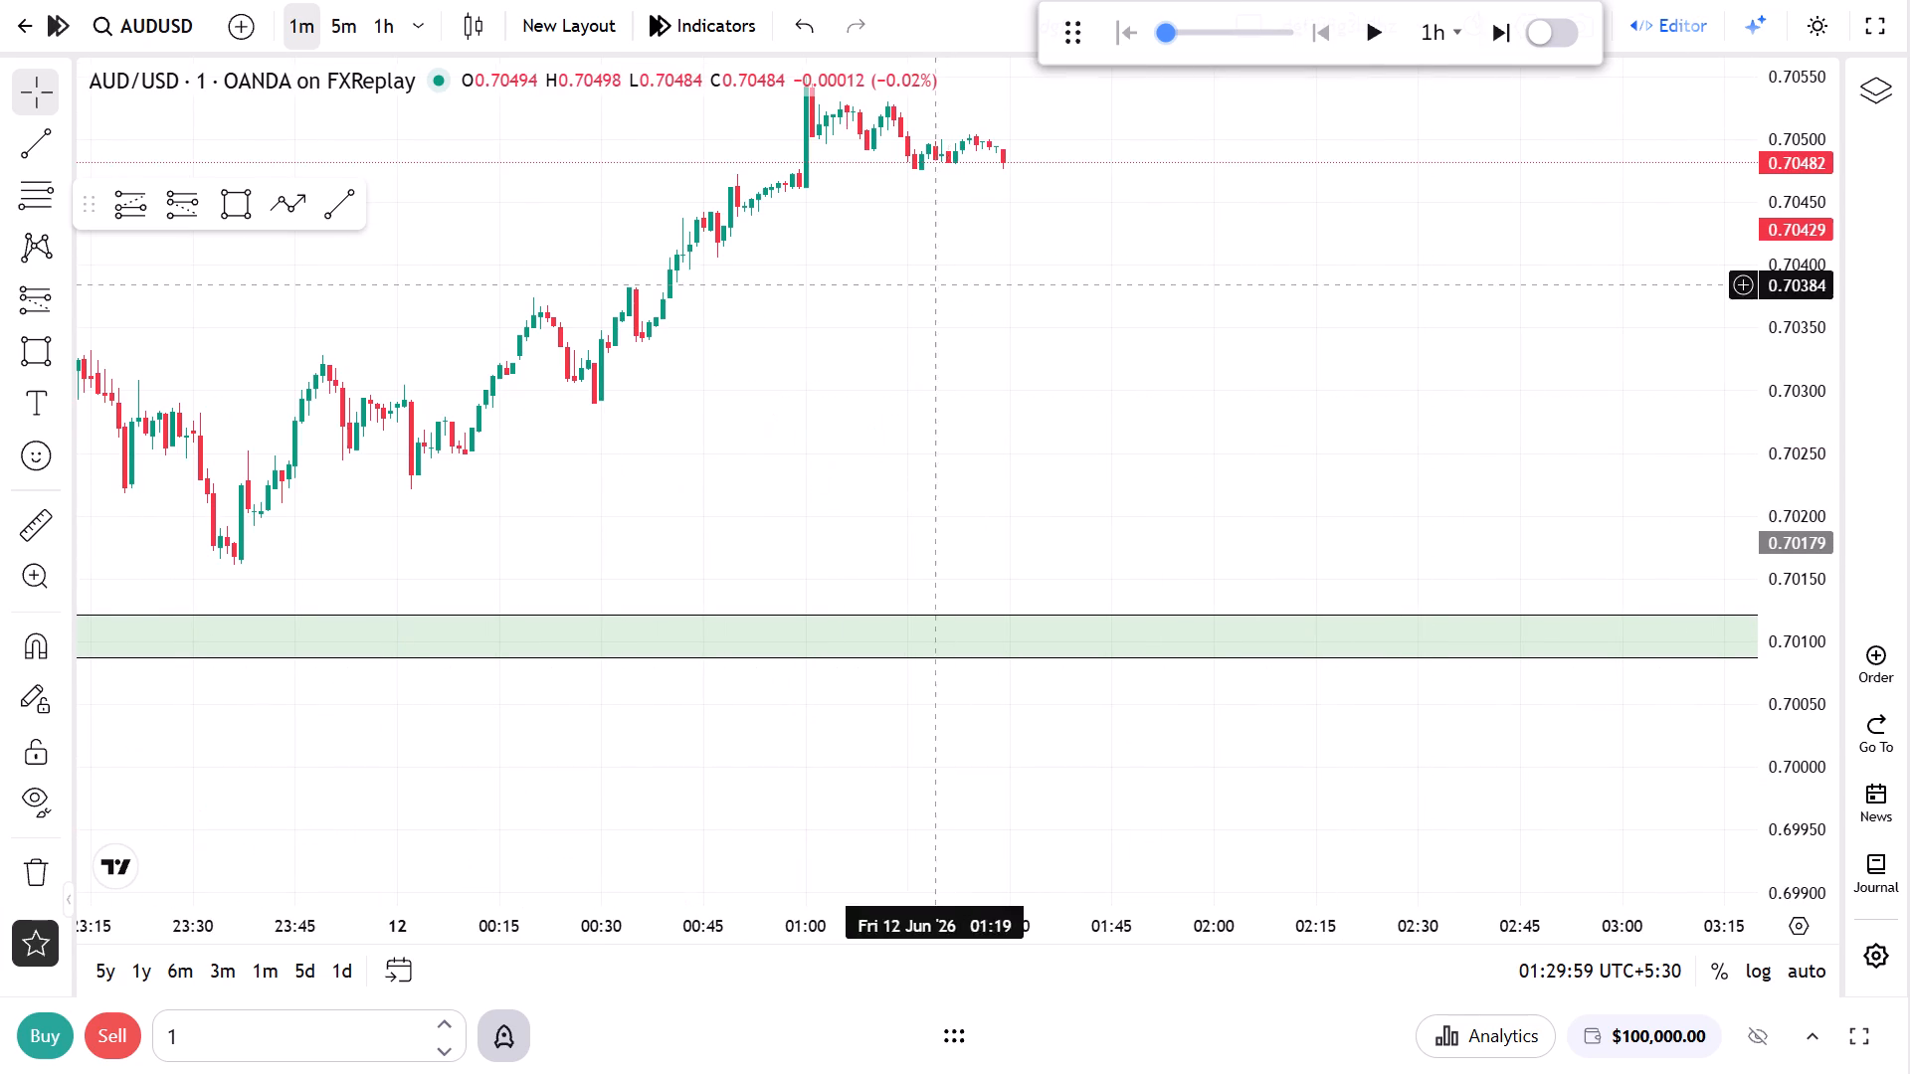
pyautogui.moveTo(946, 306); pyautogui.dragTo(997, 351)
# Return to the hourly chart and extend the zone near 0.7010 to about 10:30 on 15 June.
pyautogui.click(391, 17)
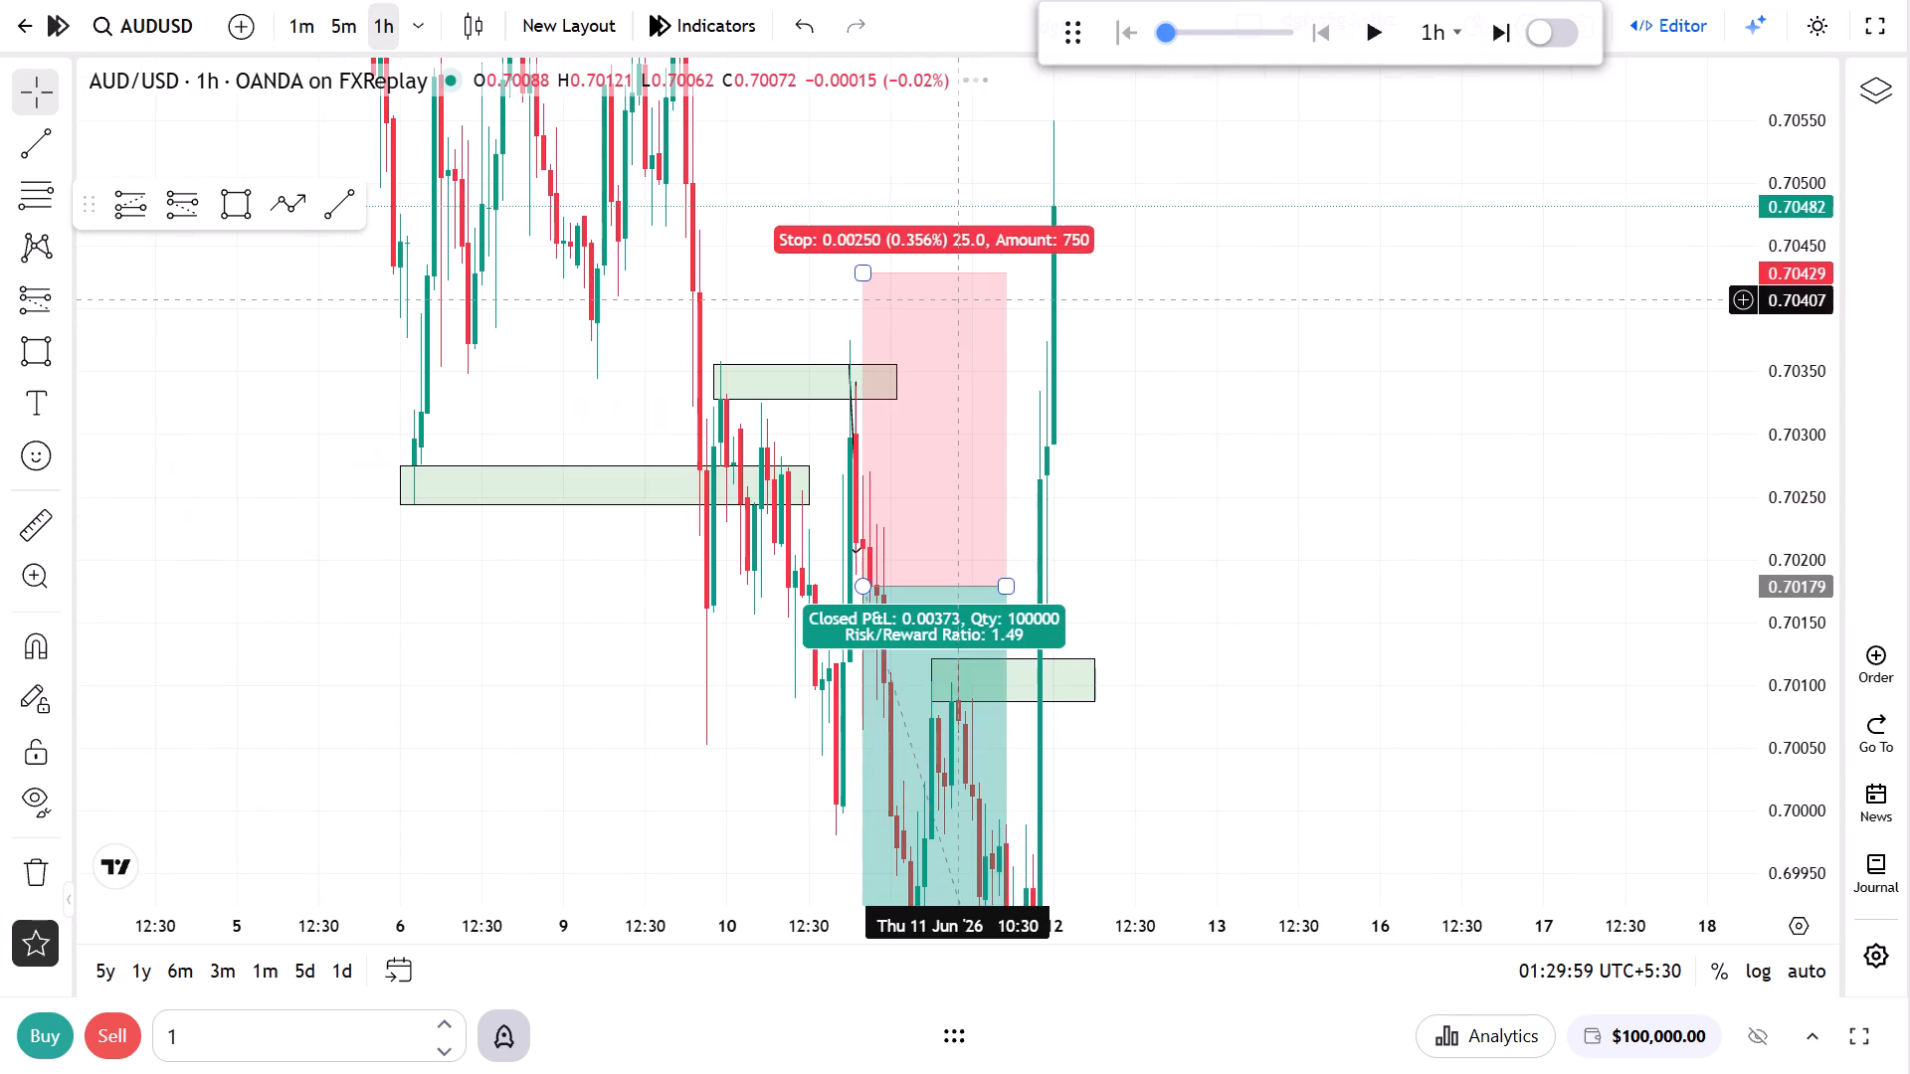
pyautogui.moveTo(1097, 684); pyautogui.dragTo(1288, 700)
pyautogui.click(1337, 644)
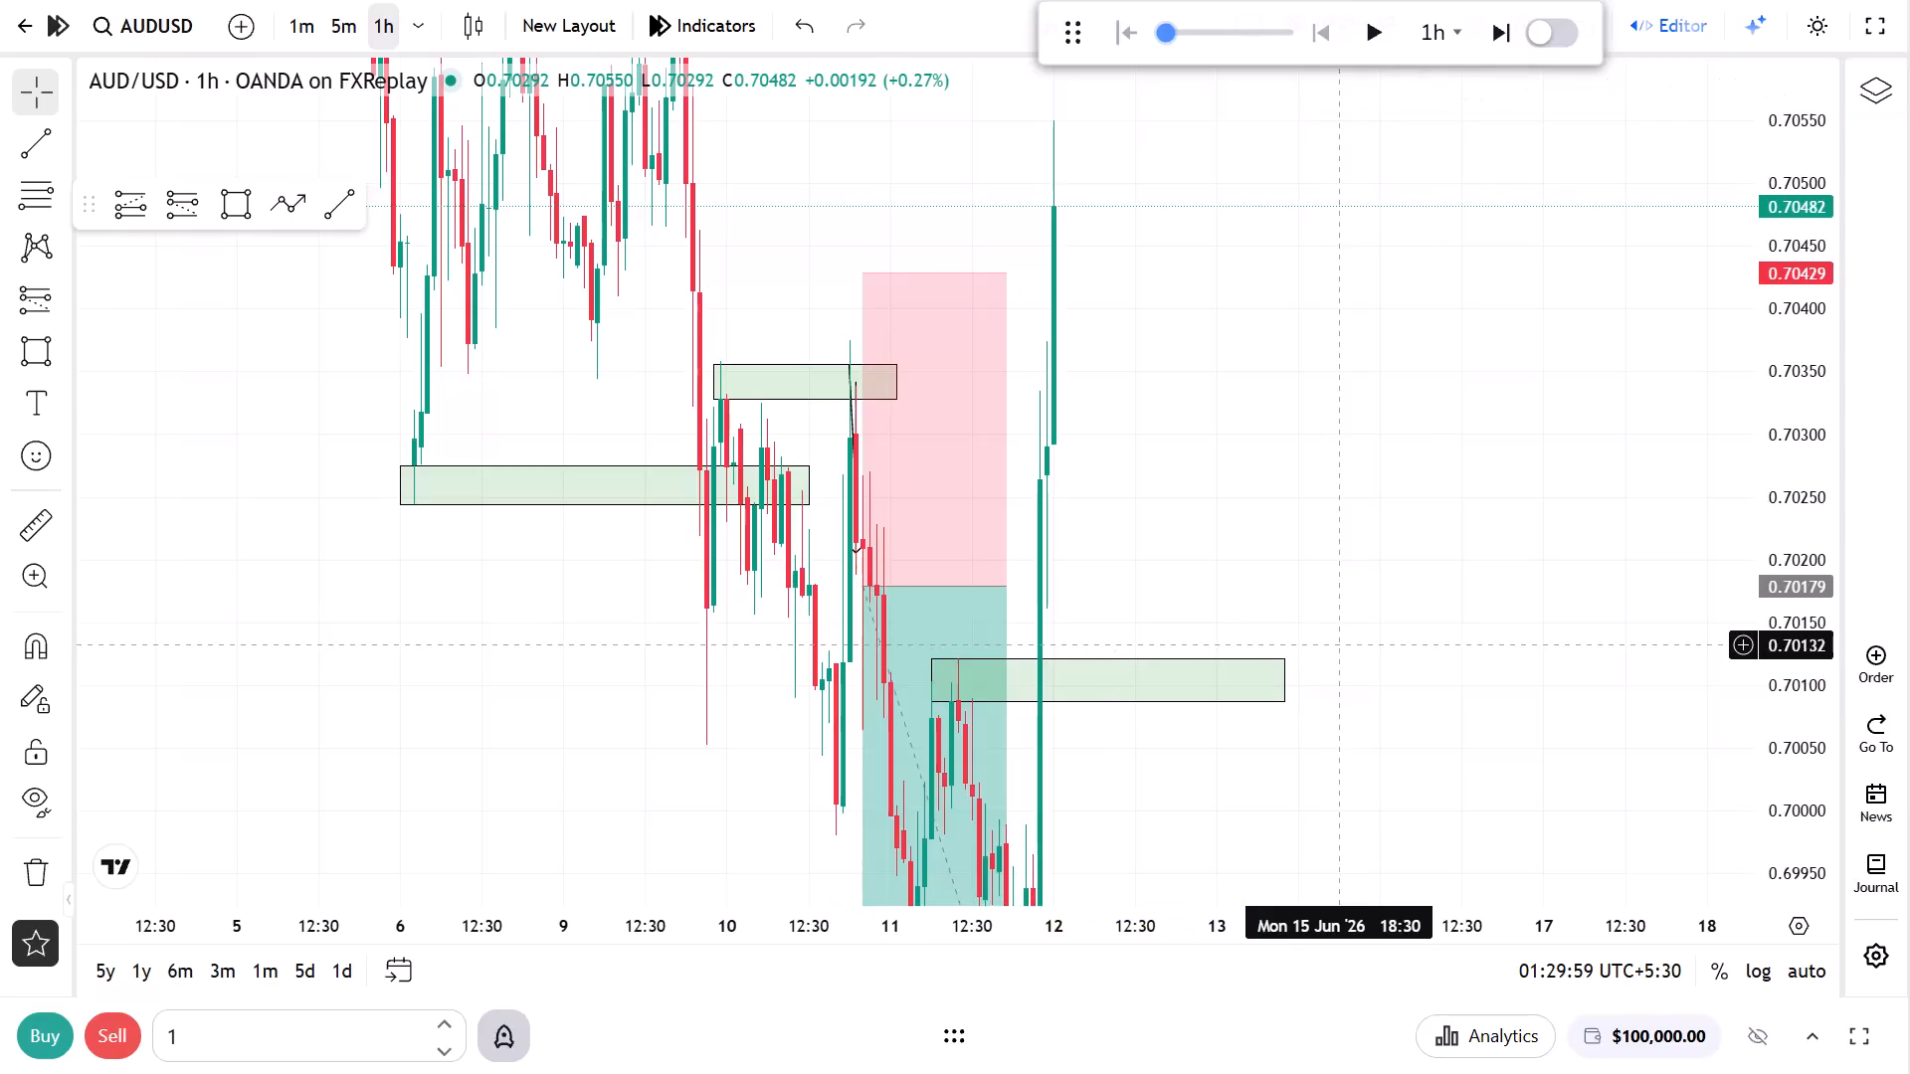
# Advance the hourly replay from 12 June to 04:29 on 15 June.
pyautogui.moveTo(1805, 362); pyautogui.dragTo(1732, 670)
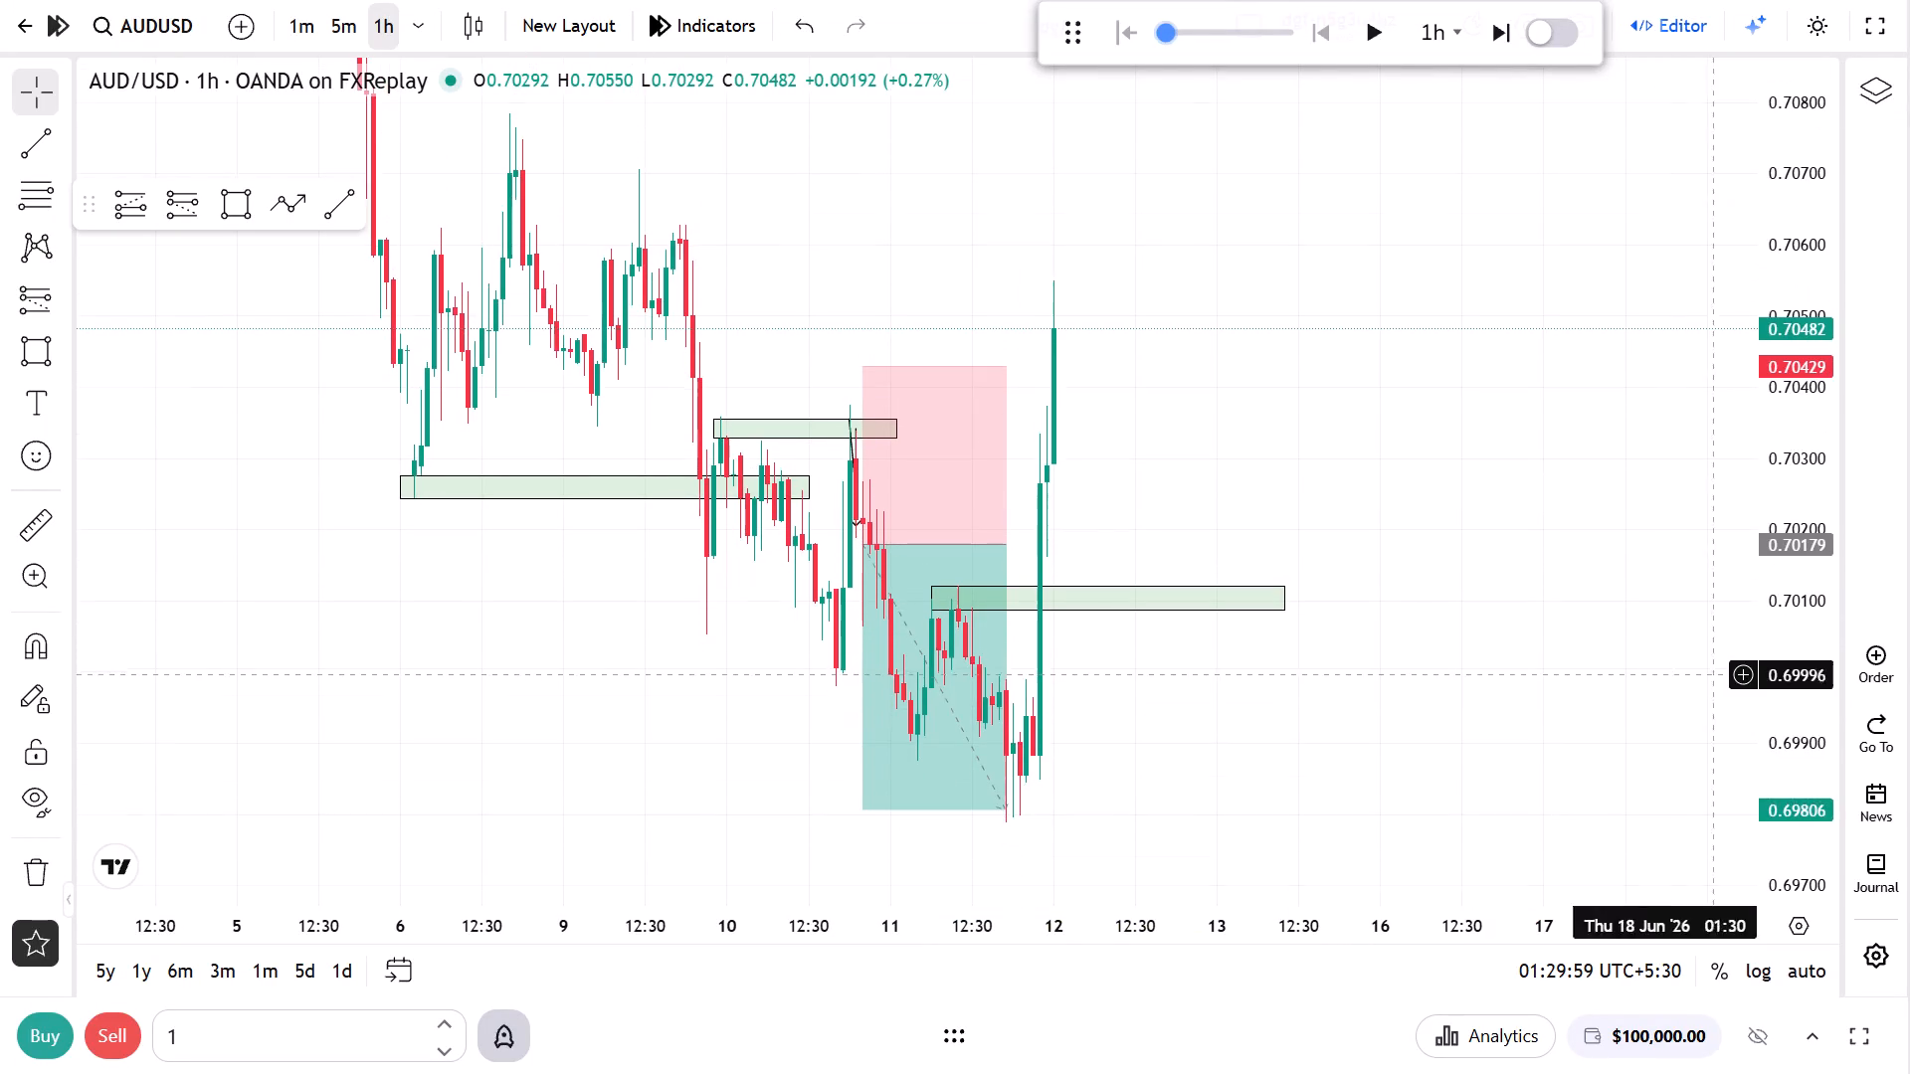
pyautogui.scroll(4, 1180, 733)
pyautogui.moveTo(969, 472); pyautogui.dragTo(1083, 504)
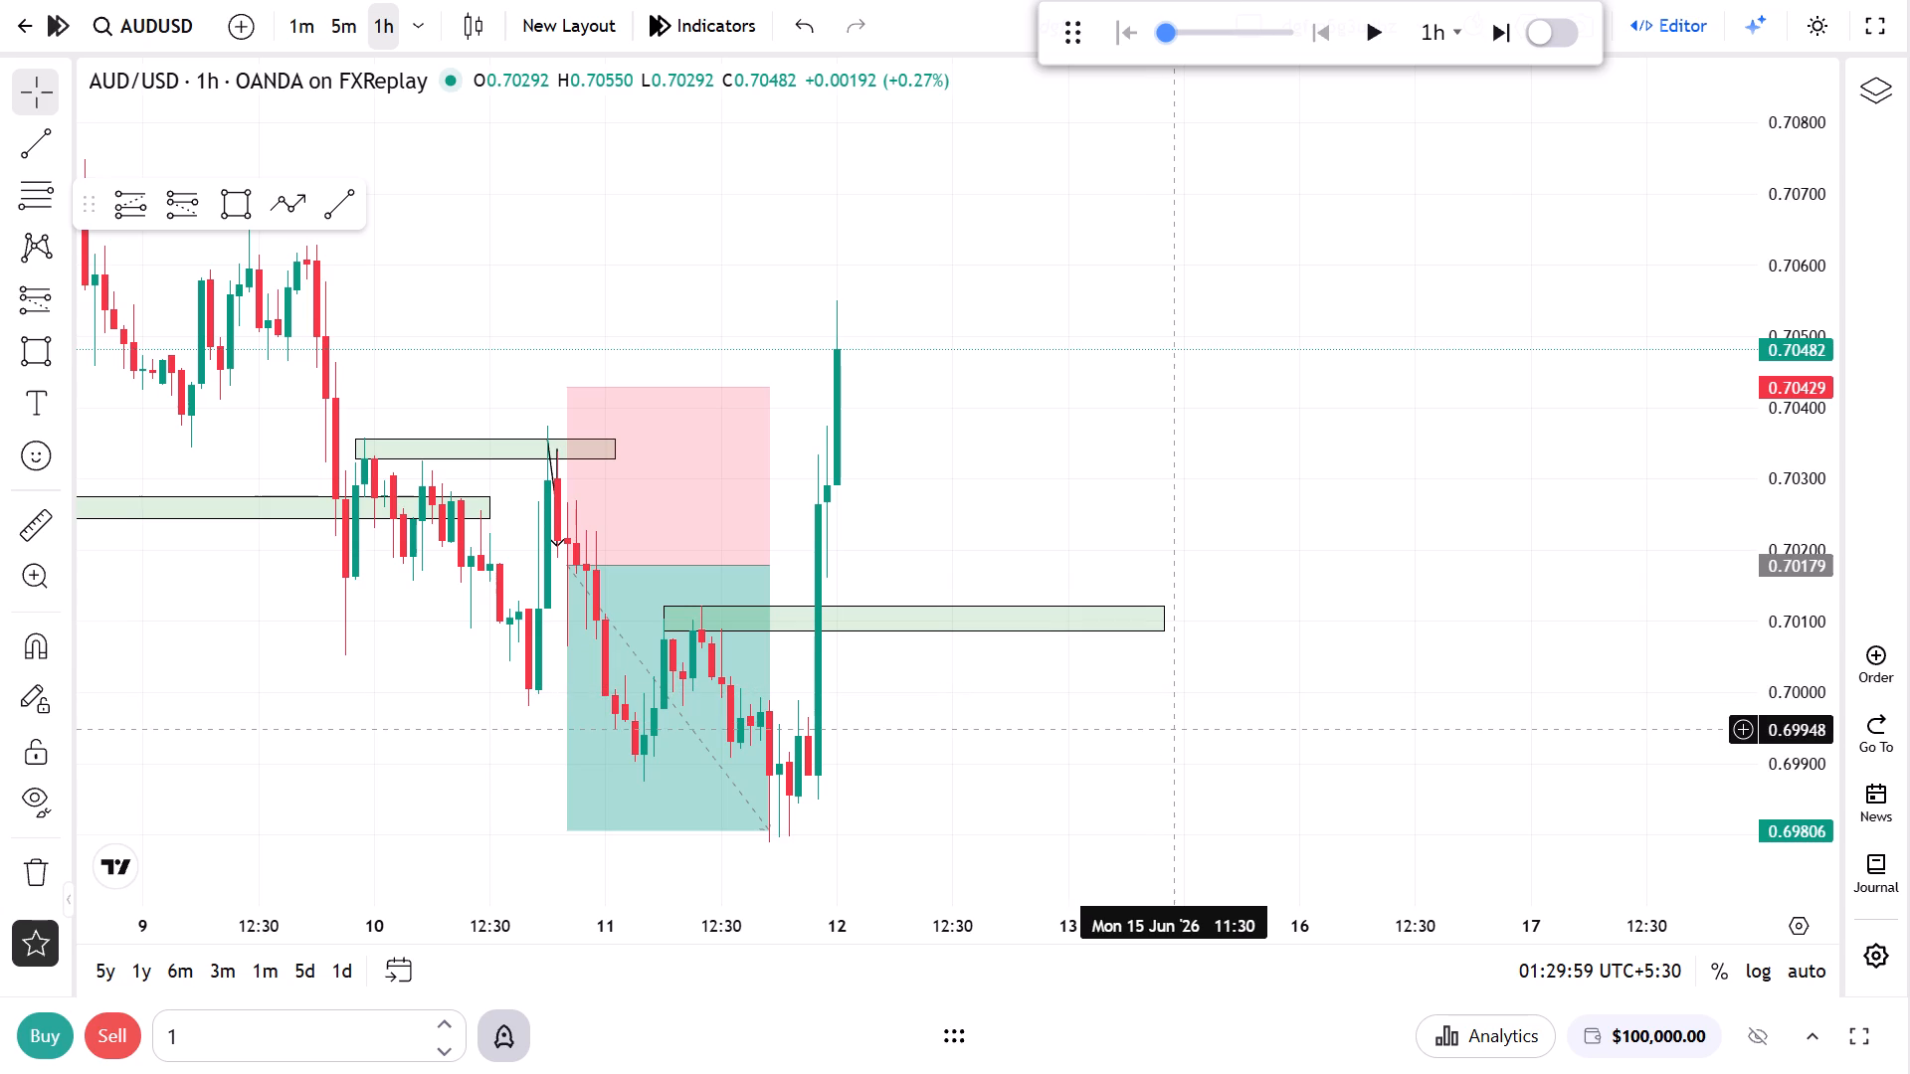
pyautogui.moveTo(999, 772); pyautogui.dragTo(1224, 723)
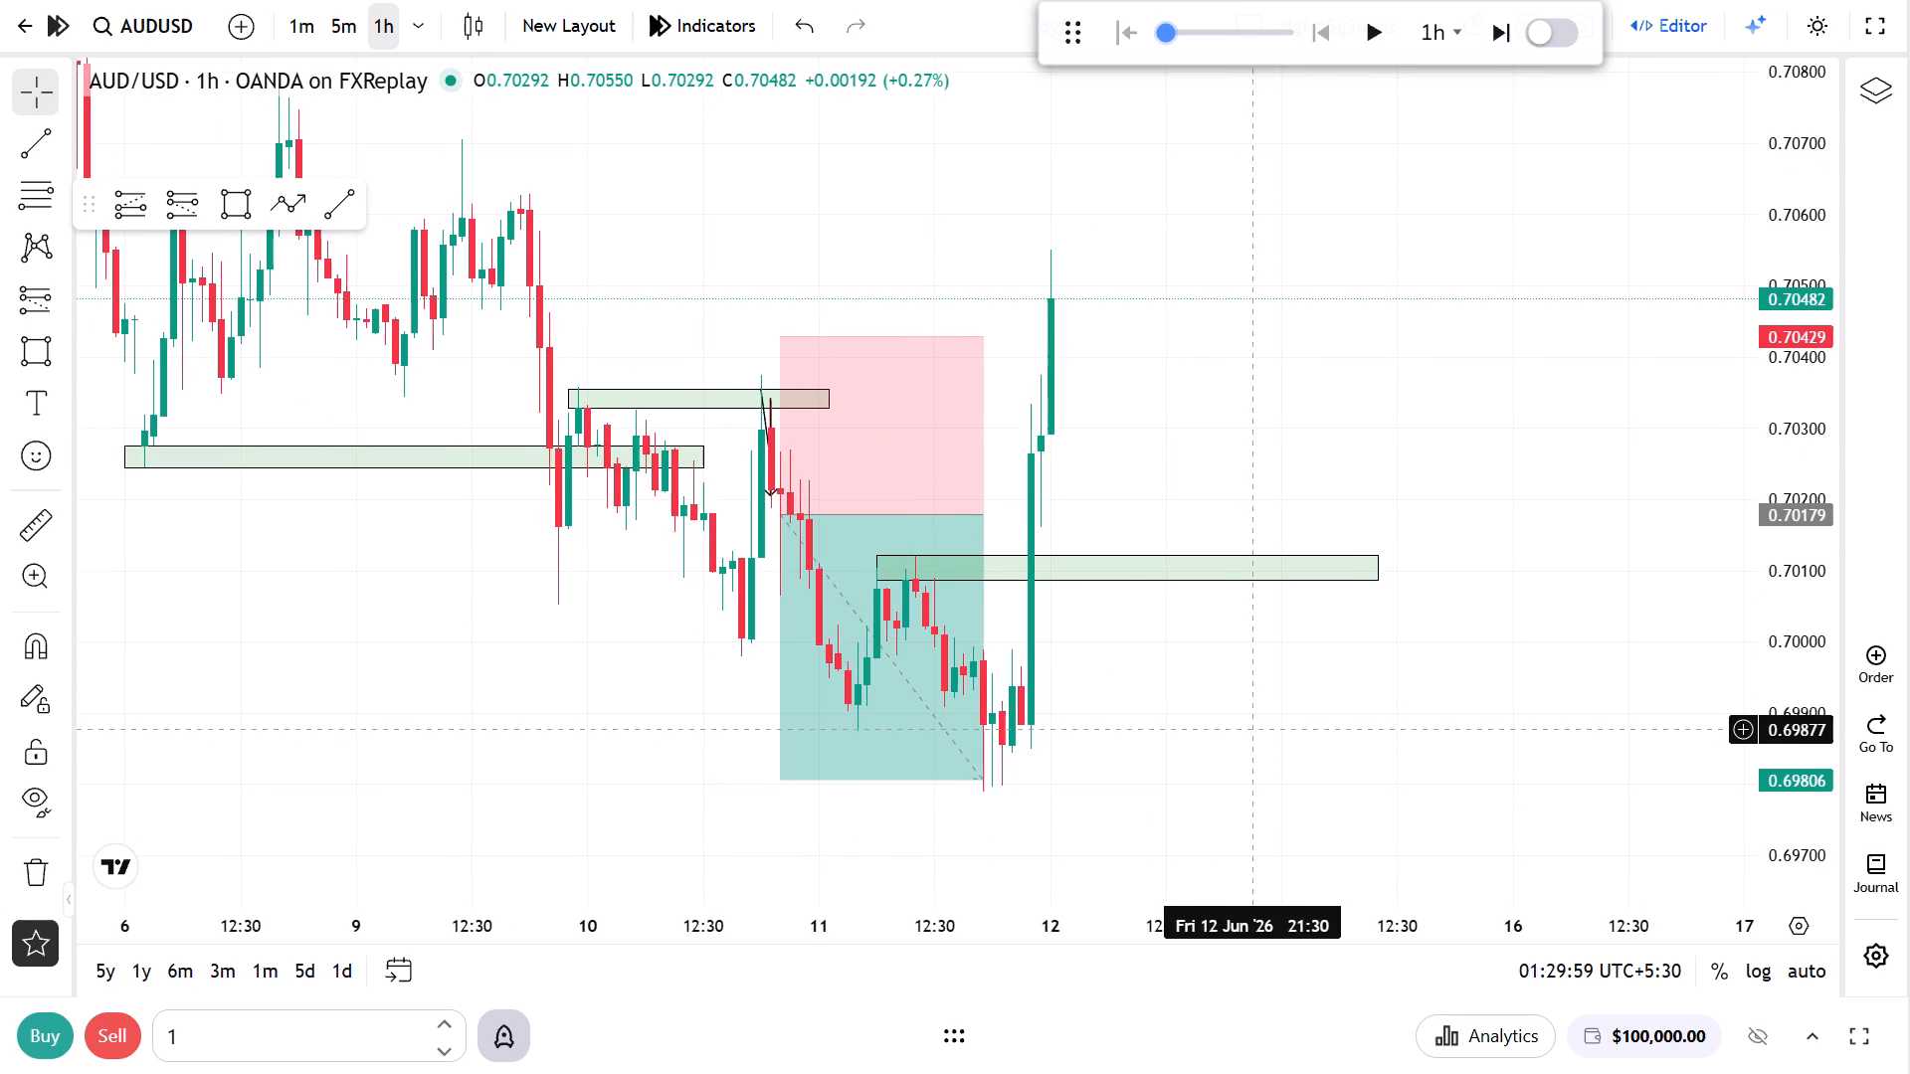
pyautogui.tripleClick(1489, 31)
pyautogui.doubleClick(1489, 33)
pyautogui.click(1489, 39)
pyautogui.tripleClick(1489, 39)
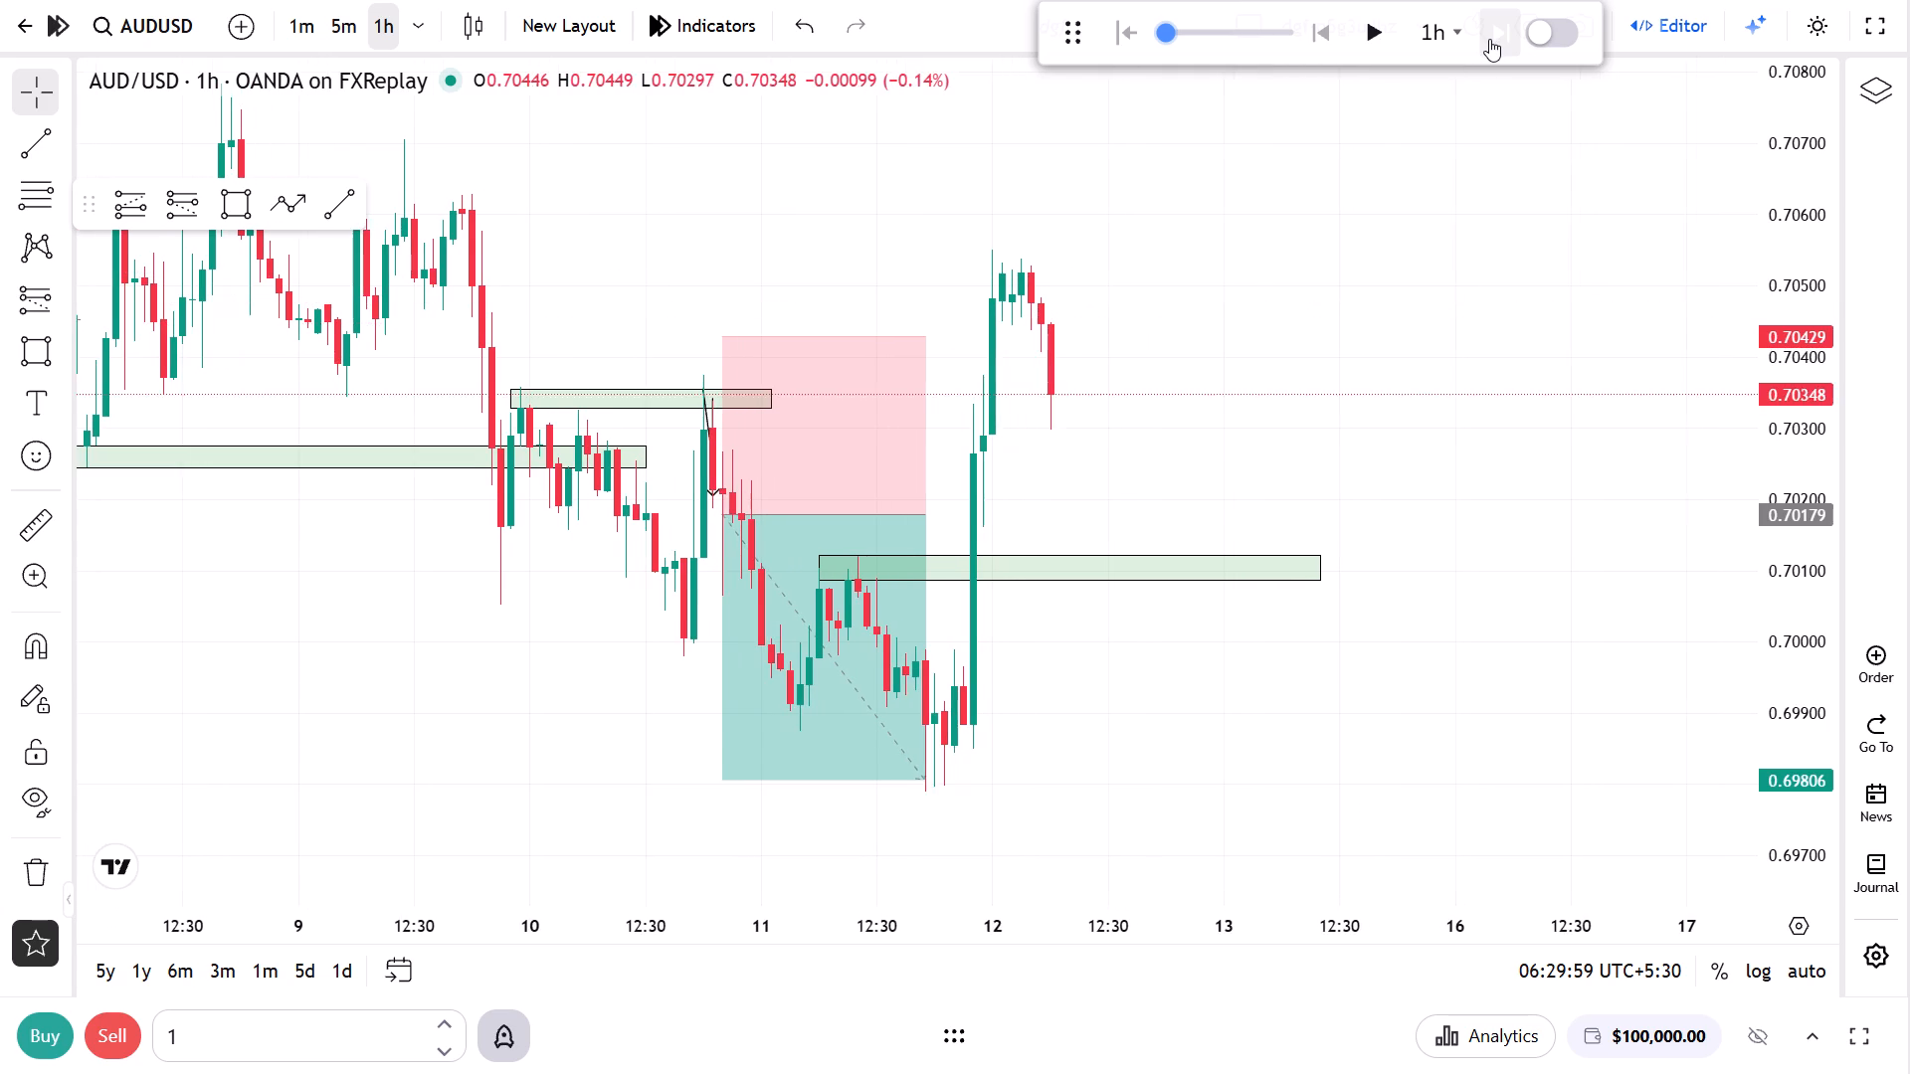
pyautogui.tripleClick(1489, 39)
pyautogui.tripleClick(1489, 39)
pyautogui.tripleClick(1489, 41)
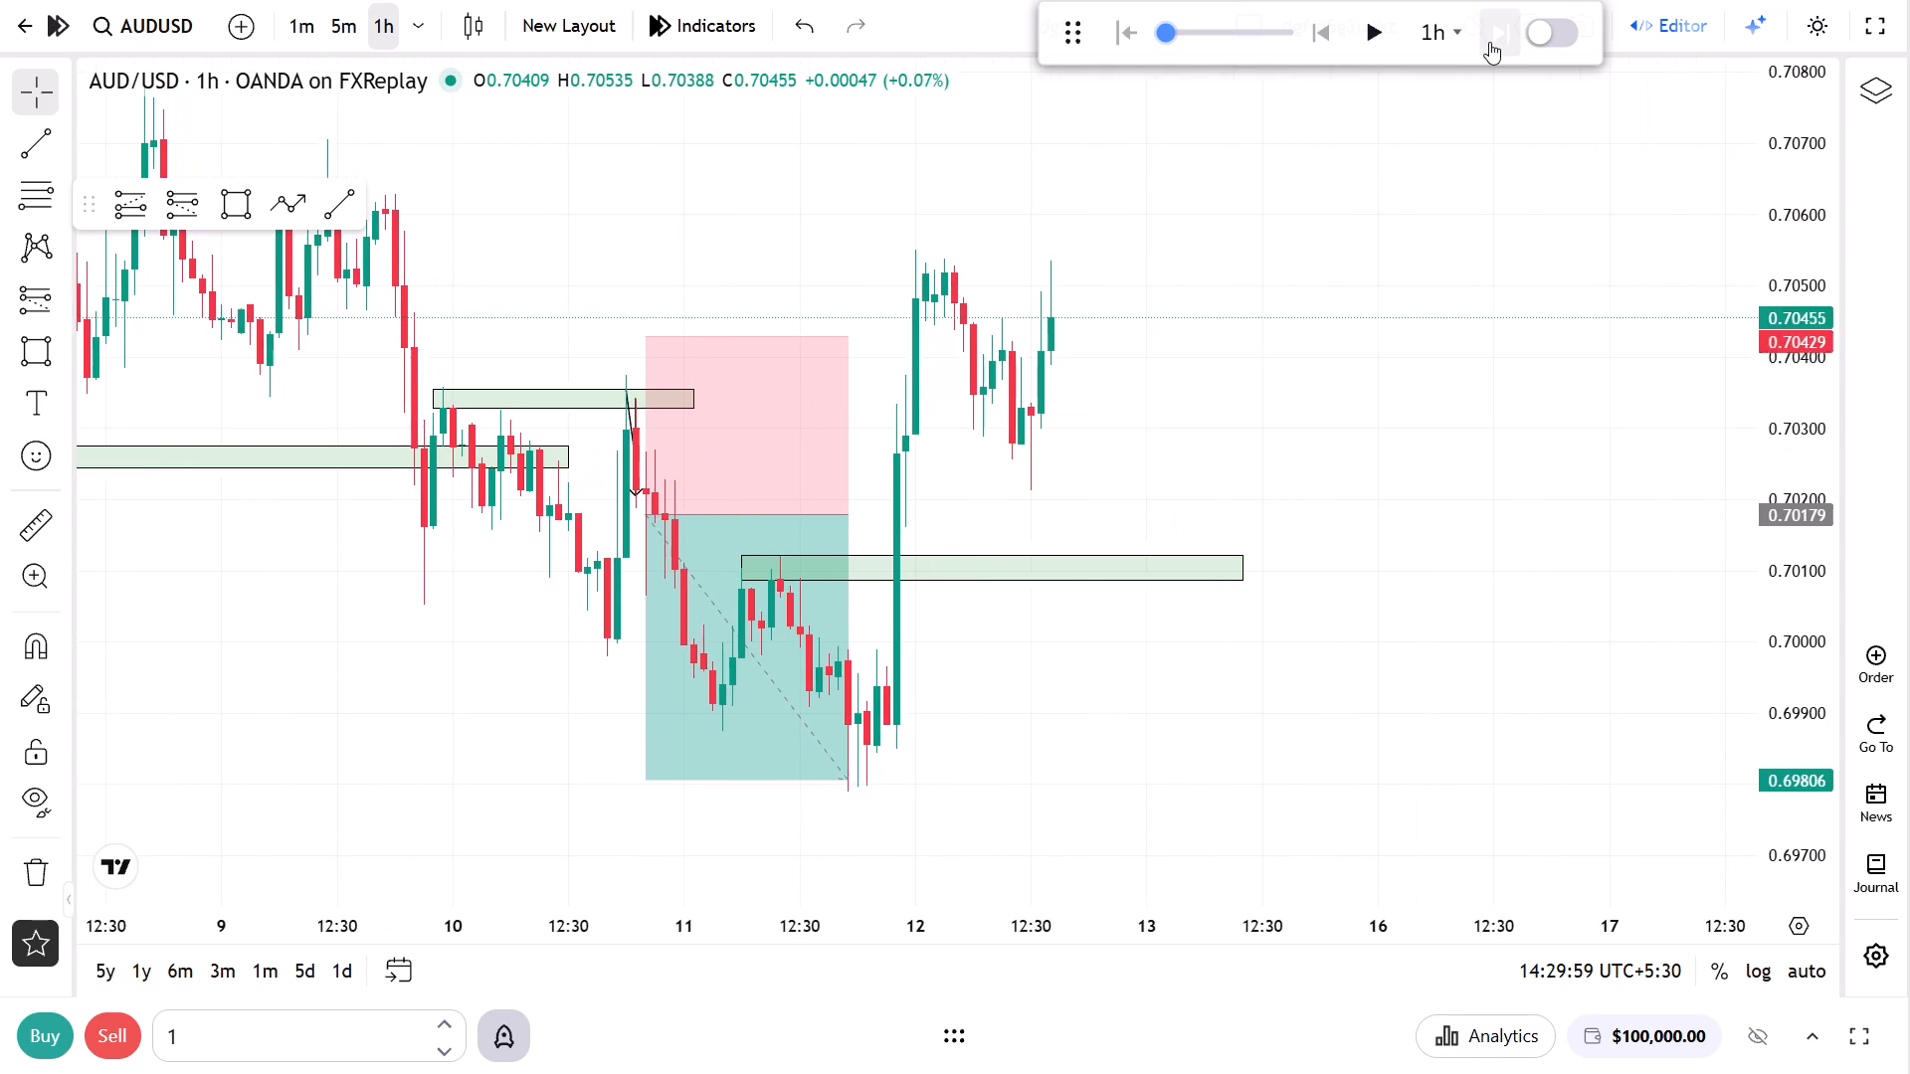
pyautogui.tripleClick(1489, 44)
pyautogui.doubleClick(1489, 44)
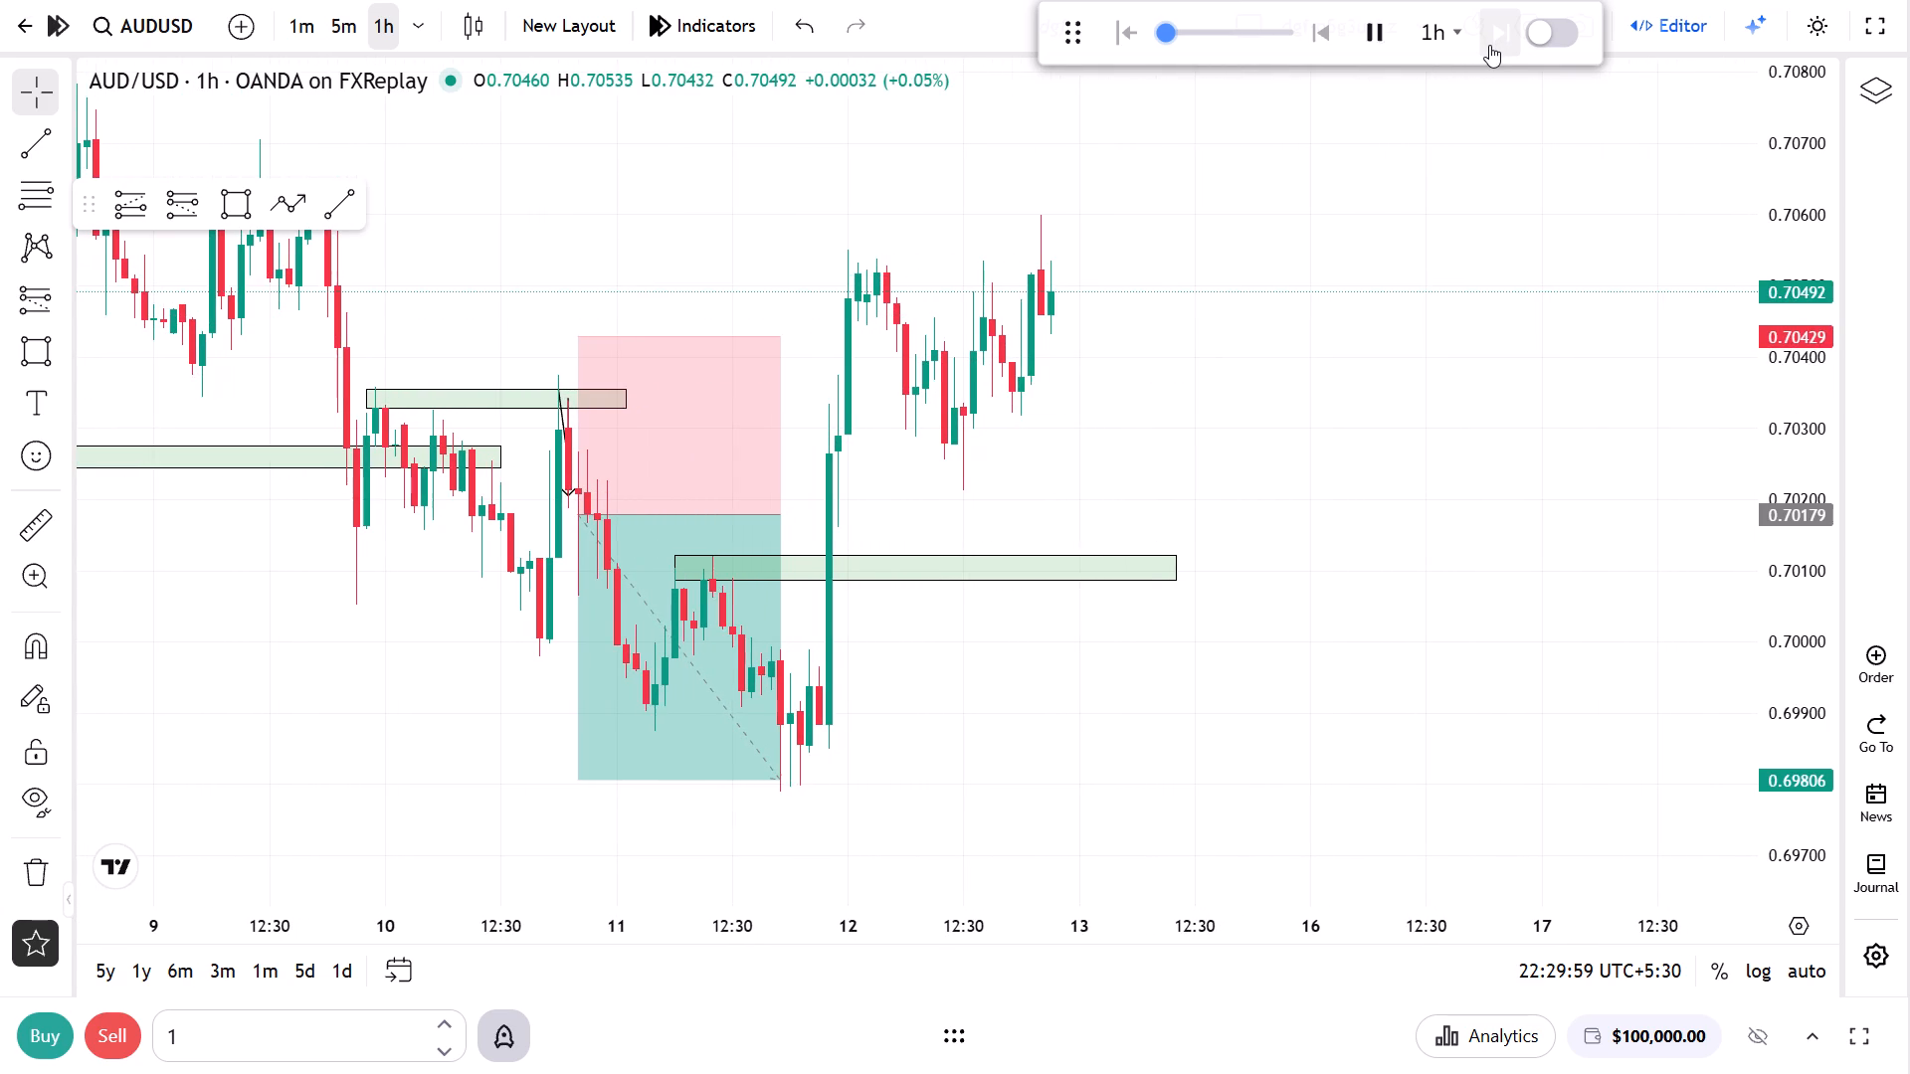
pyautogui.tripleClick(1489, 45)
pyautogui.tripleClick(1490, 46)
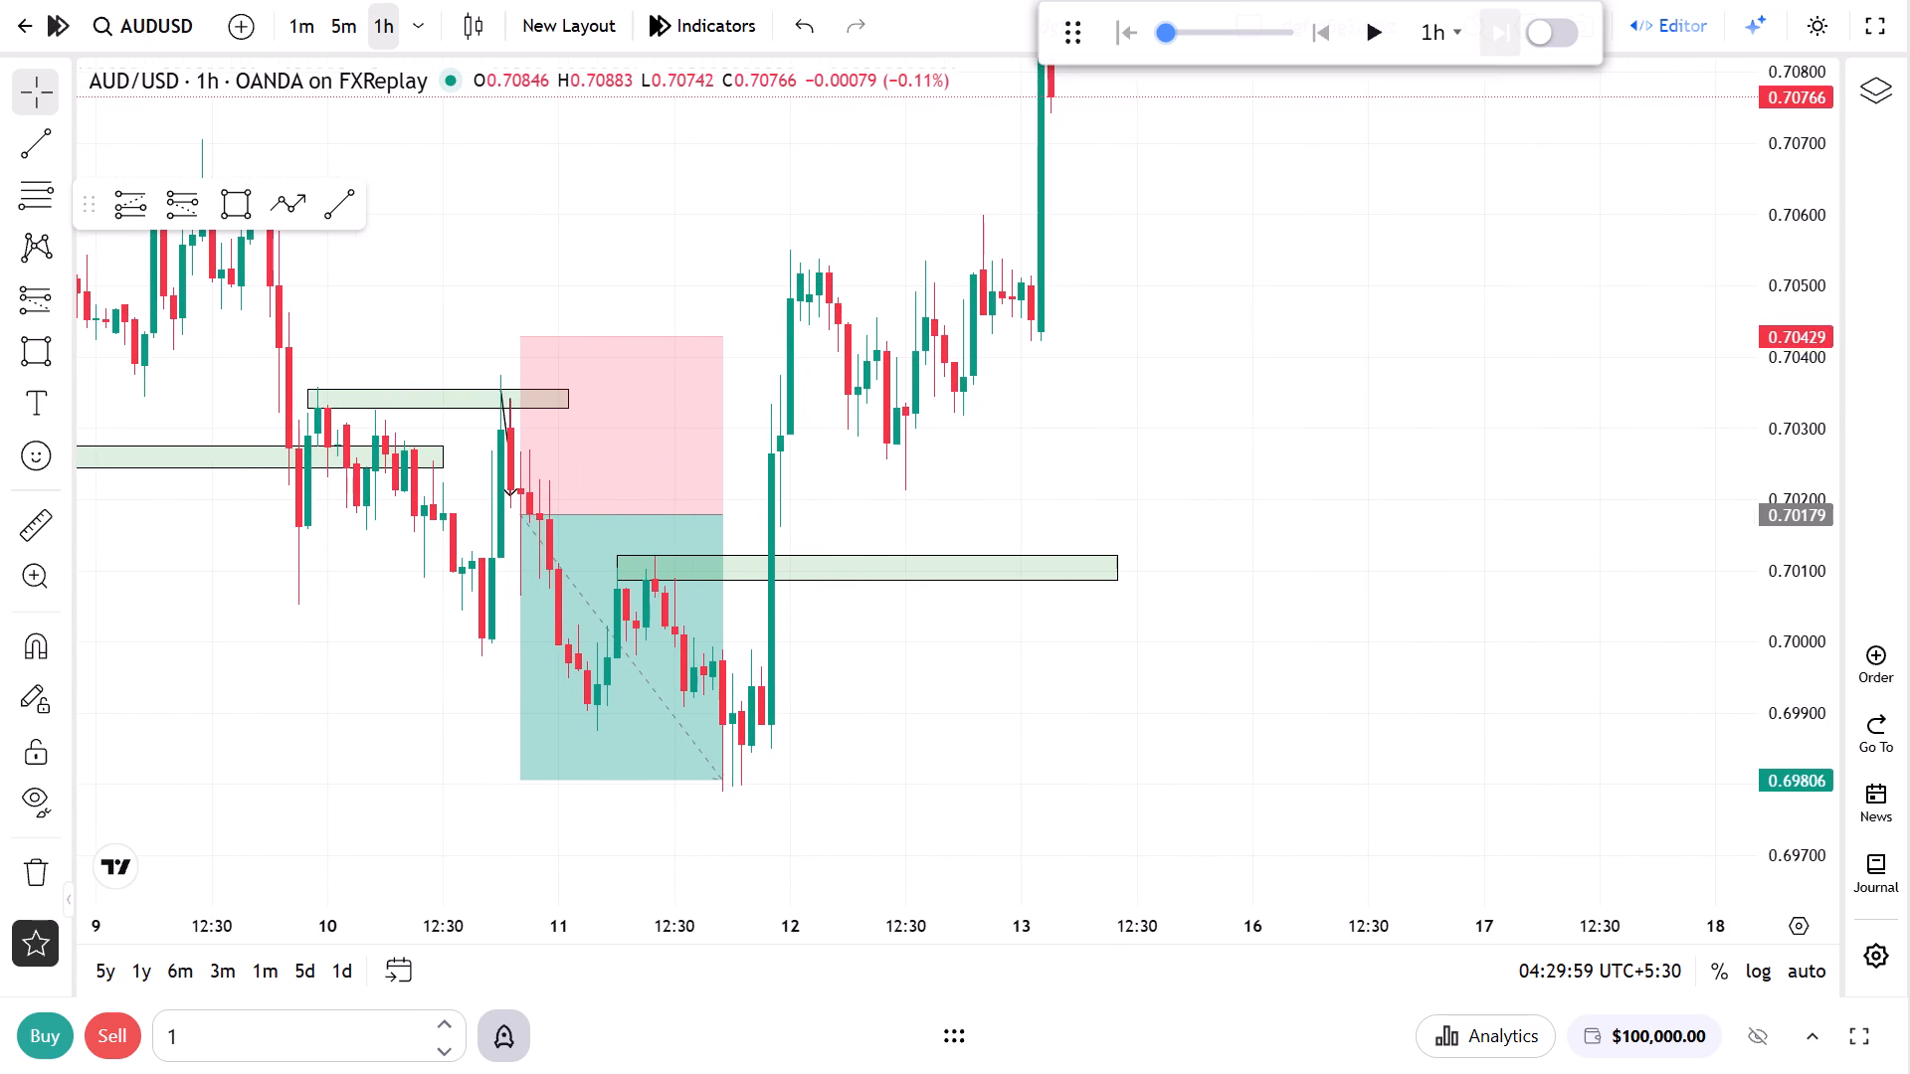
# Advance the hourly replay to 10:29 on 16 June, until price pulls back to the 12 June highs.
pyautogui.moveTo(1254, 320); pyautogui.dragTo(1357, 609)
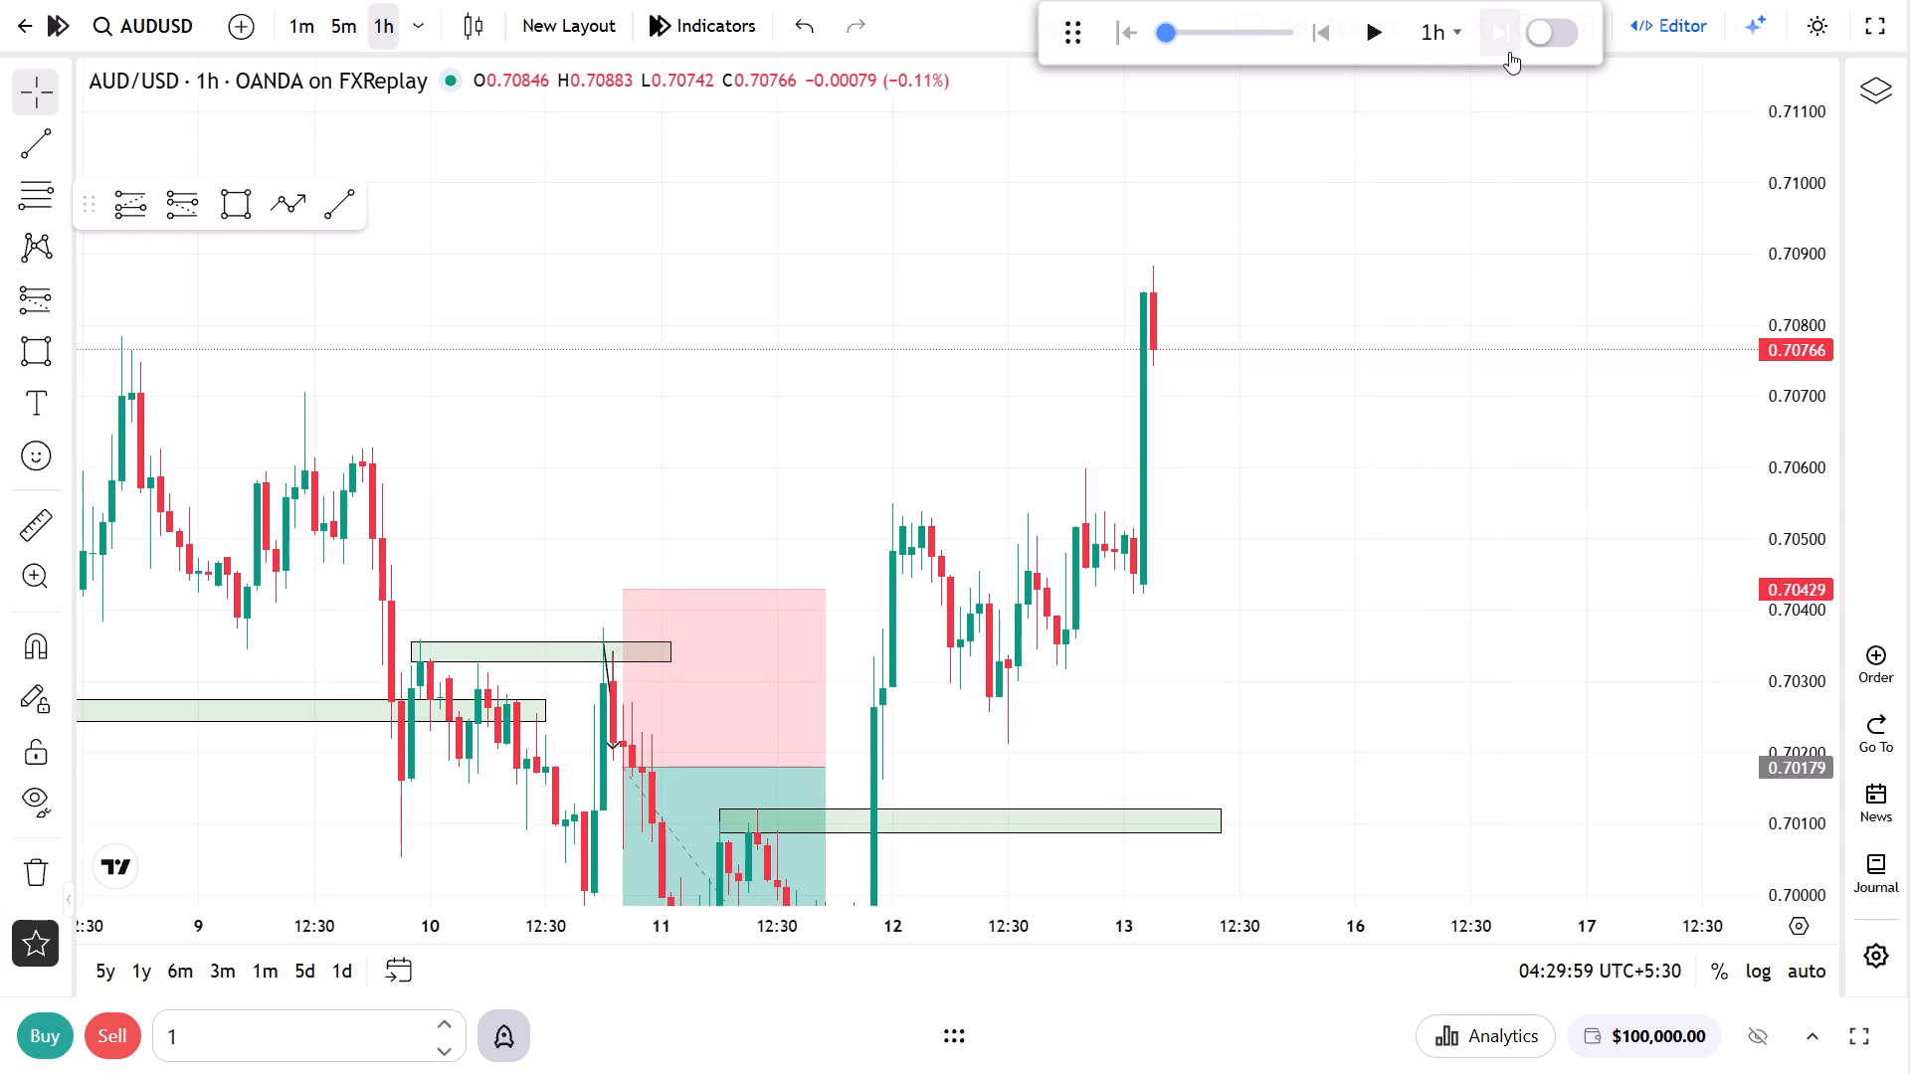
pyautogui.tripleClick(1509, 52)
pyautogui.tripleClick(1509, 52)
pyautogui.tripleClick(1509, 52)
pyautogui.tripleClick(1509, 52)
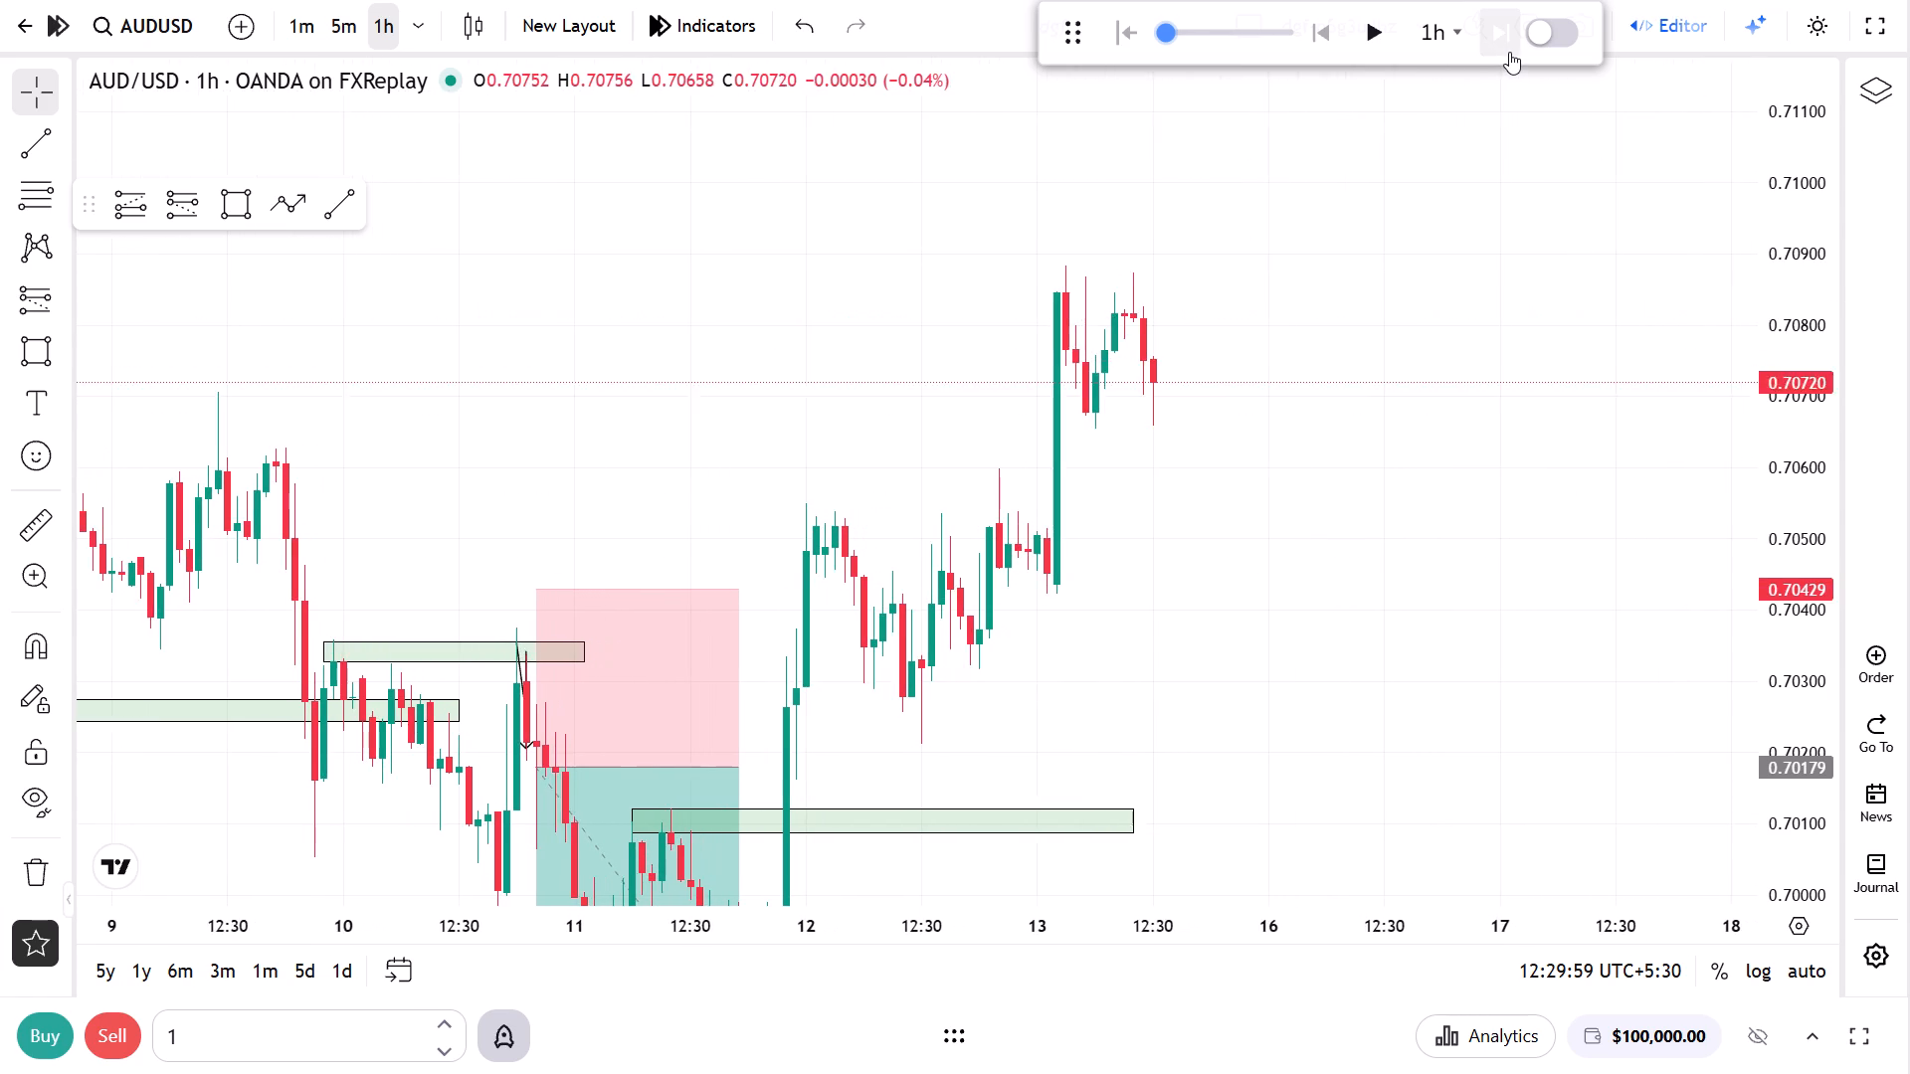
pyautogui.tripleClick(1509, 52)
pyautogui.tripleClick(1511, 52)
pyautogui.tripleClick(1511, 52)
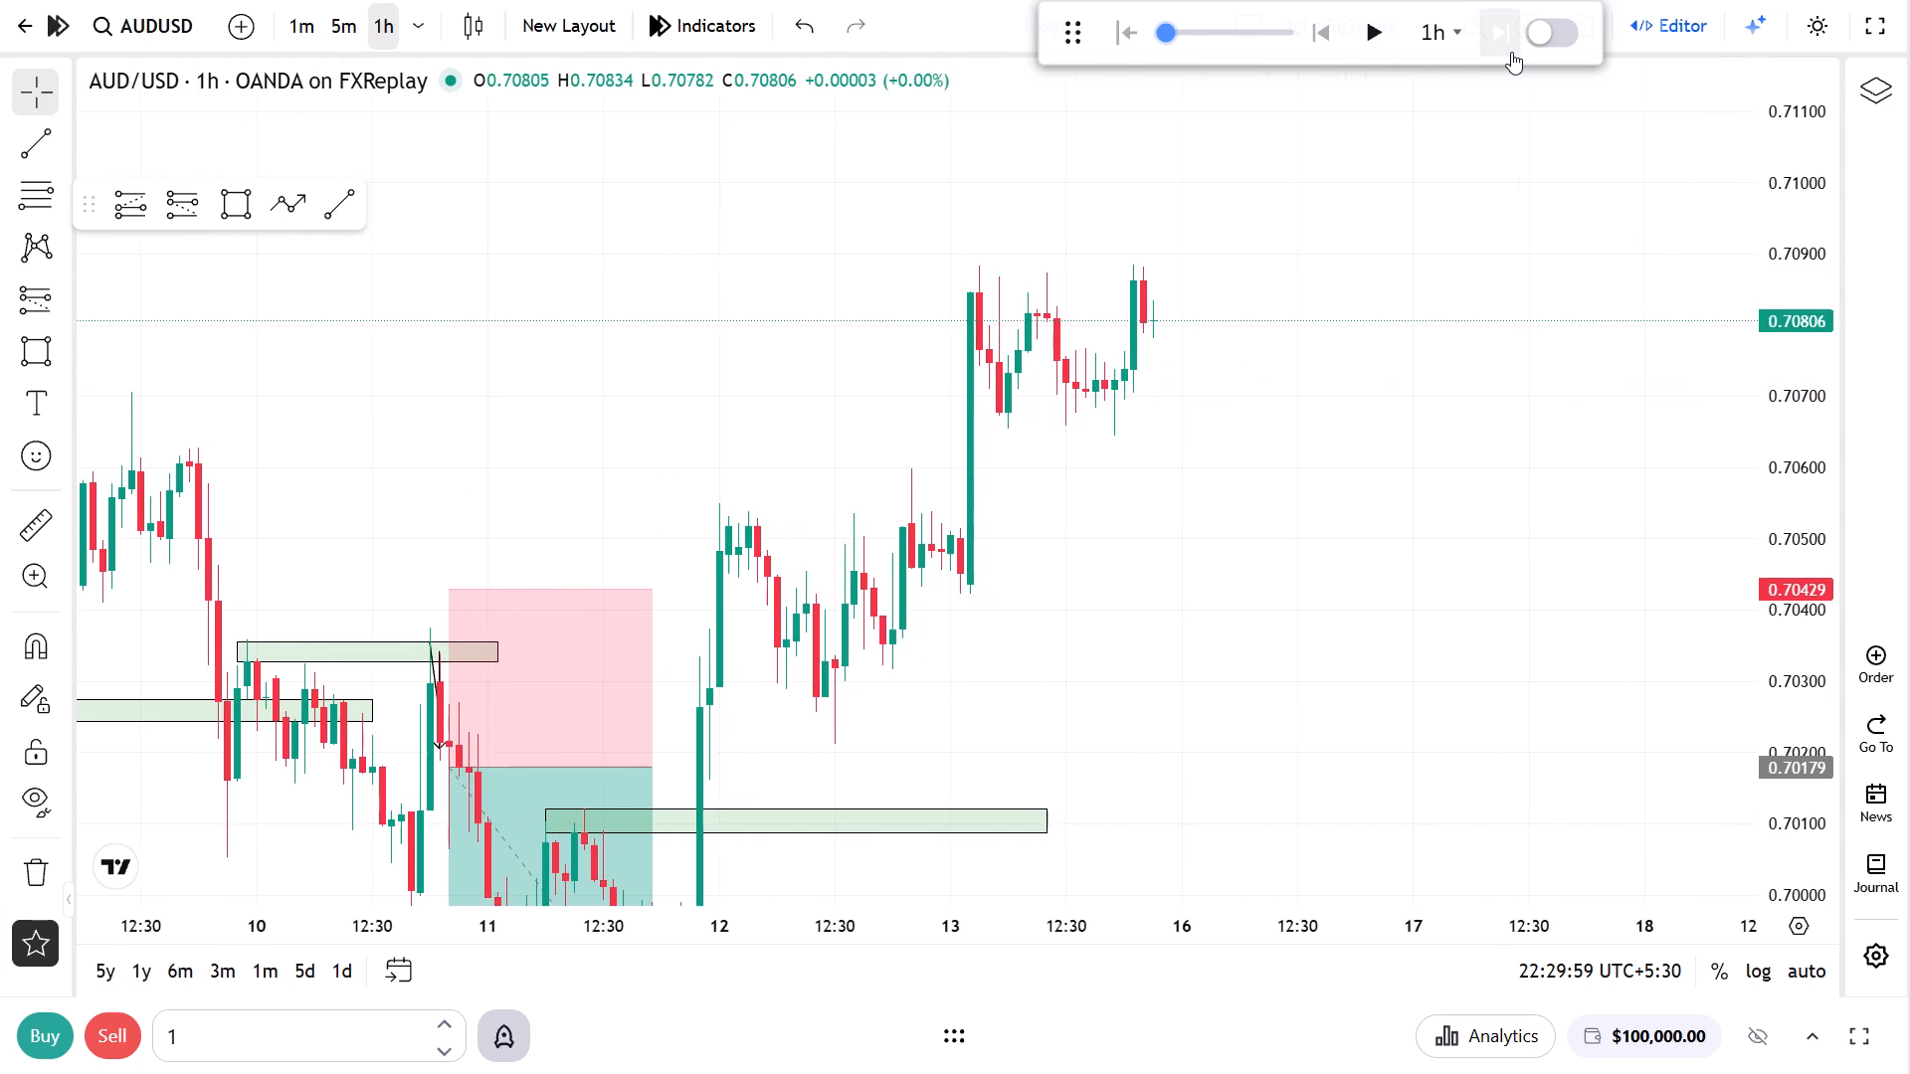
pyautogui.tripleClick(1511, 52)
pyautogui.tripleClick(1511, 52)
pyautogui.doubleClick(1512, 54)
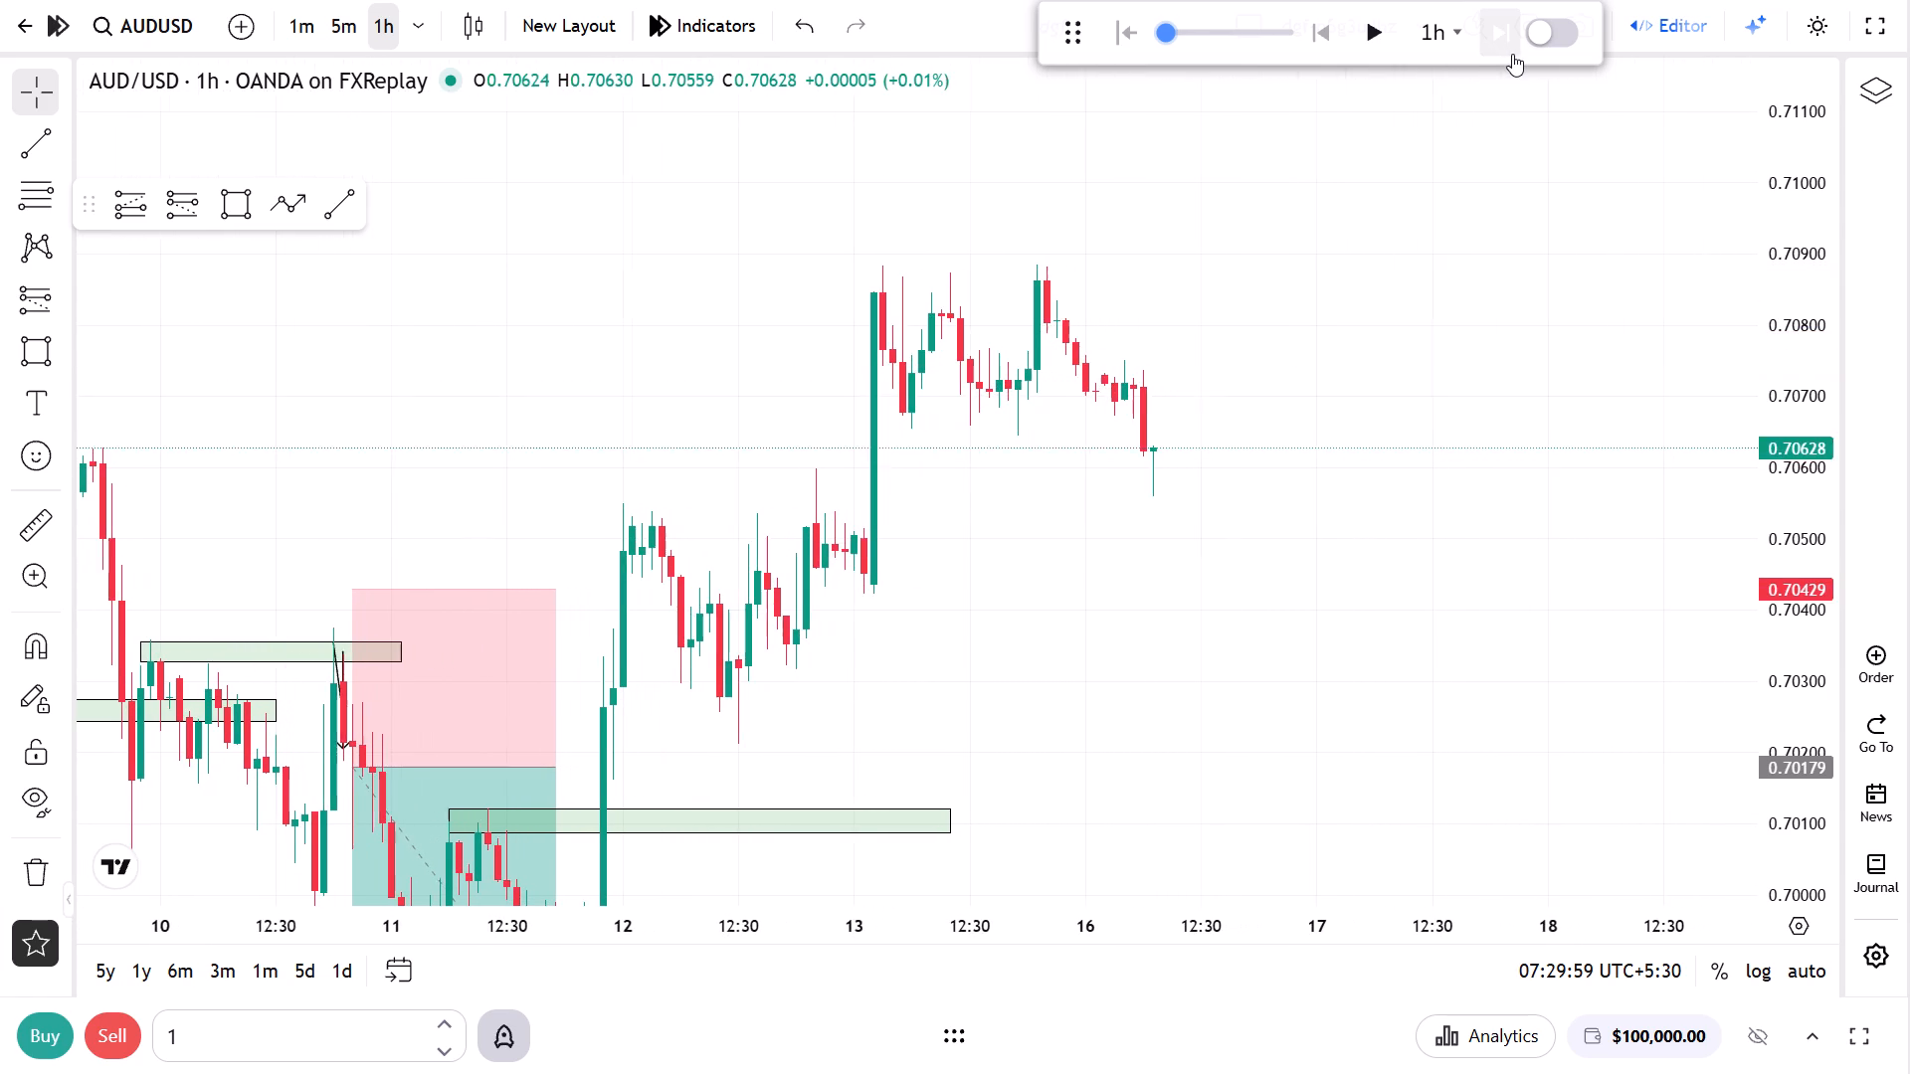
pyautogui.click(1512, 54)
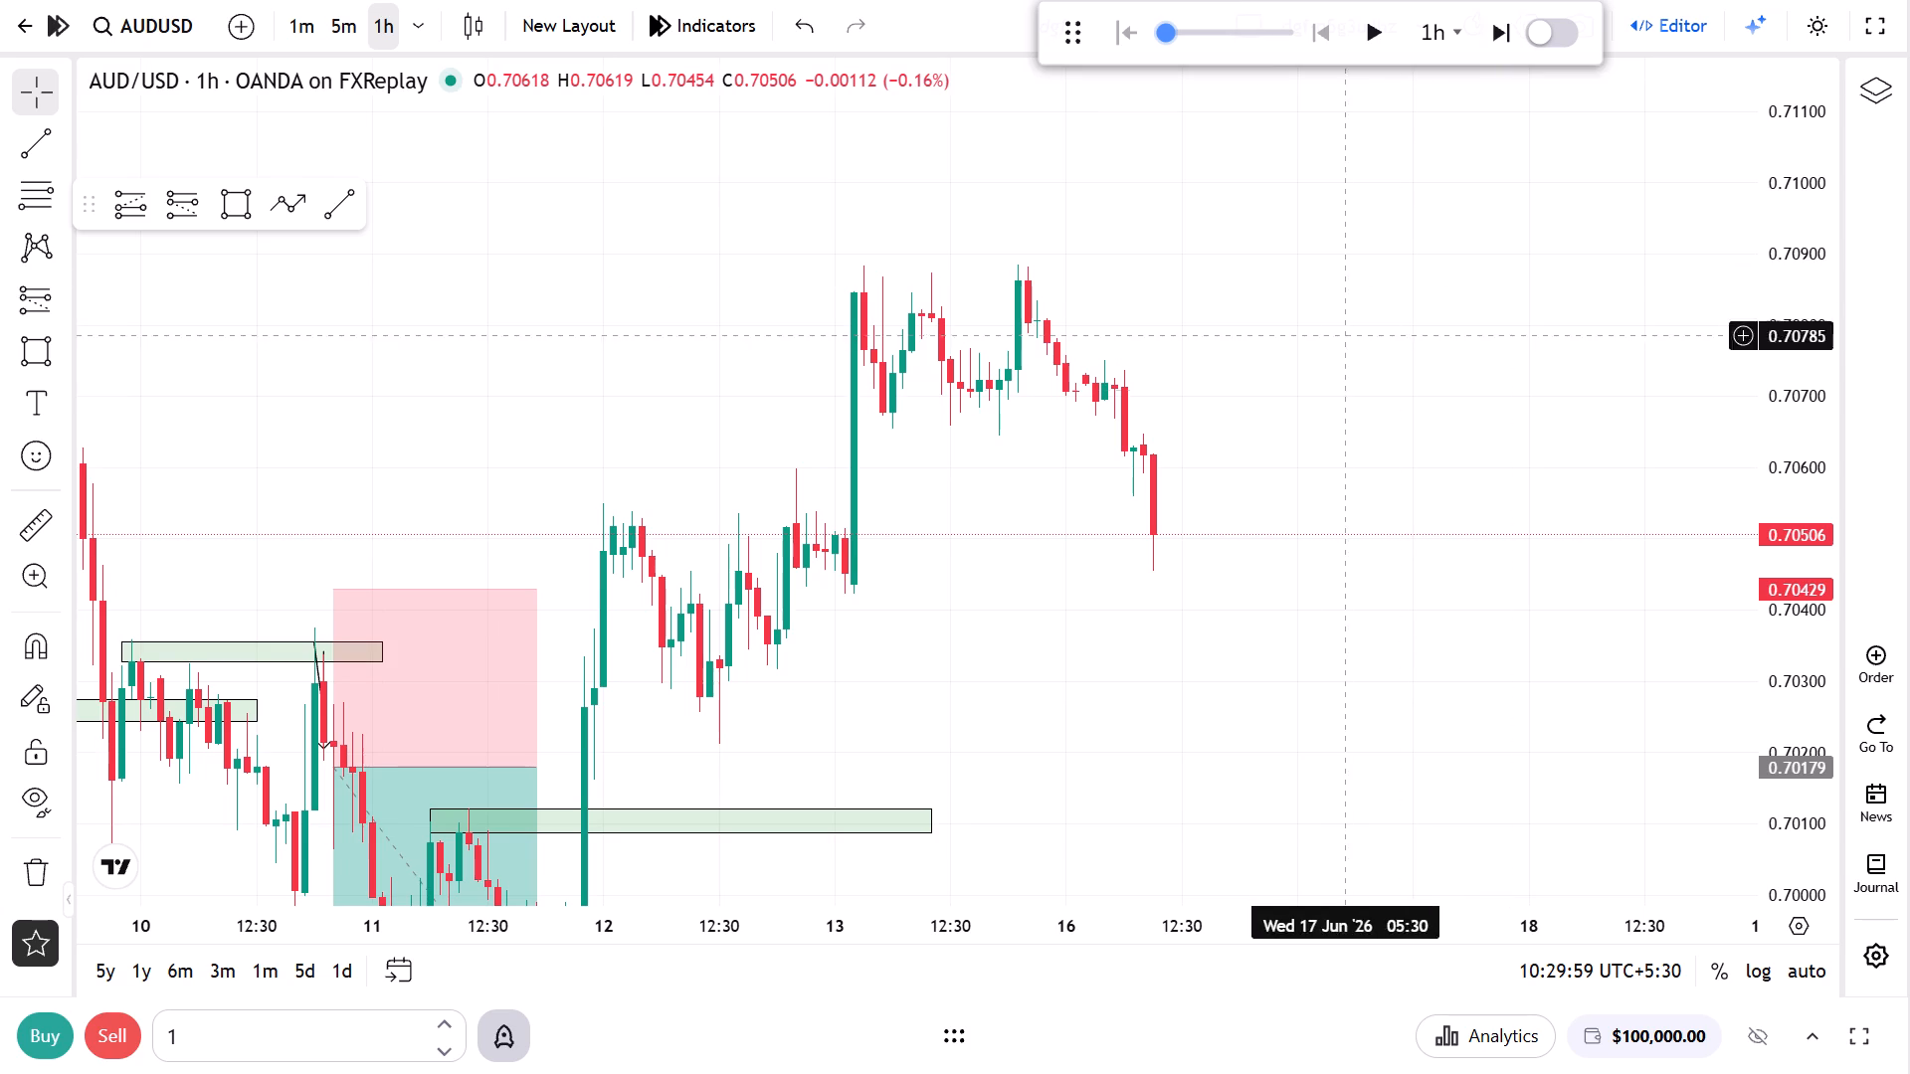
# Draw a rectangle zone over the 12 June highs, from about 0.7052 to 0.7055, spanning 23:30 on 11 June to about 12:30 on 16 June.
pyautogui.click(242, 207)
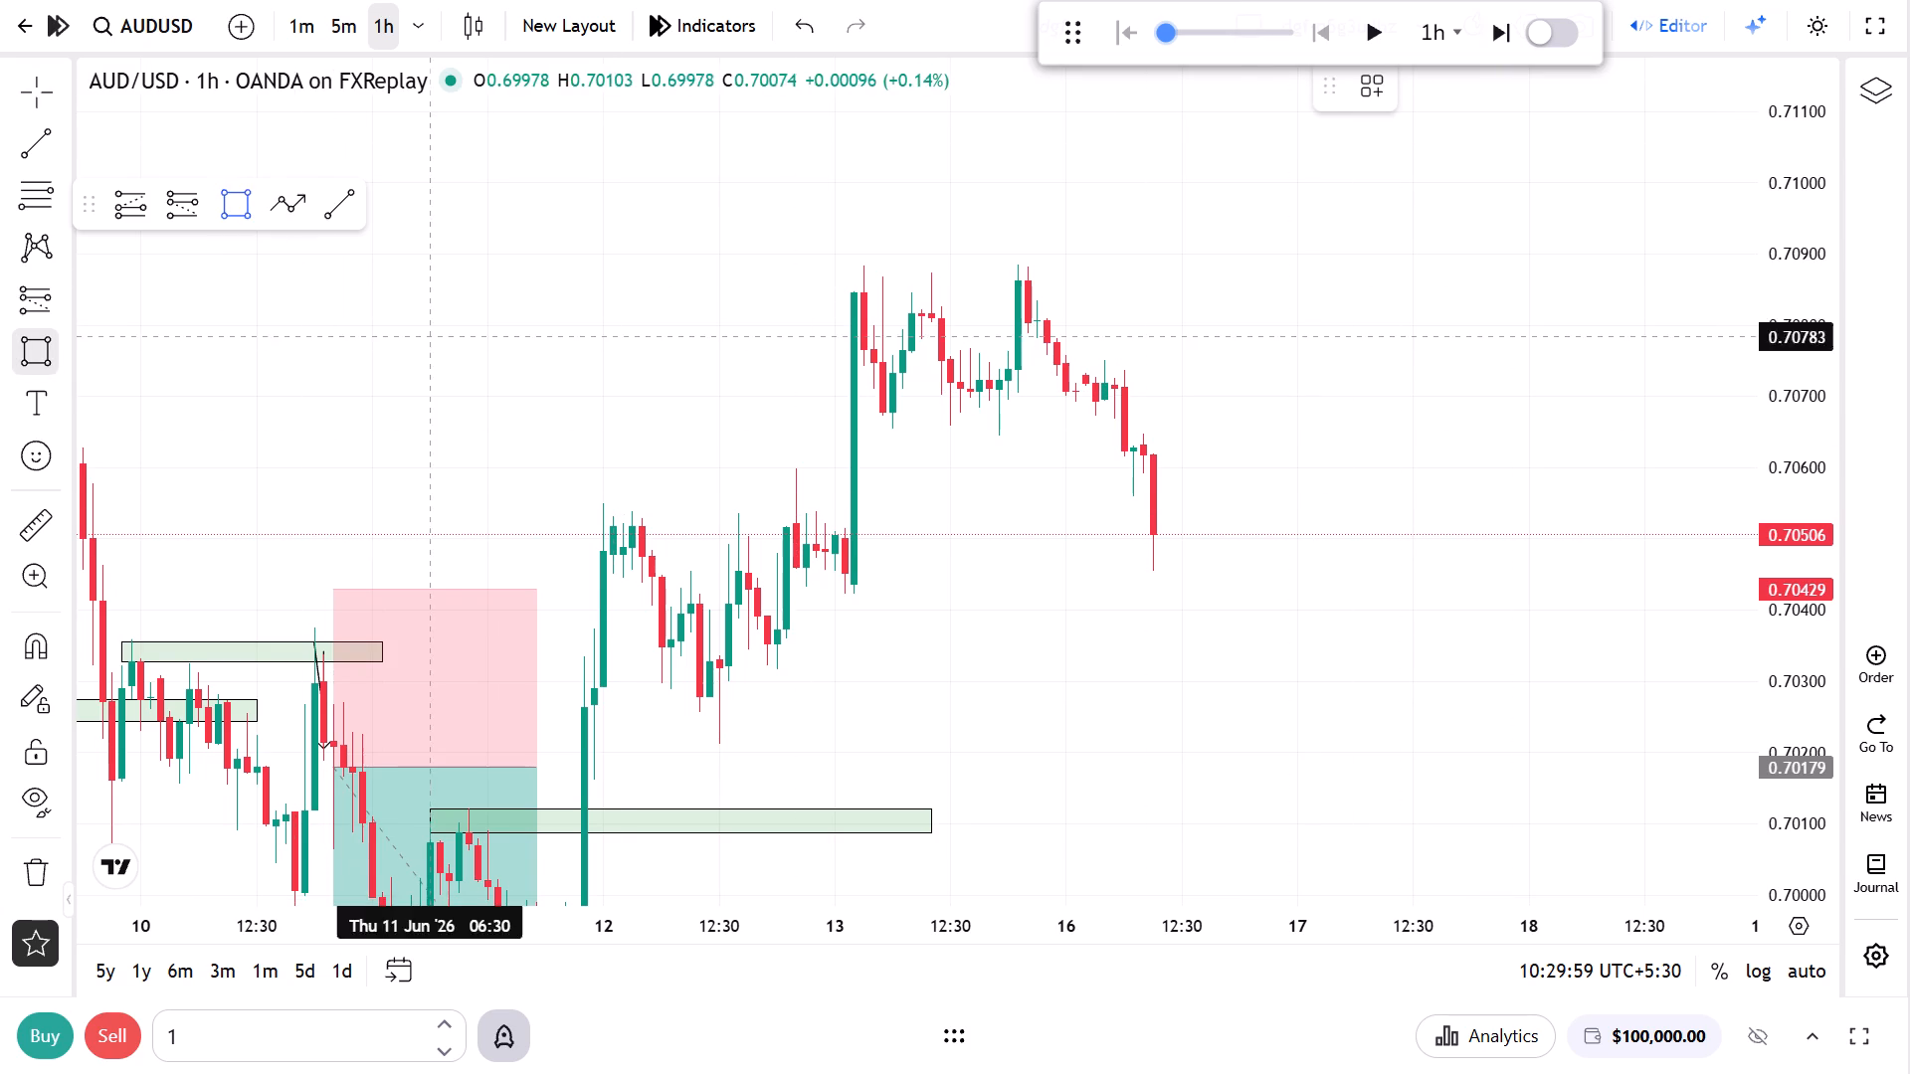
pyautogui.click(591, 527)
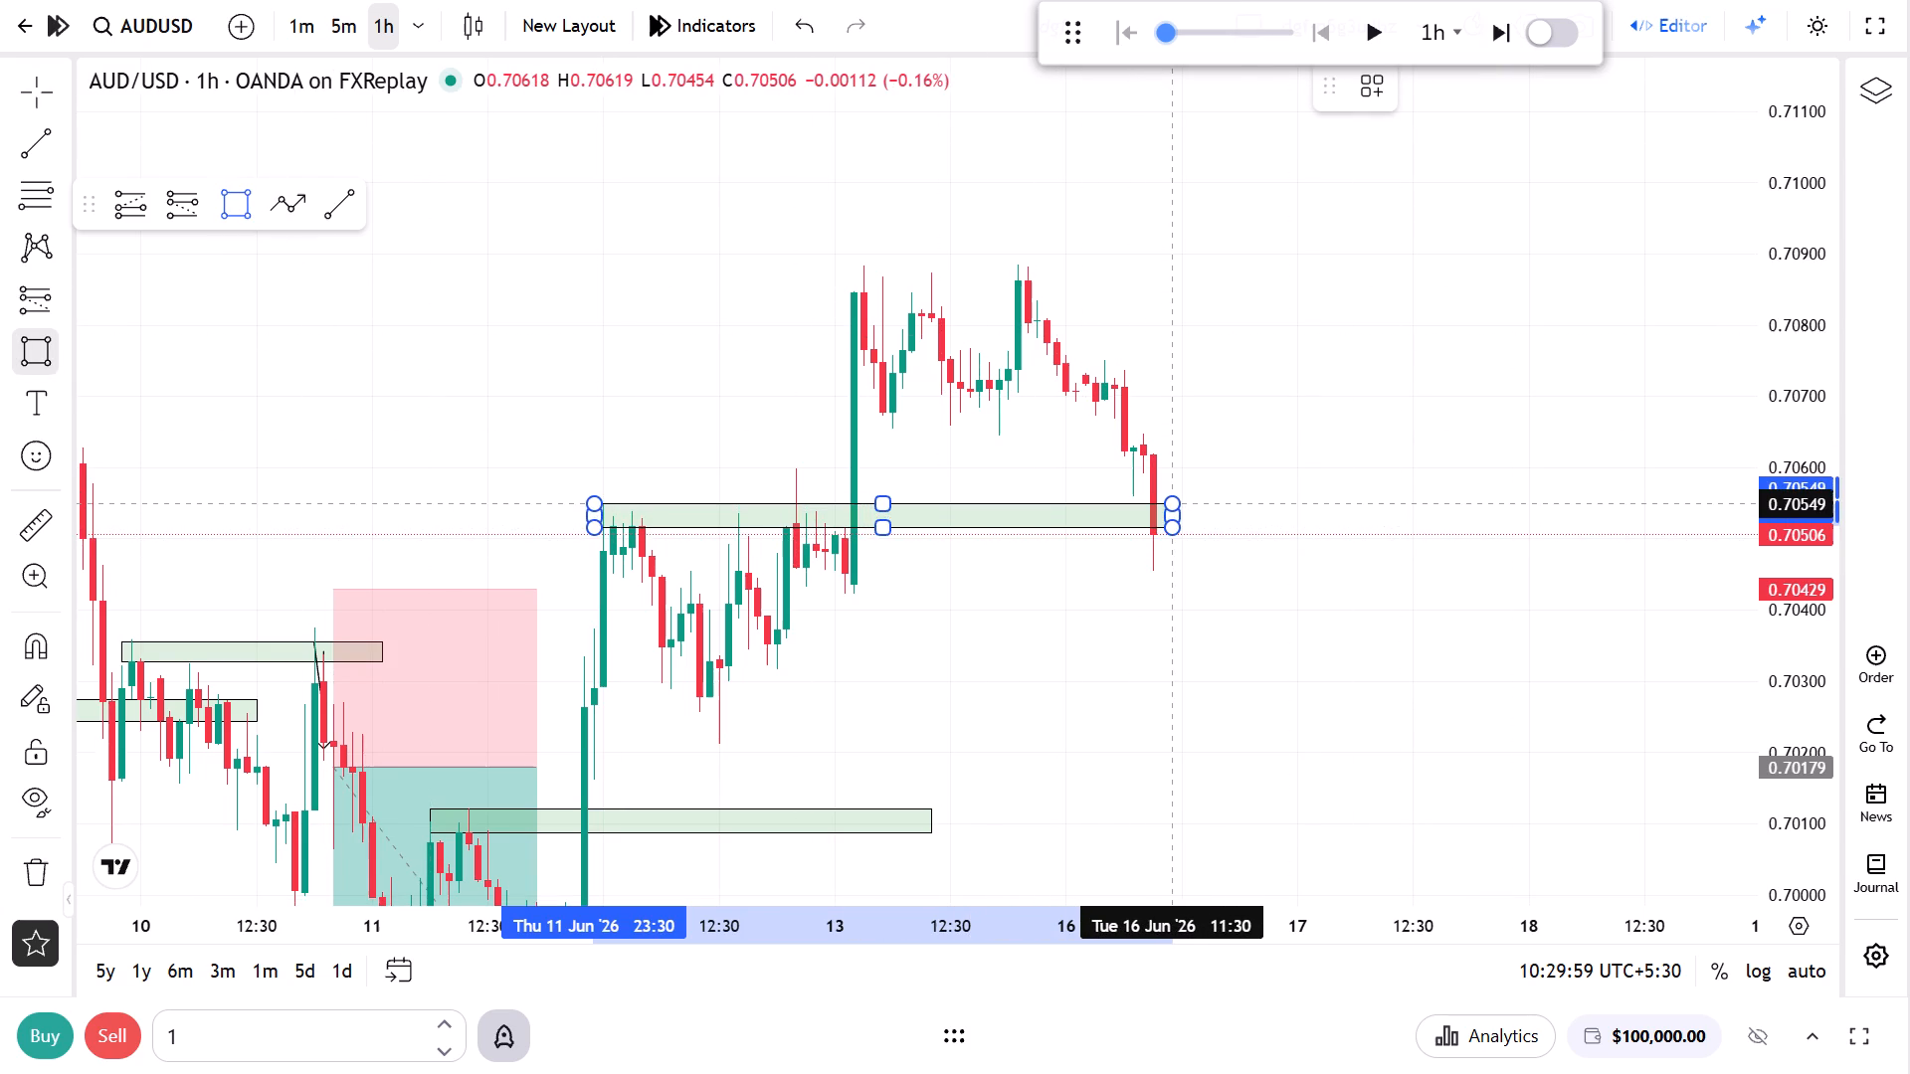
pyautogui.click(1187, 502)
pyautogui.click(1126, 603)
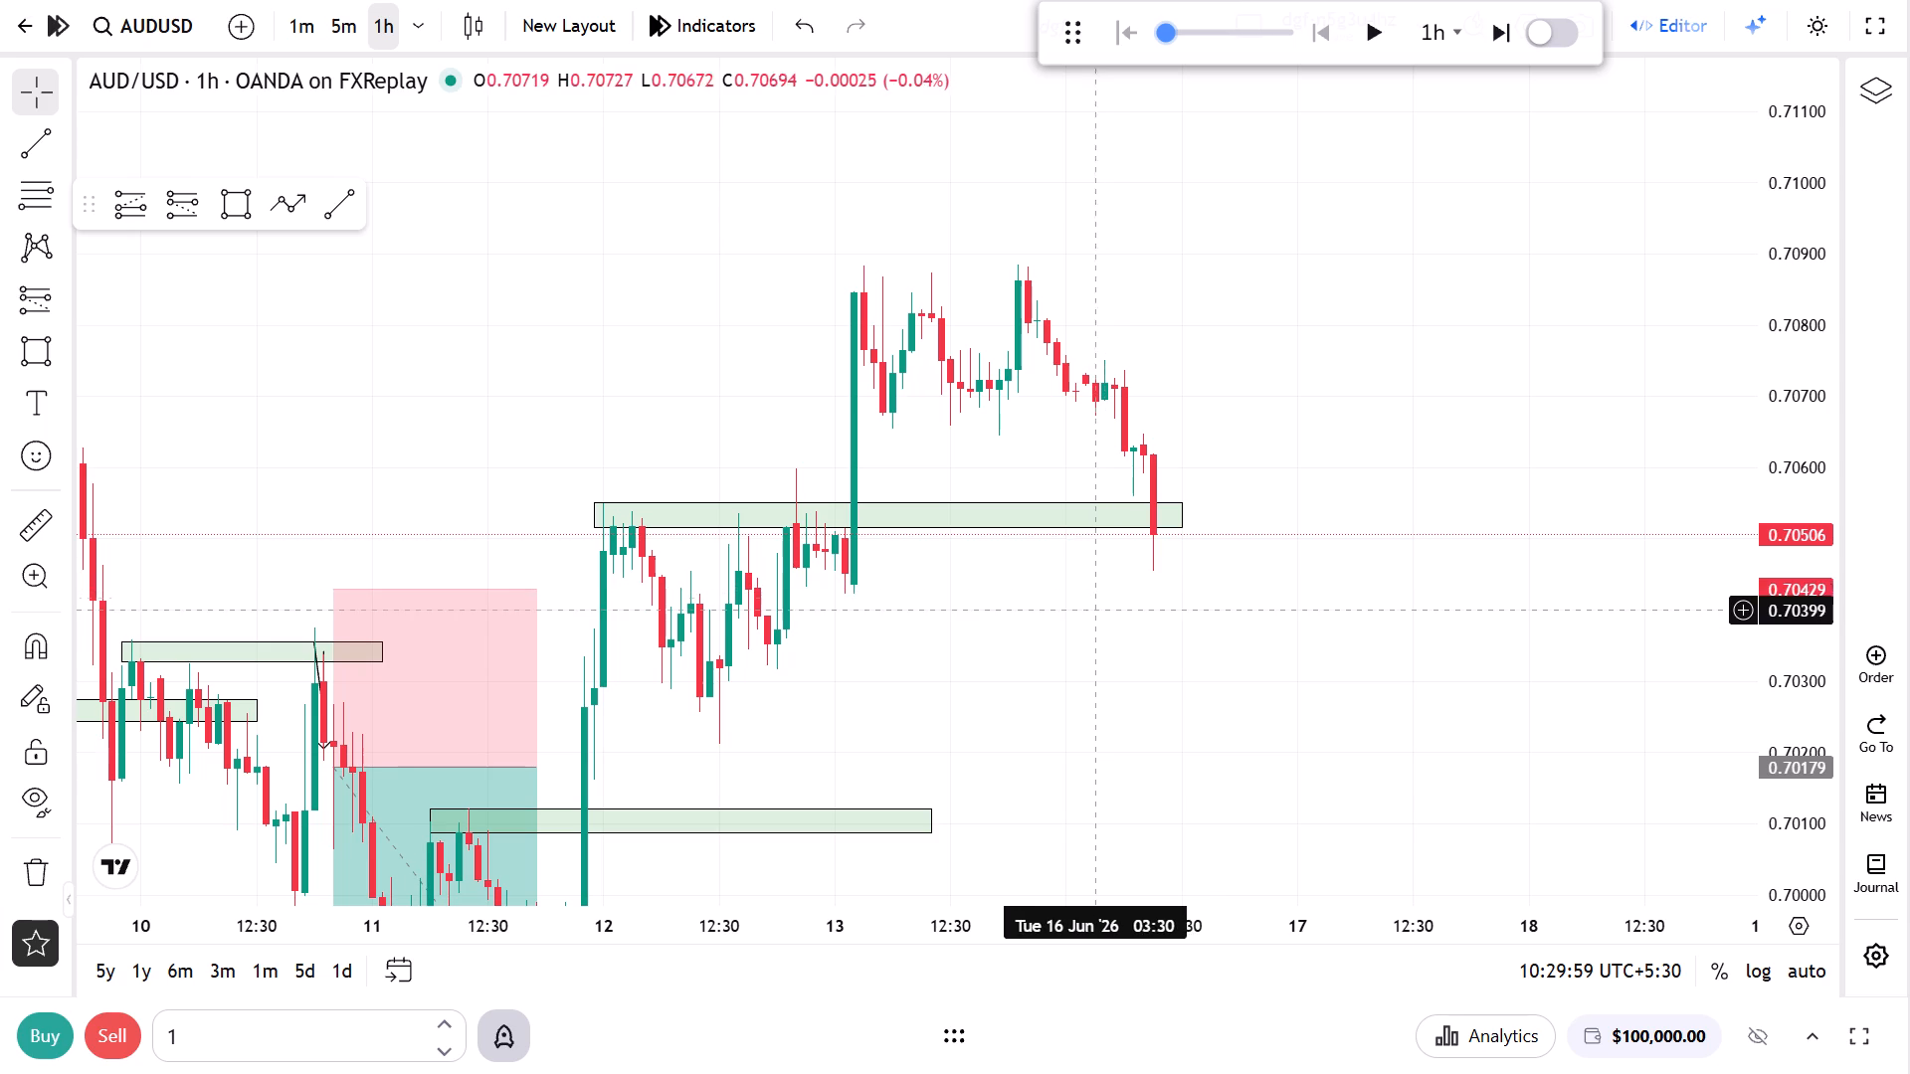
# Switch to the 1-minute chart and advance the replay by two hourly steps to 12:29 on 16 June.
pyautogui.moveTo(1013, 606); pyautogui.dragTo(1161, 637)
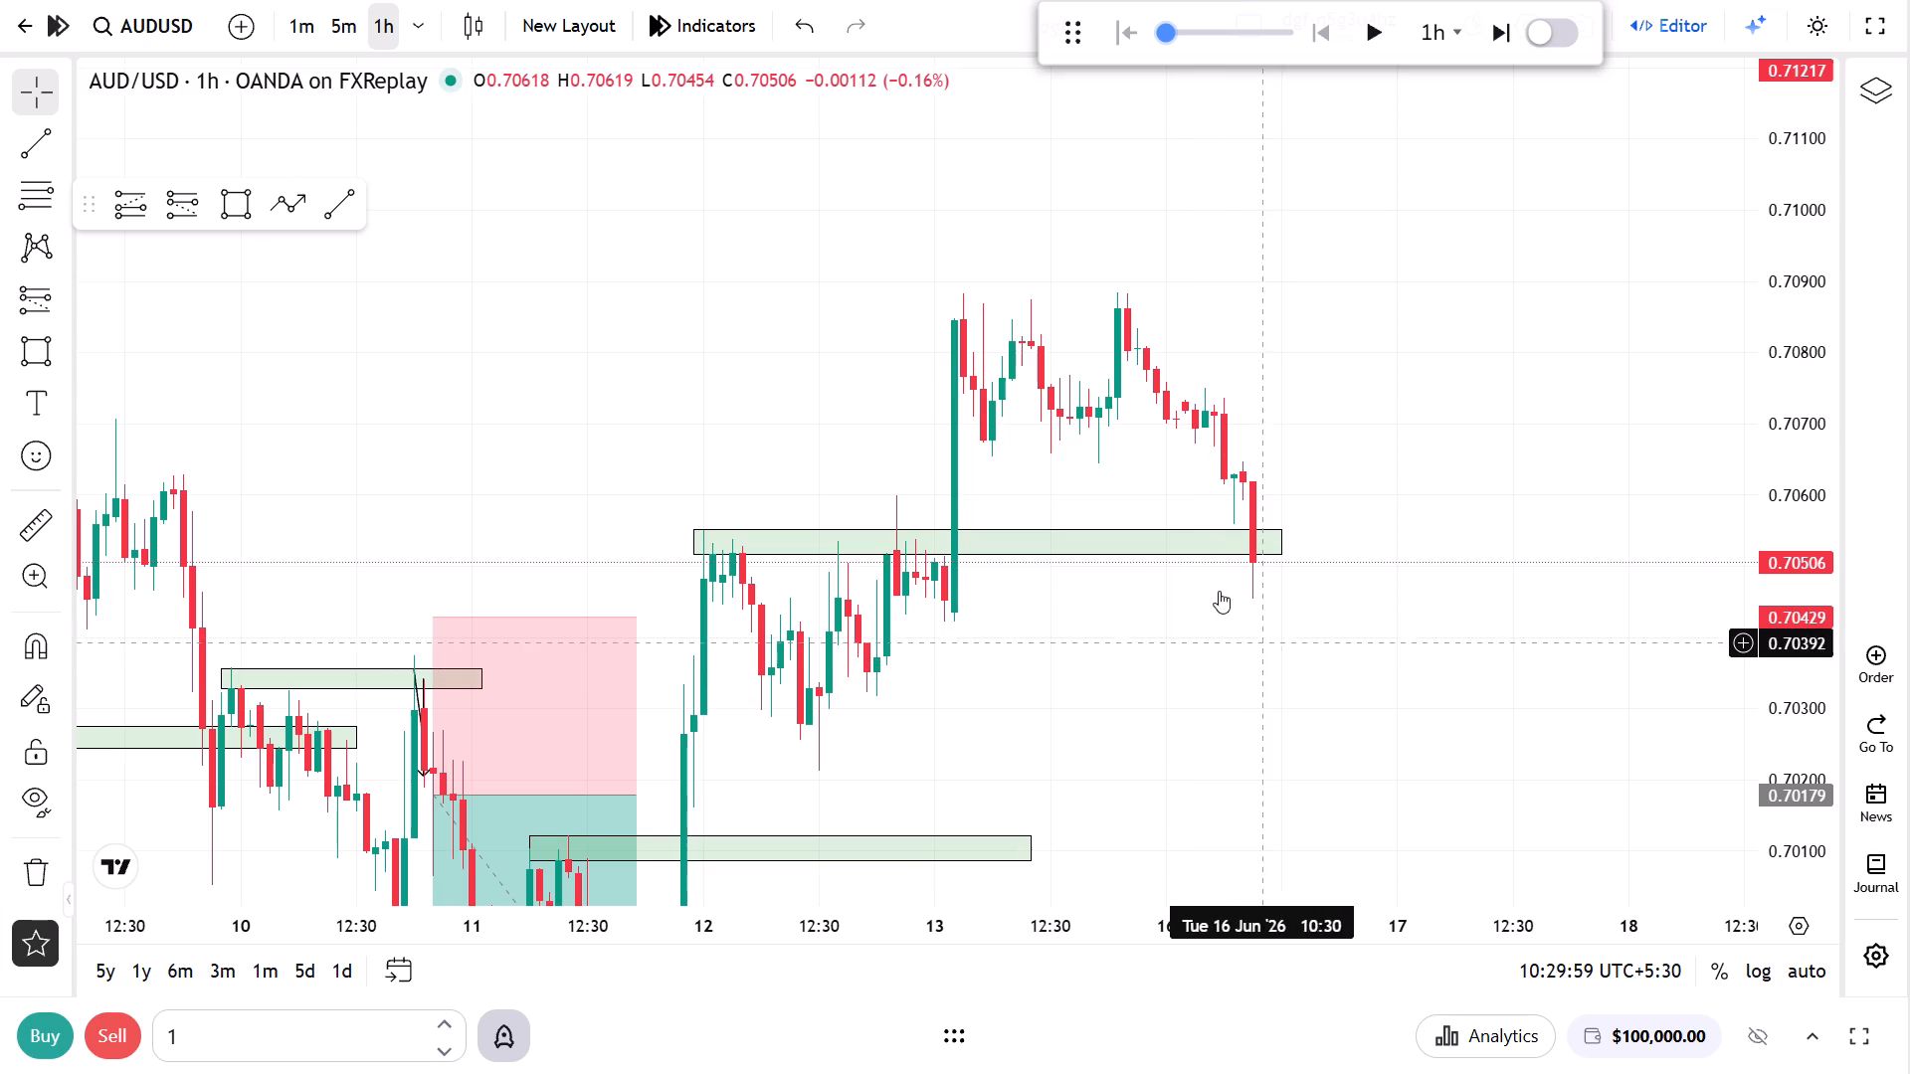
pyautogui.click(307, 25)
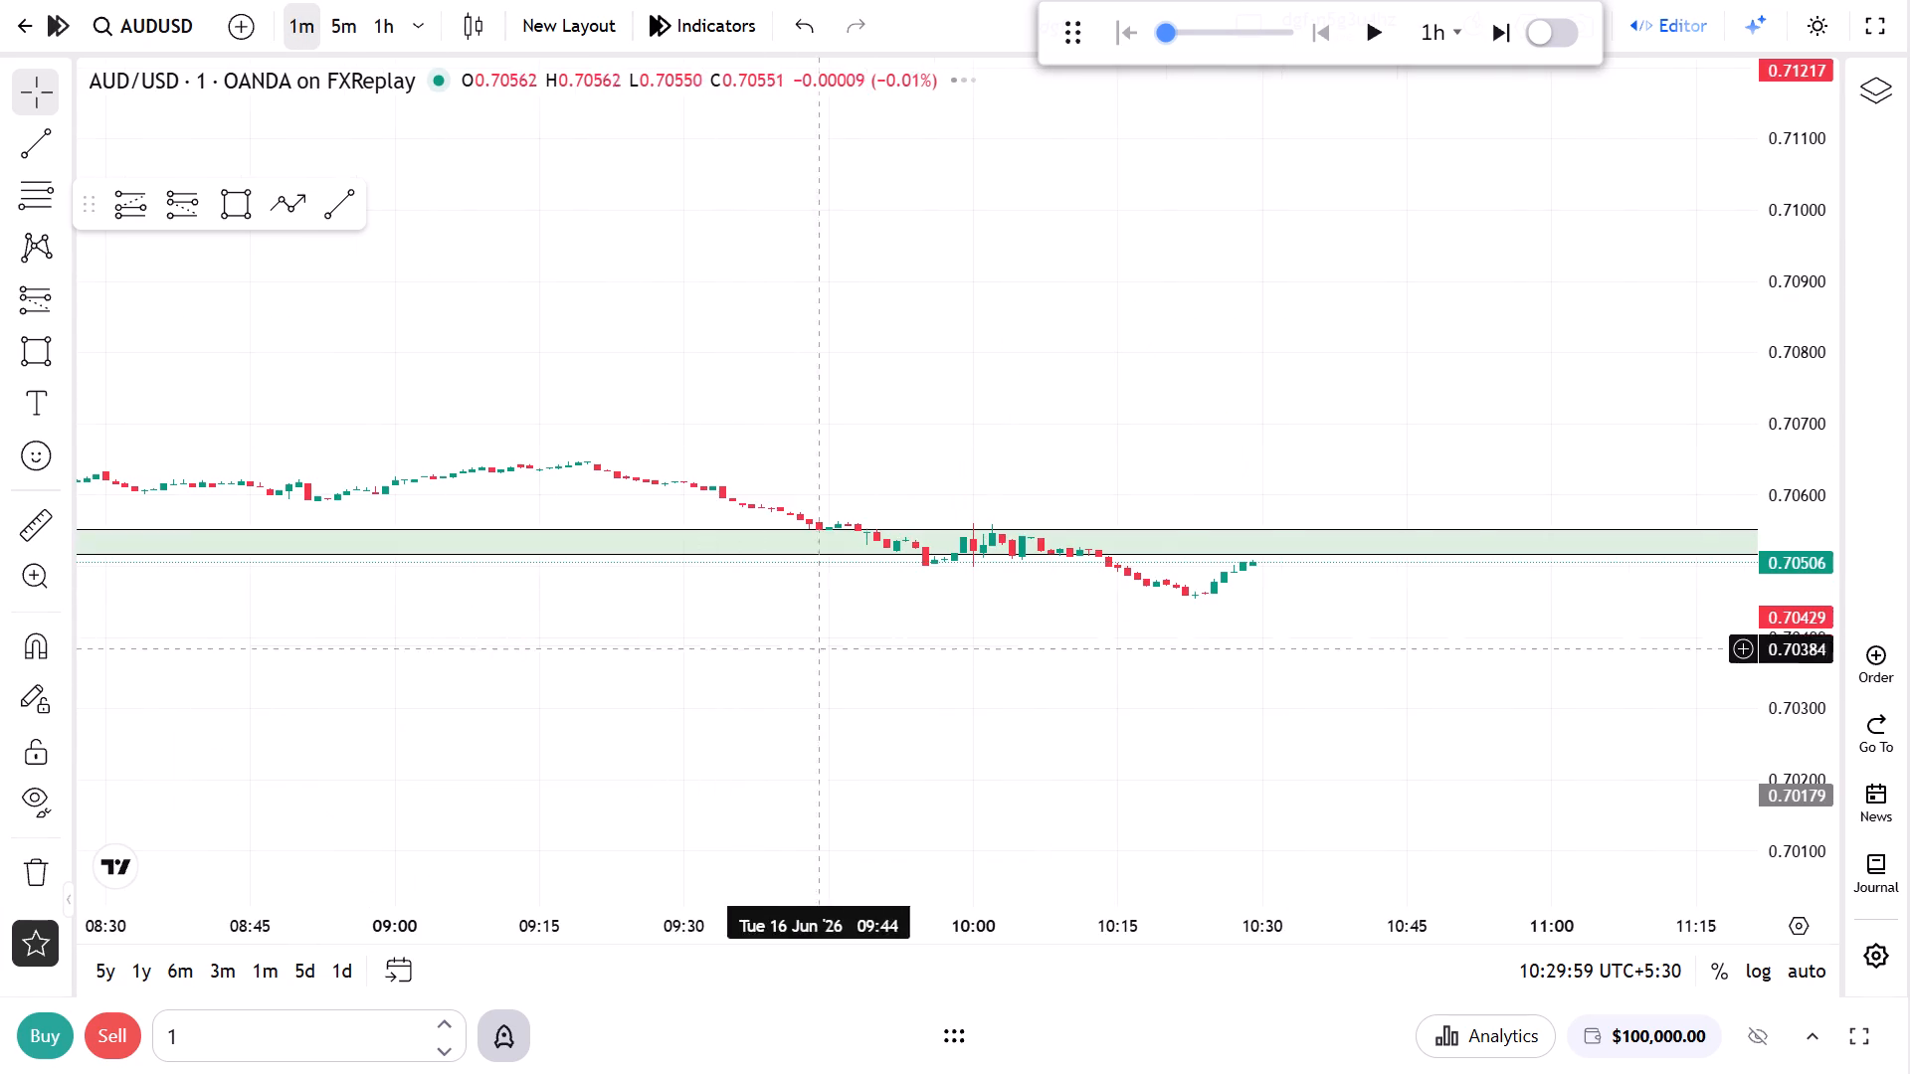
pyautogui.scroll(-15, 923, 695)
pyautogui.moveTo(1783, 840); pyautogui.dragTo(1822, 337)
pyautogui.moveTo(1628, 484); pyautogui.dragTo(1495, 396)
pyautogui.scroll(11, 1078, 860)
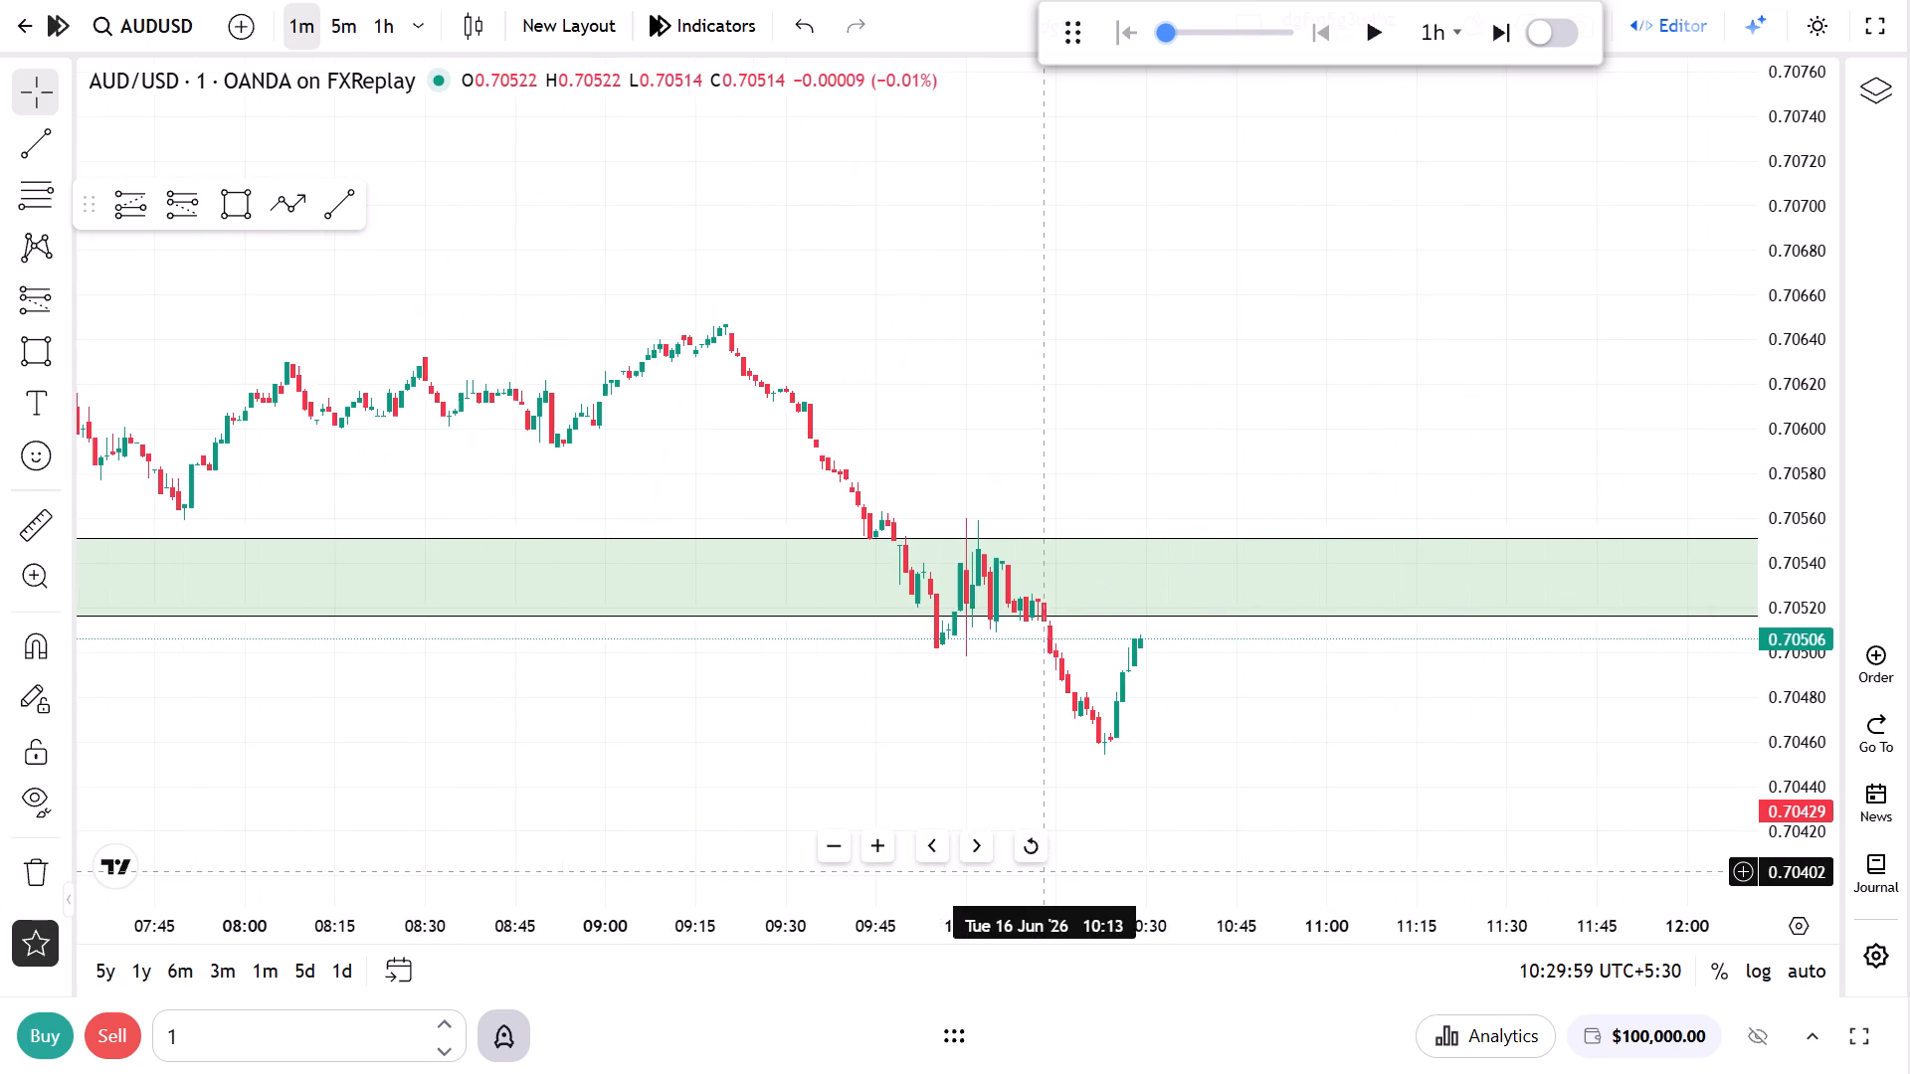
pyautogui.scroll(3, 1029, 842)
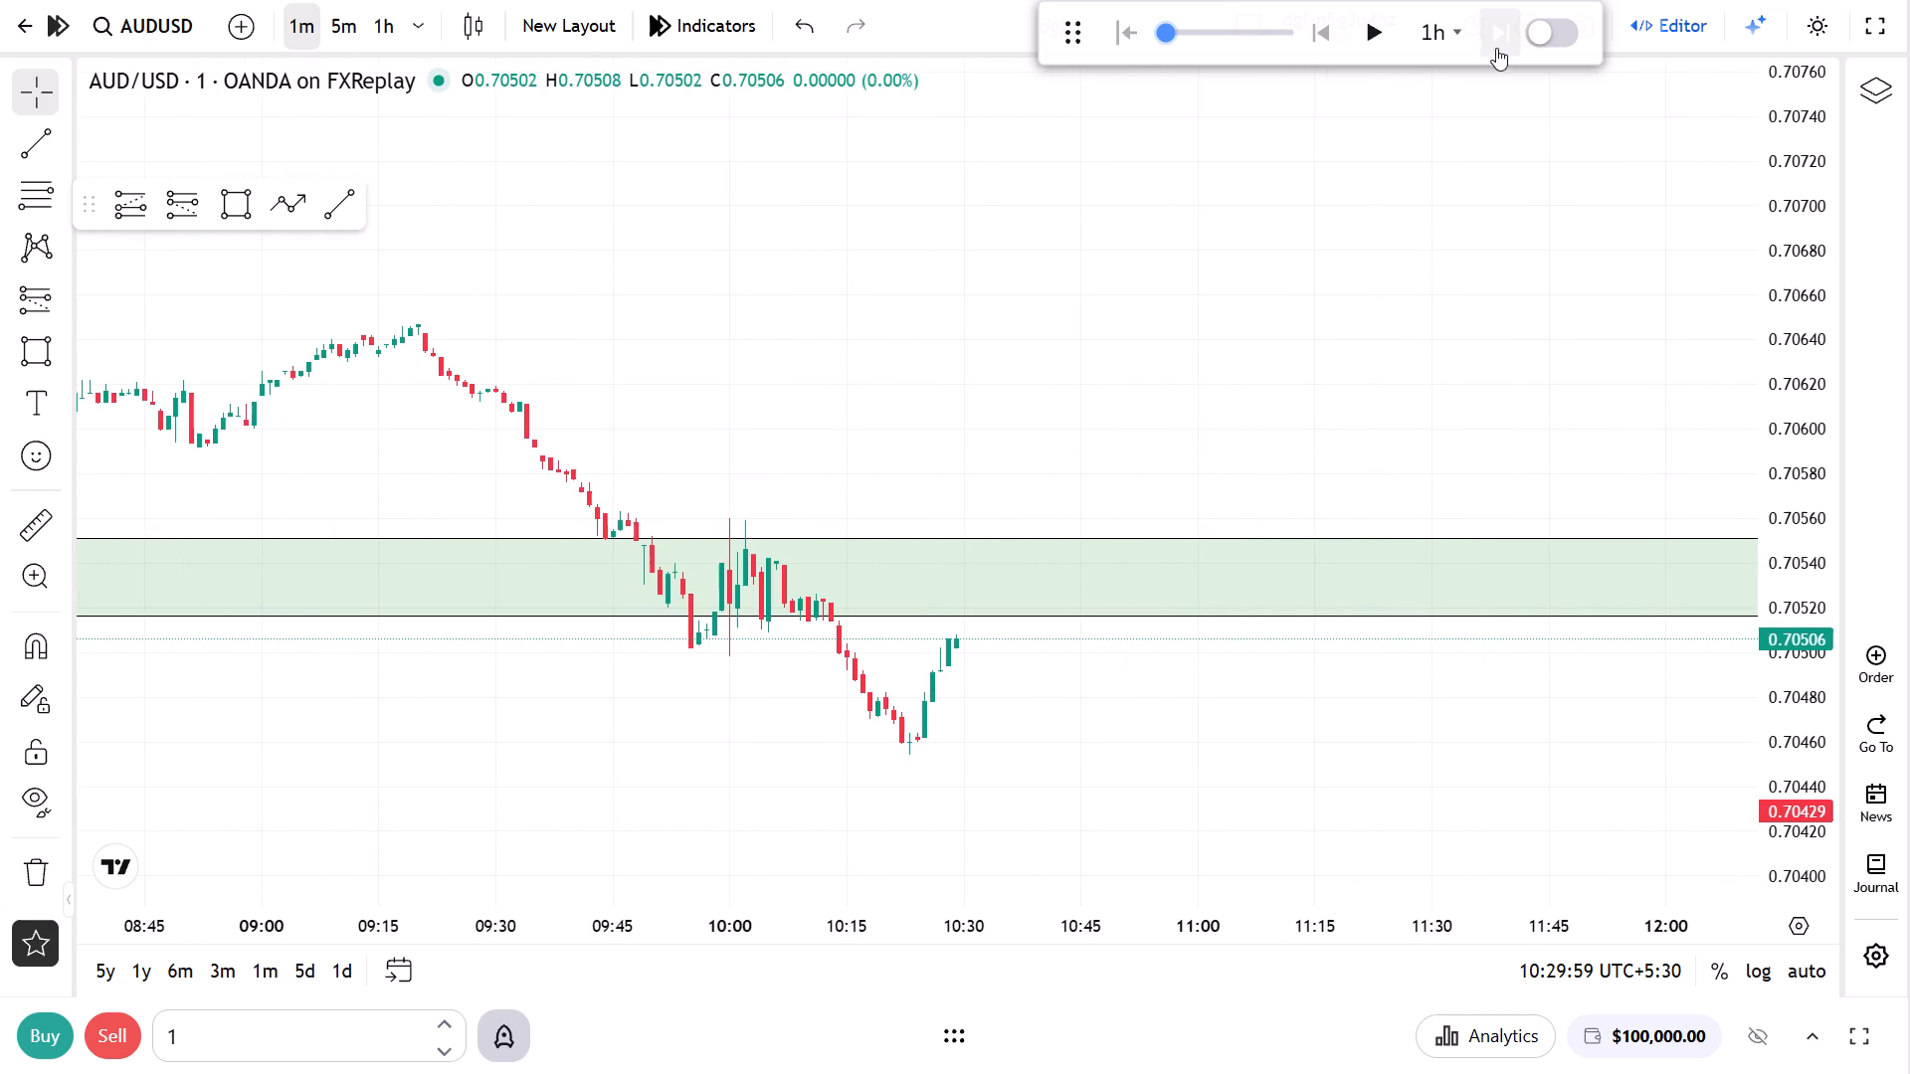
pyautogui.click(1496, 42)
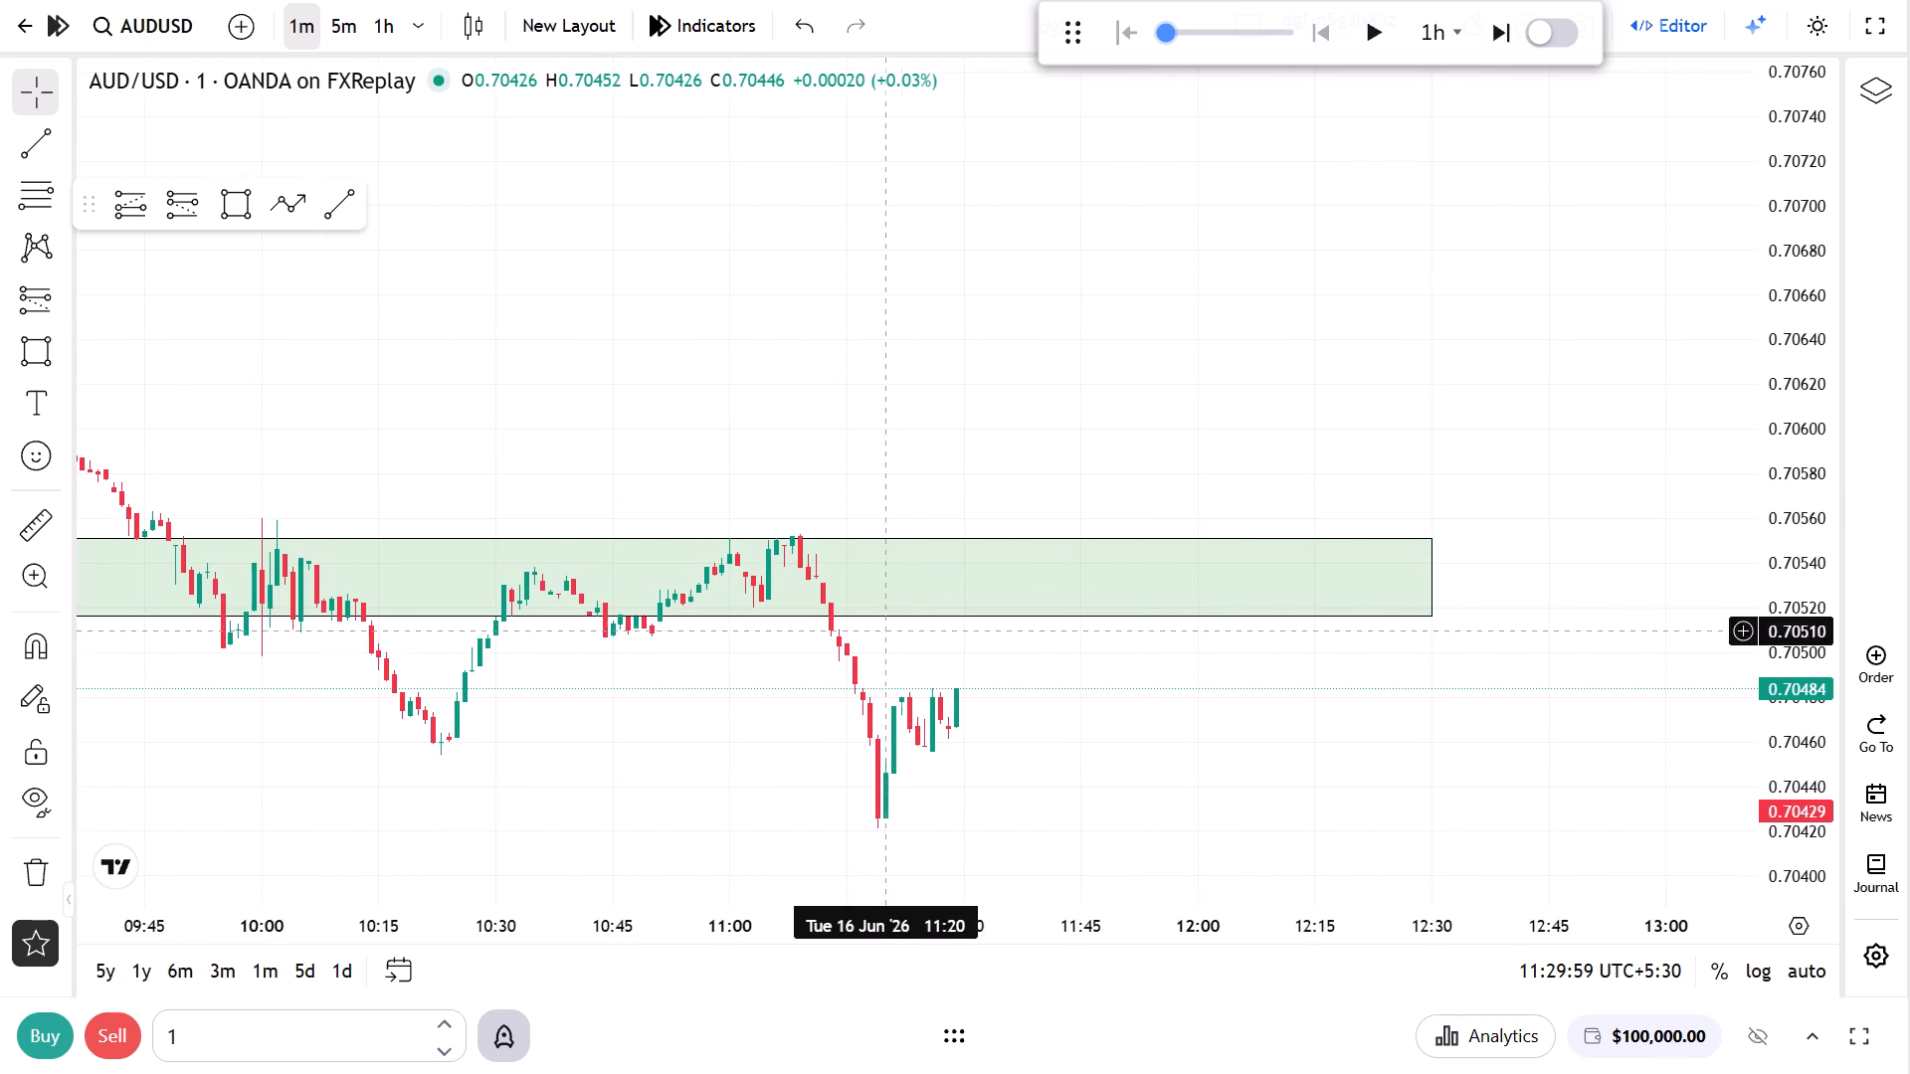
pyautogui.moveTo(919, 684); pyautogui.dragTo(1110, 666)
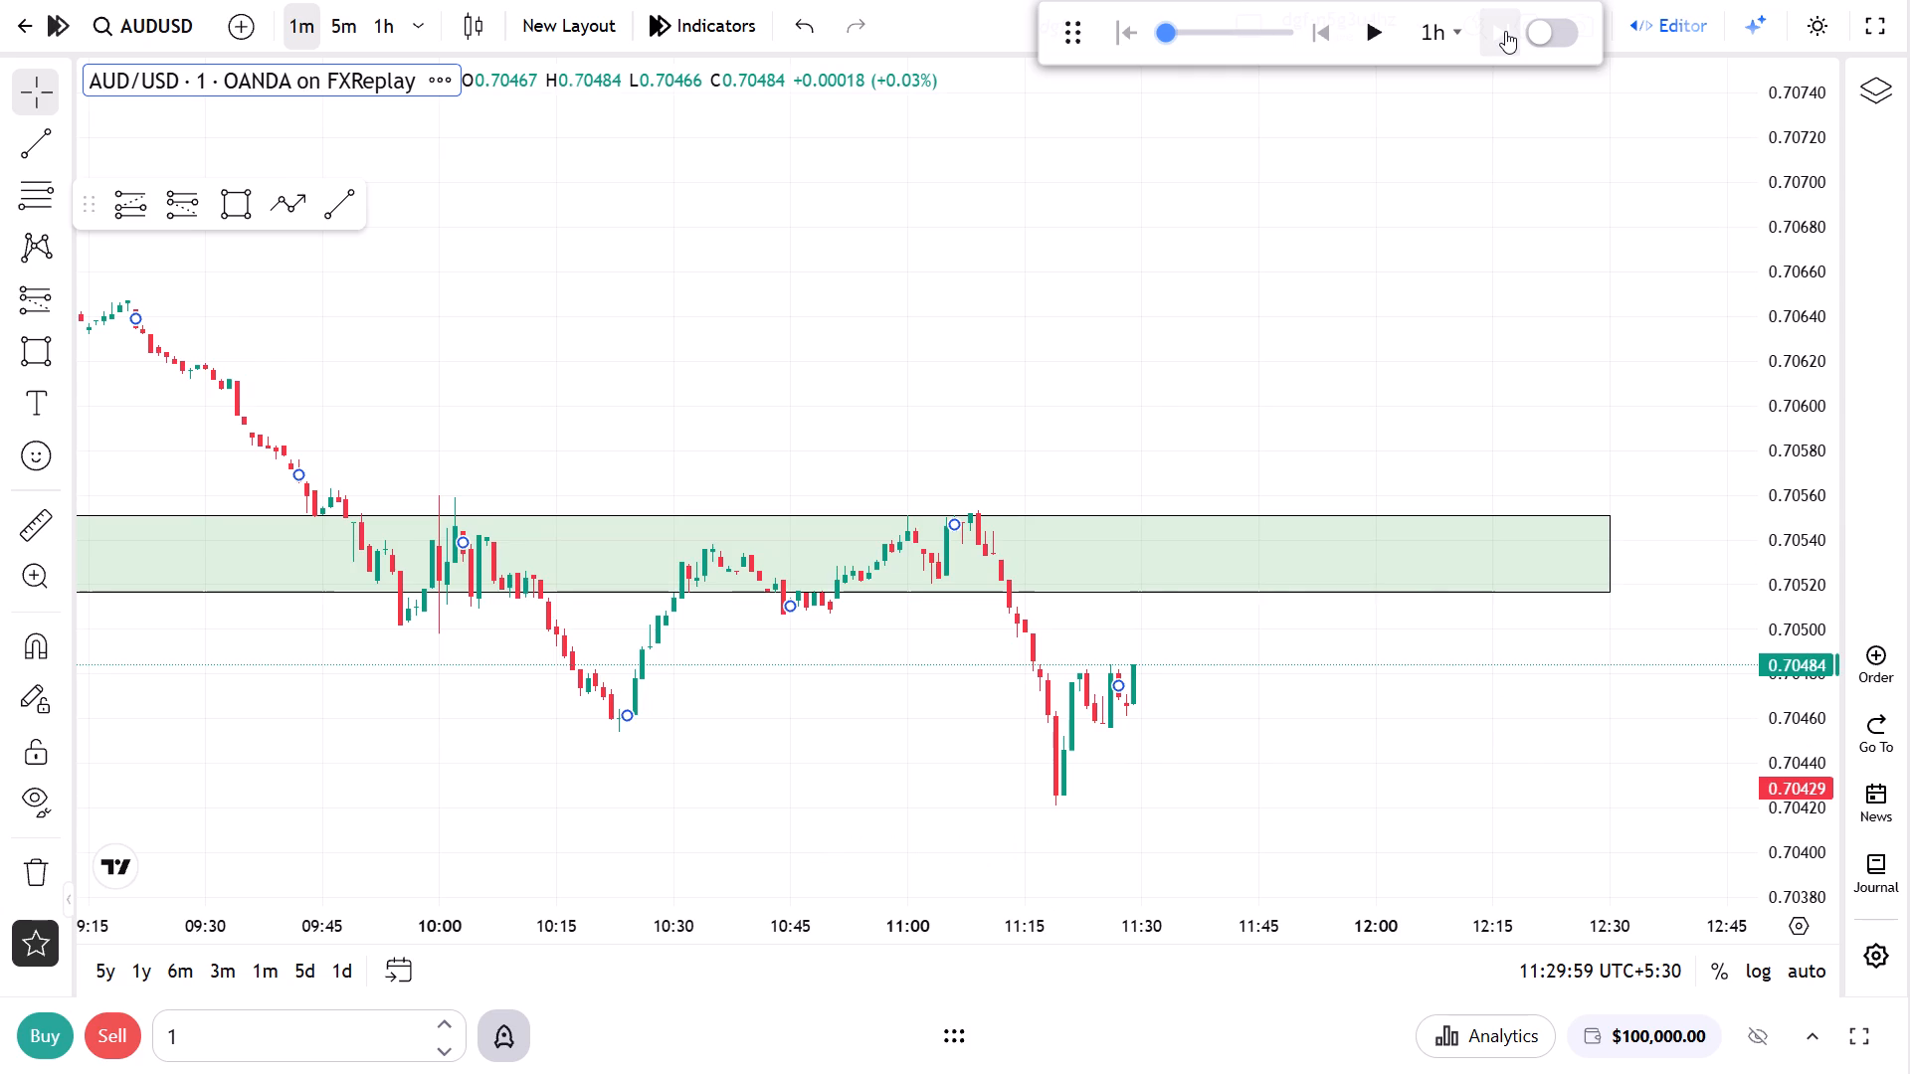
pyautogui.click(1505, 31)
# Examine the 1-minute price structure inside and below the 0.7052–0.7055 zone between about 09:30 and 12:30 on 16 June.
pyautogui.moveTo(718, 830); pyautogui.dragTo(1123, 797)
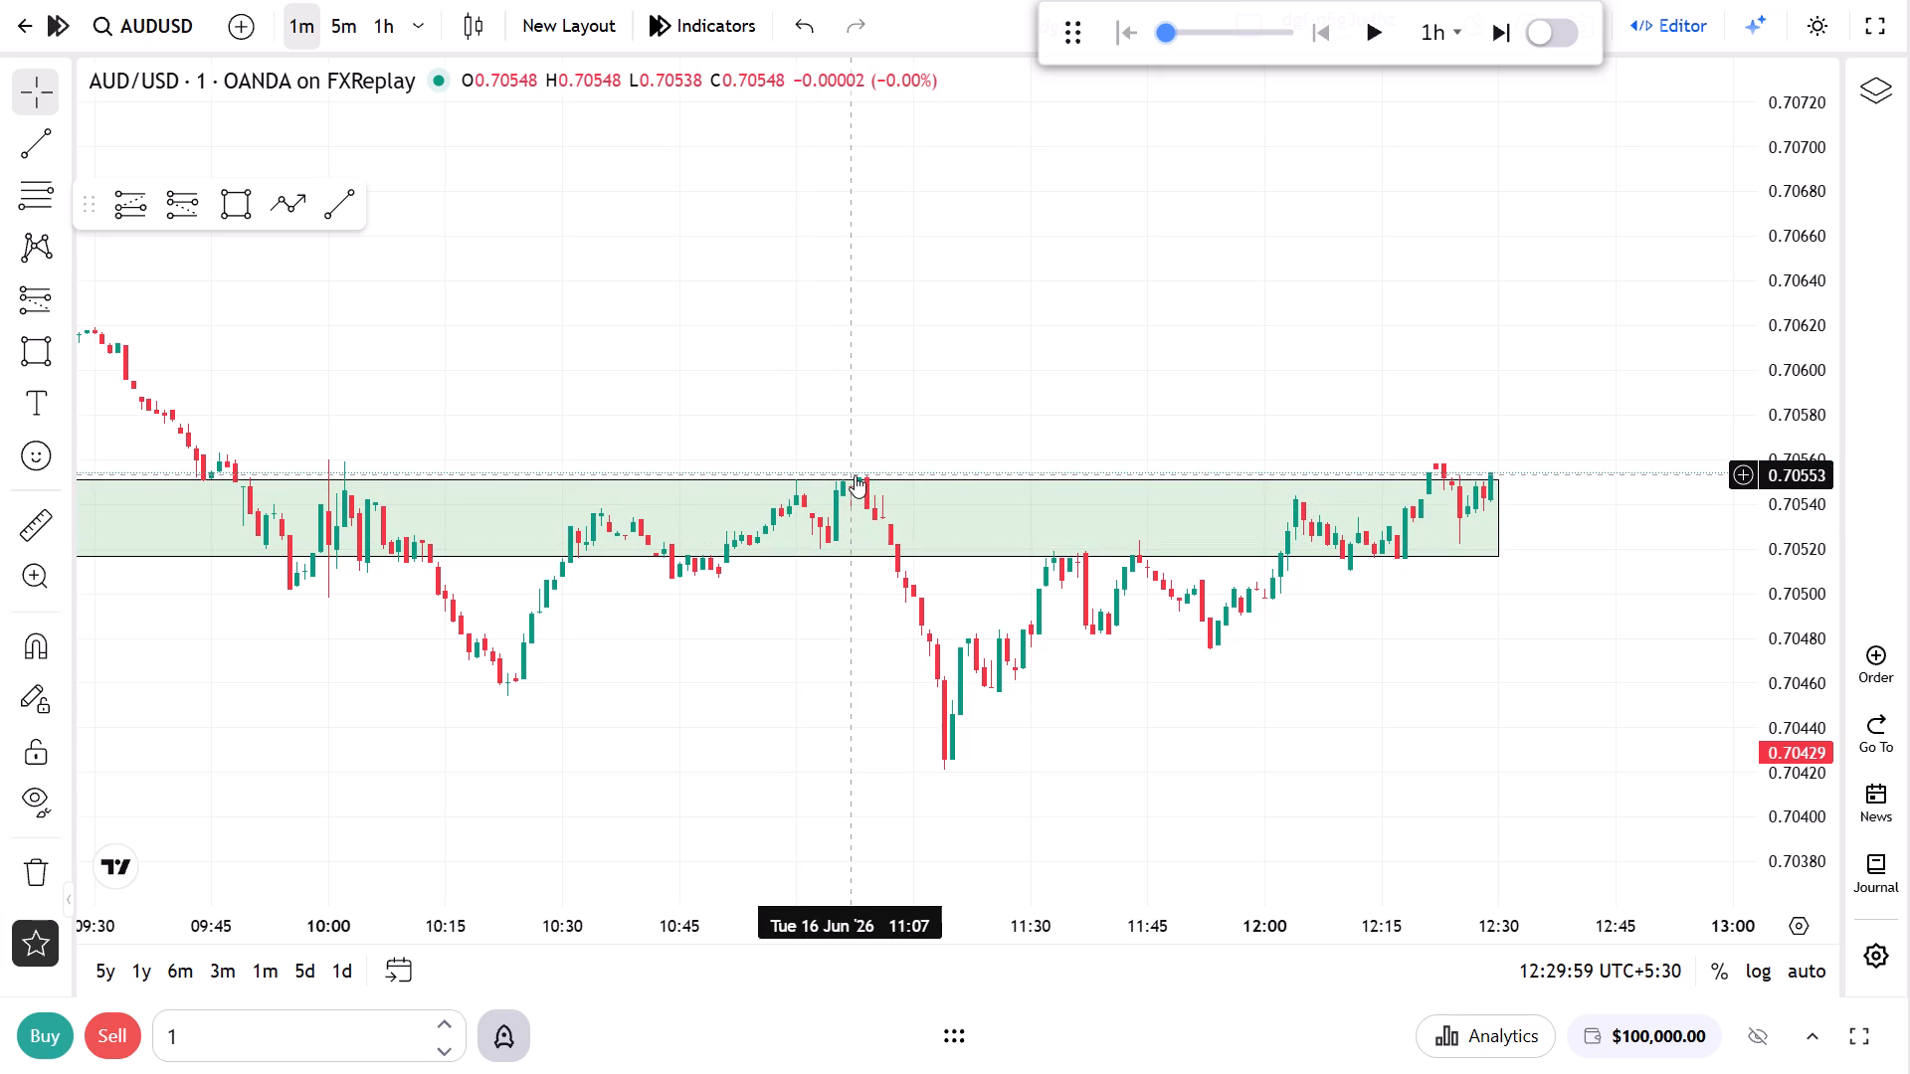
pyautogui.moveTo(932, 737); pyautogui.dragTo(960, 752)
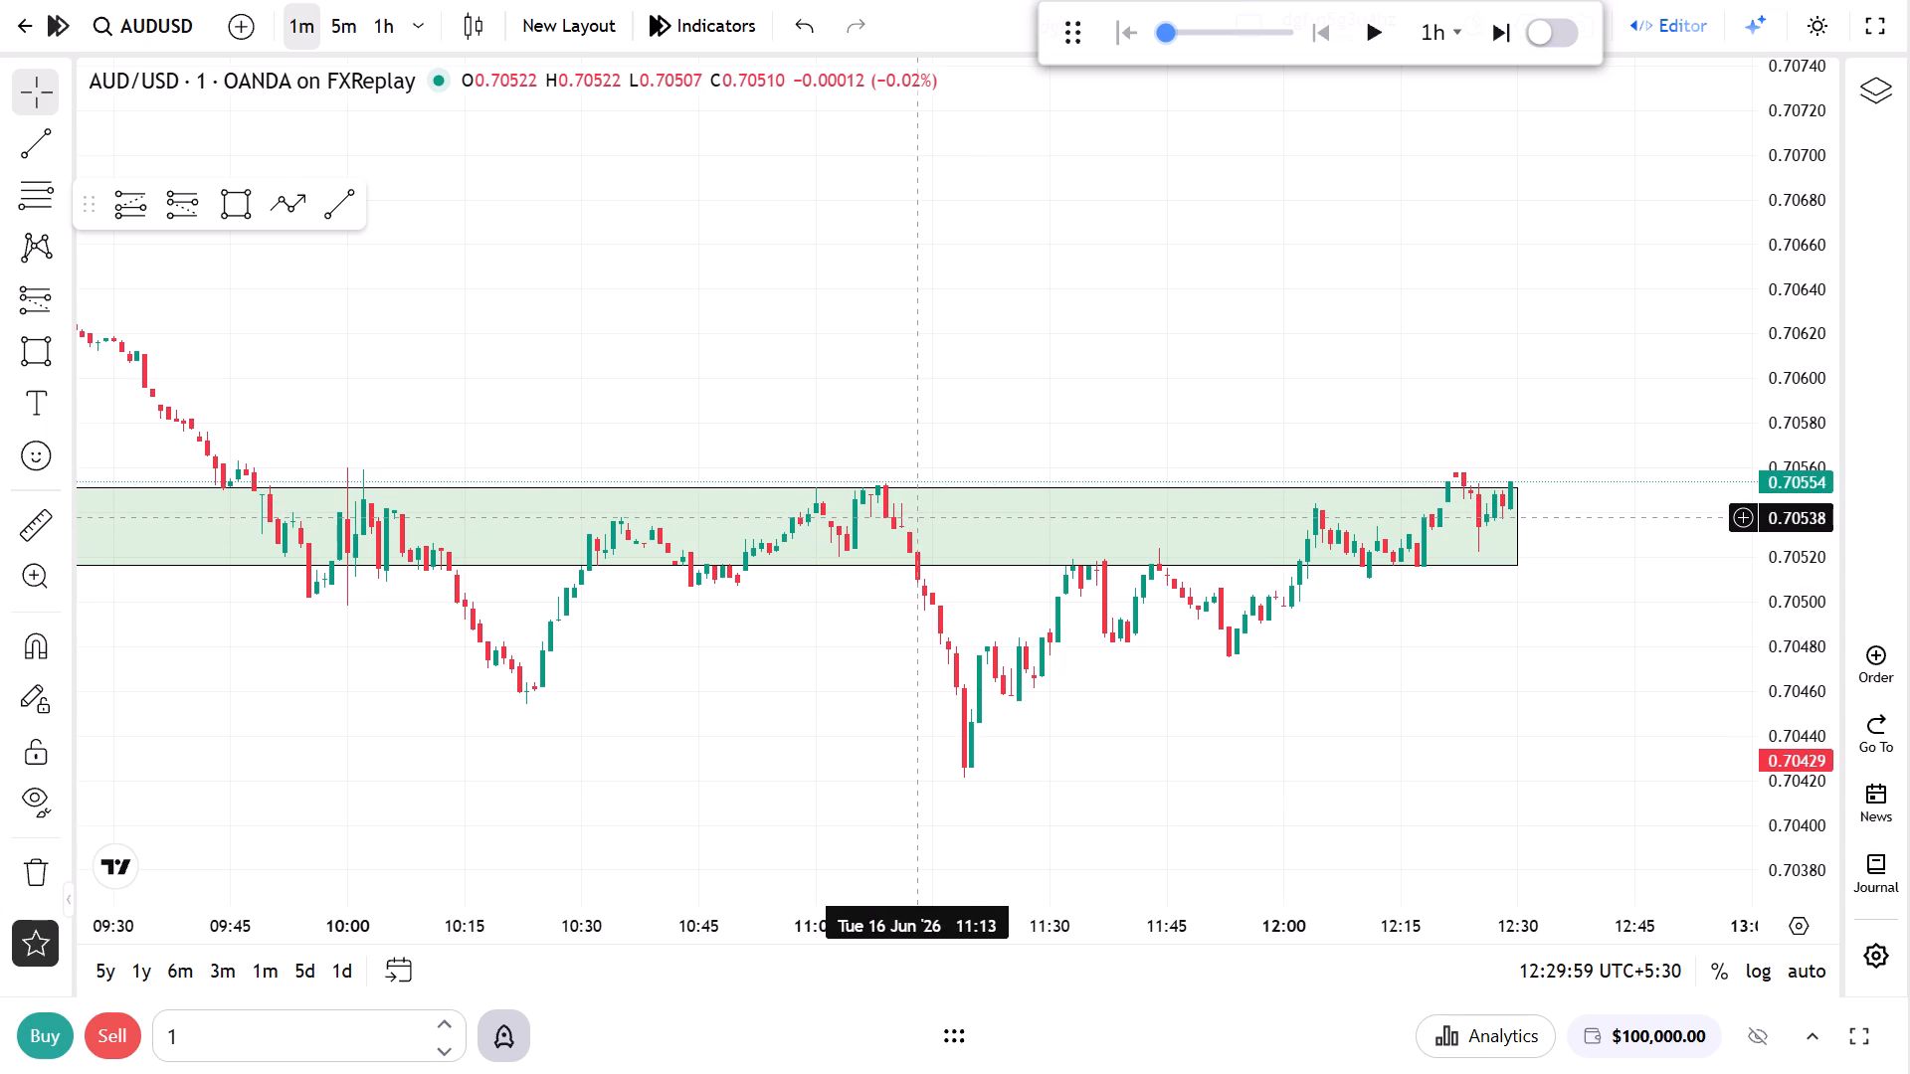
pyautogui.moveTo(1772, 845); pyautogui.dragTo(1776, 634)
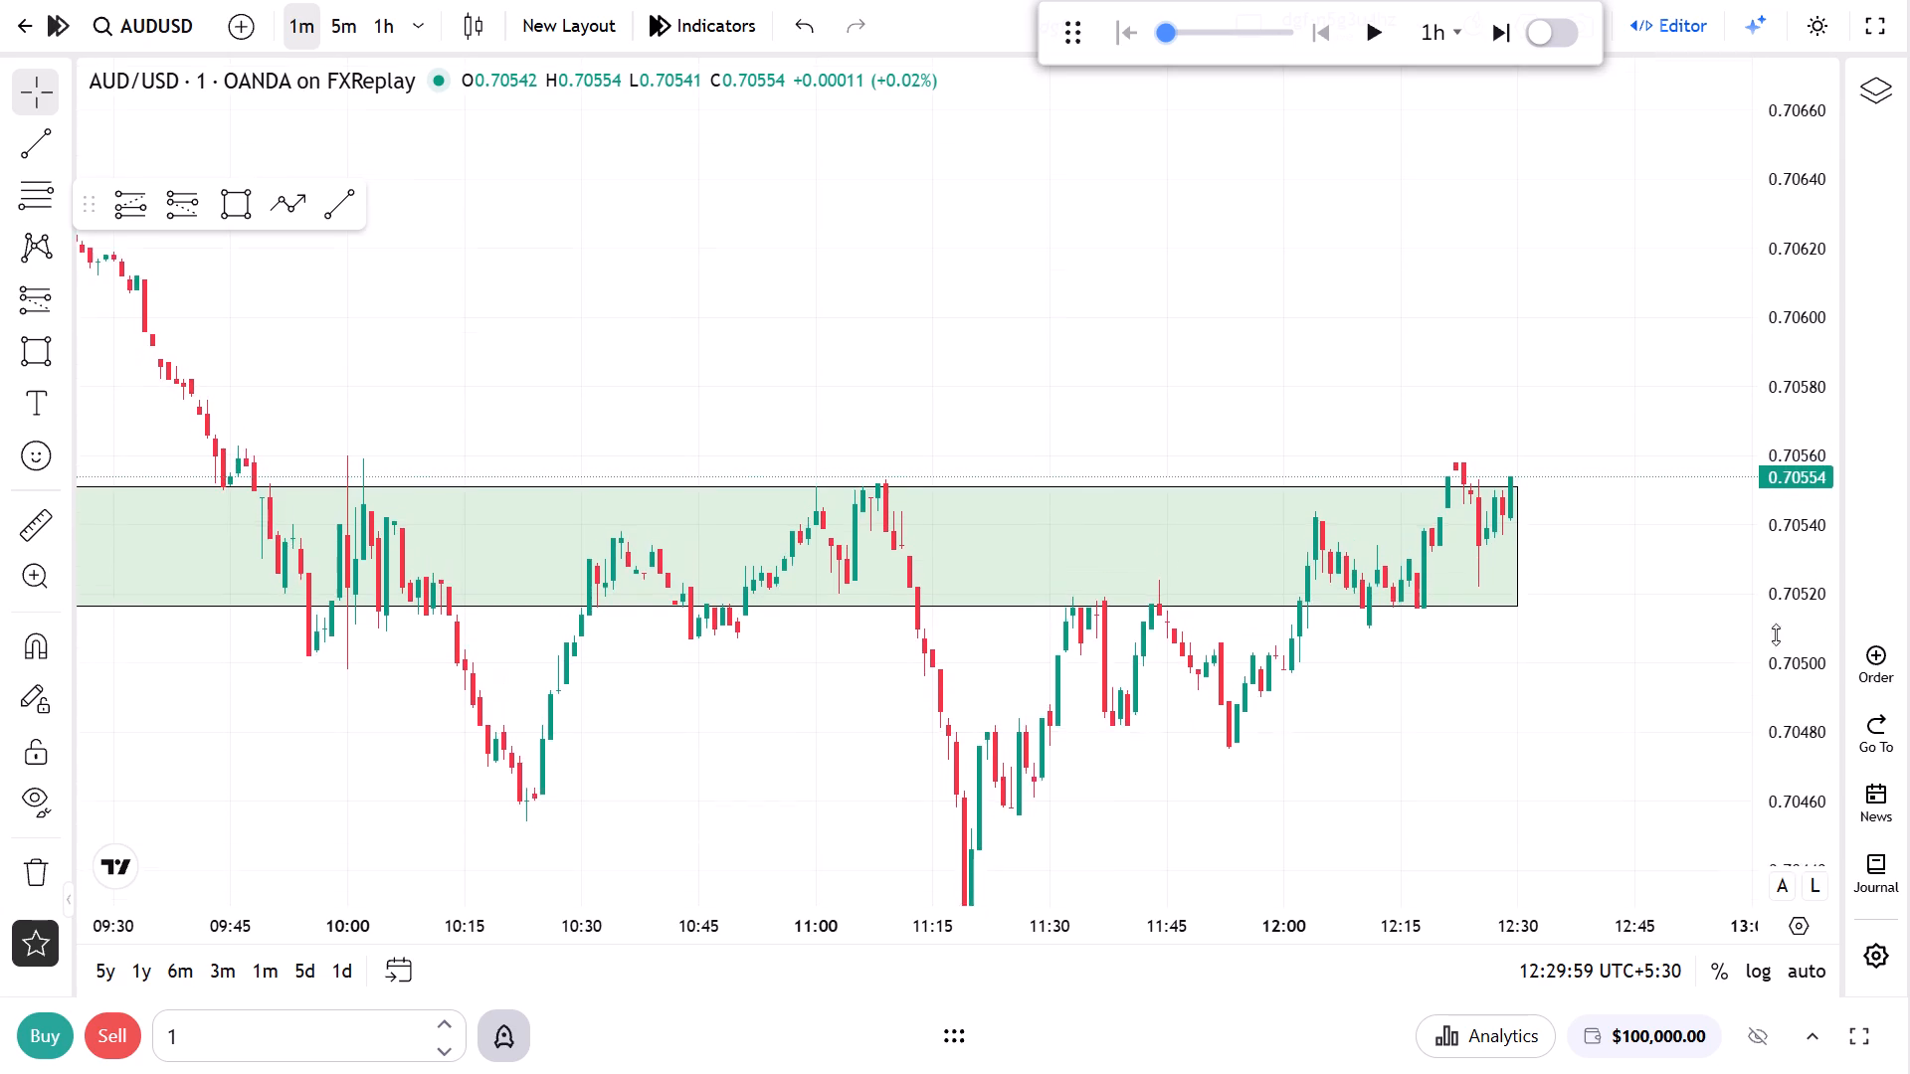
pyautogui.moveTo(1776, 634); pyautogui.dragTo(1849, 339)
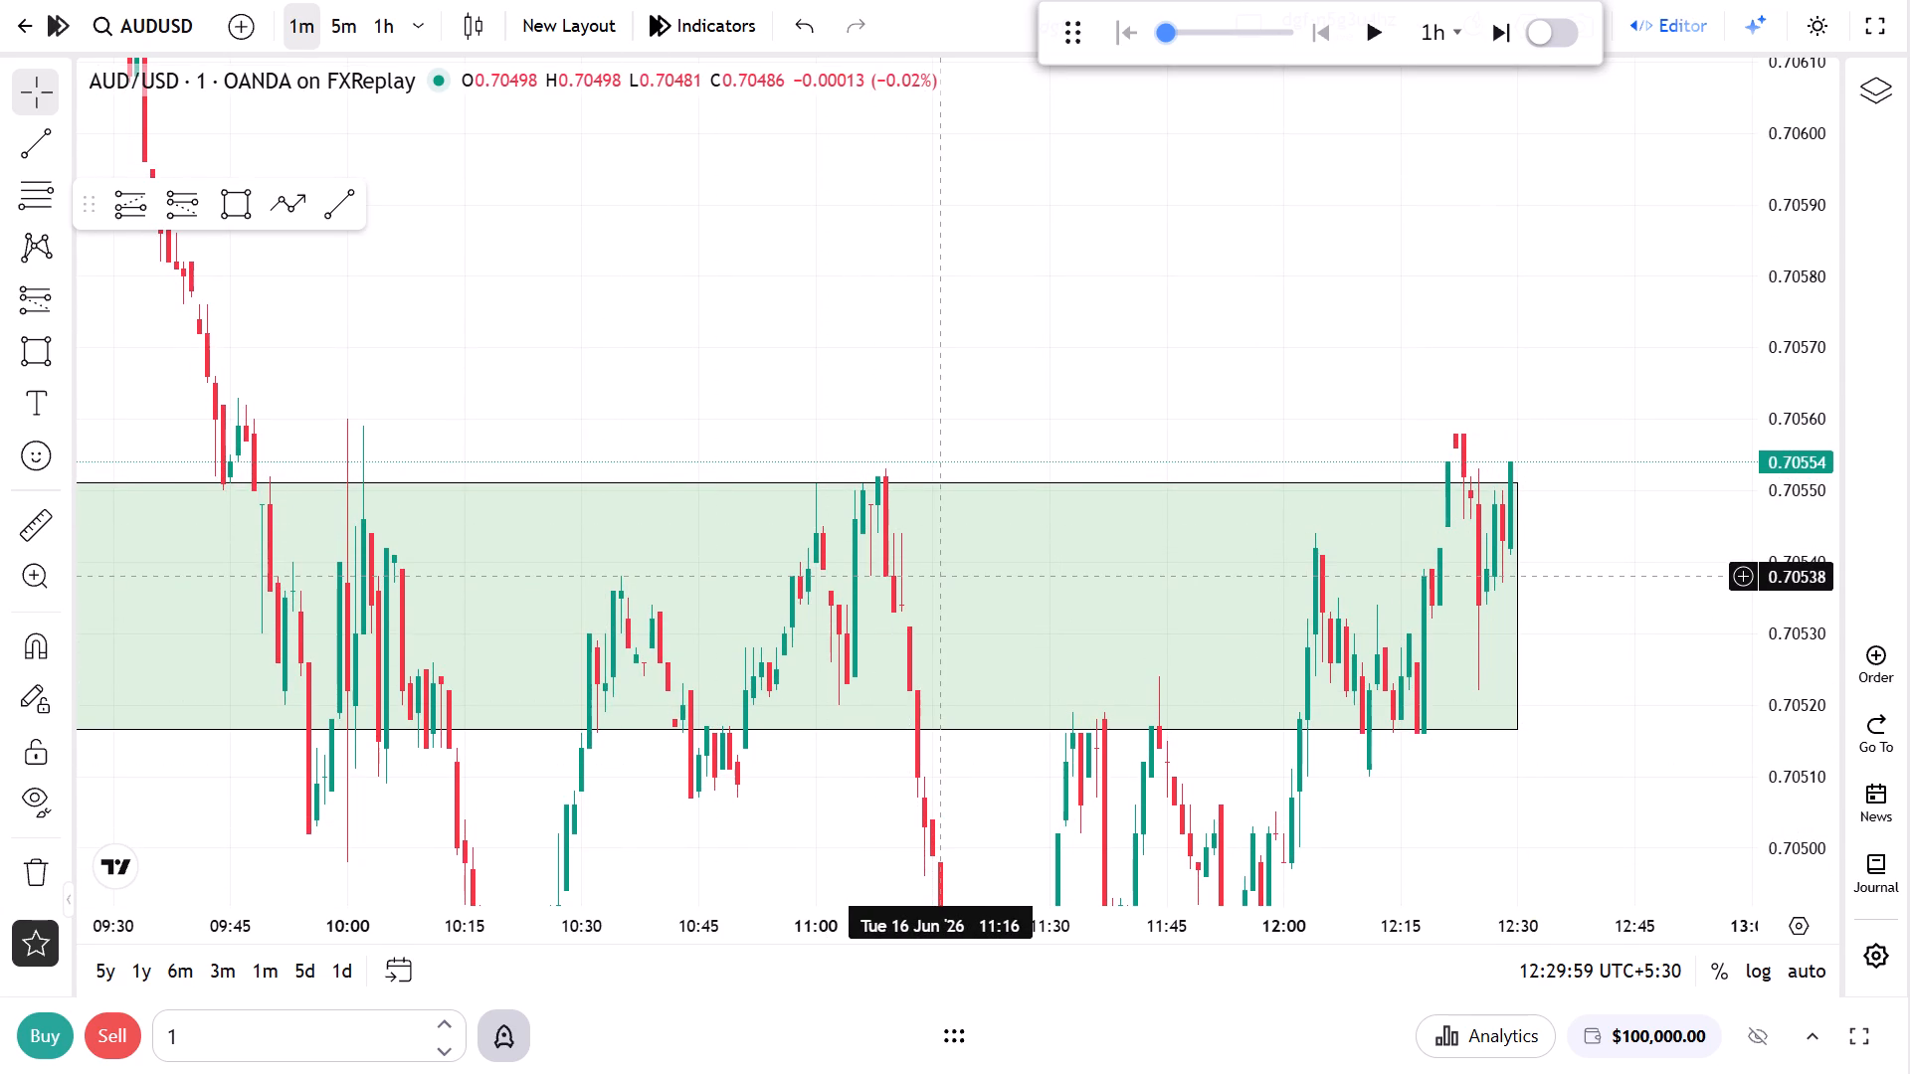
pyautogui.moveTo(944, 577); pyautogui.dragTo(949, 576, button='right')
pyautogui.scroll(3, 944, 577)
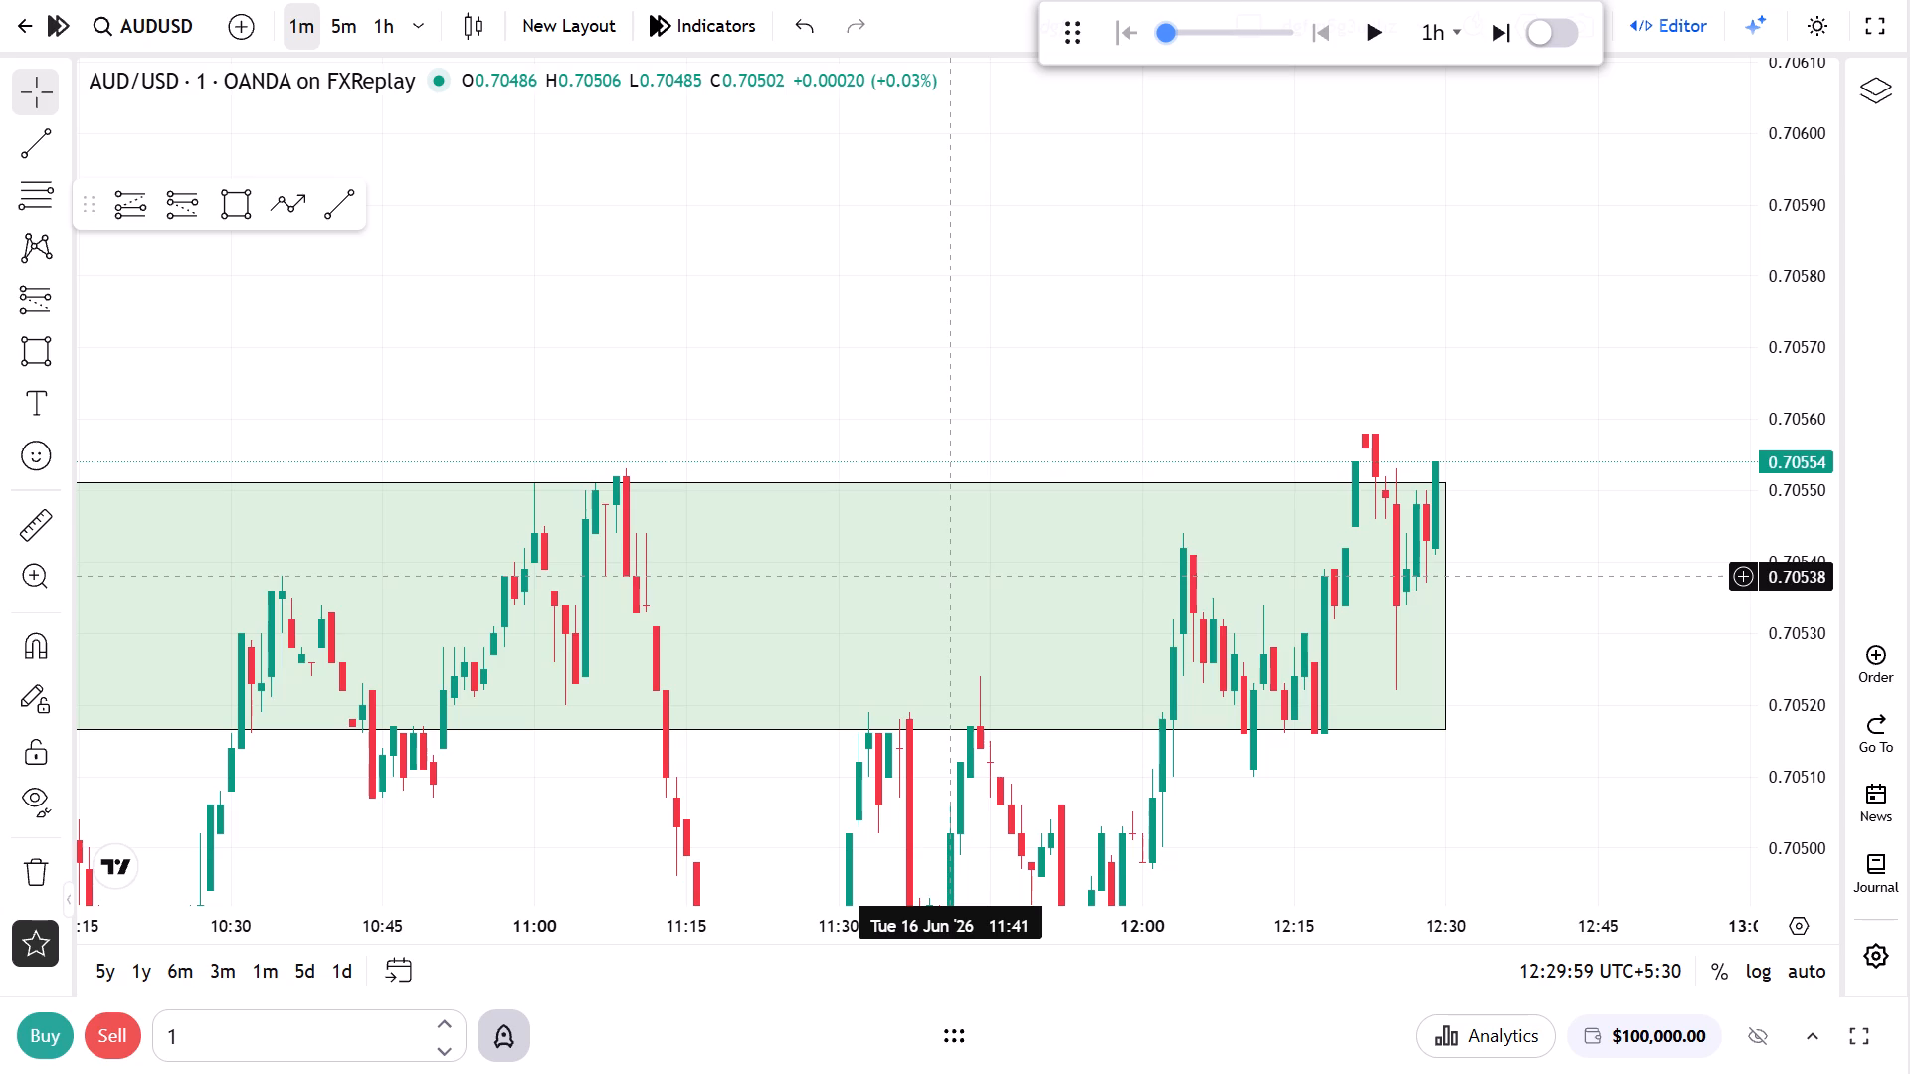
pyautogui.moveTo(949, 576); pyautogui.dragTo(968, 585, button='right')
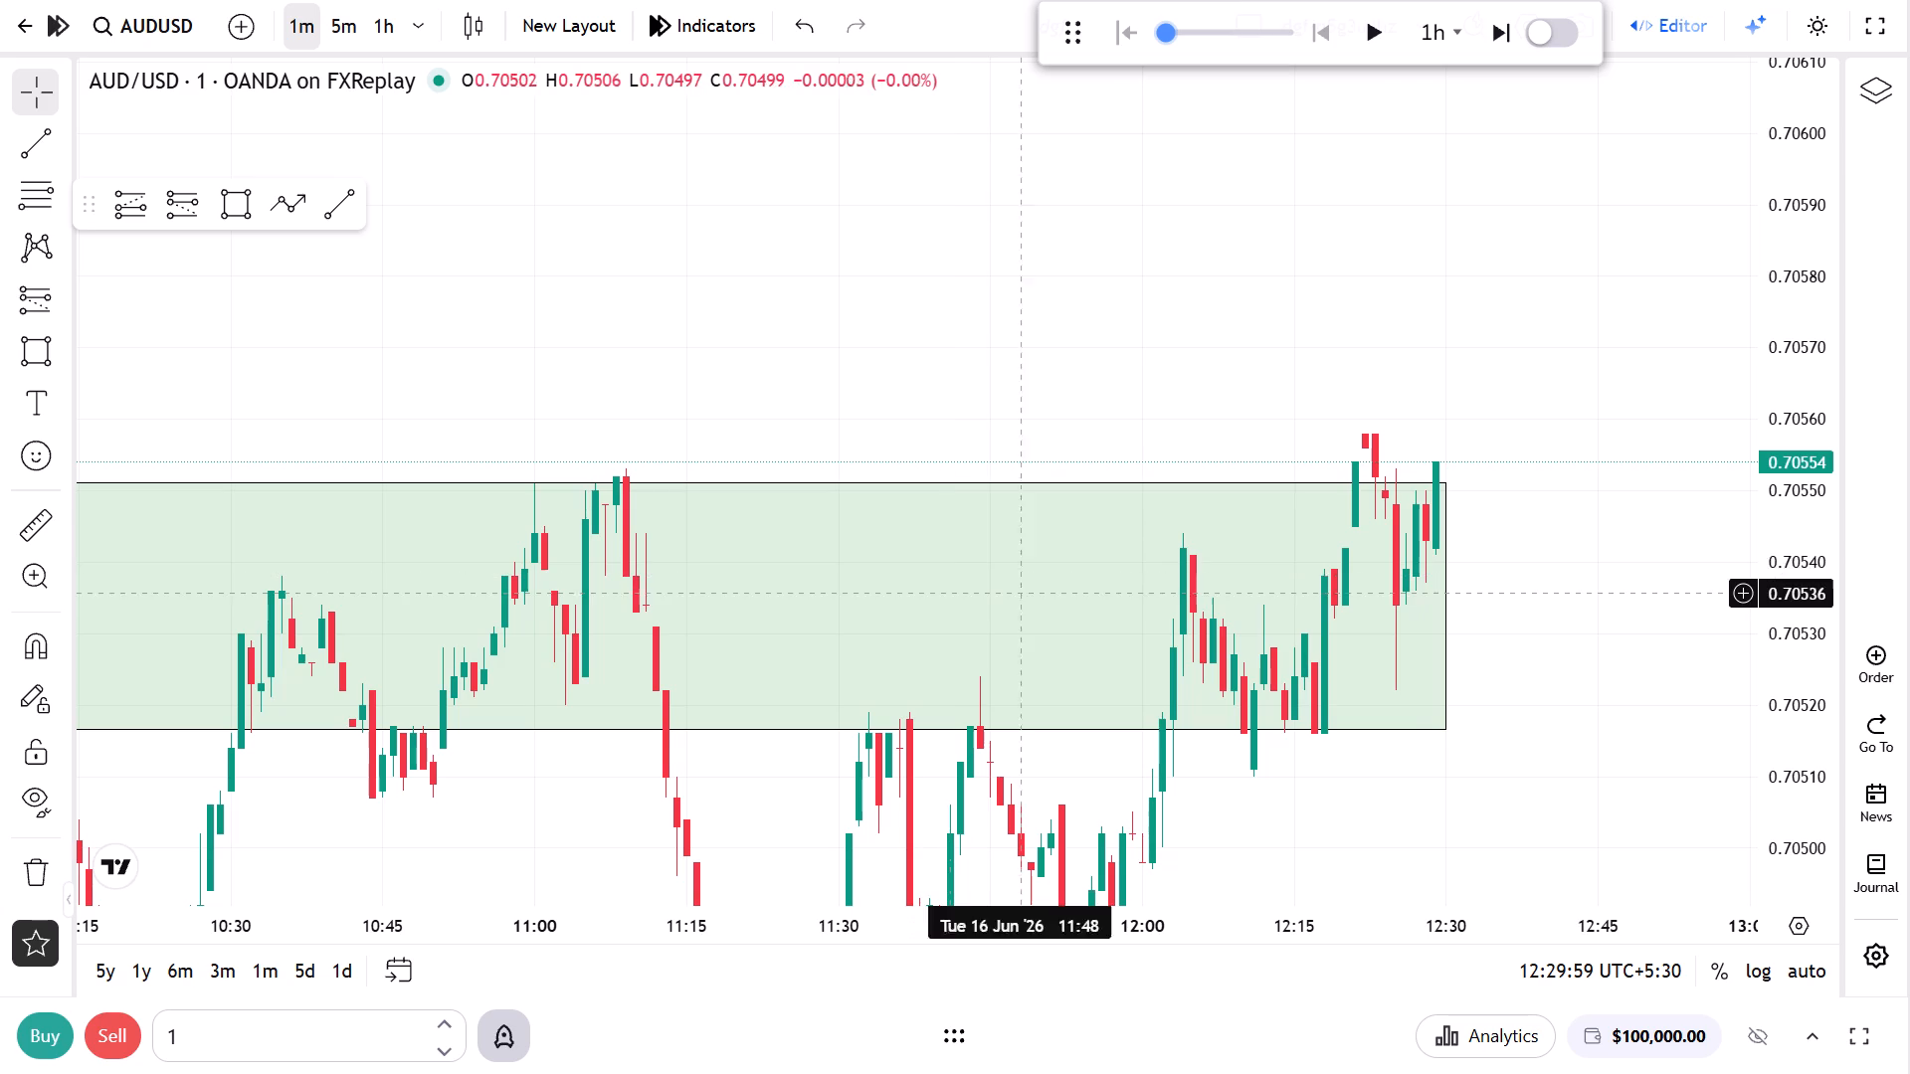
pyautogui.moveTo(1786, 427); pyautogui.dragTo(1715, 640)
pyautogui.click(1561, 725)
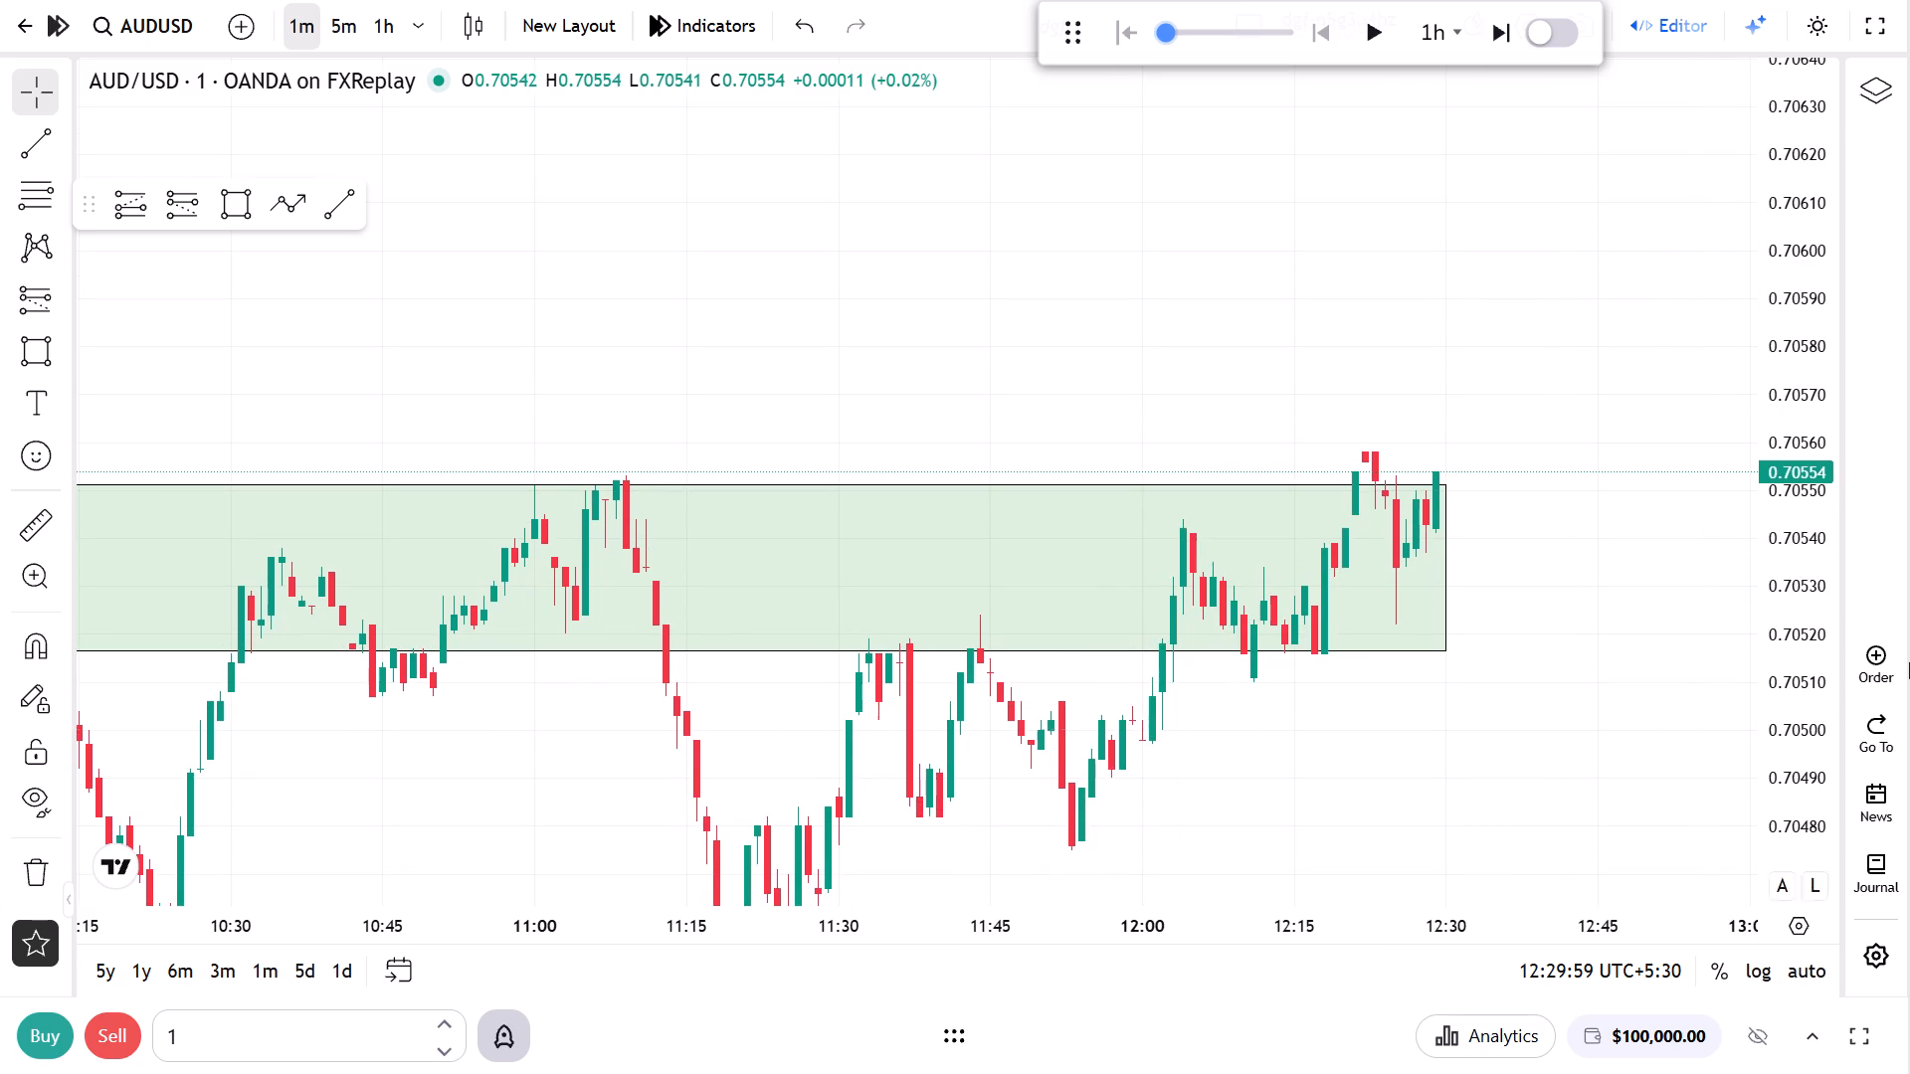
pyautogui.moveTo(1797, 775); pyautogui.dragTo(1812, 217)
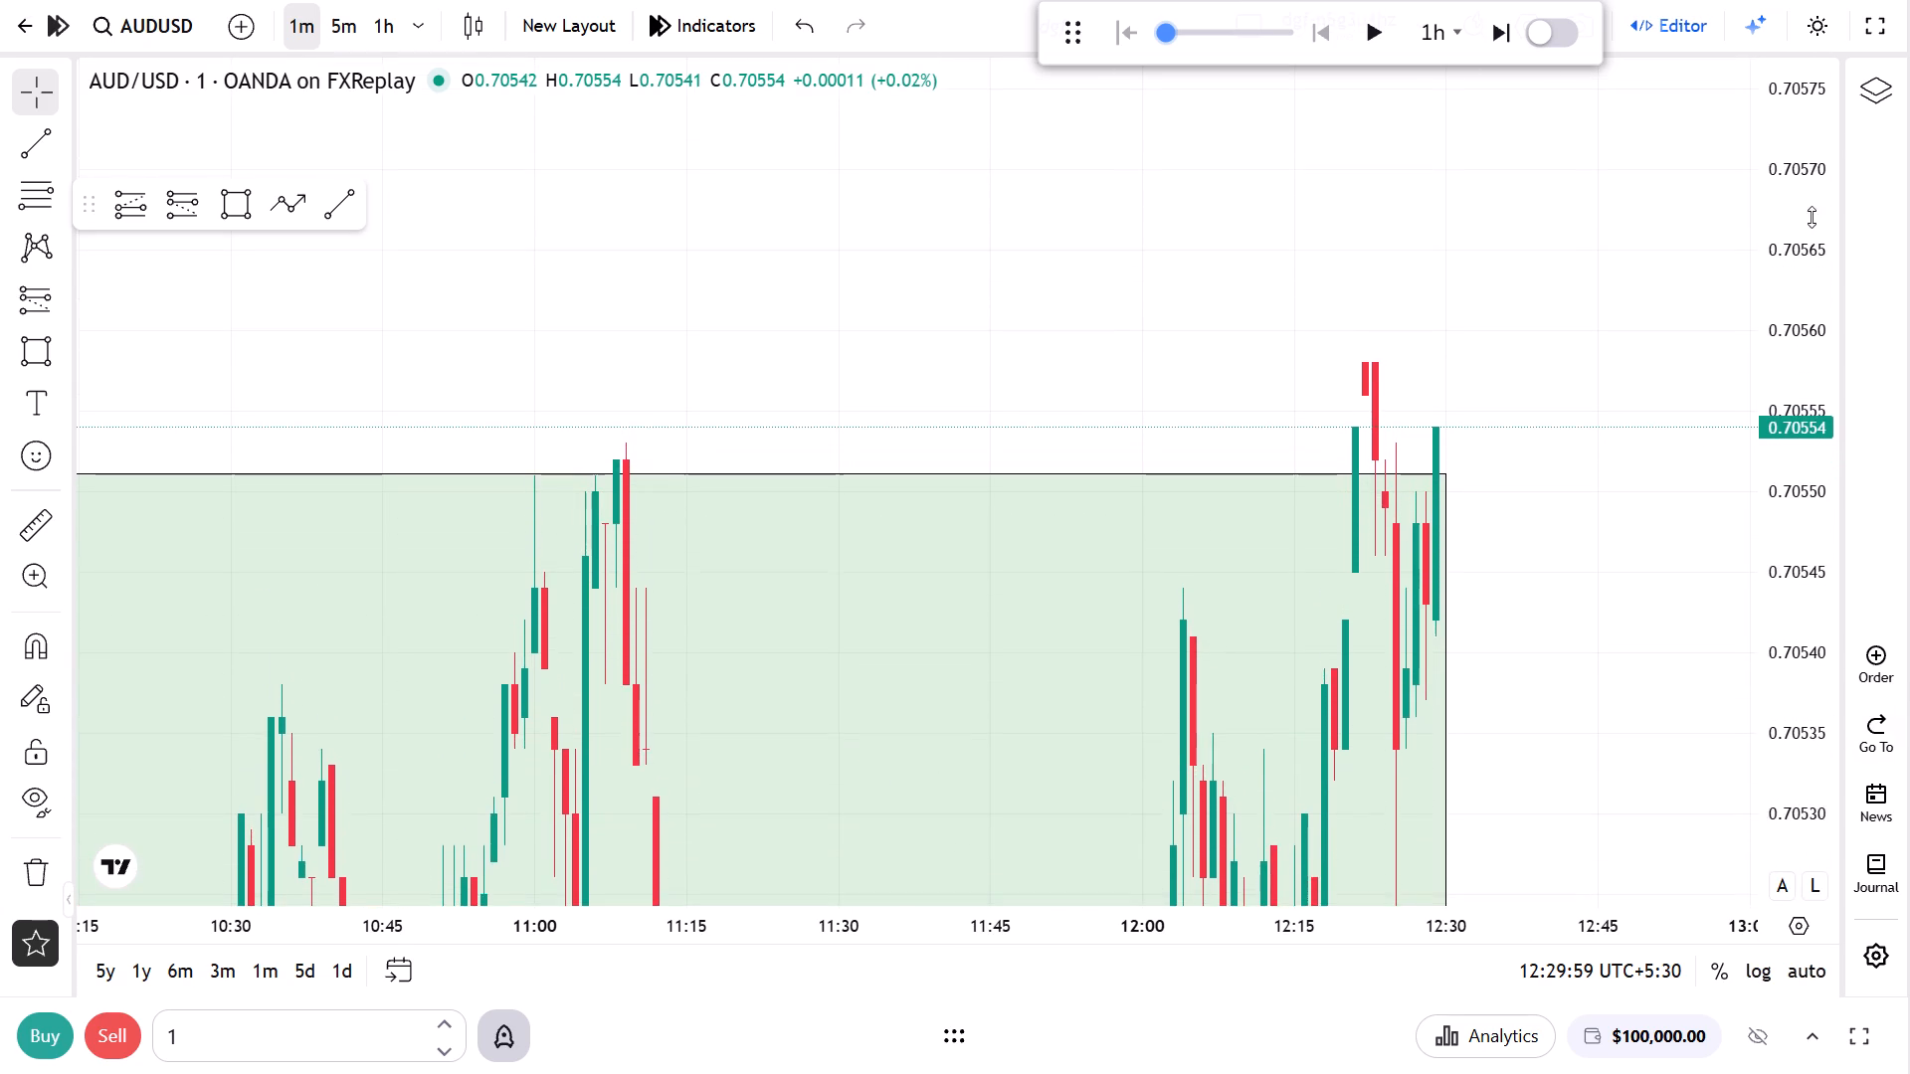
pyautogui.moveTo(1812, 217); pyautogui.dragTo(1768, 771)
pyautogui.moveTo(538, 726); pyautogui.dragTo(623, 713)
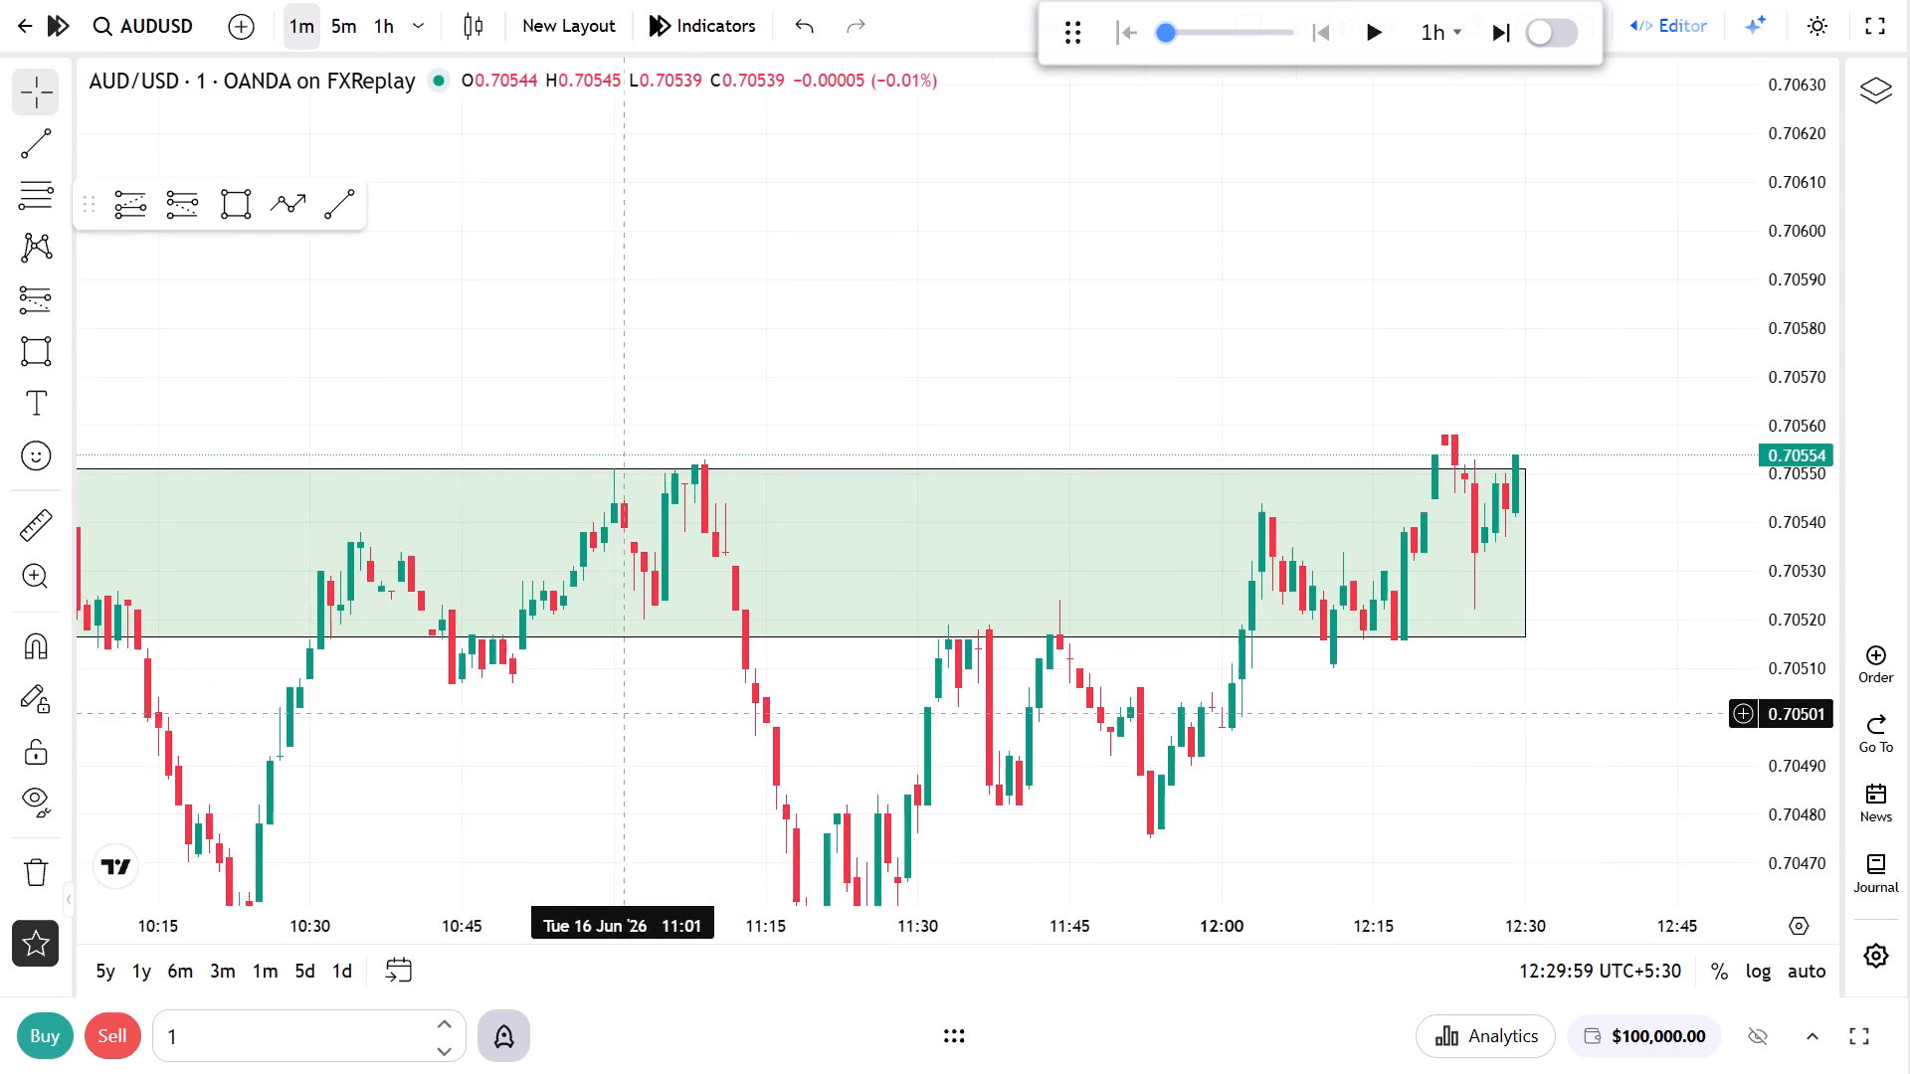
pyautogui.moveTo(627, 750); pyautogui.dragTo(854, 675)
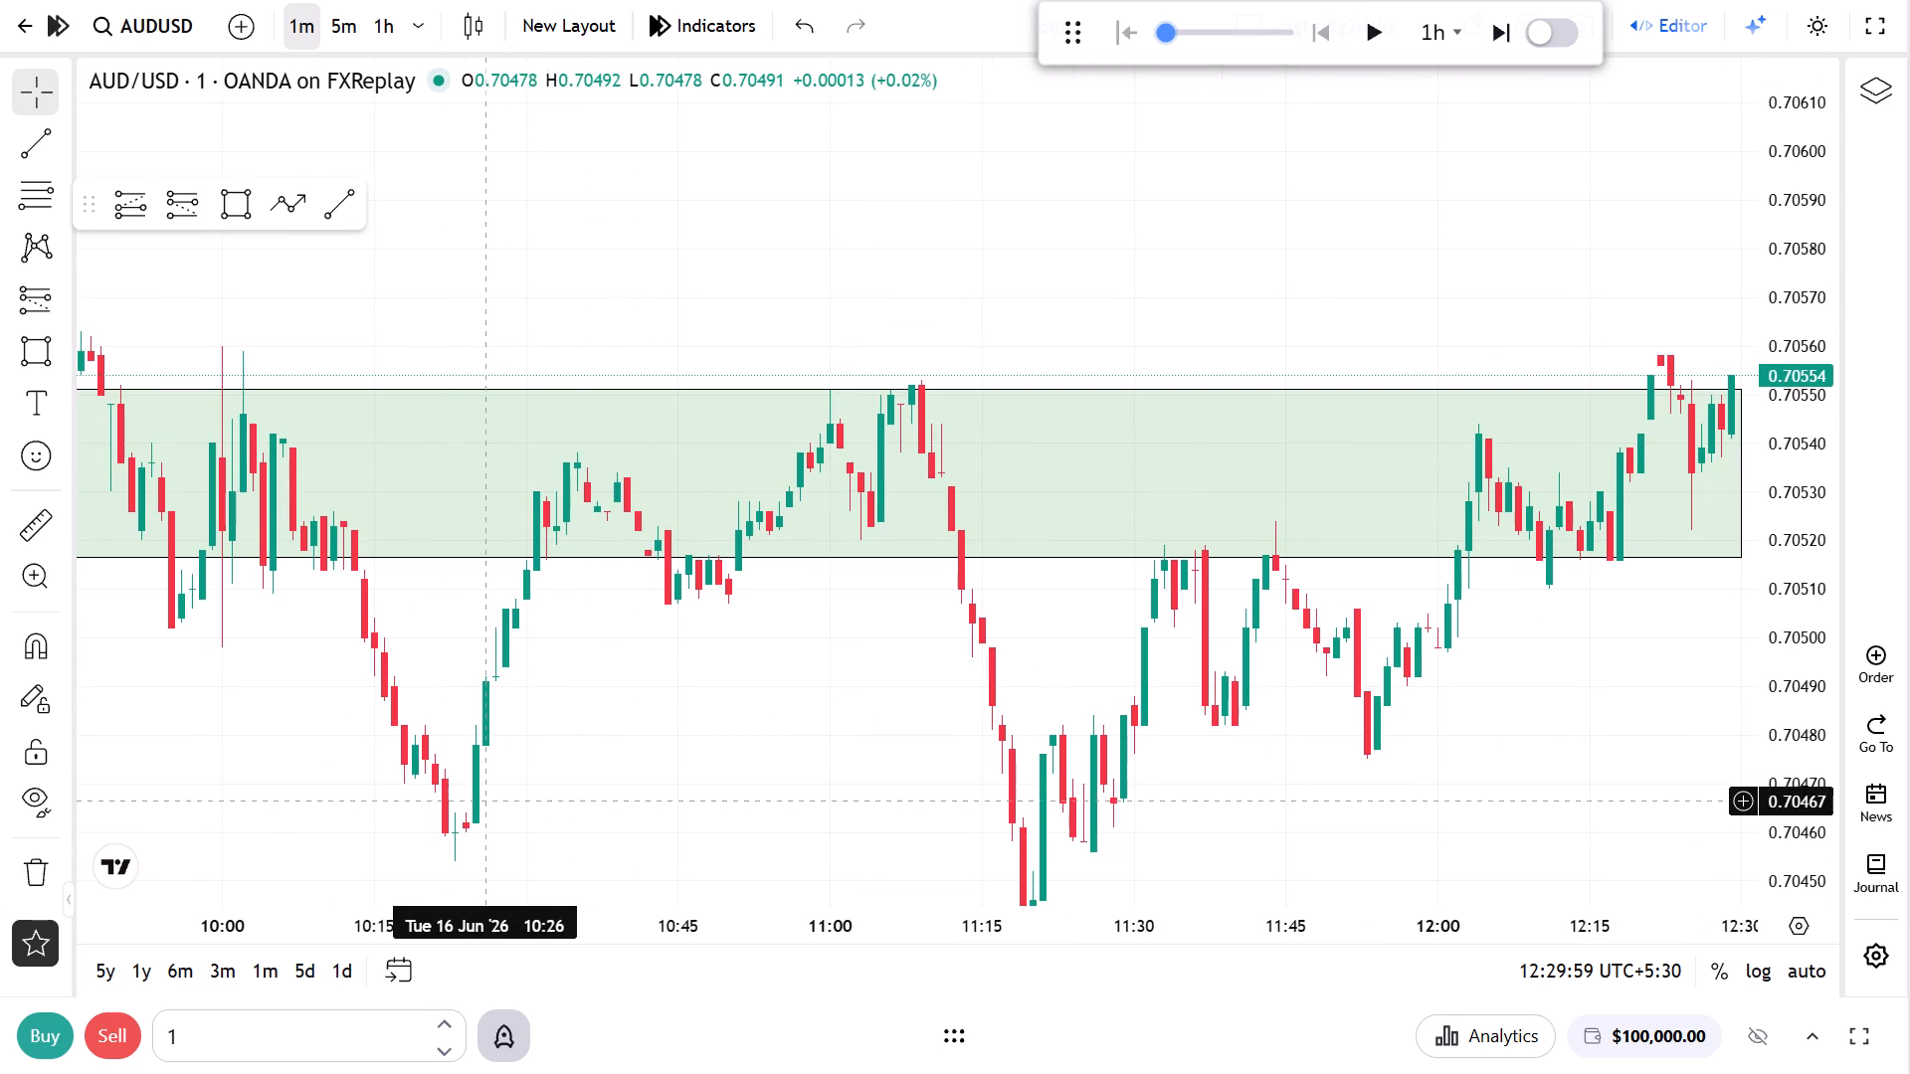
pyautogui.scroll(-1, 536, 755)
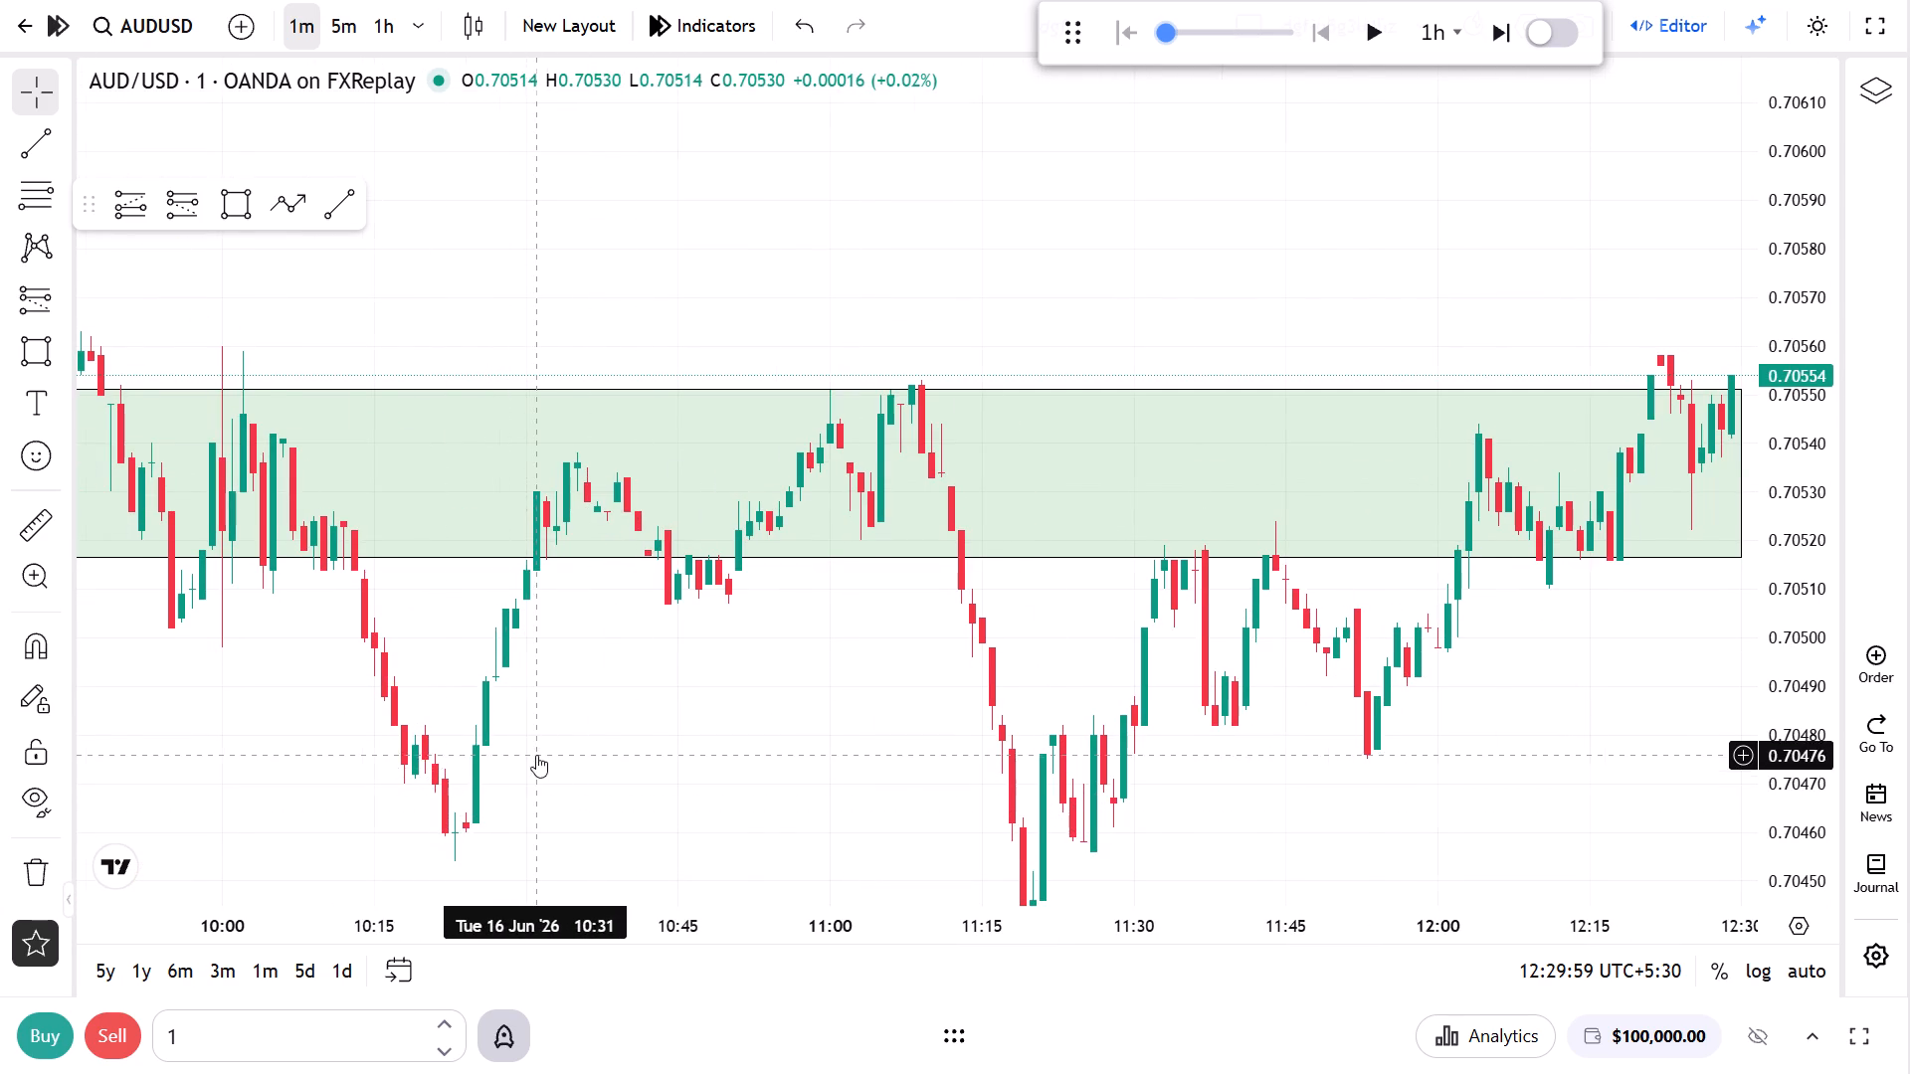
pyautogui.scroll(-1, 536, 755)
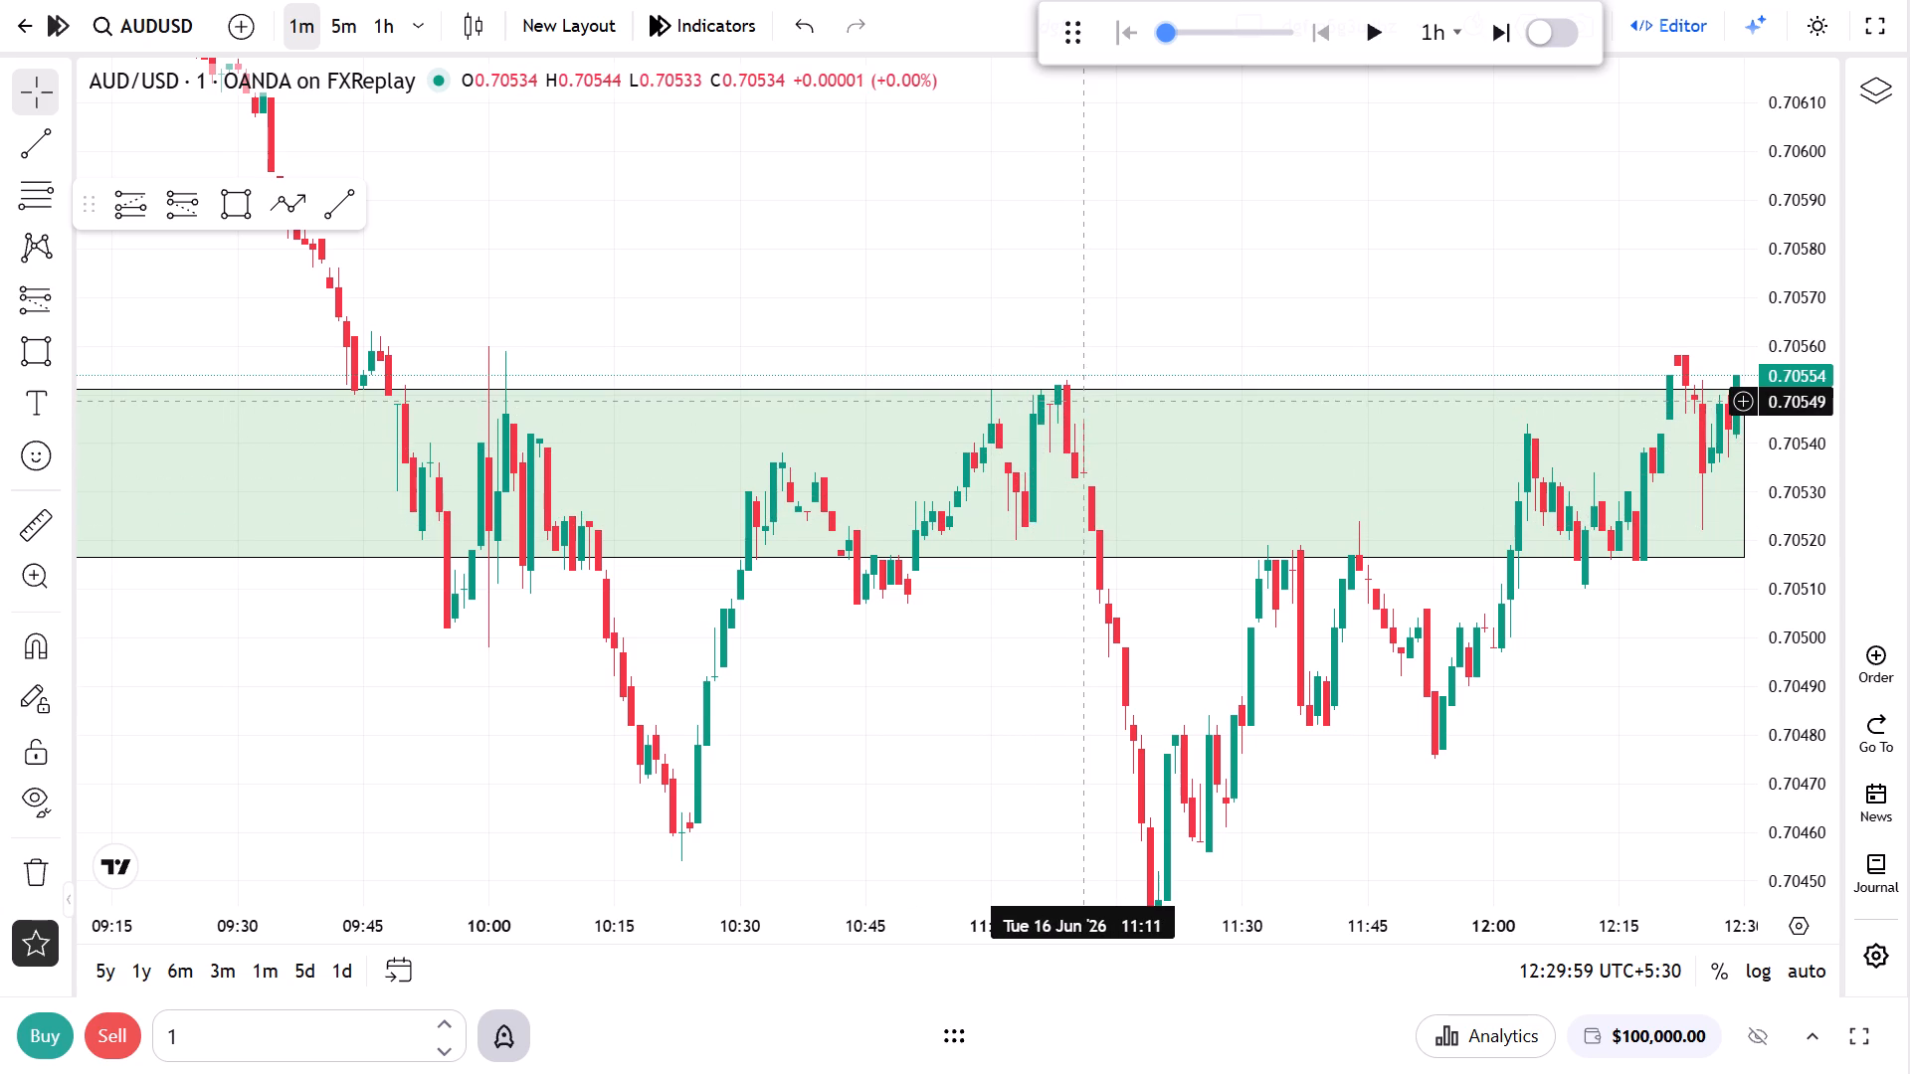
pyautogui.moveTo(1093, 672); pyautogui.dragTo(968, 703)
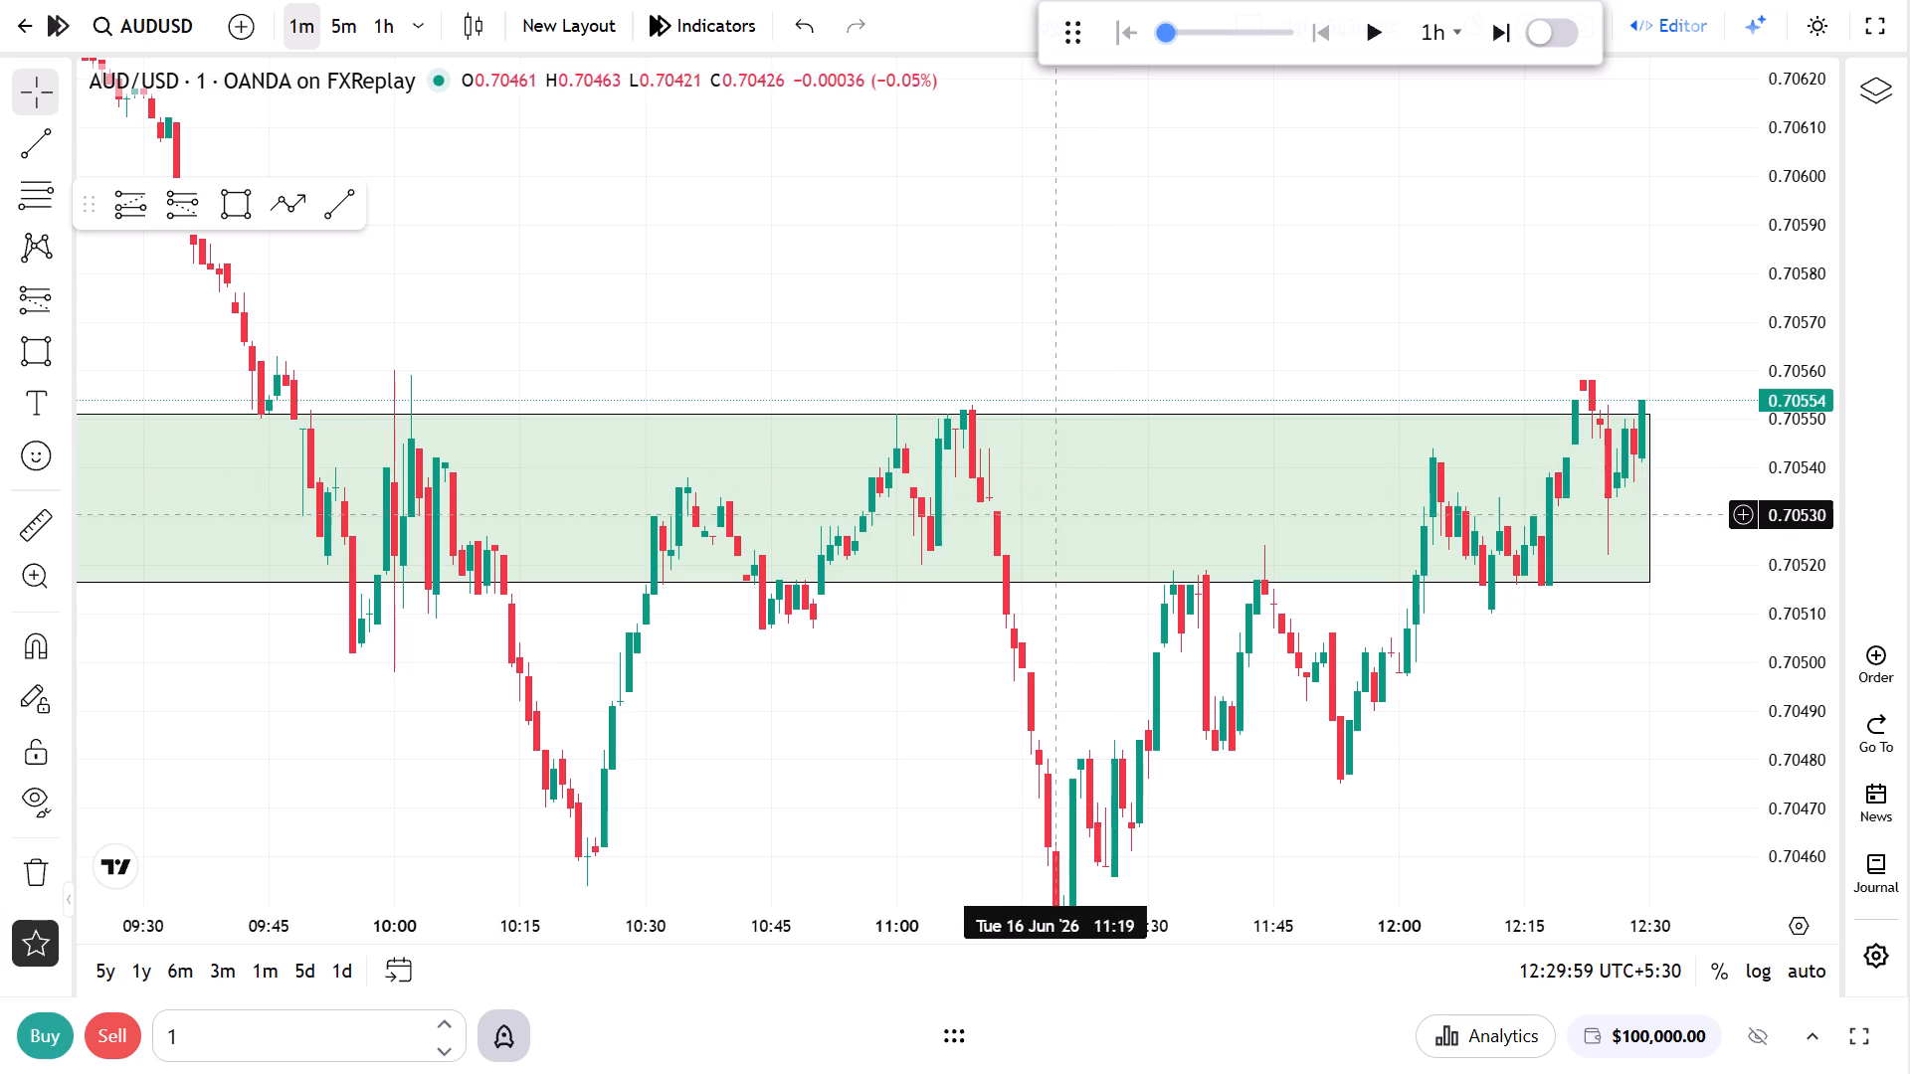
pyautogui.moveTo(940, 716); pyautogui.dragTo(751, 581)
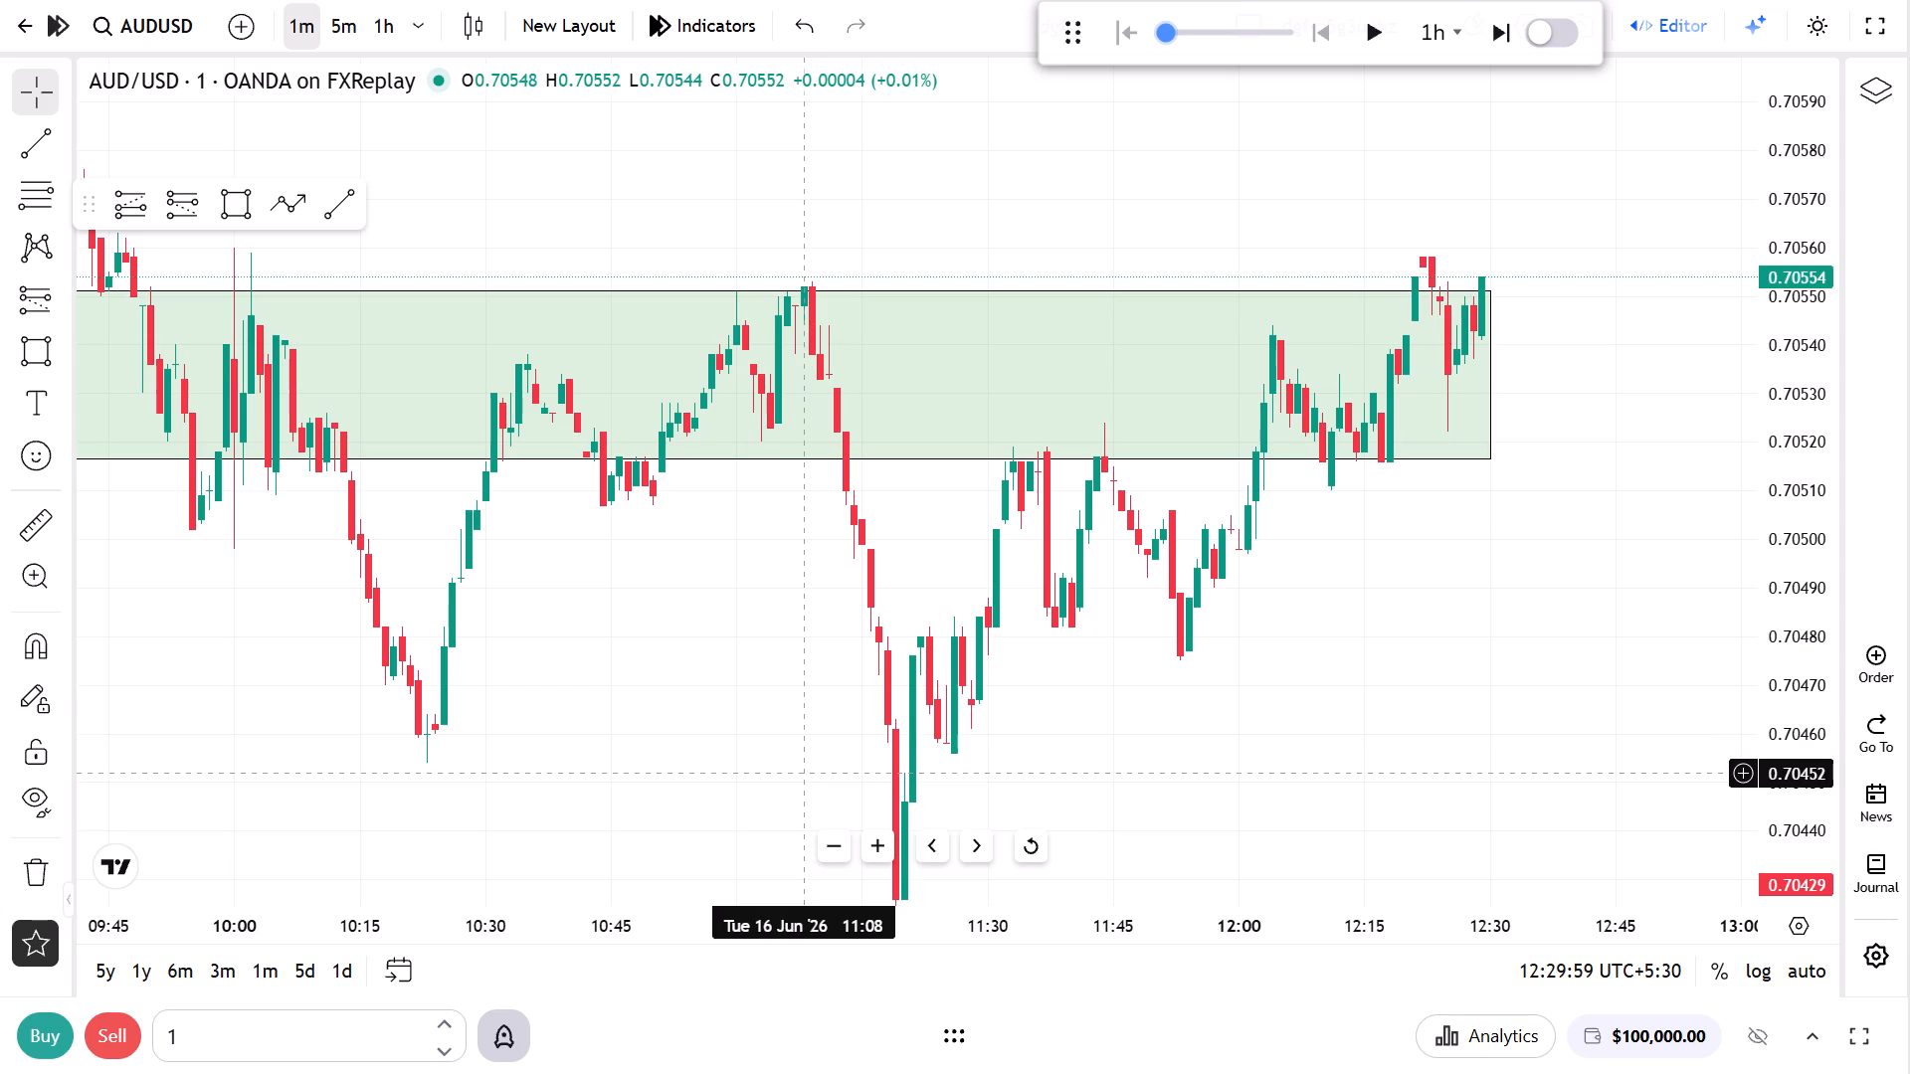
# Place a long position drawing at the 11:08 high with entry at 0.70553, and extend its stop down to 0.70442.
pyautogui.click(130, 204)
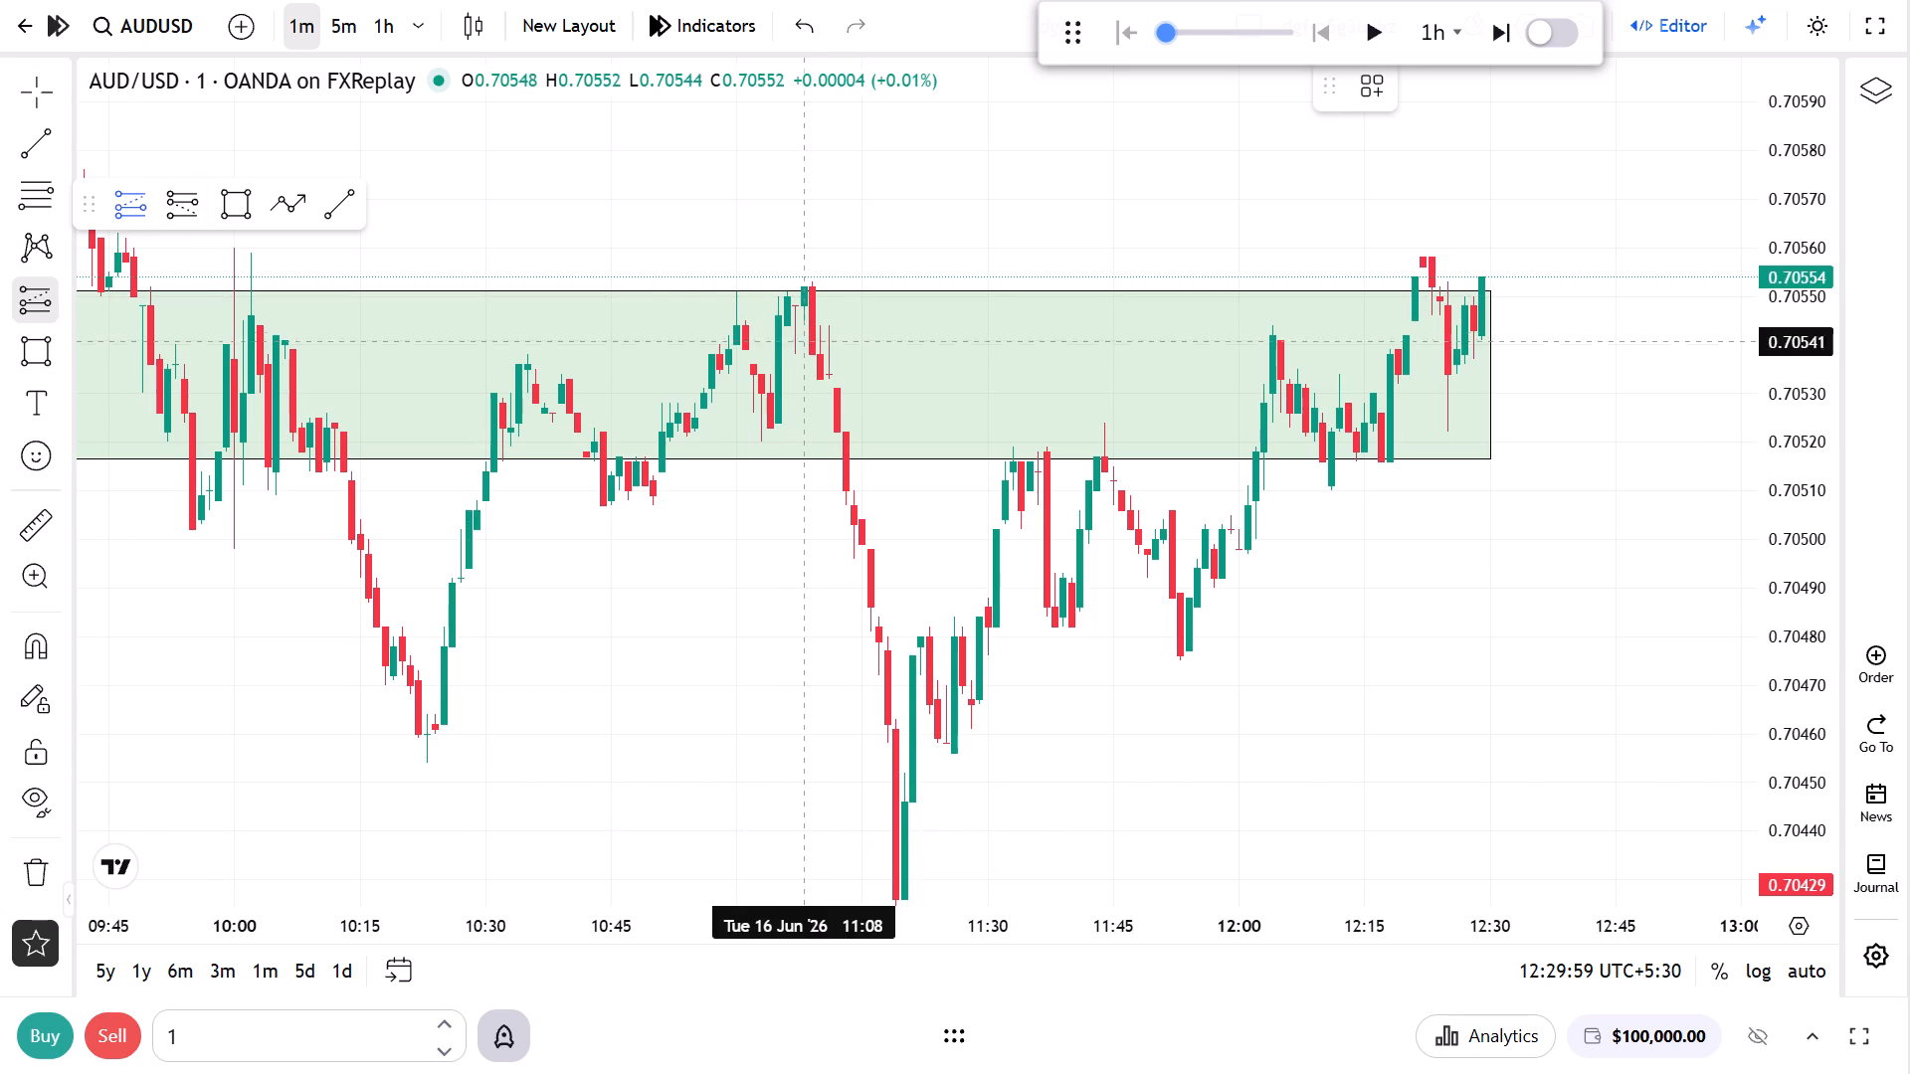
pyautogui.click(806, 282)
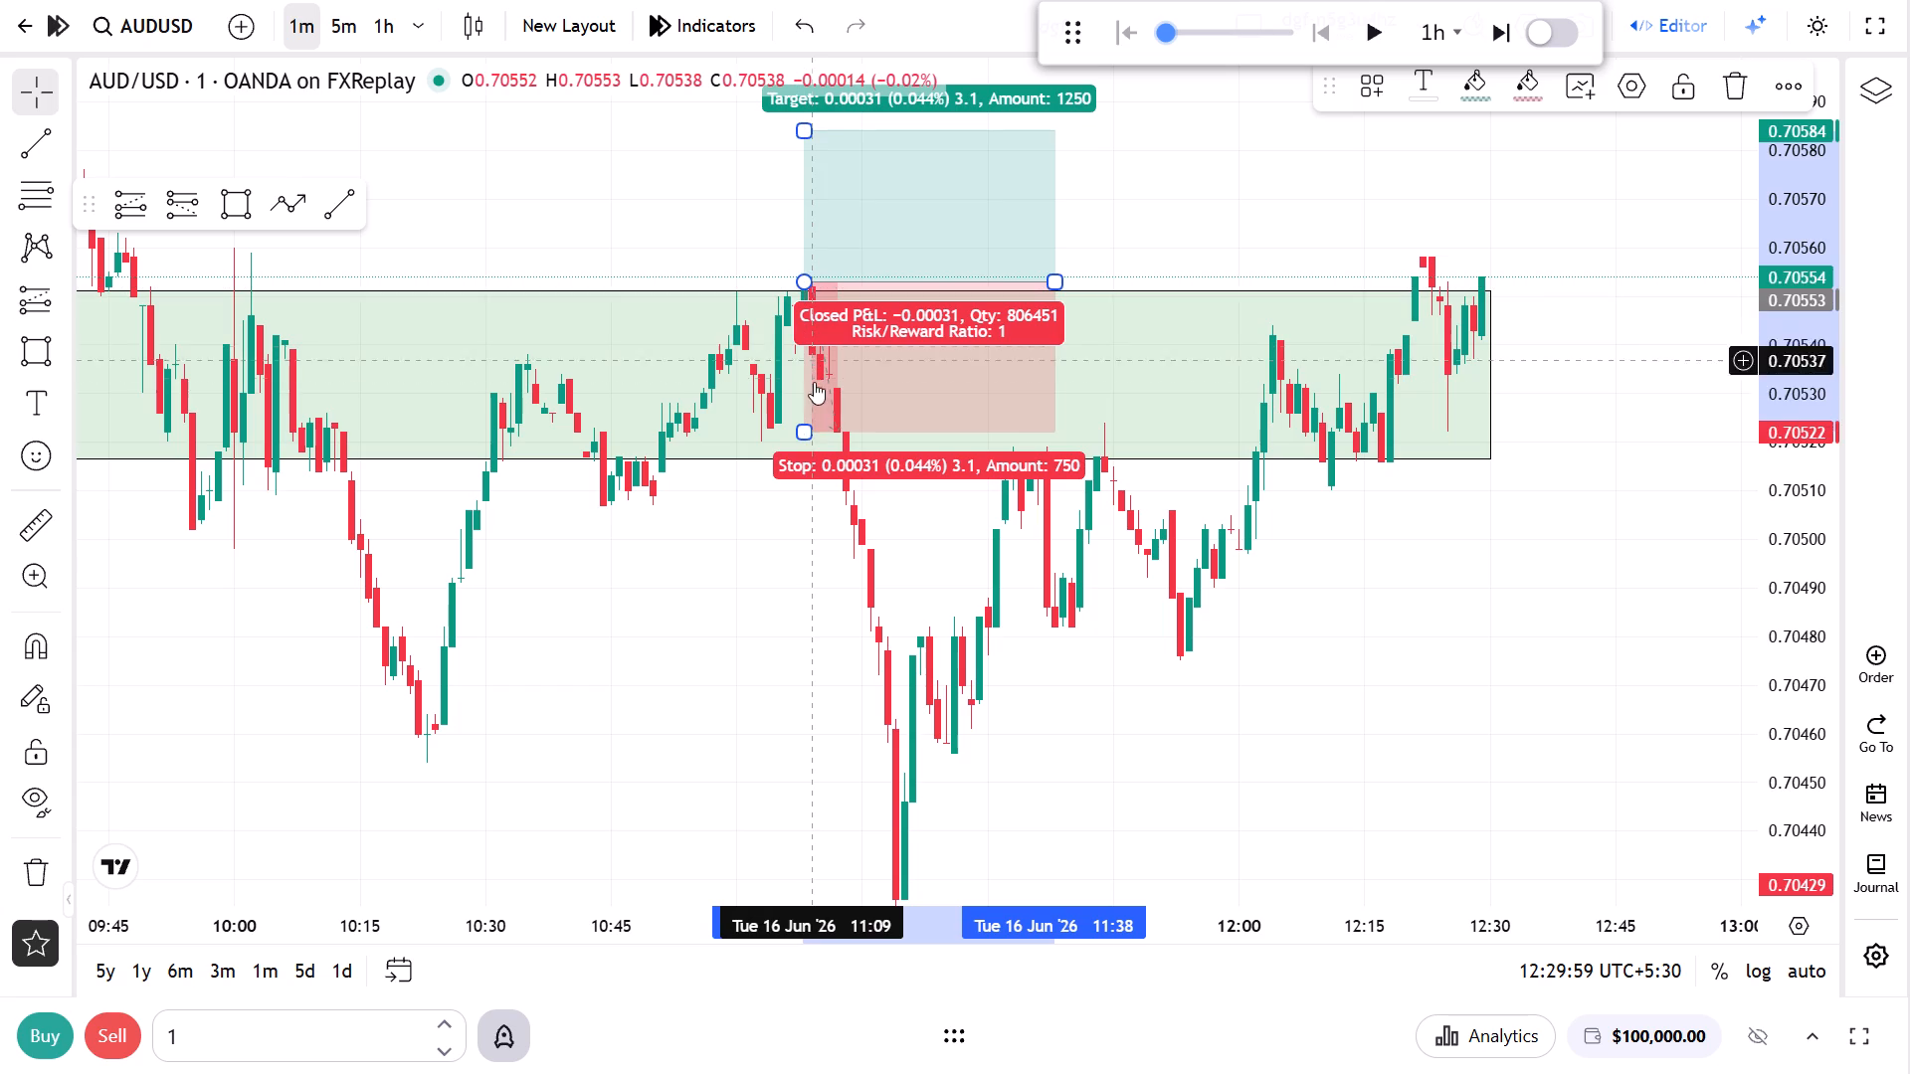
pyautogui.moveTo(812, 431); pyautogui.dragTo(742, 769)
pyautogui.moveTo(628, 774); pyautogui.dragTo(638, 718)
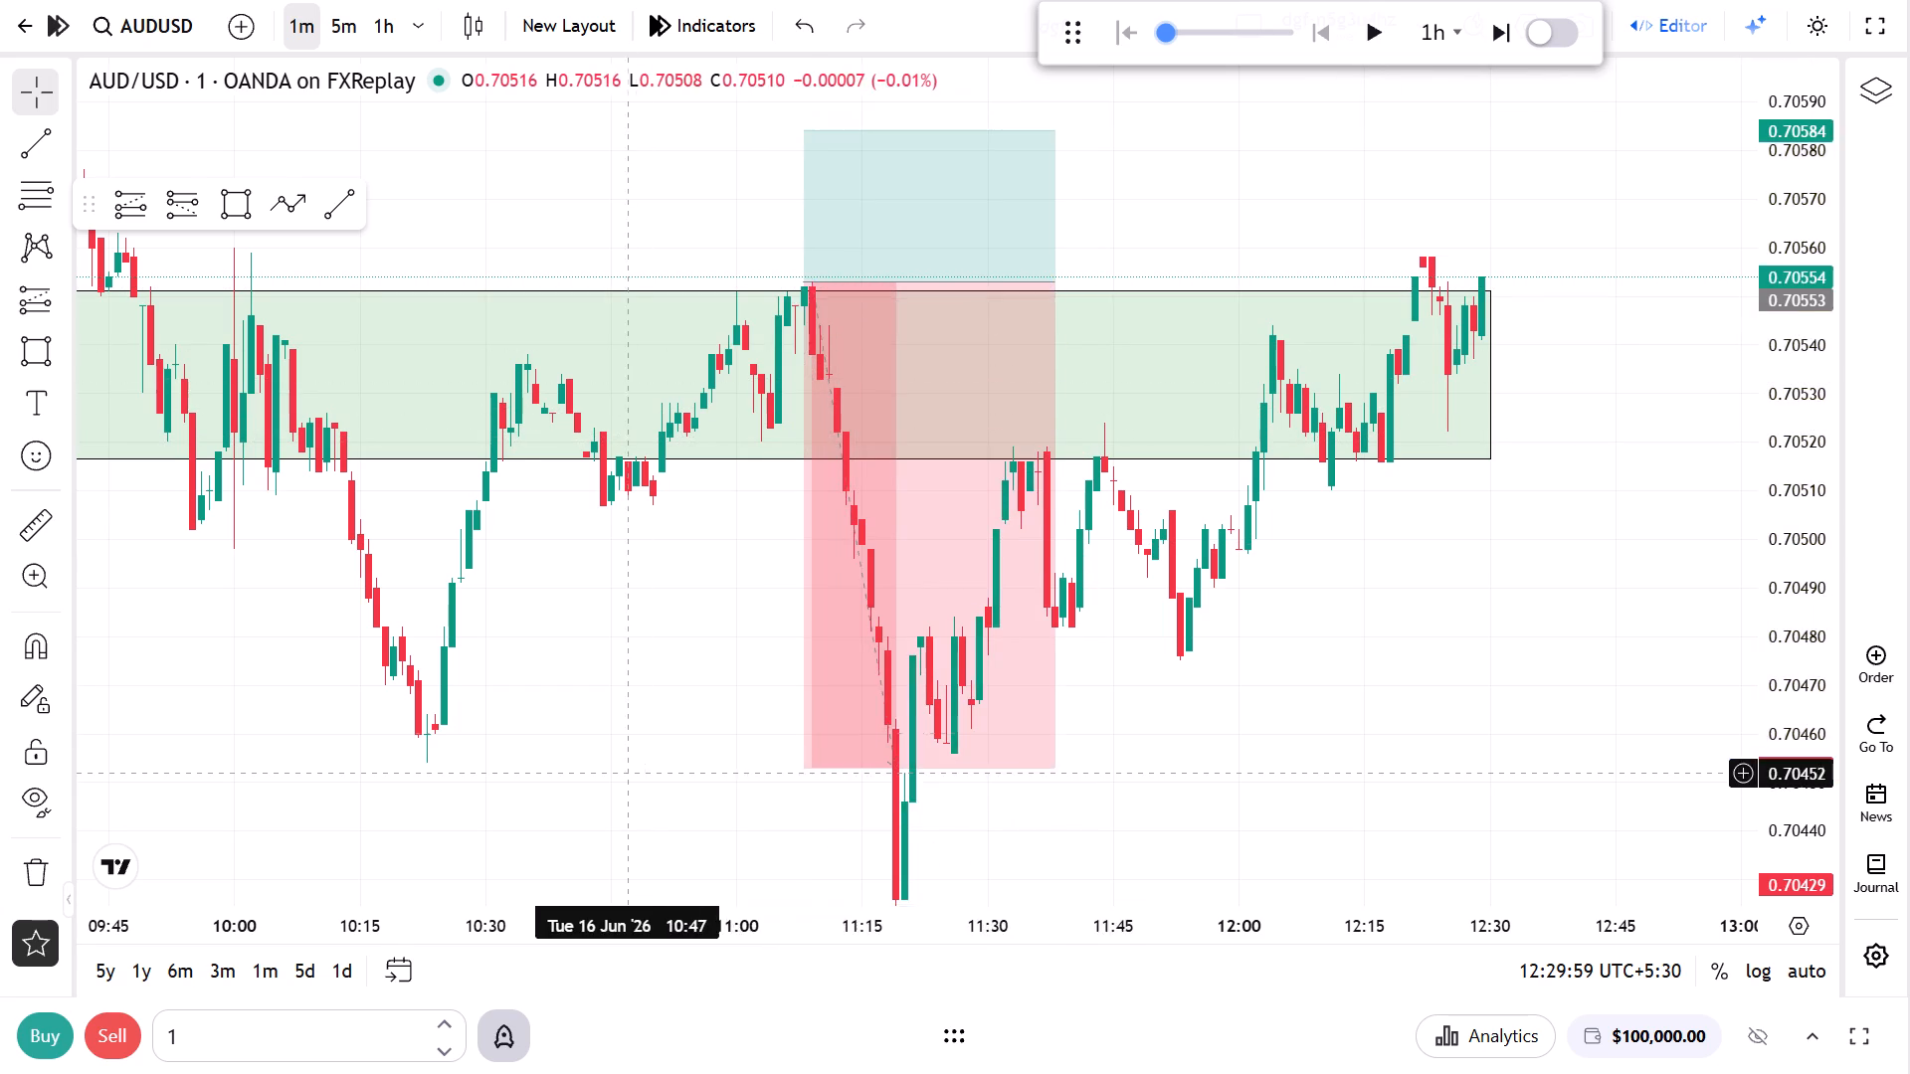
pyautogui.moveTo(638, 718); pyautogui.dragTo(666, 564)
pyautogui.moveTo(830, 597); pyautogui.dragTo(832, 597)
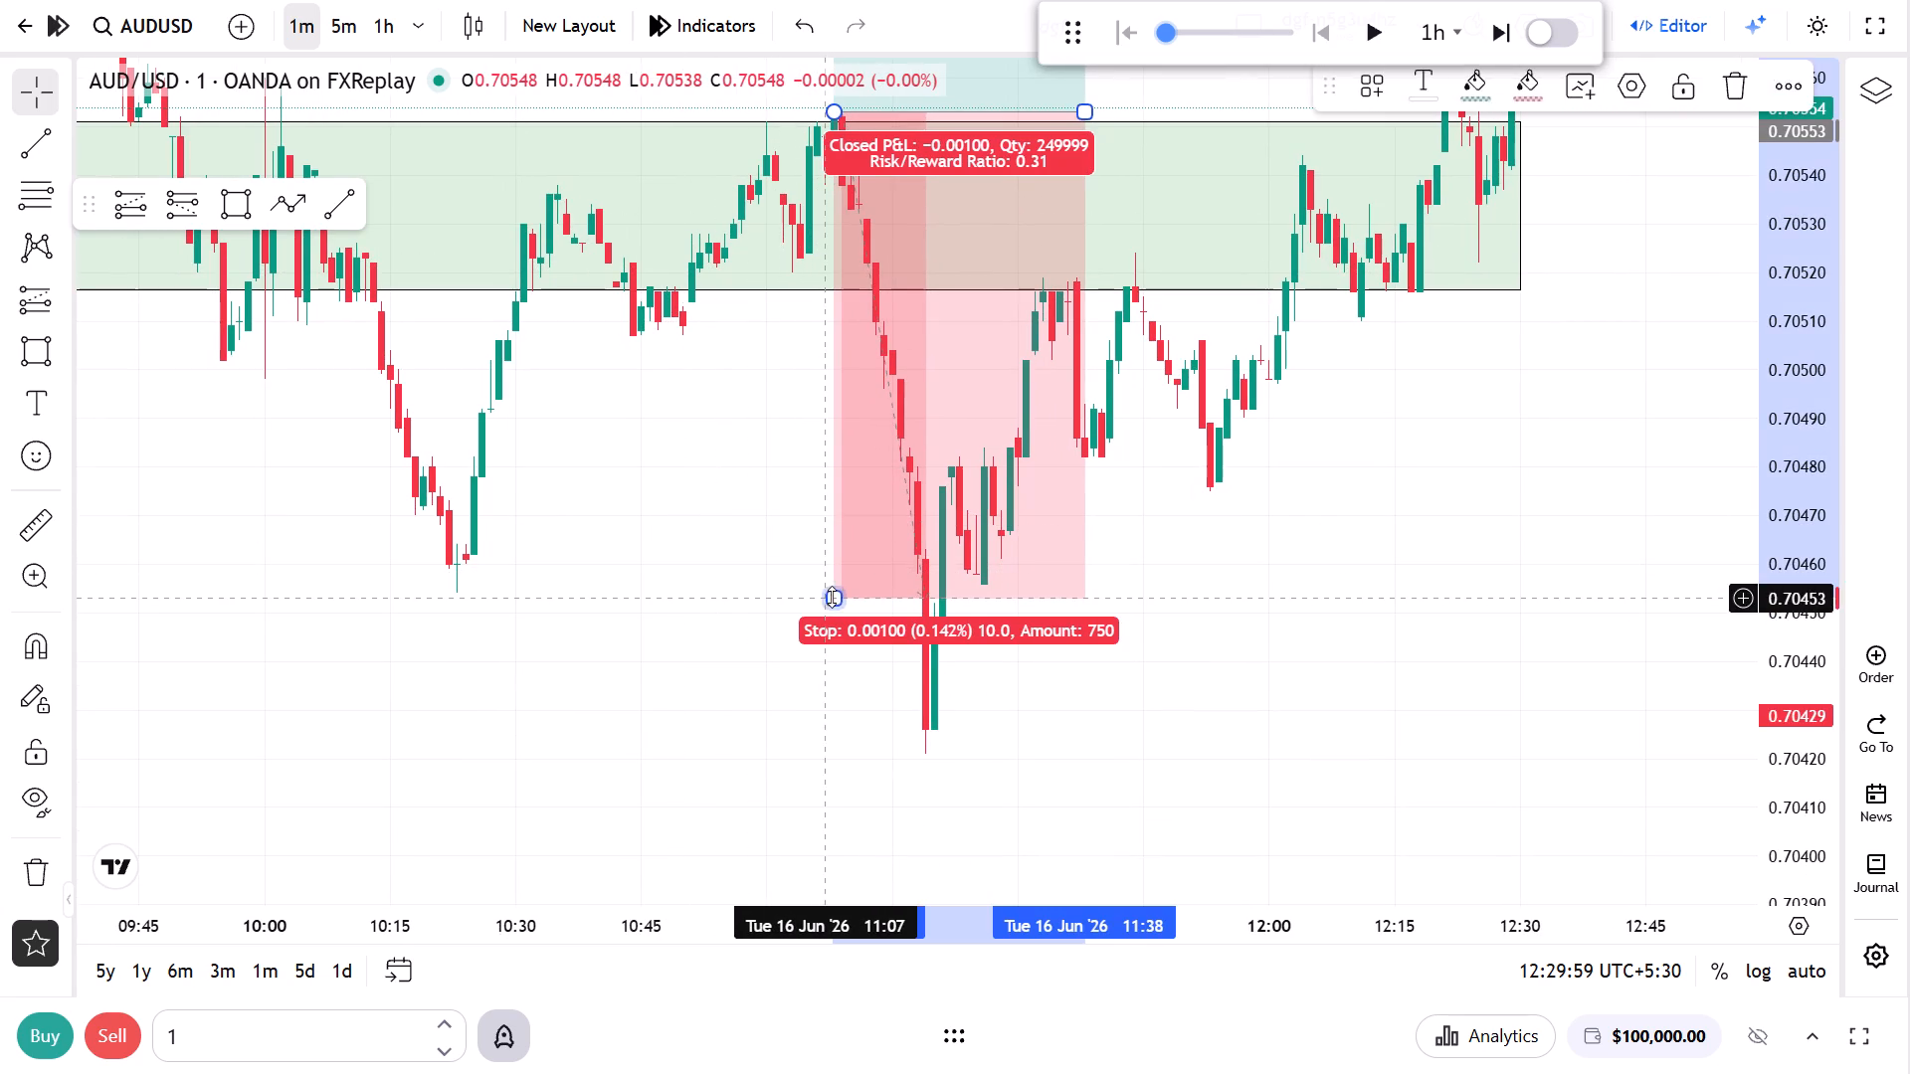
pyautogui.moveTo(832, 597); pyautogui.dragTo(832, 804)
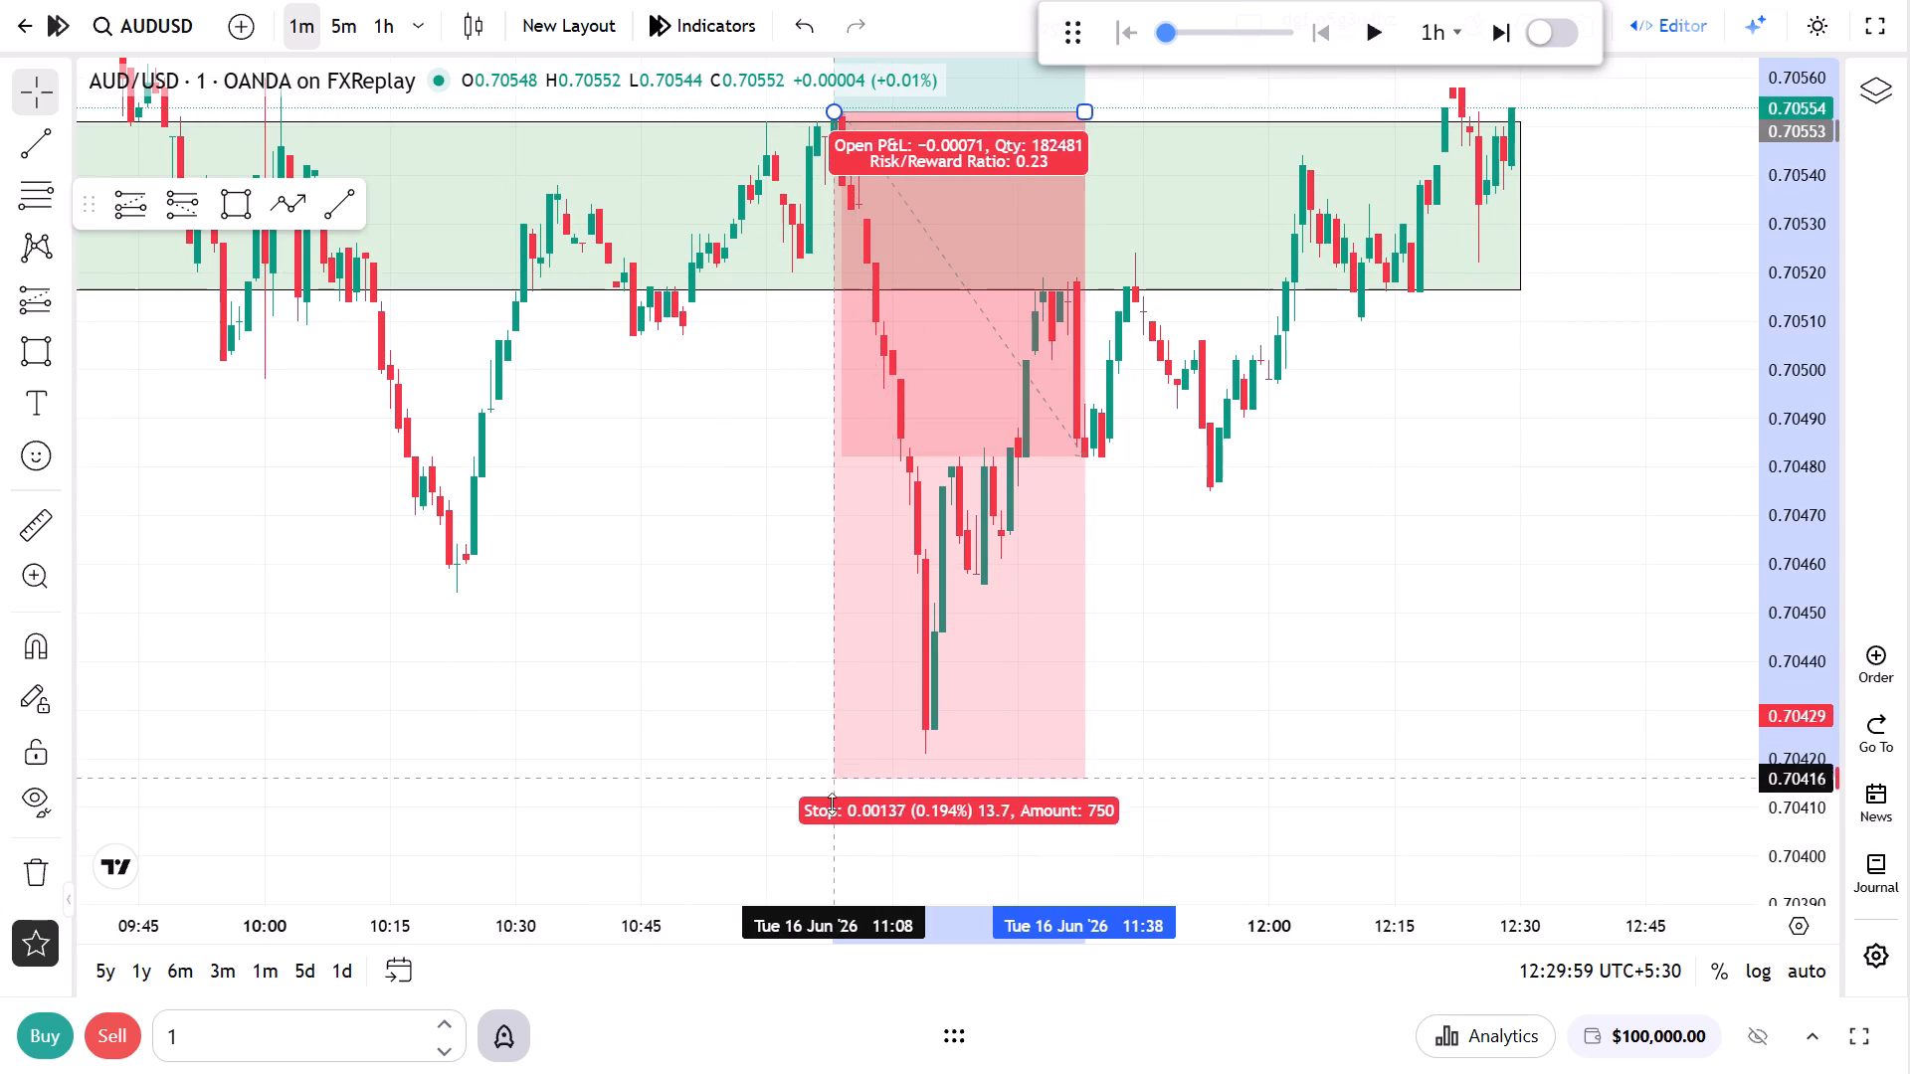
pyautogui.moveTo(832, 804); pyautogui.dragTo(851, 610)
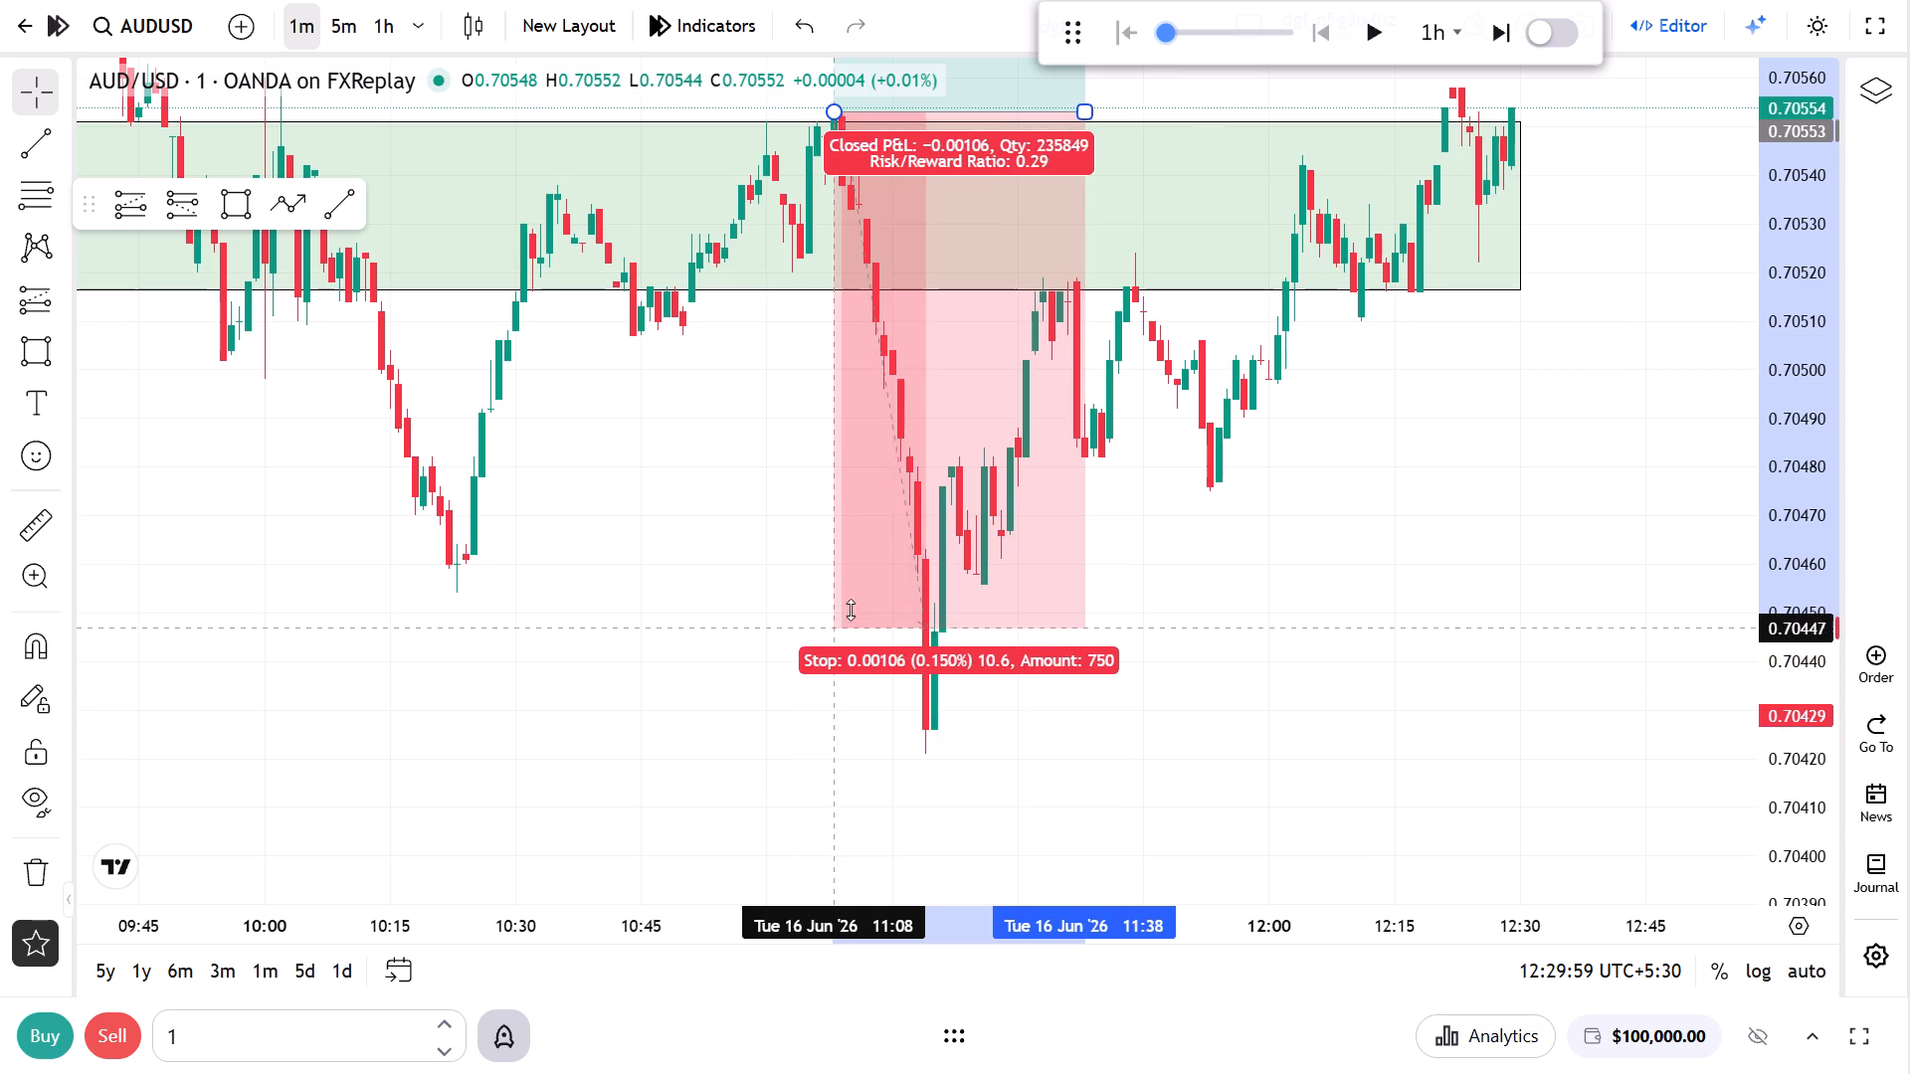
pyautogui.moveTo(851, 610); pyautogui.dragTo(864, 638)
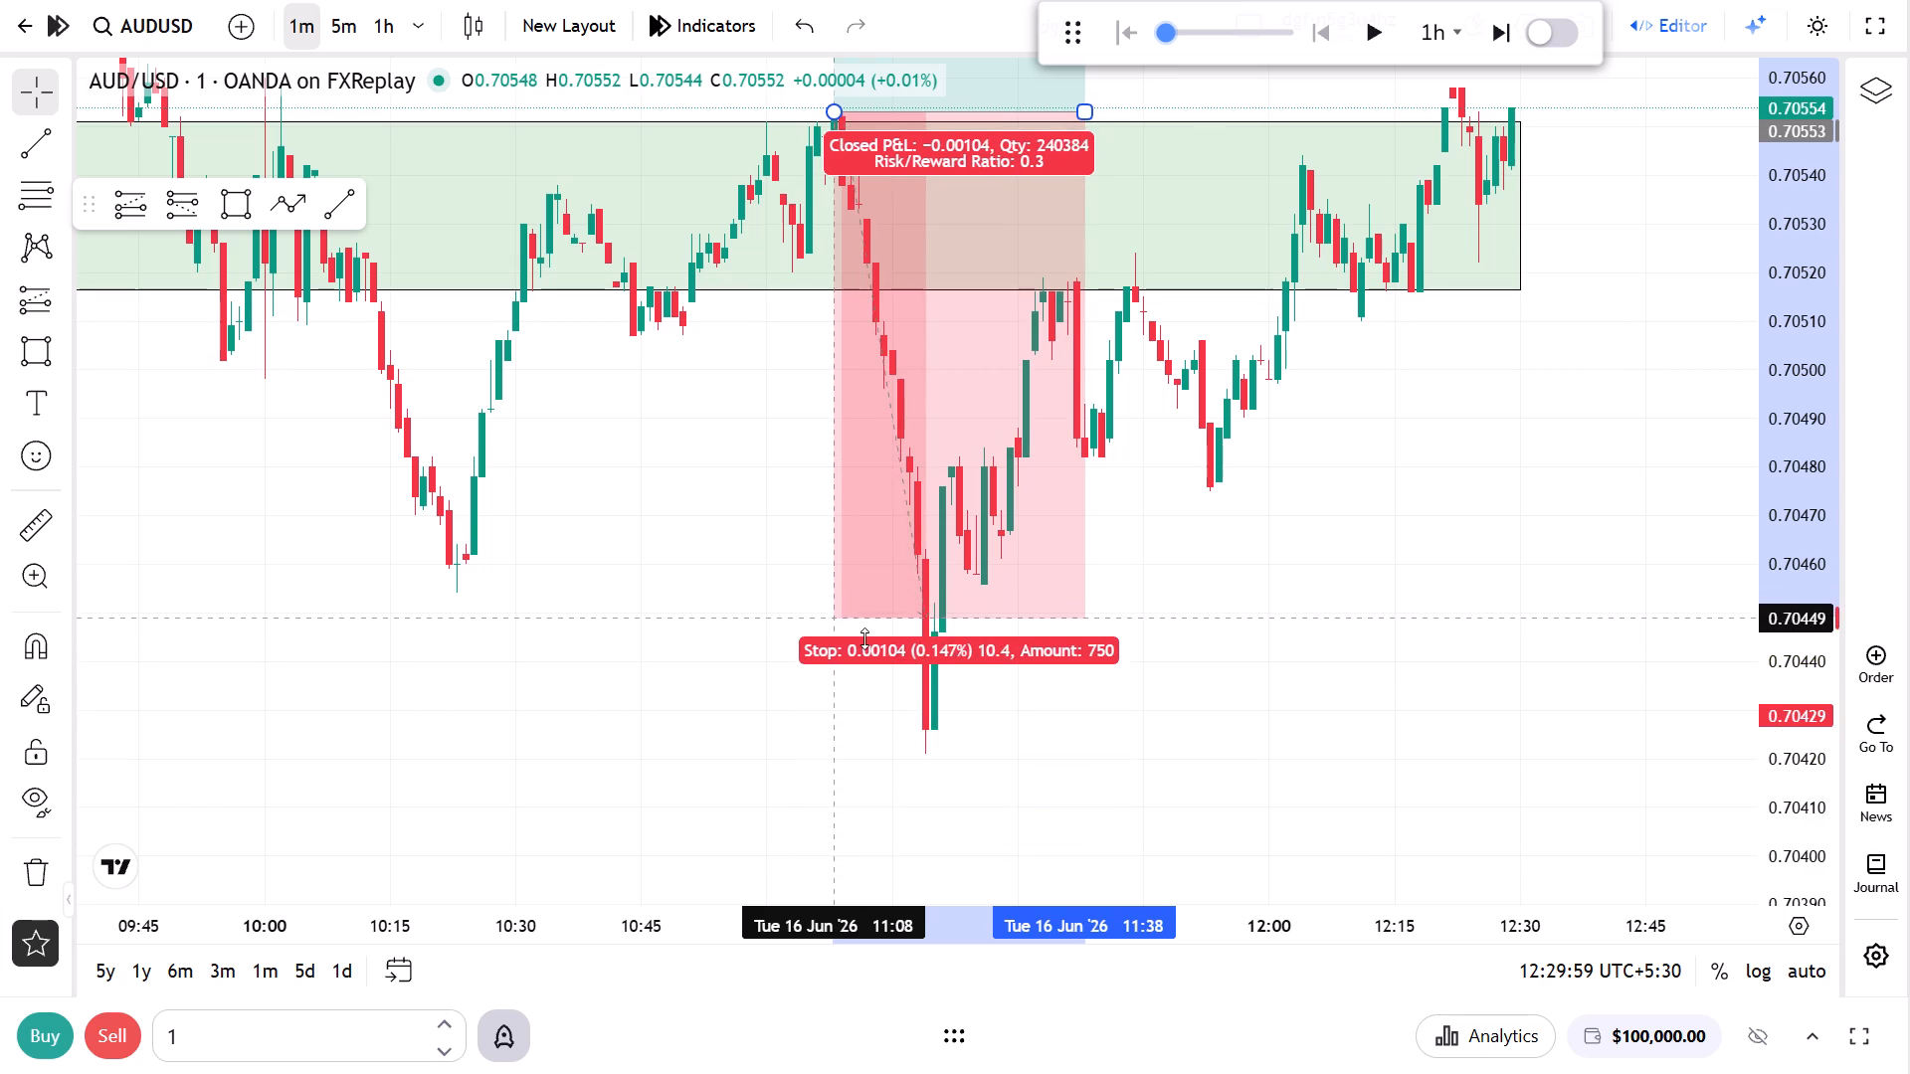
pyautogui.moveTo(864, 638); pyautogui.dragTo(865, 650)
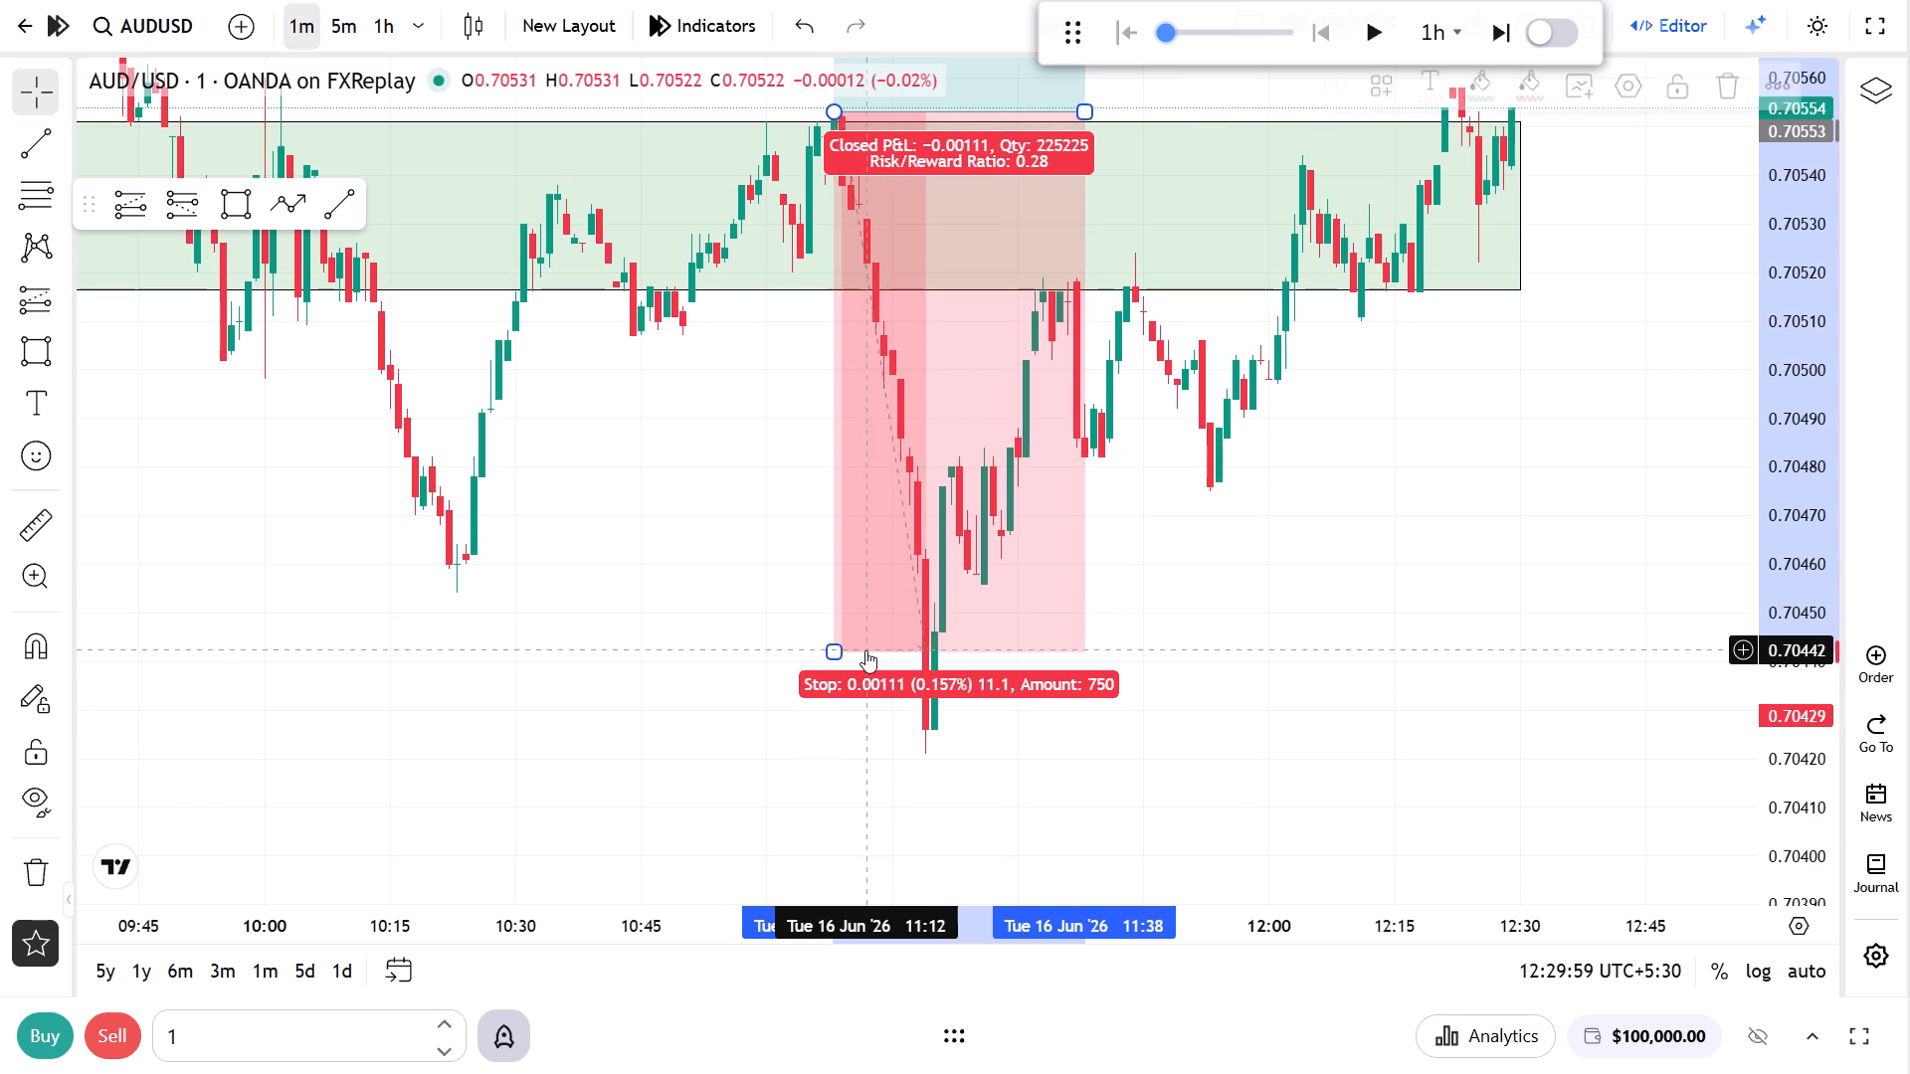
pyautogui.moveTo(795, 534); pyautogui.dragTo(763, 722)
pyautogui.moveTo(766, 627); pyautogui.dragTo(795, 624)
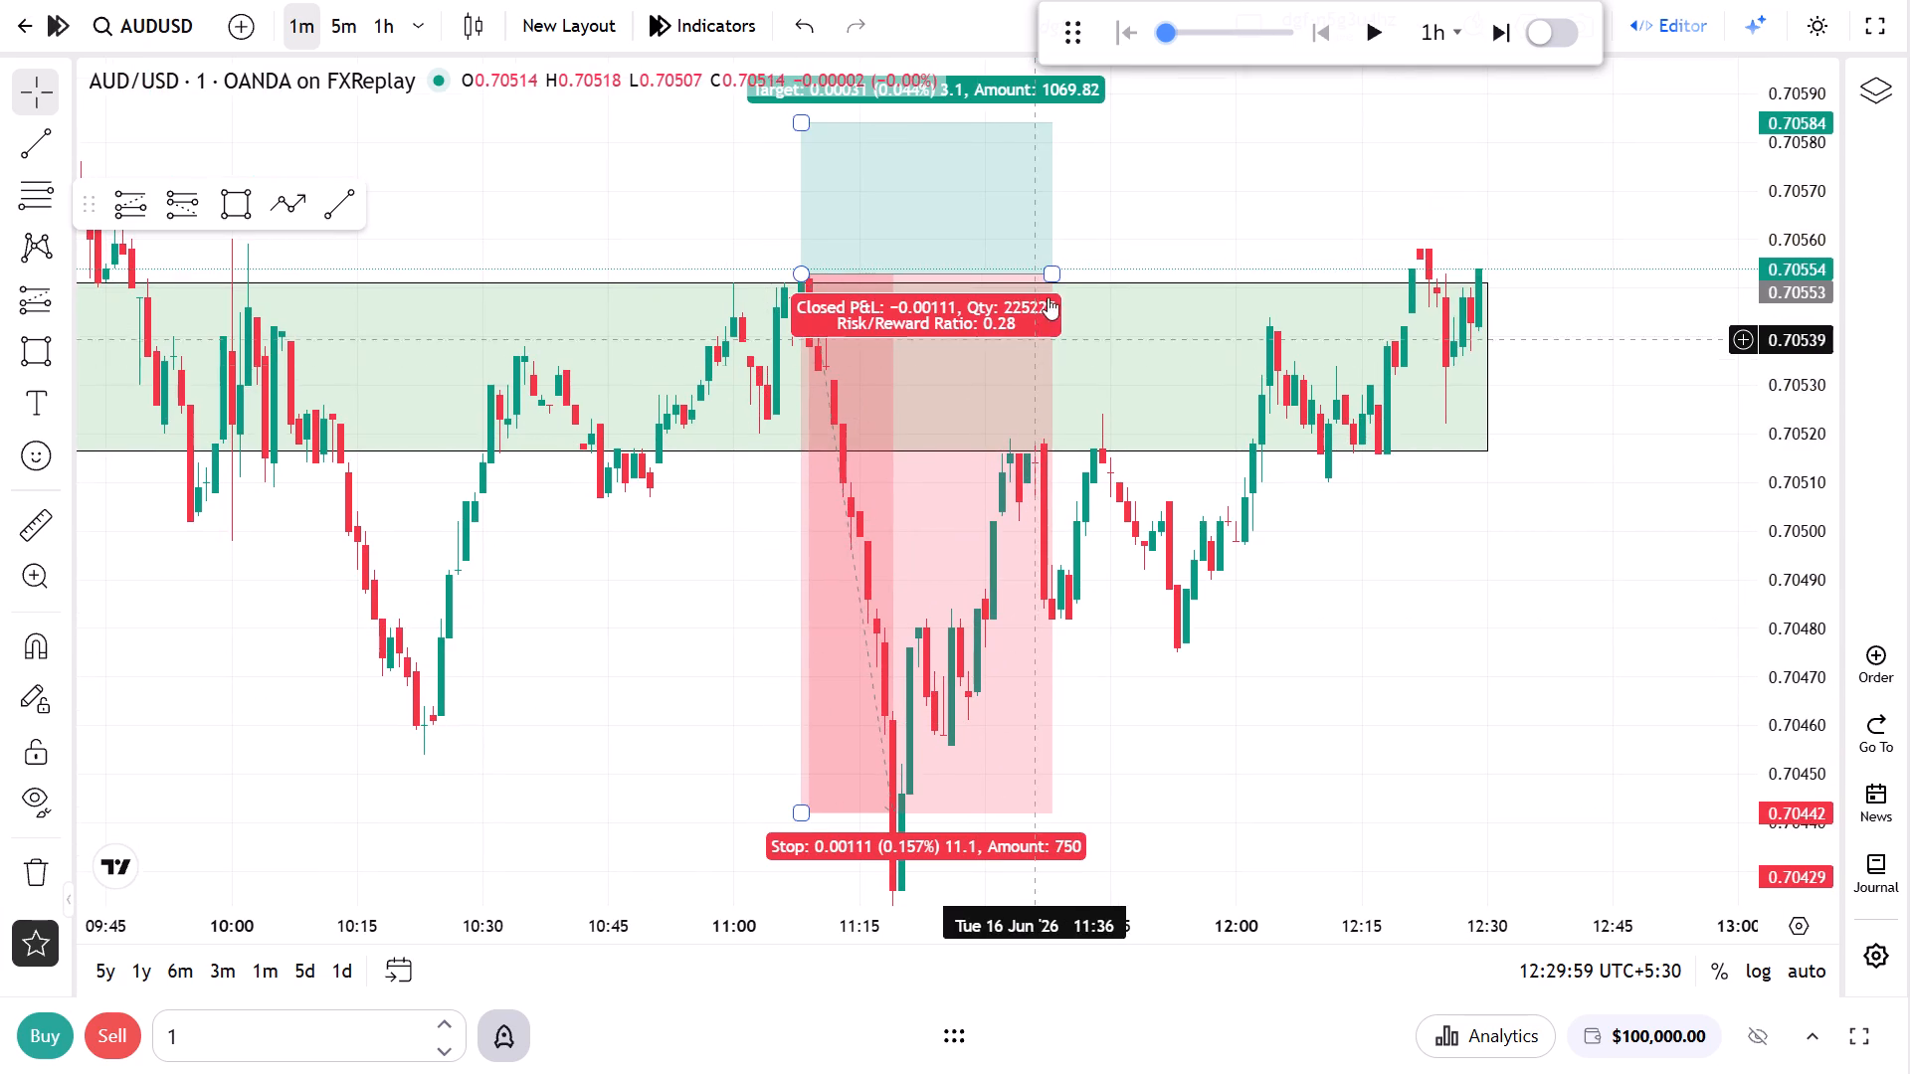
# Shorten the long position drawing so that it ends at 11:20 on 16 June.
pyautogui.moveTo(1057, 268); pyautogui.dragTo(899, 300)
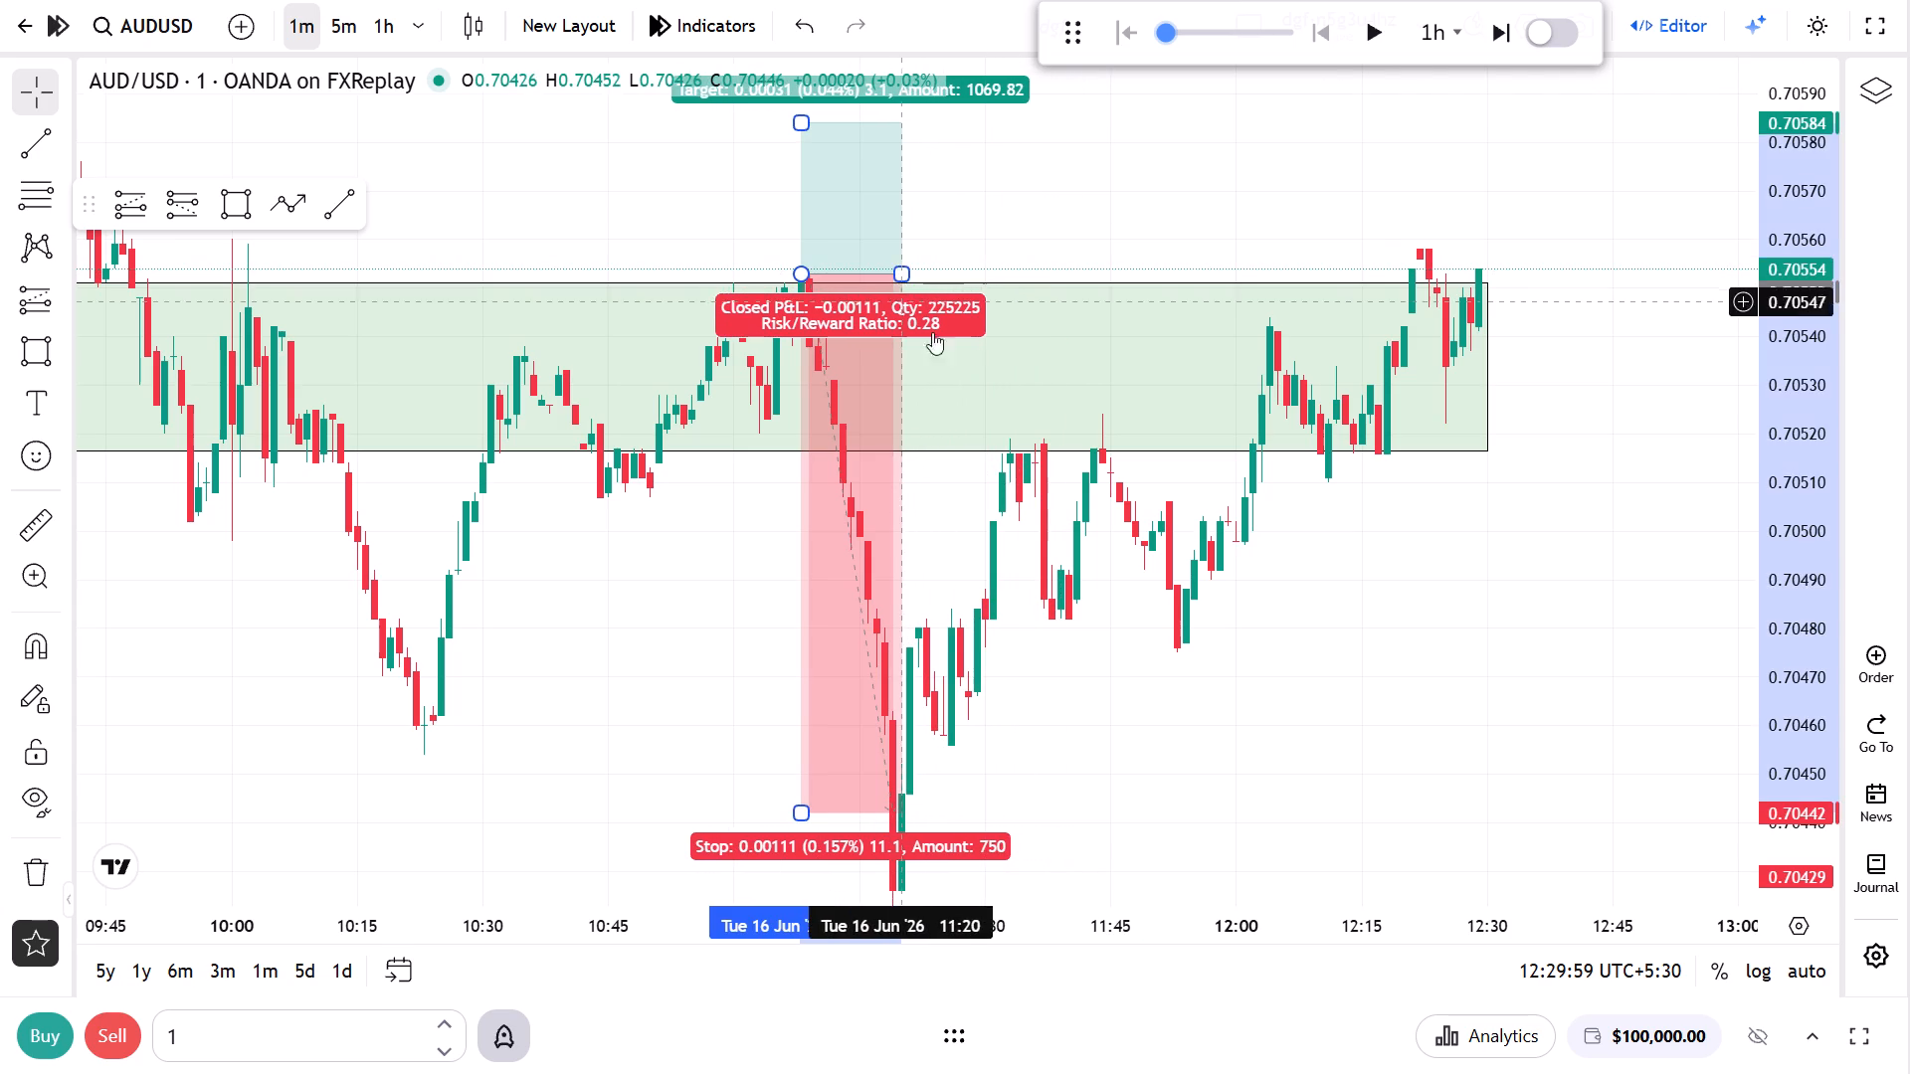
pyautogui.click(1113, 708)
pyautogui.moveTo(1777, 510); pyautogui.dragTo(1782, 625)
pyautogui.click(1590, 674)
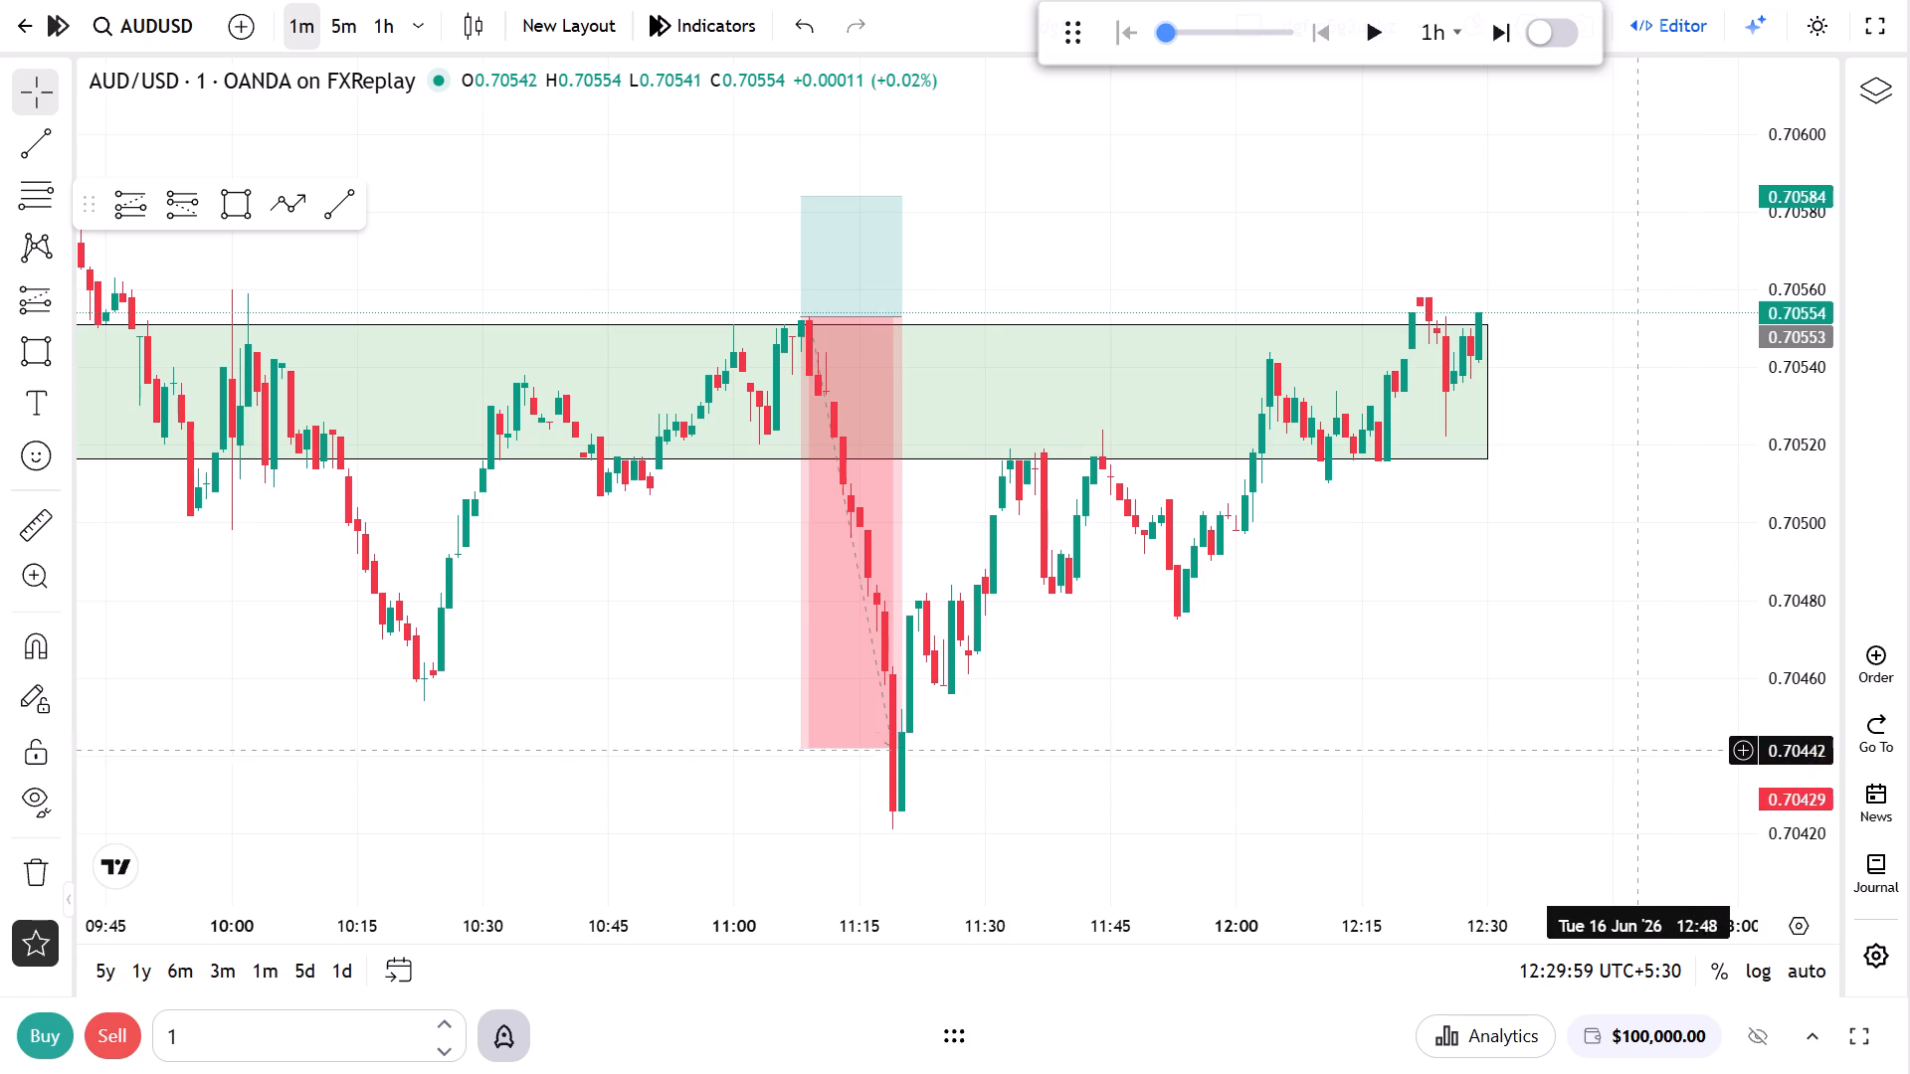
pyautogui.moveTo(1352, 641); pyautogui.dragTo(1384, 683)
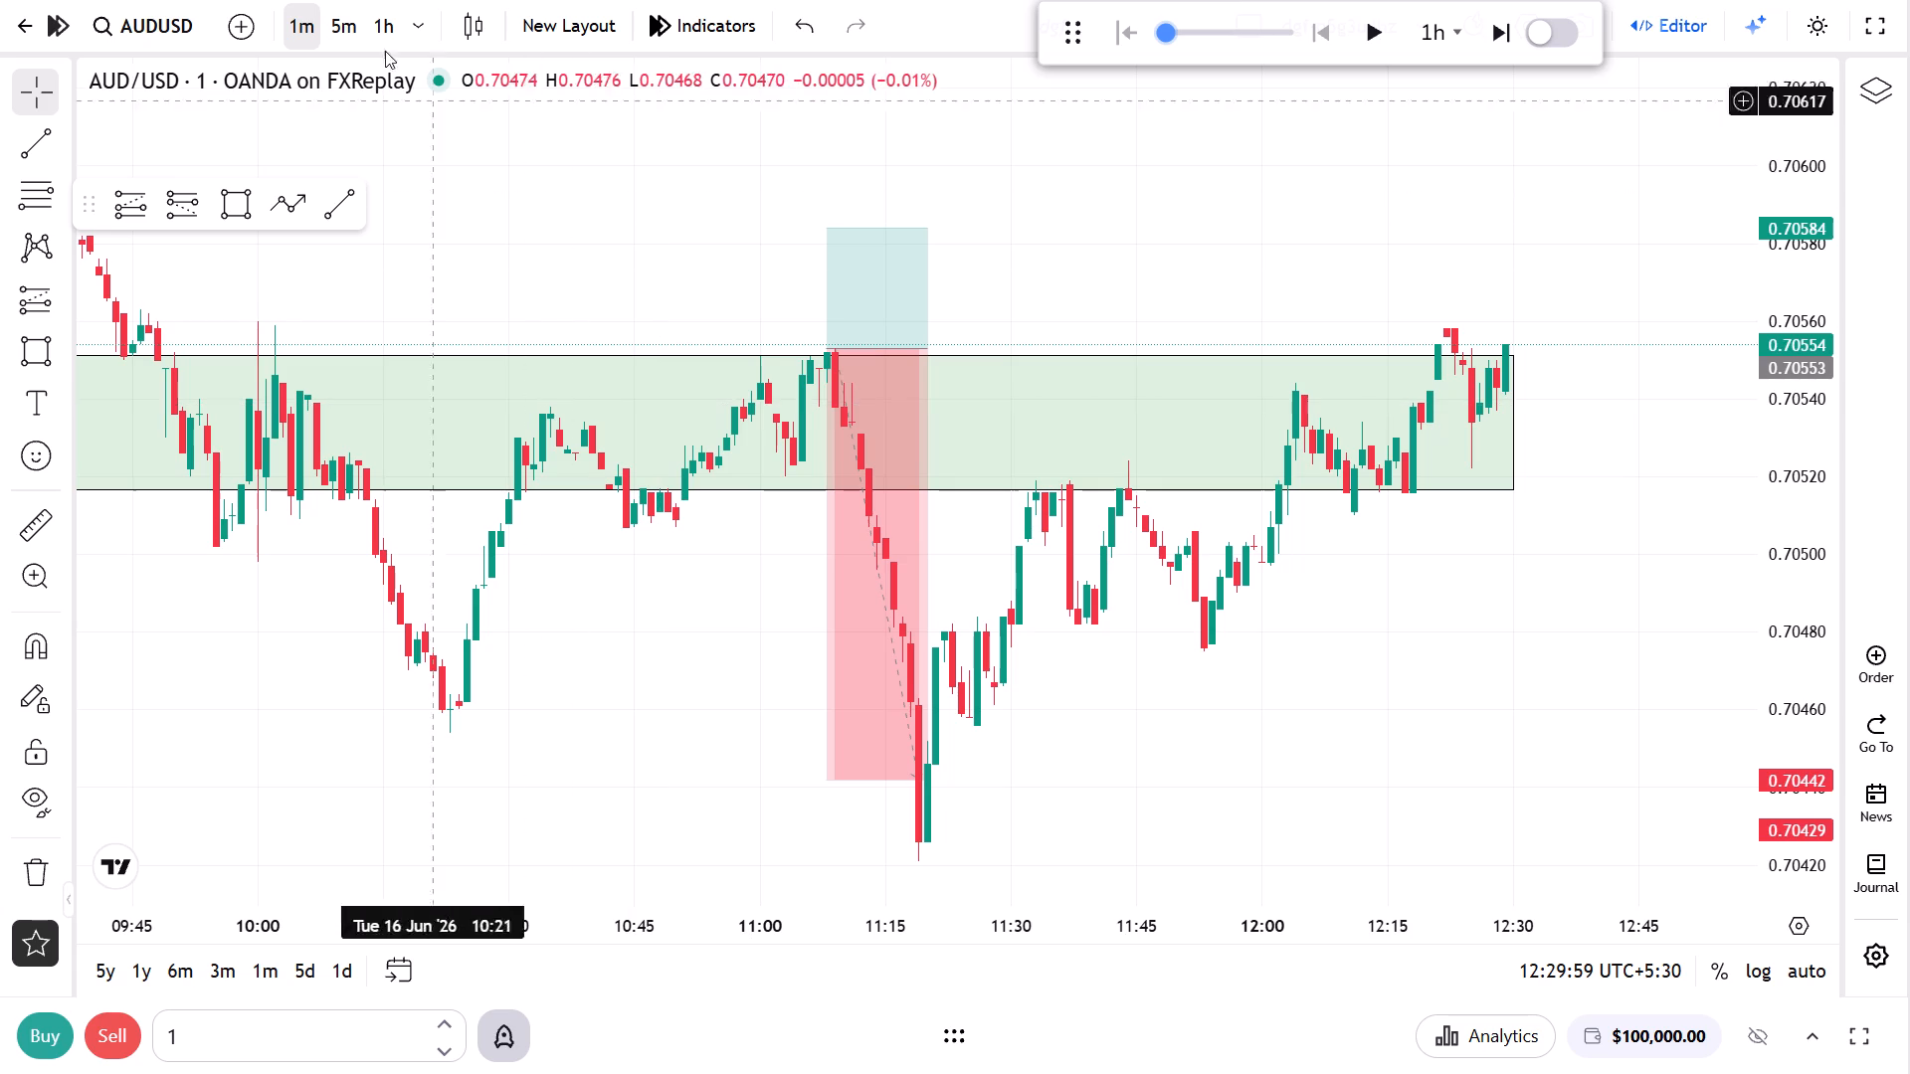
# Return to the hourly chart and play the replay forward to about 09:29 on 17 June.
pyautogui.click(368, 29)
pyautogui.moveTo(1797, 402); pyautogui.dragTo(1692, 807)
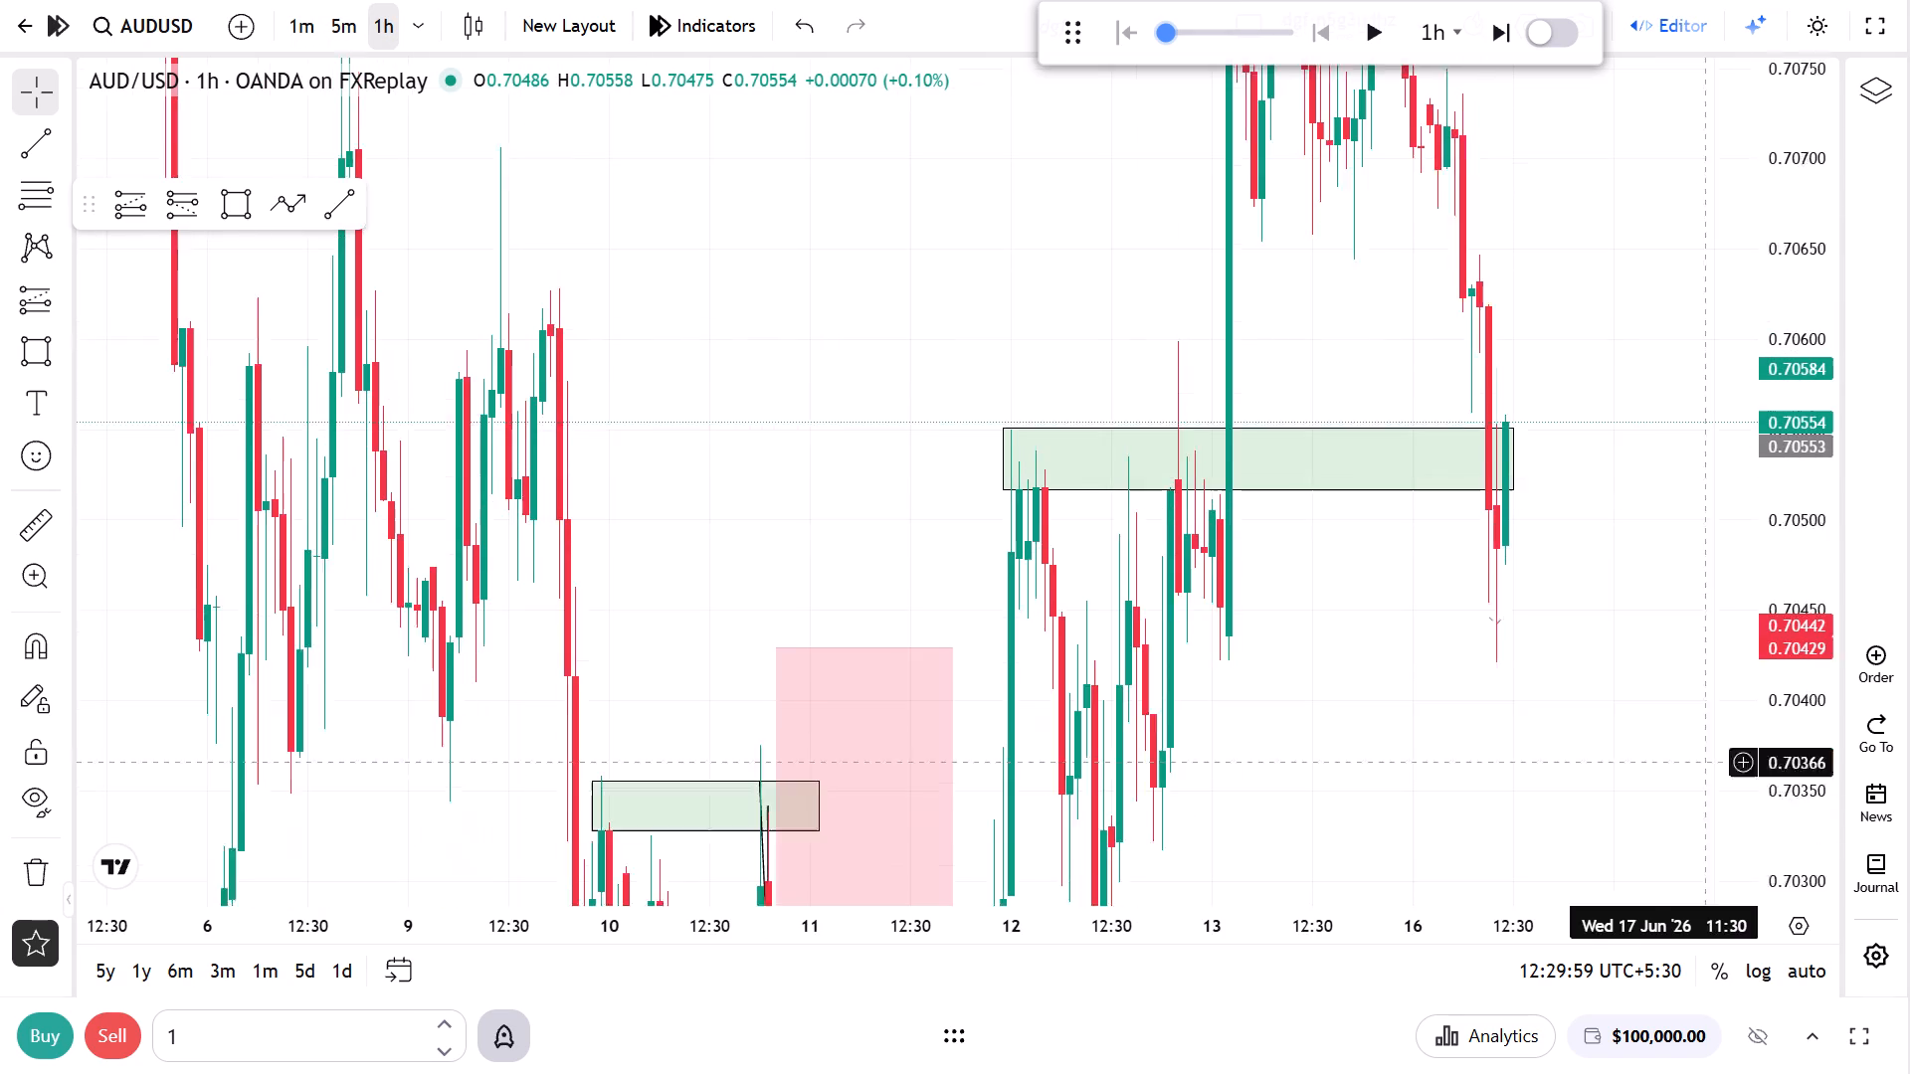
pyautogui.moveTo(1692, 807); pyautogui.dragTo(1668, 1000)
pyautogui.moveTo(1635, 829); pyautogui.dragTo(1545, 855)
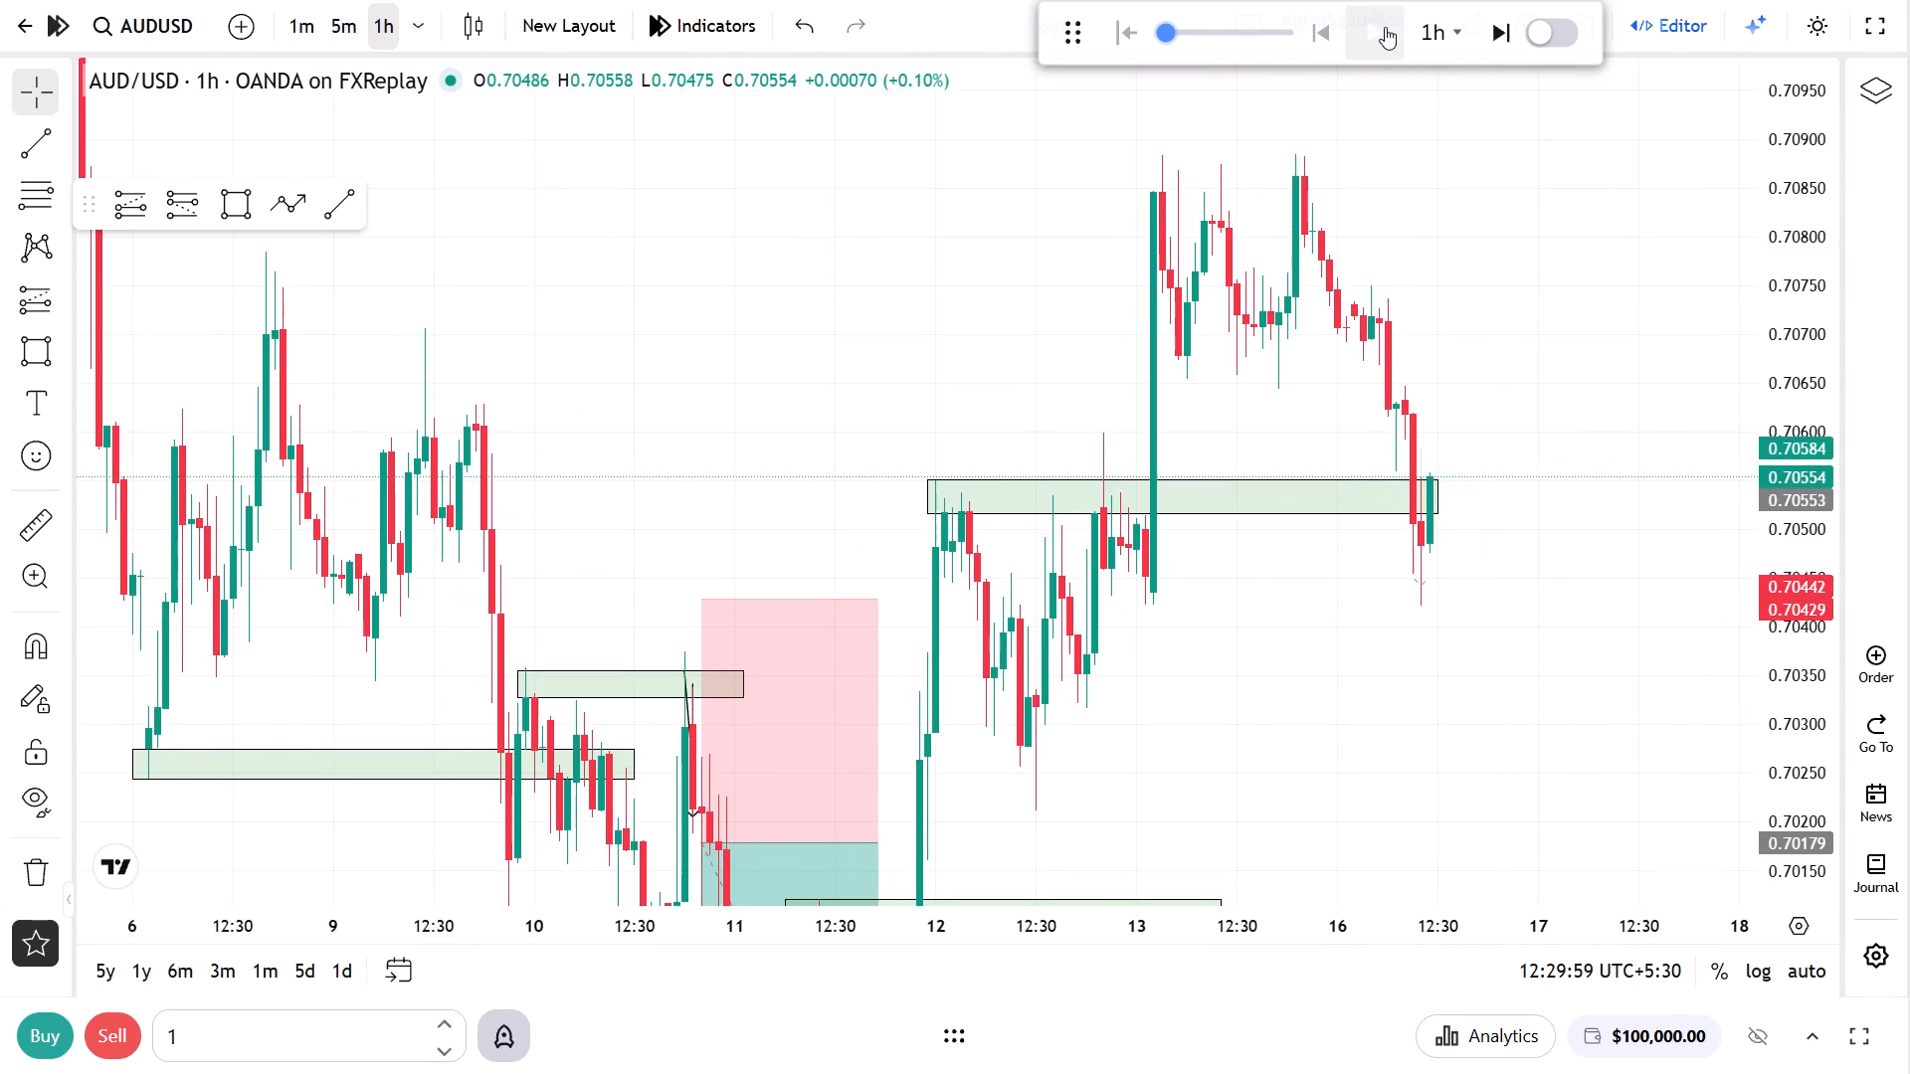
pyautogui.click(1384, 32)
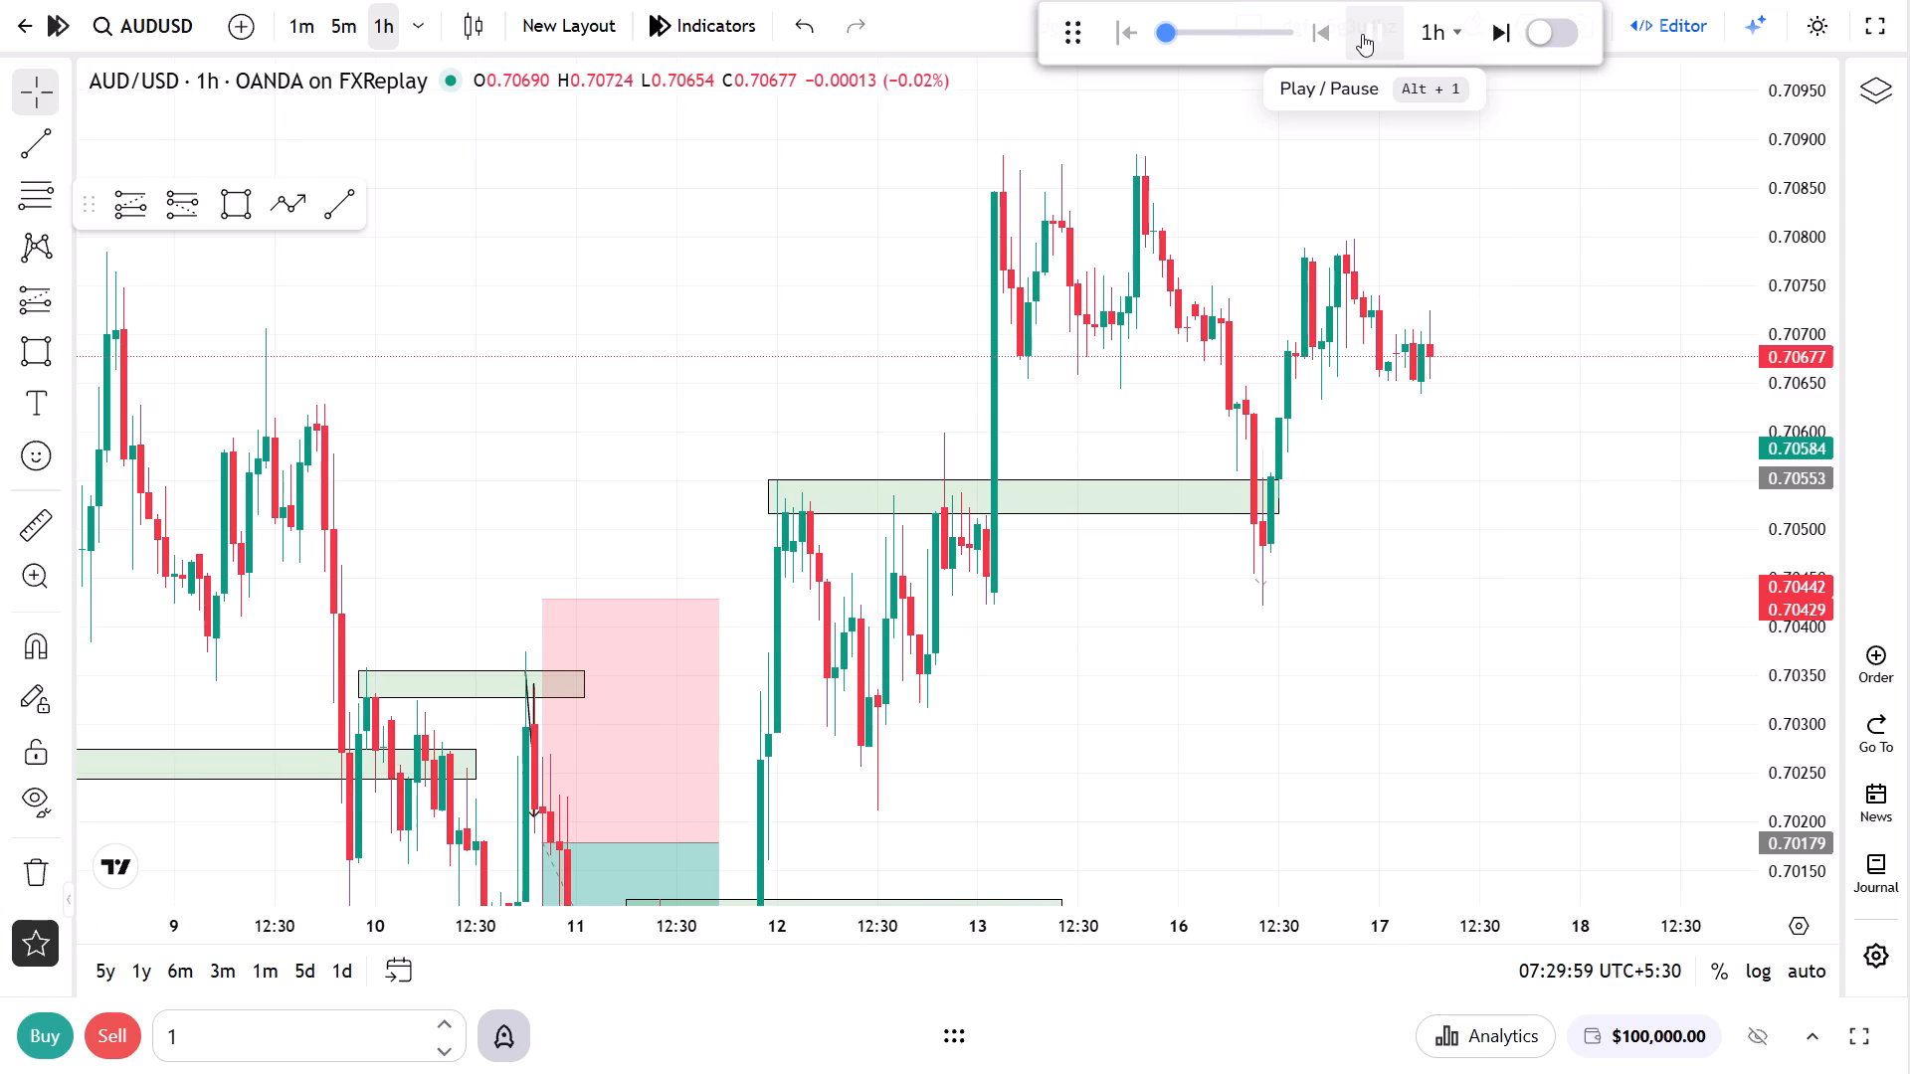
pyautogui.click(1359, 33)
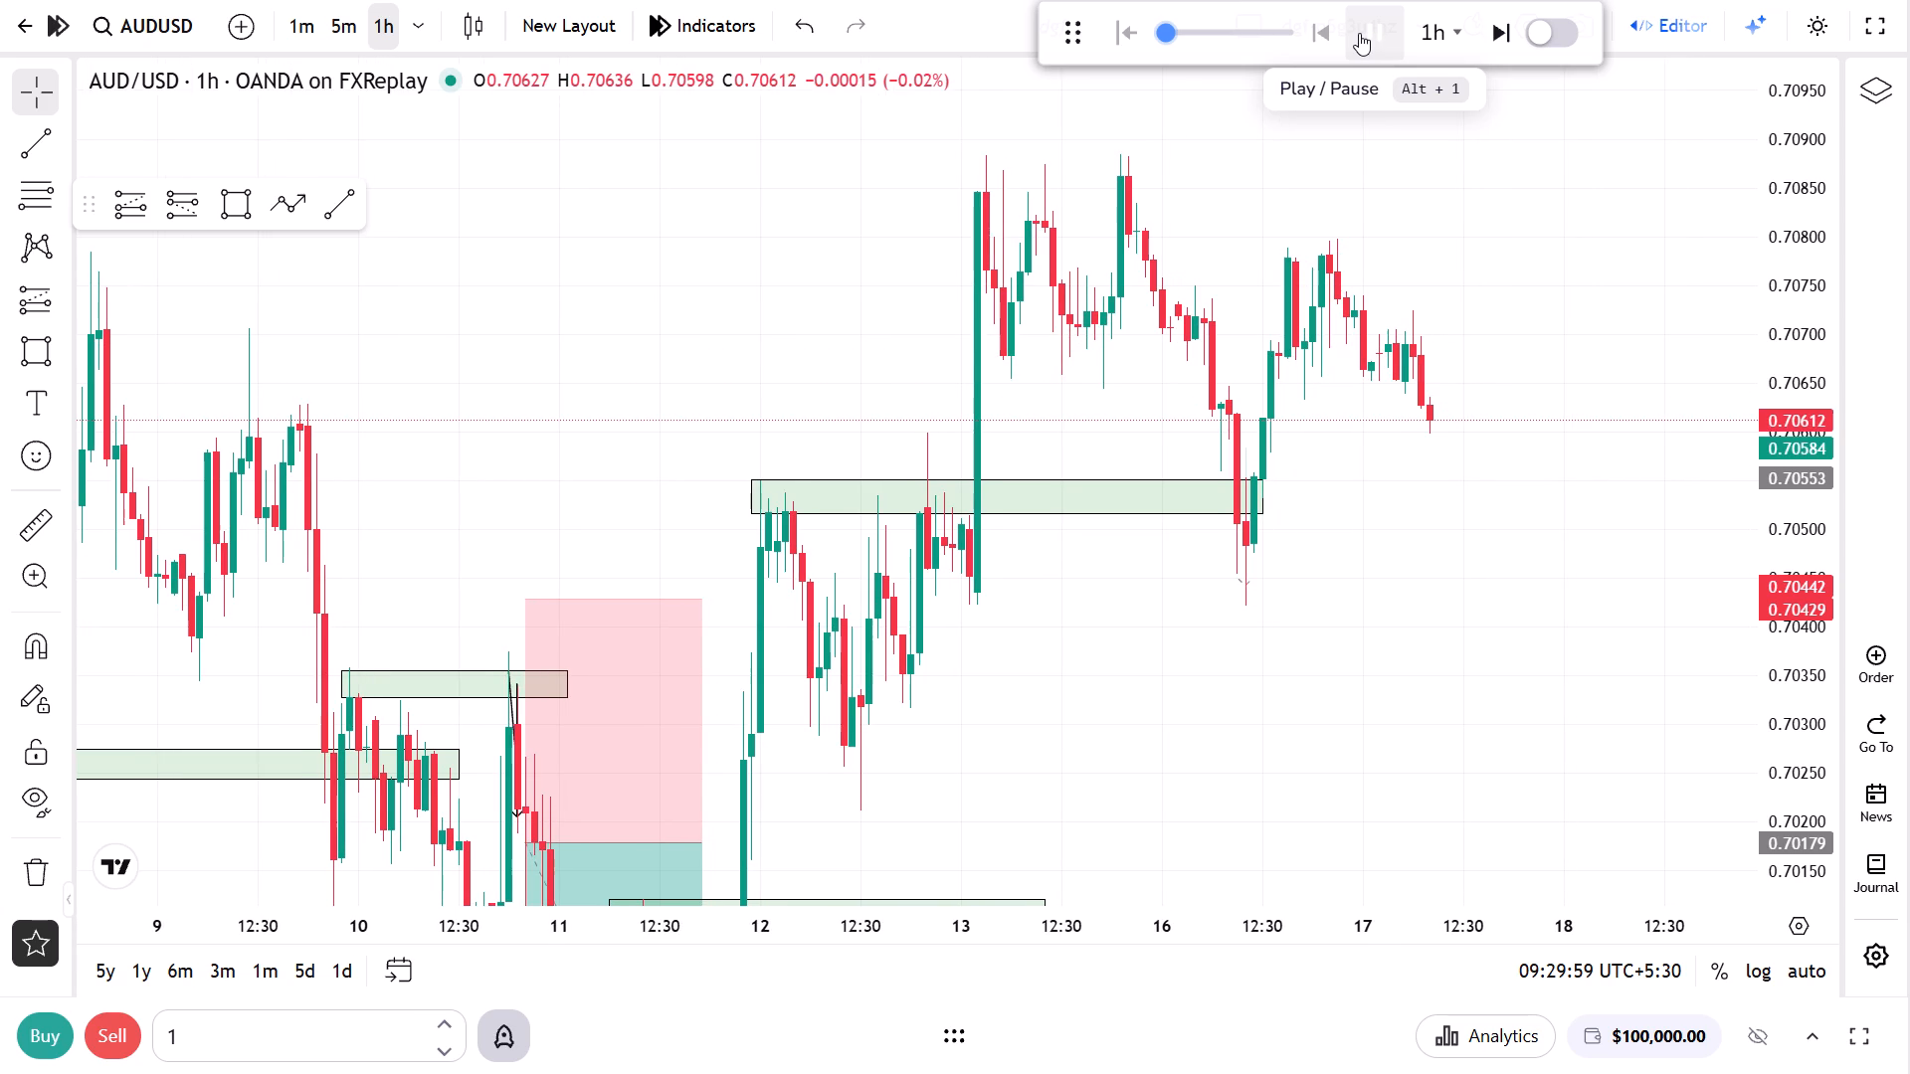
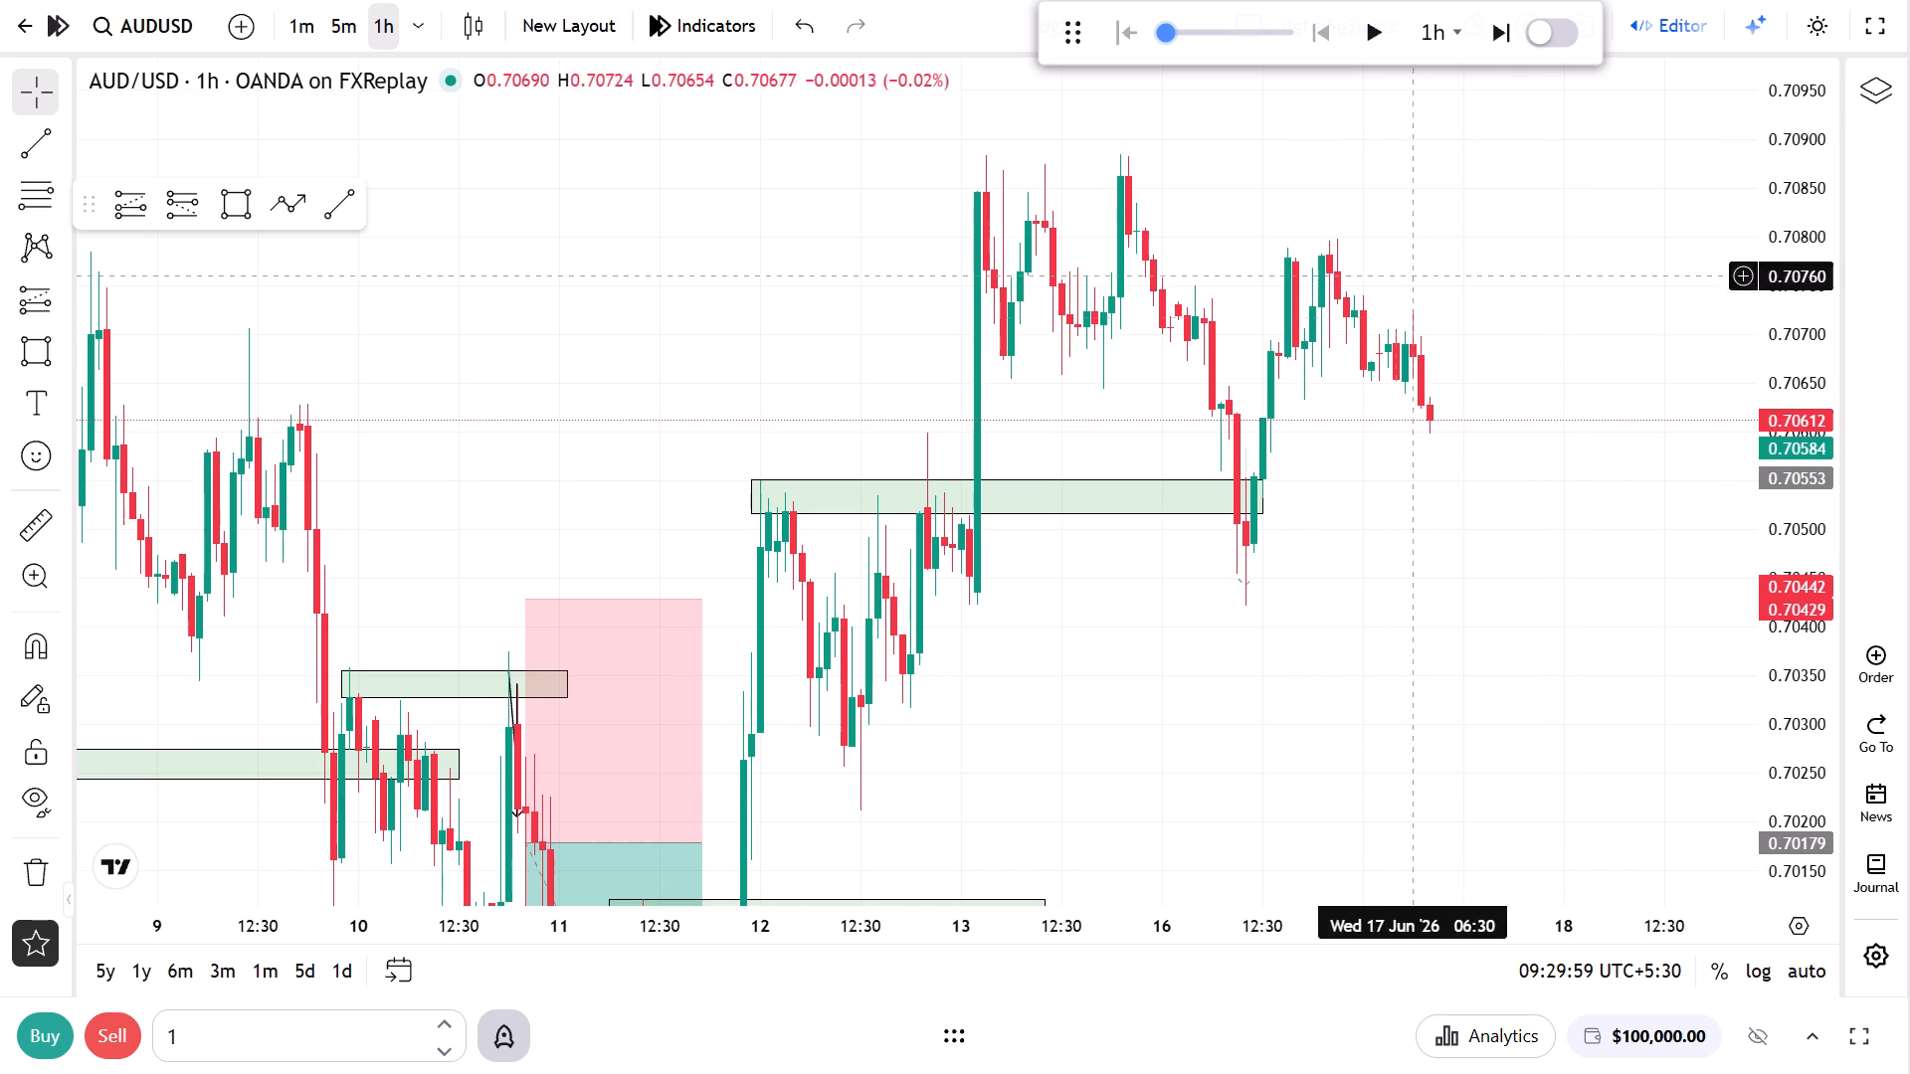
# Advance the replay hour by hour on the hourly chart to about 04:29 on 18 June.
pyautogui.tripleClick(1495, 35)
pyautogui.tripleClick(1495, 36)
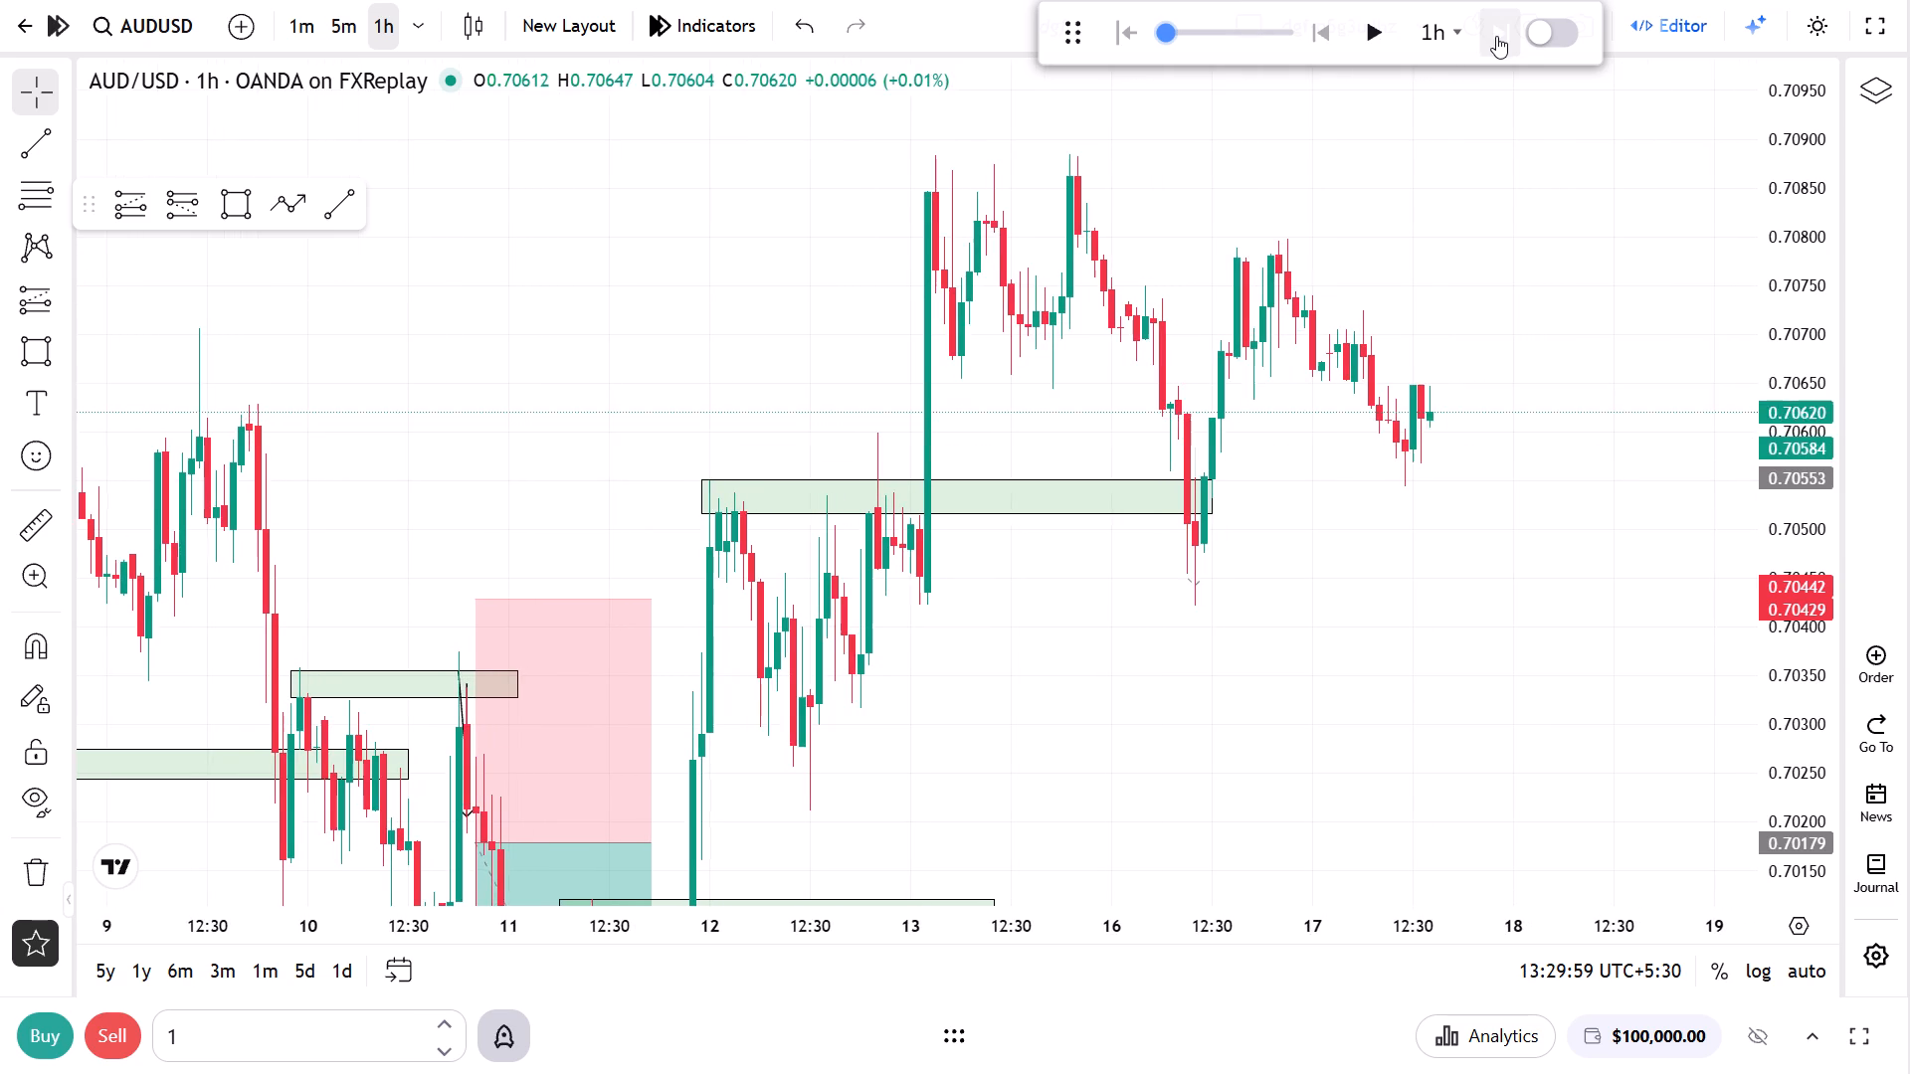
pyautogui.tripleClick(1496, 36)
pyautogui.tripleClick(1496, 36)
pyautogui.tripleClick(1497, 37)
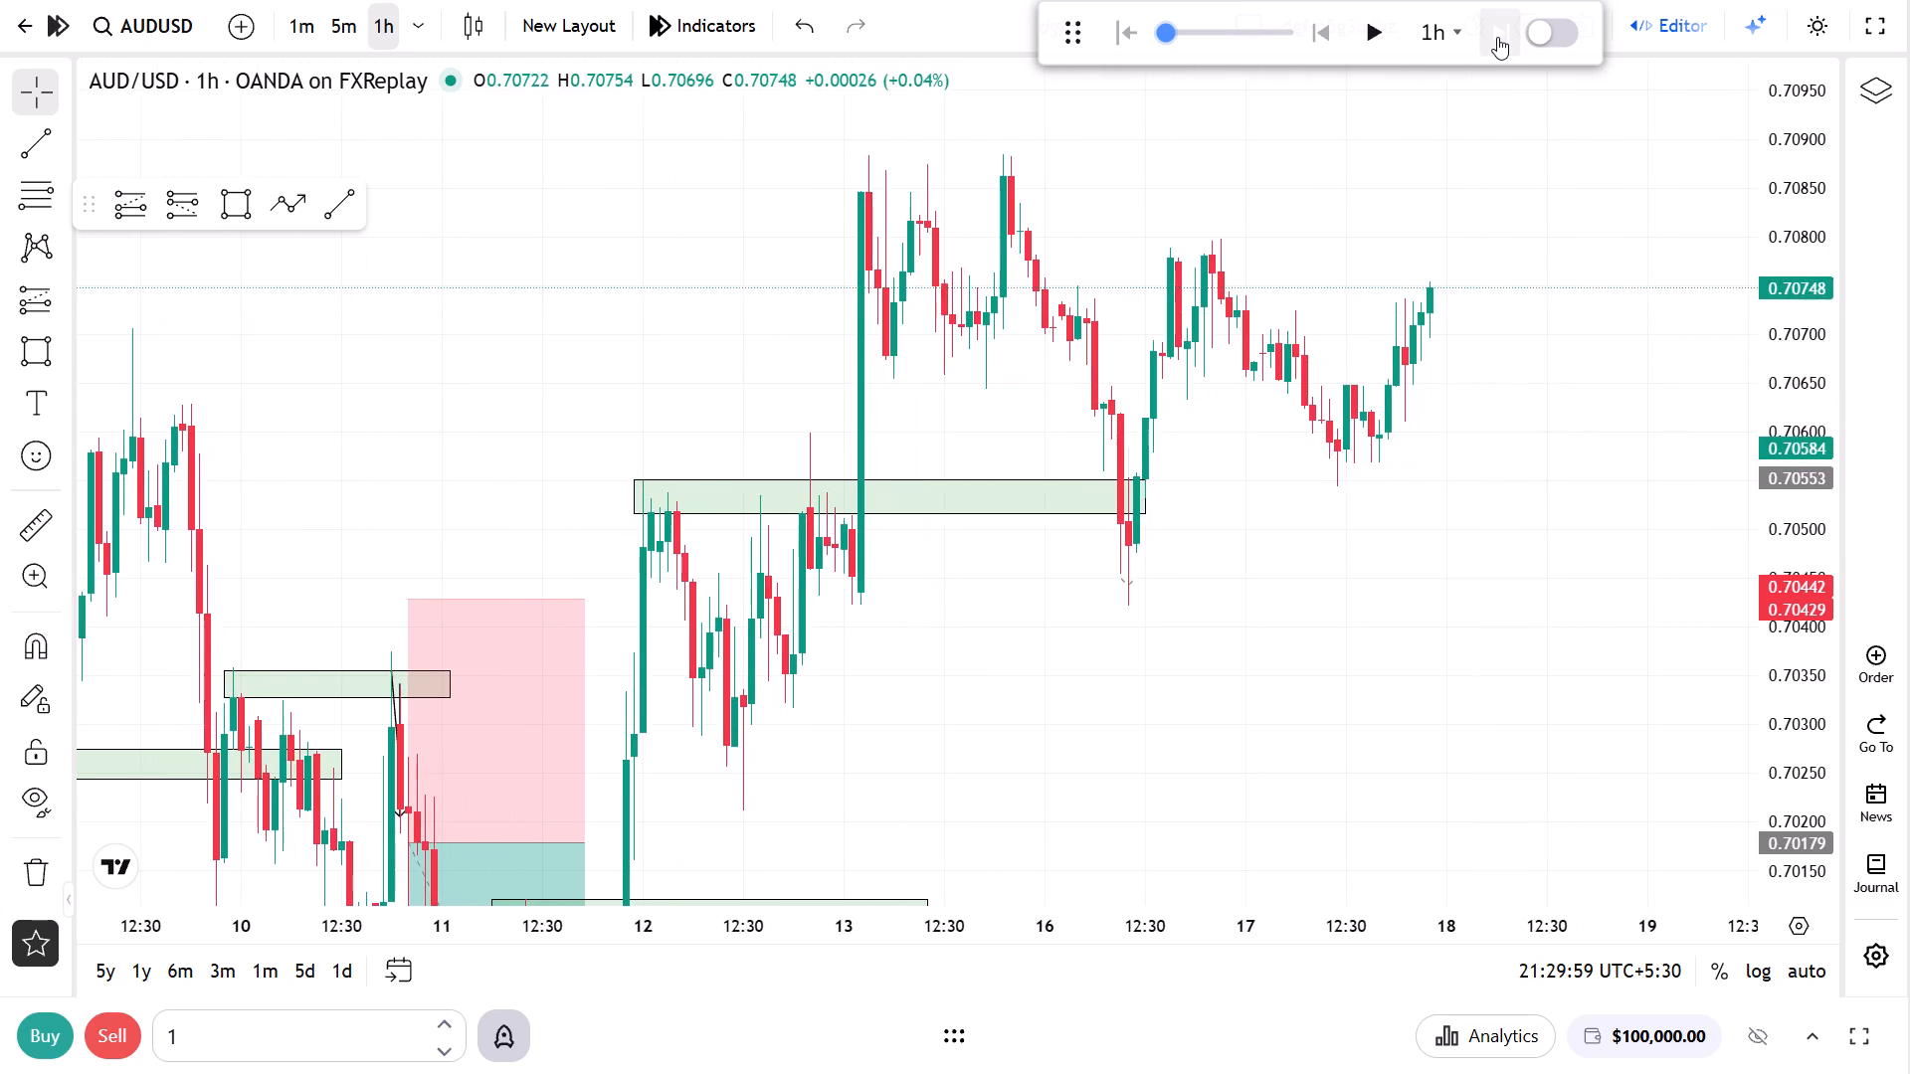
pyautogui.tripleClick(1497, 37)
pyautogui.click(1497, 37)
# Draw a rectangle zone over the 12 June lows from about 0.70278 to 0.70207, extending it to 18 June 07:30.
pyautogui.moveTo(1094, 719); pyautogui.dragTo(1148, 589)
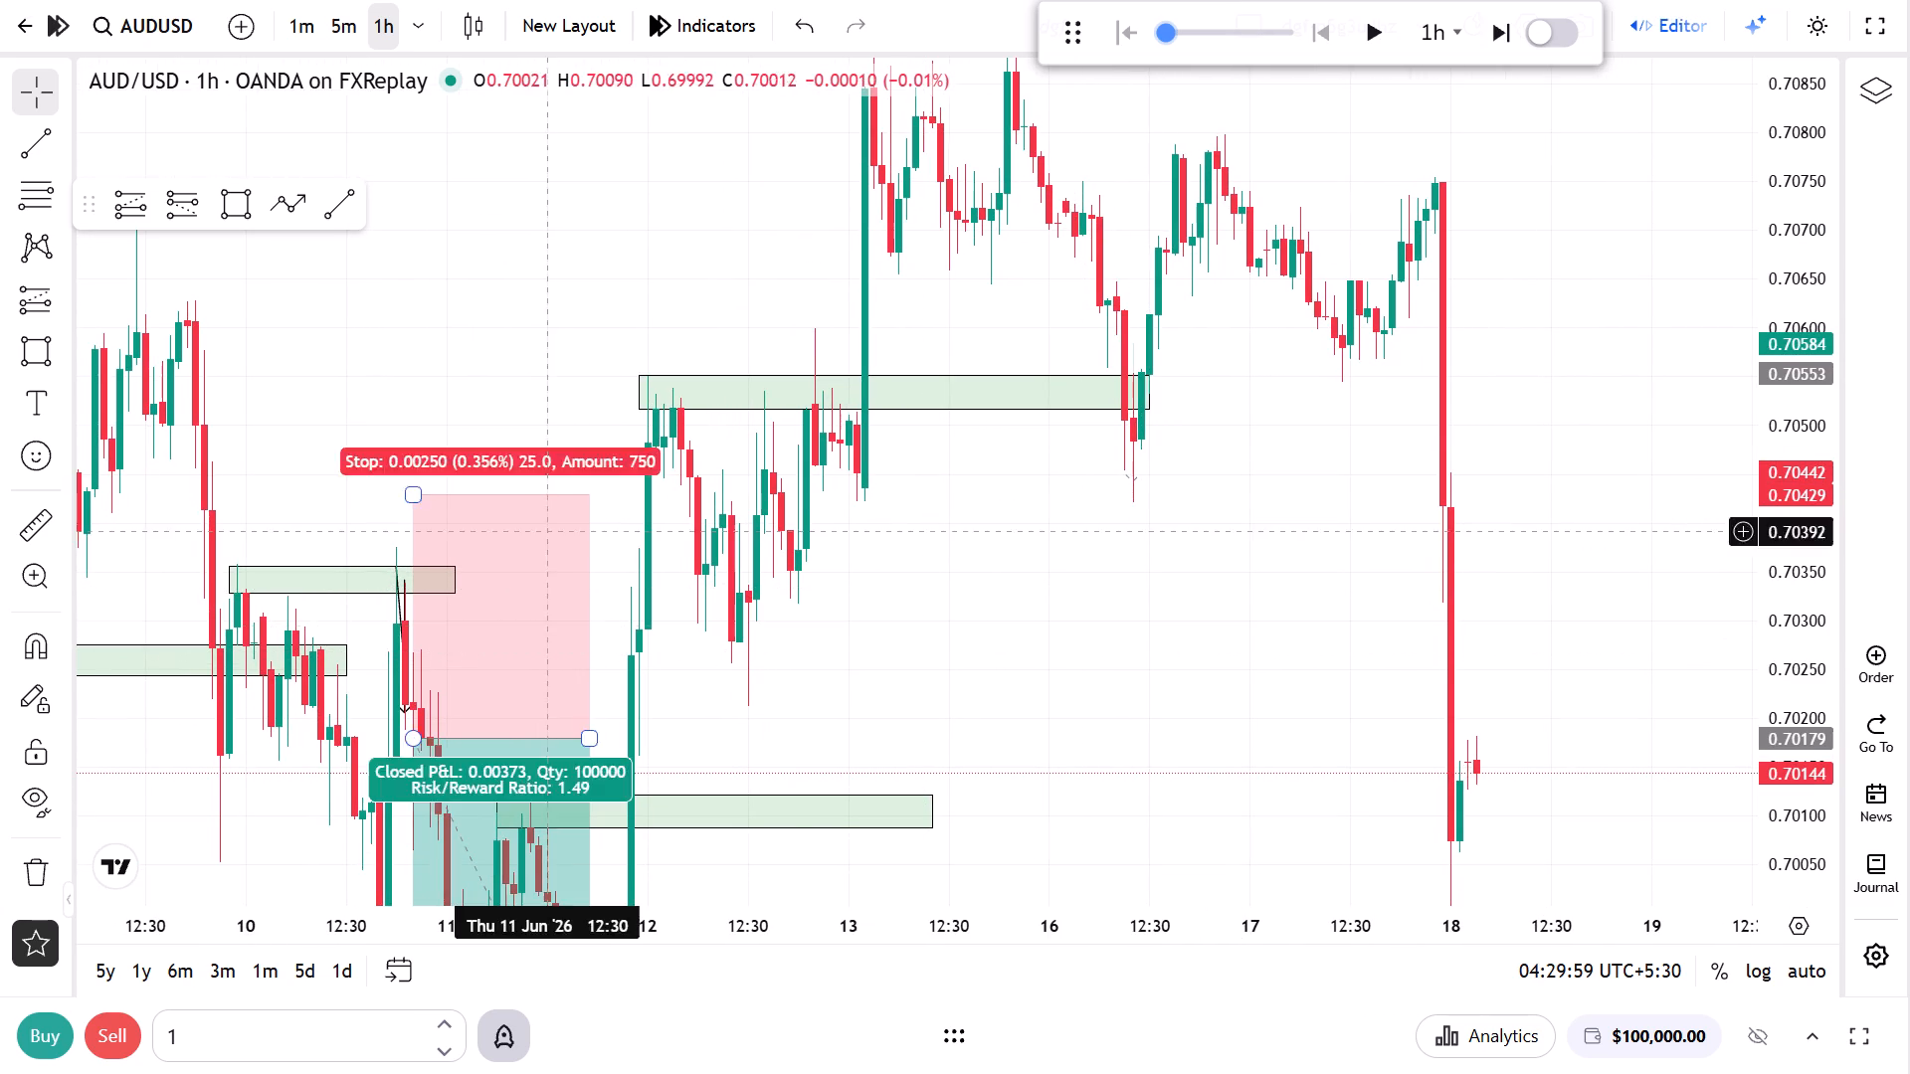
pyautogui.click(247, 219)
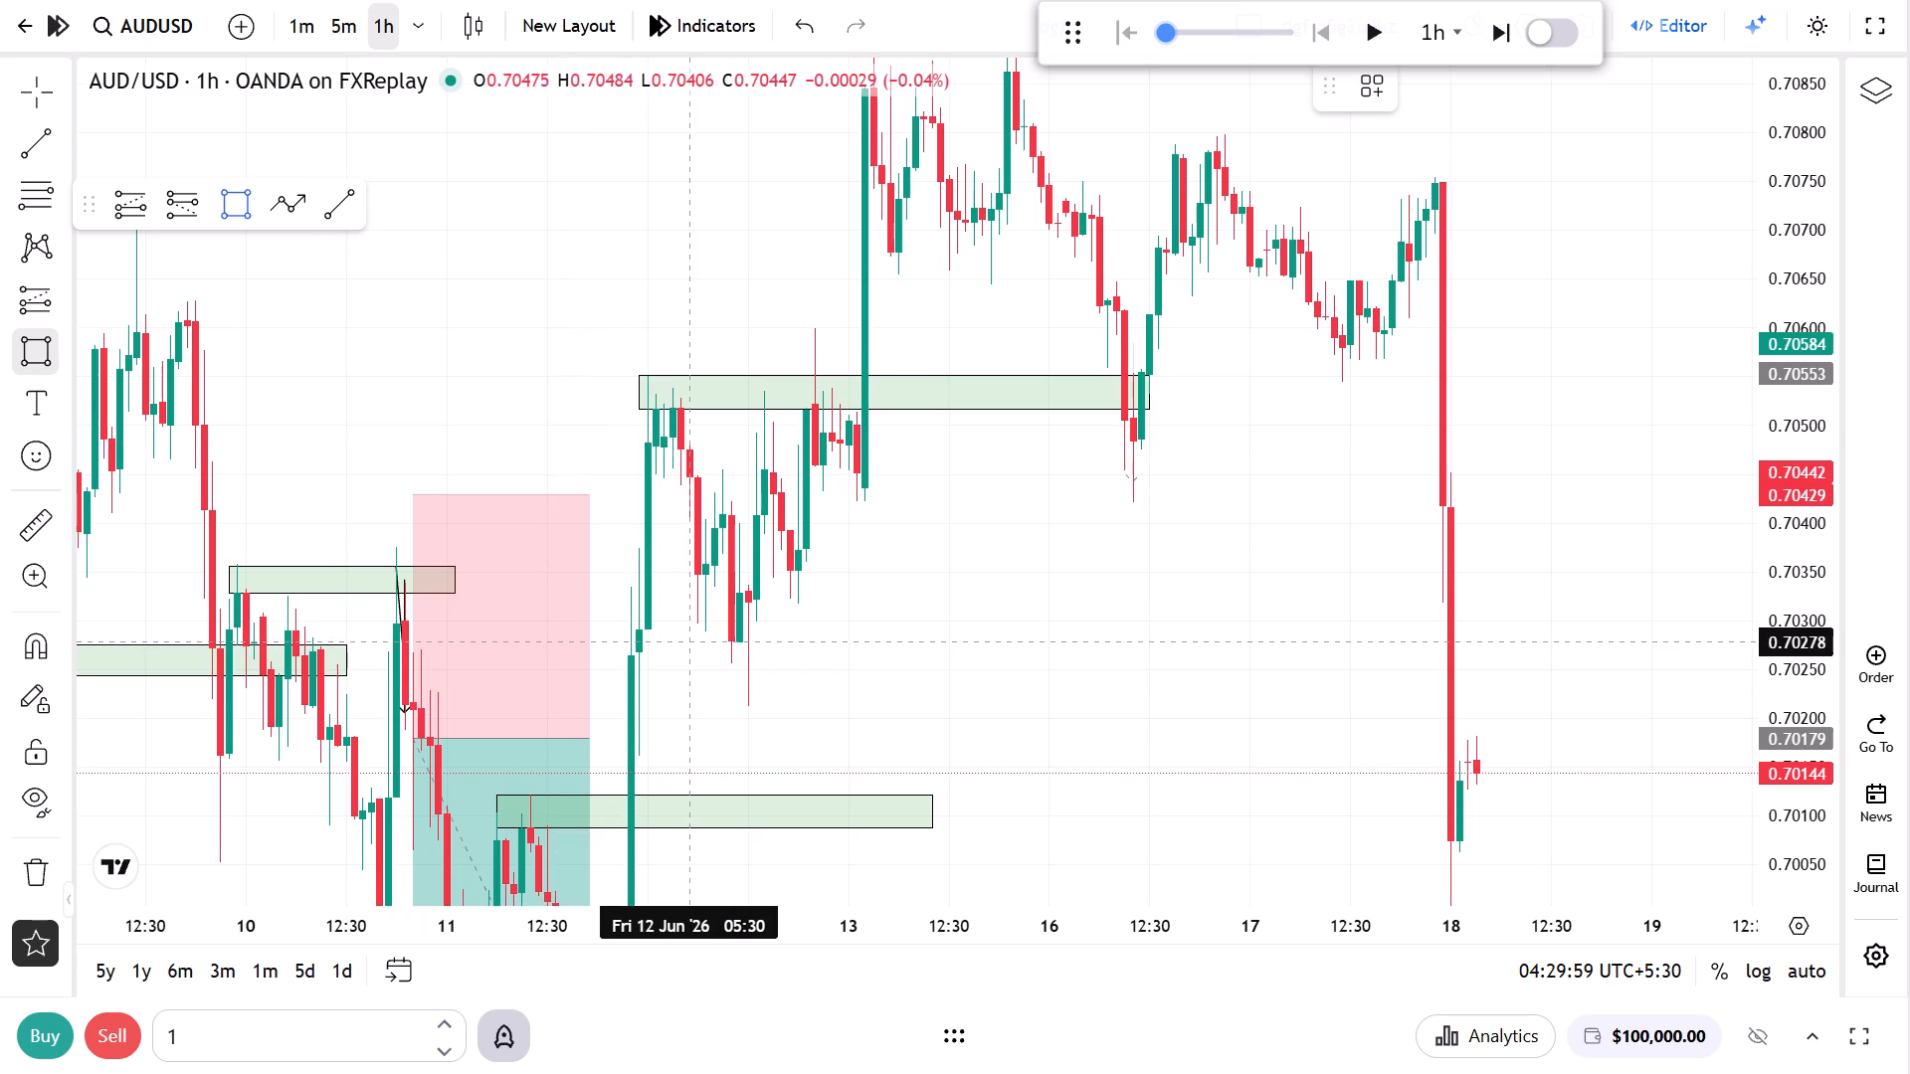
pyautogui.click(692, 641)
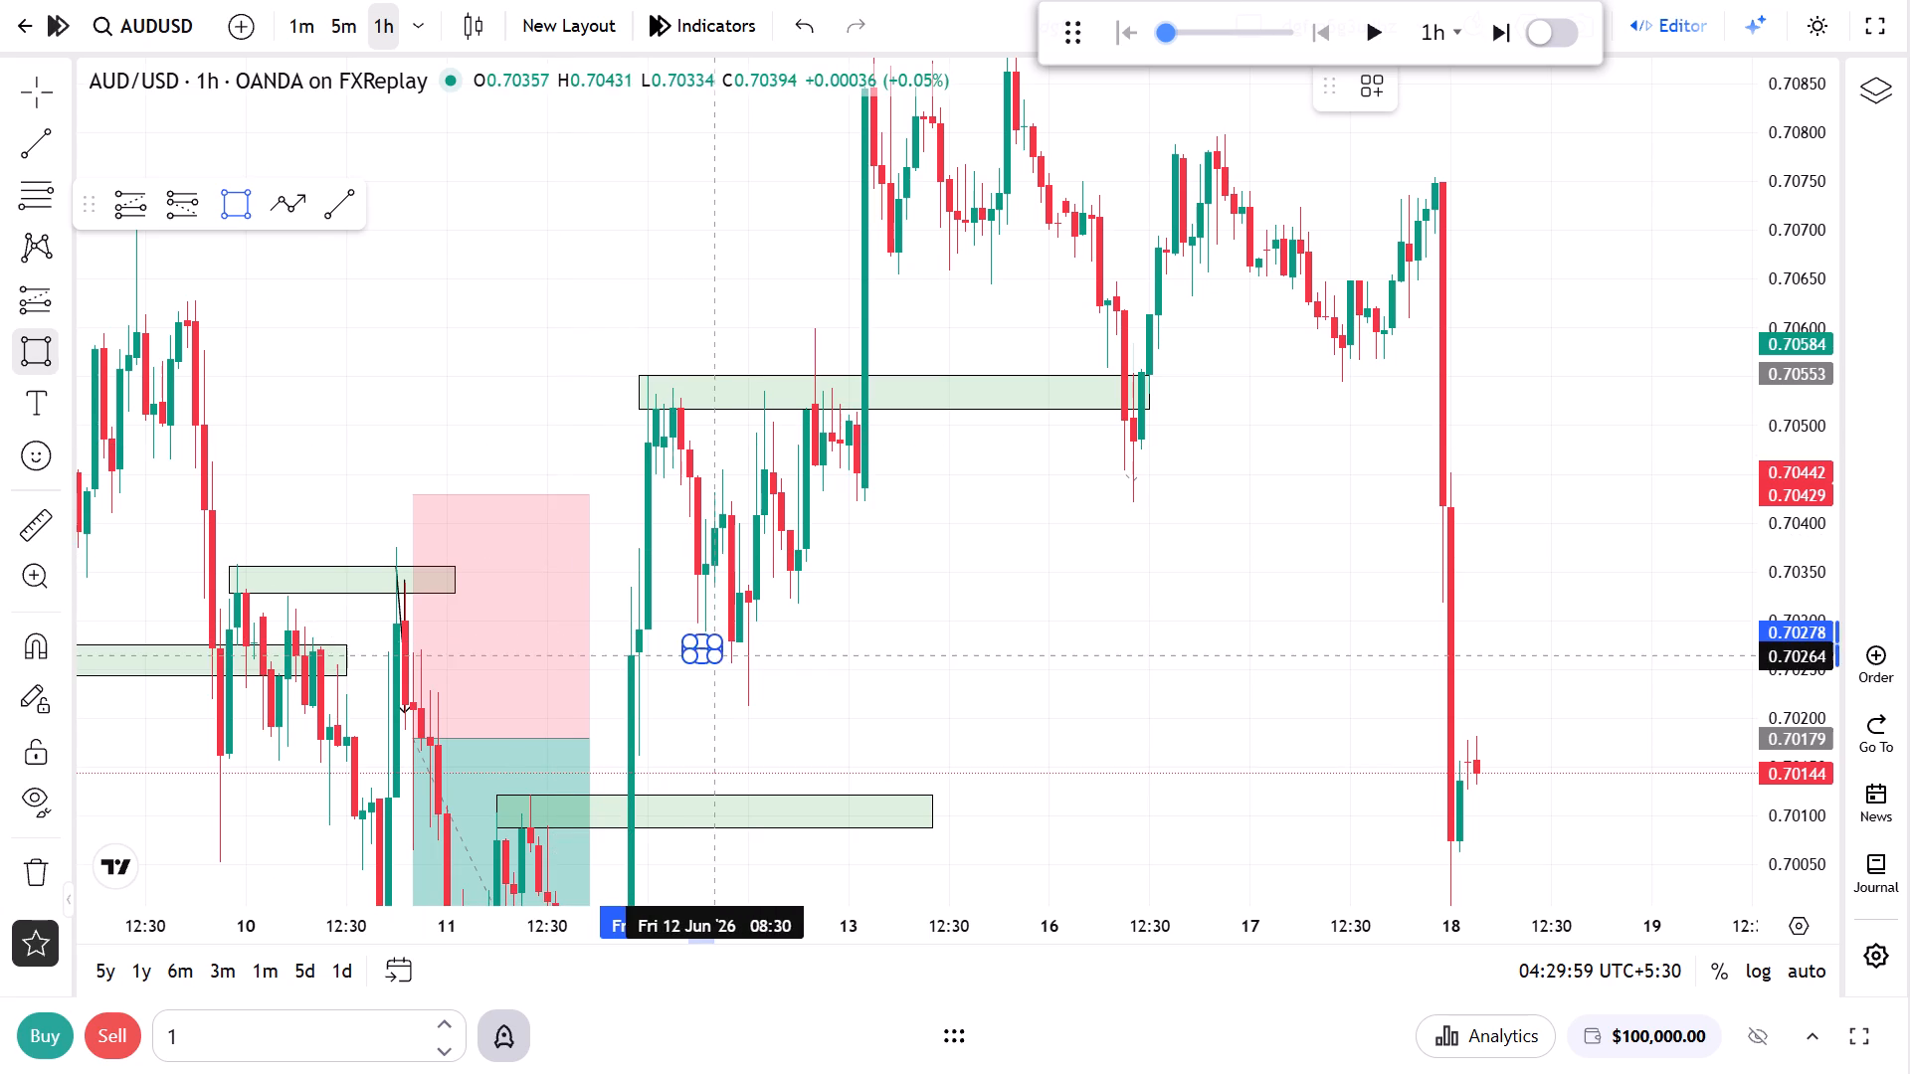
pyautogui.click(1514, 712)
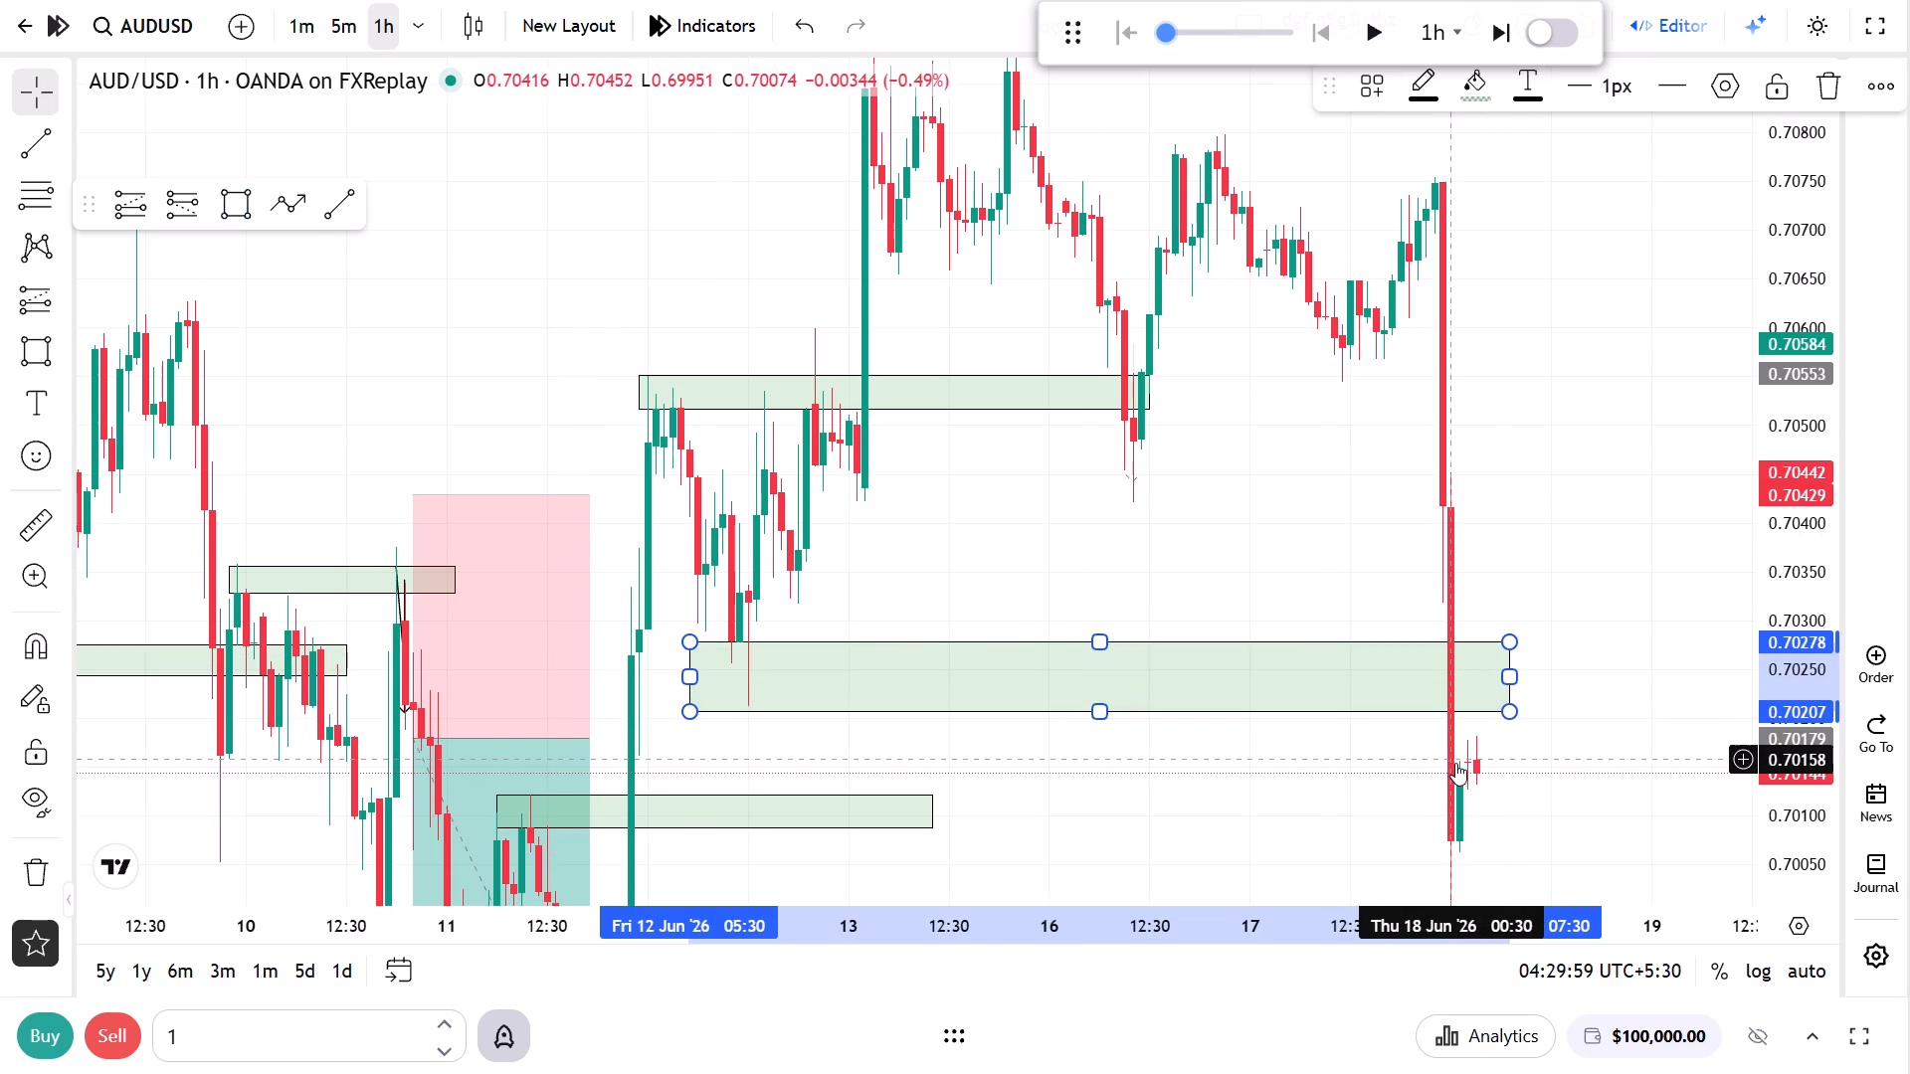
# Play the hourly replay forward to about 06:29 on 18 June, as price reaches the new zone.
pyautogui.moveTo(1343, 788); pyautogui.dragTo(1355, 686)
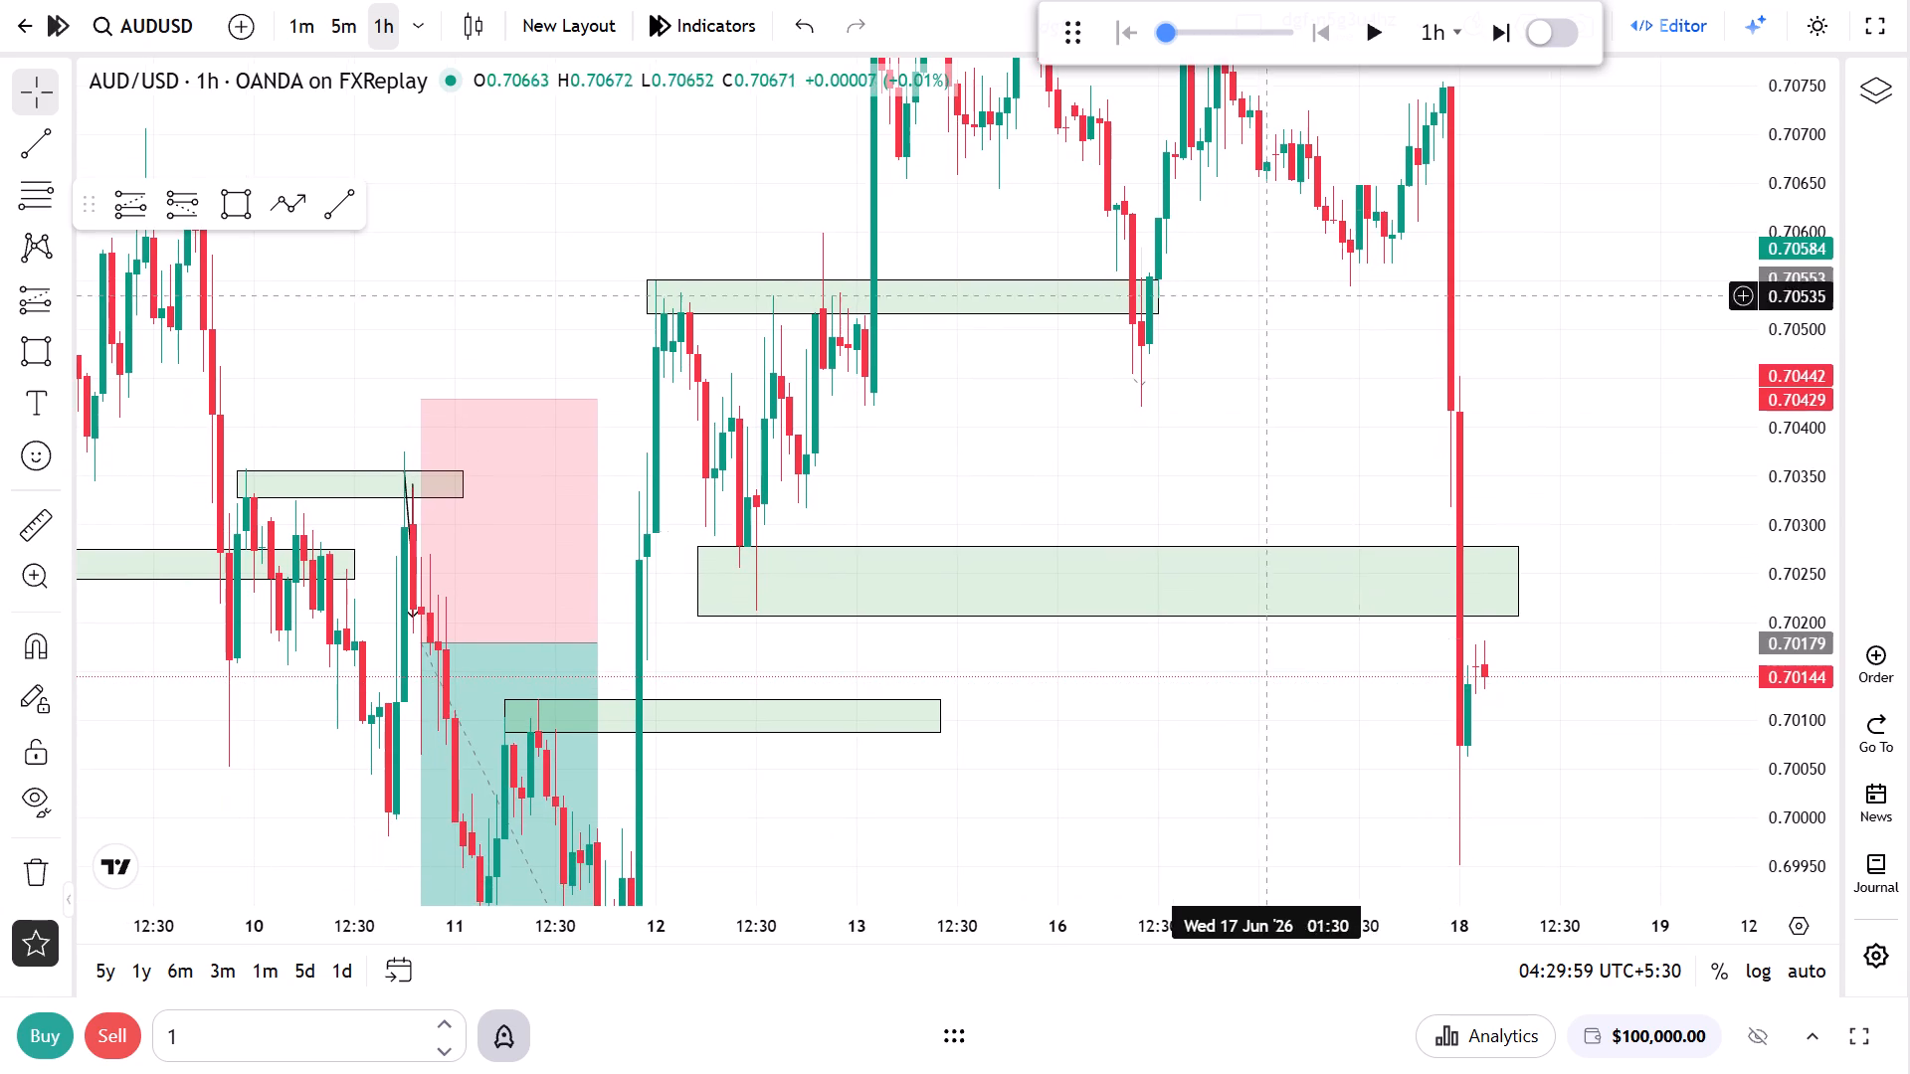
pyautogui.click(1350, 32)
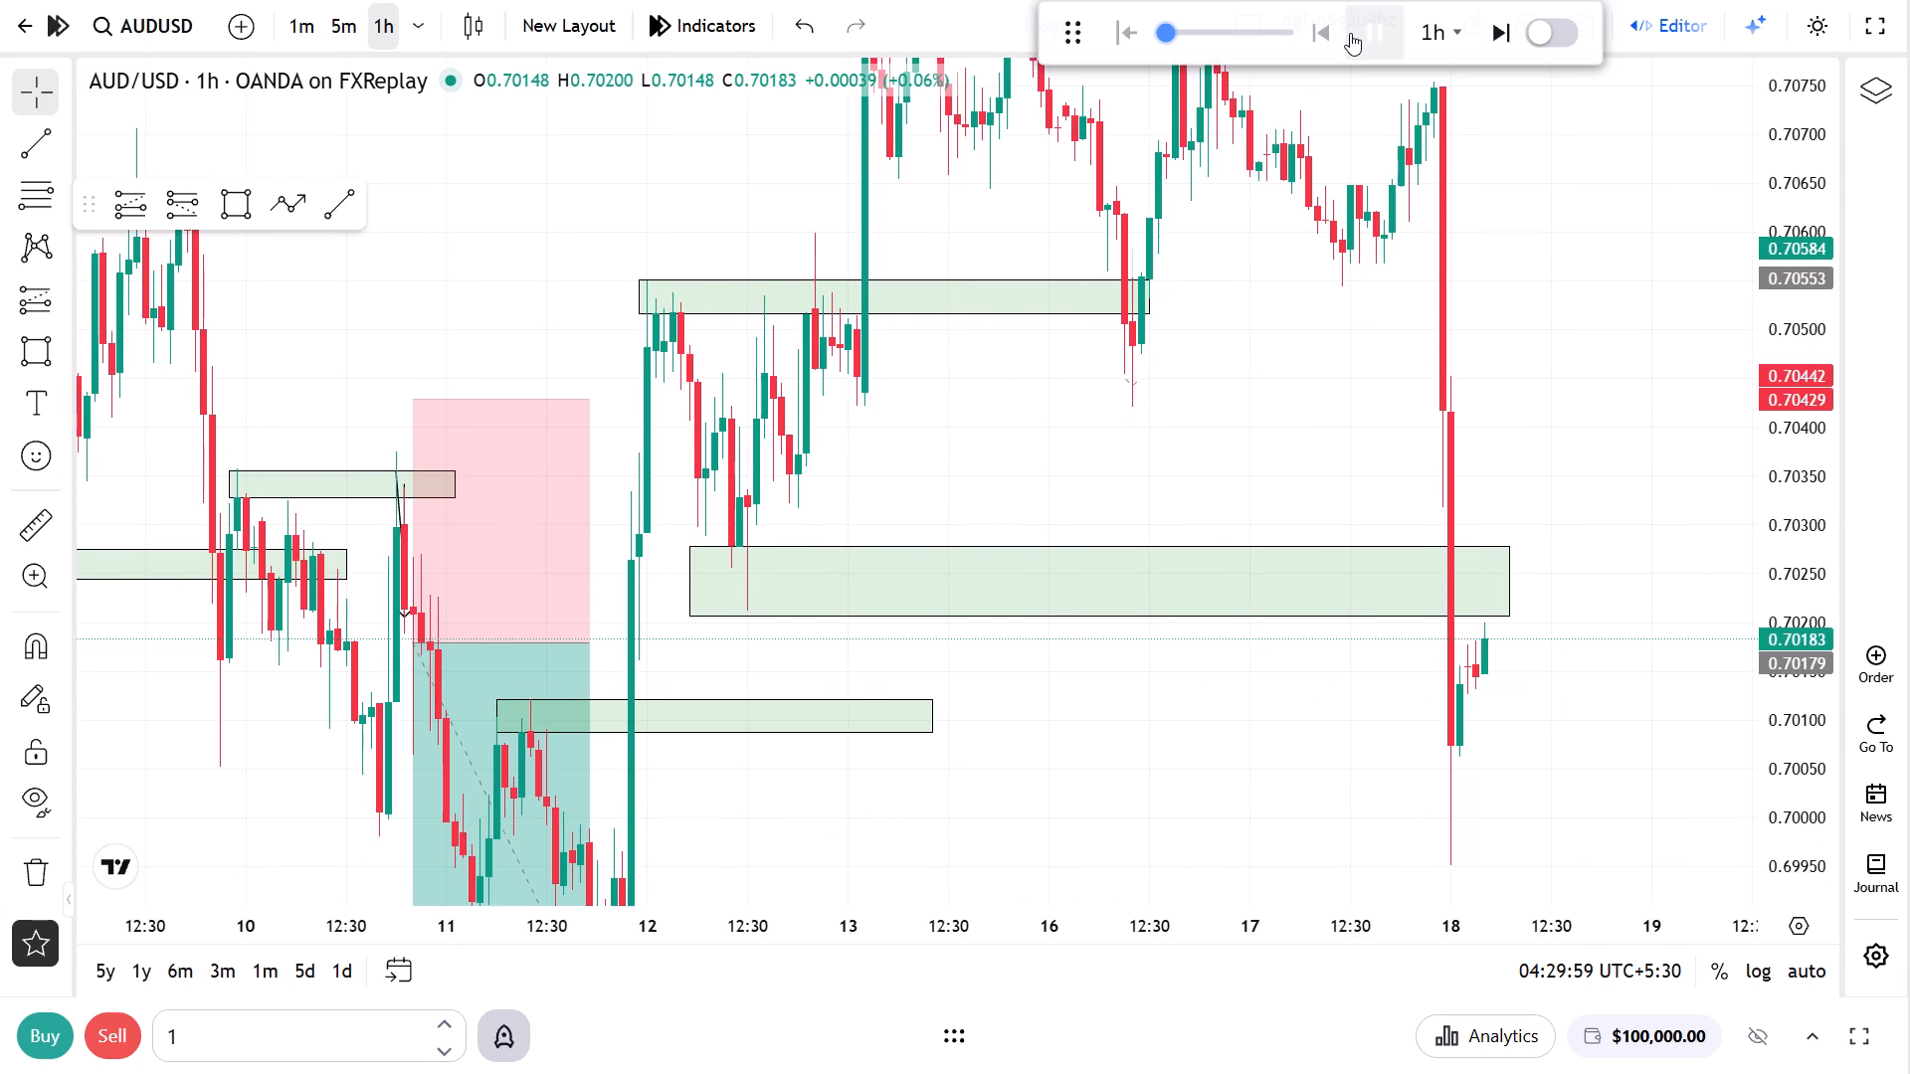
pyautogui.click(1350, 33)
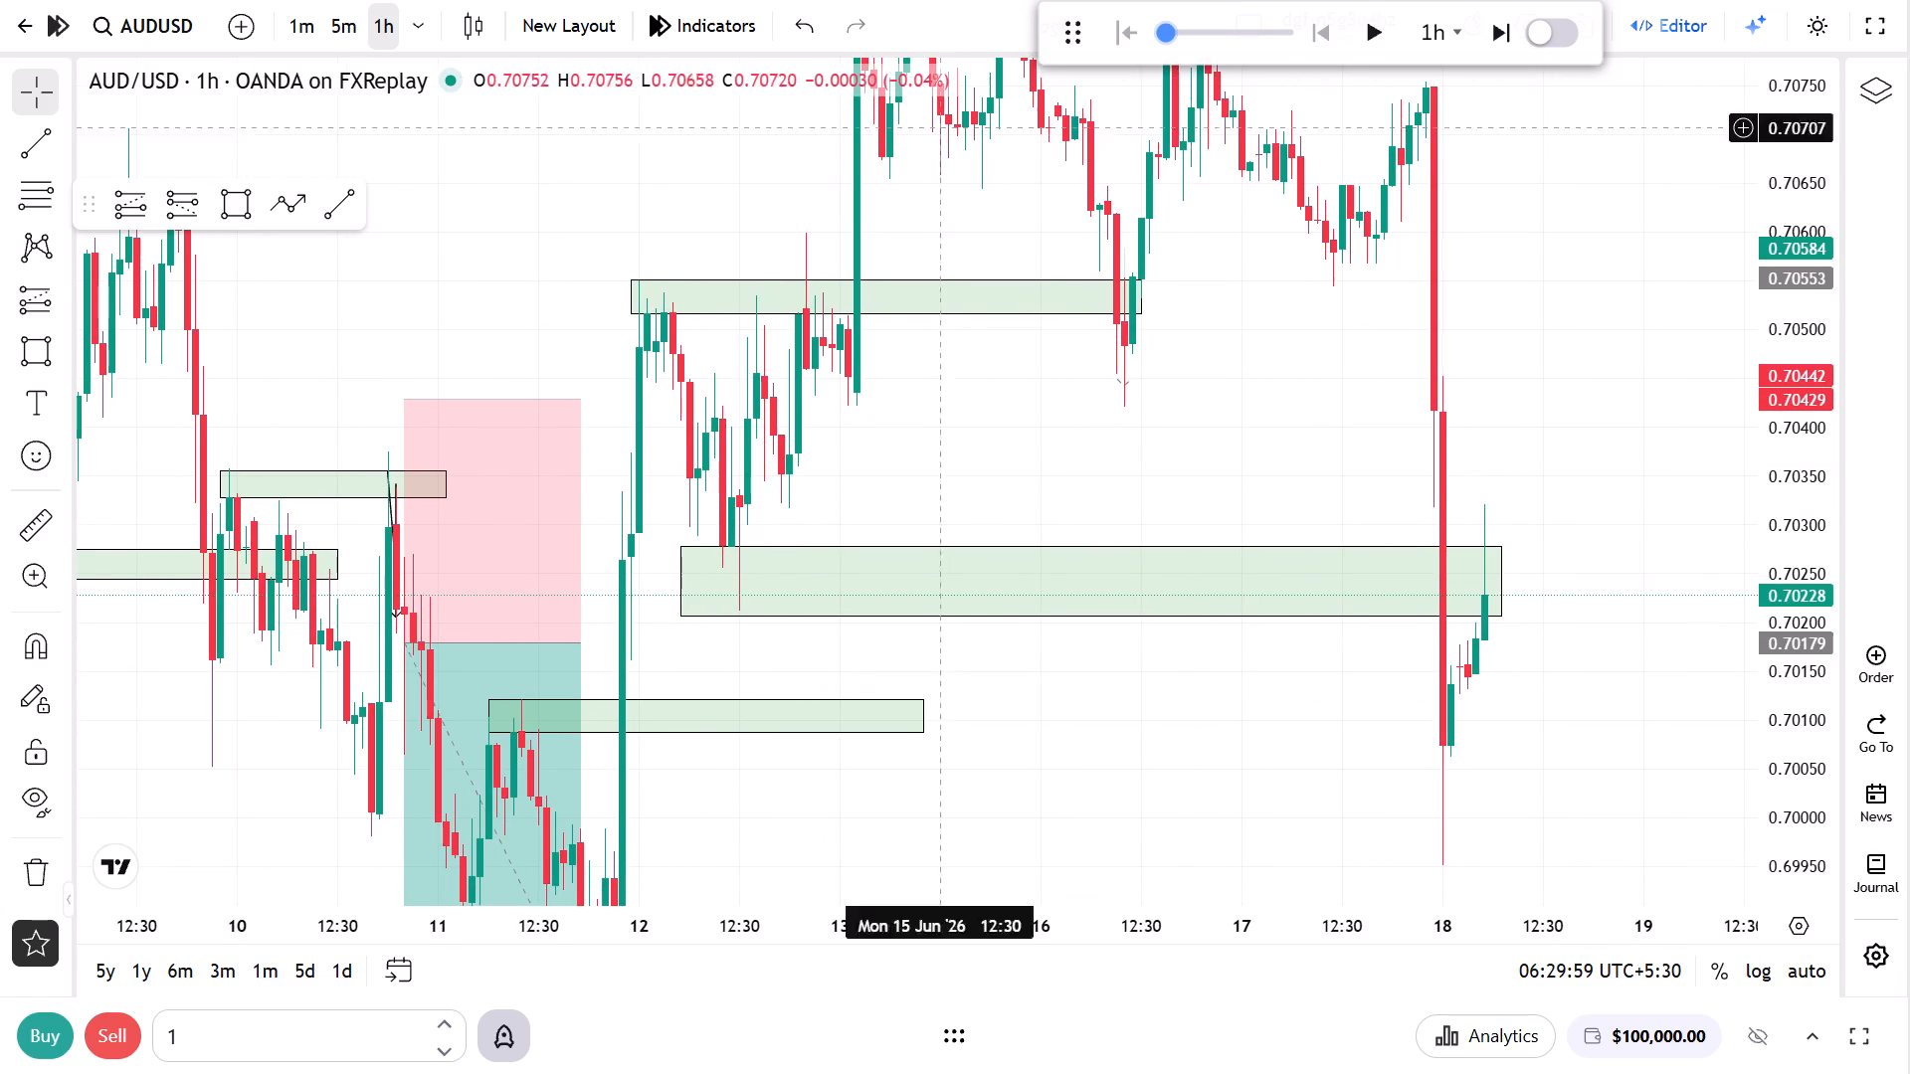
# Examine the 1-minute price structure around and below the 0.7021–0.7028 zone up to 06:29 on 18 June.
pyautogui.click(298, 28)
pyautogui.scroll(-1, 1321, 796)
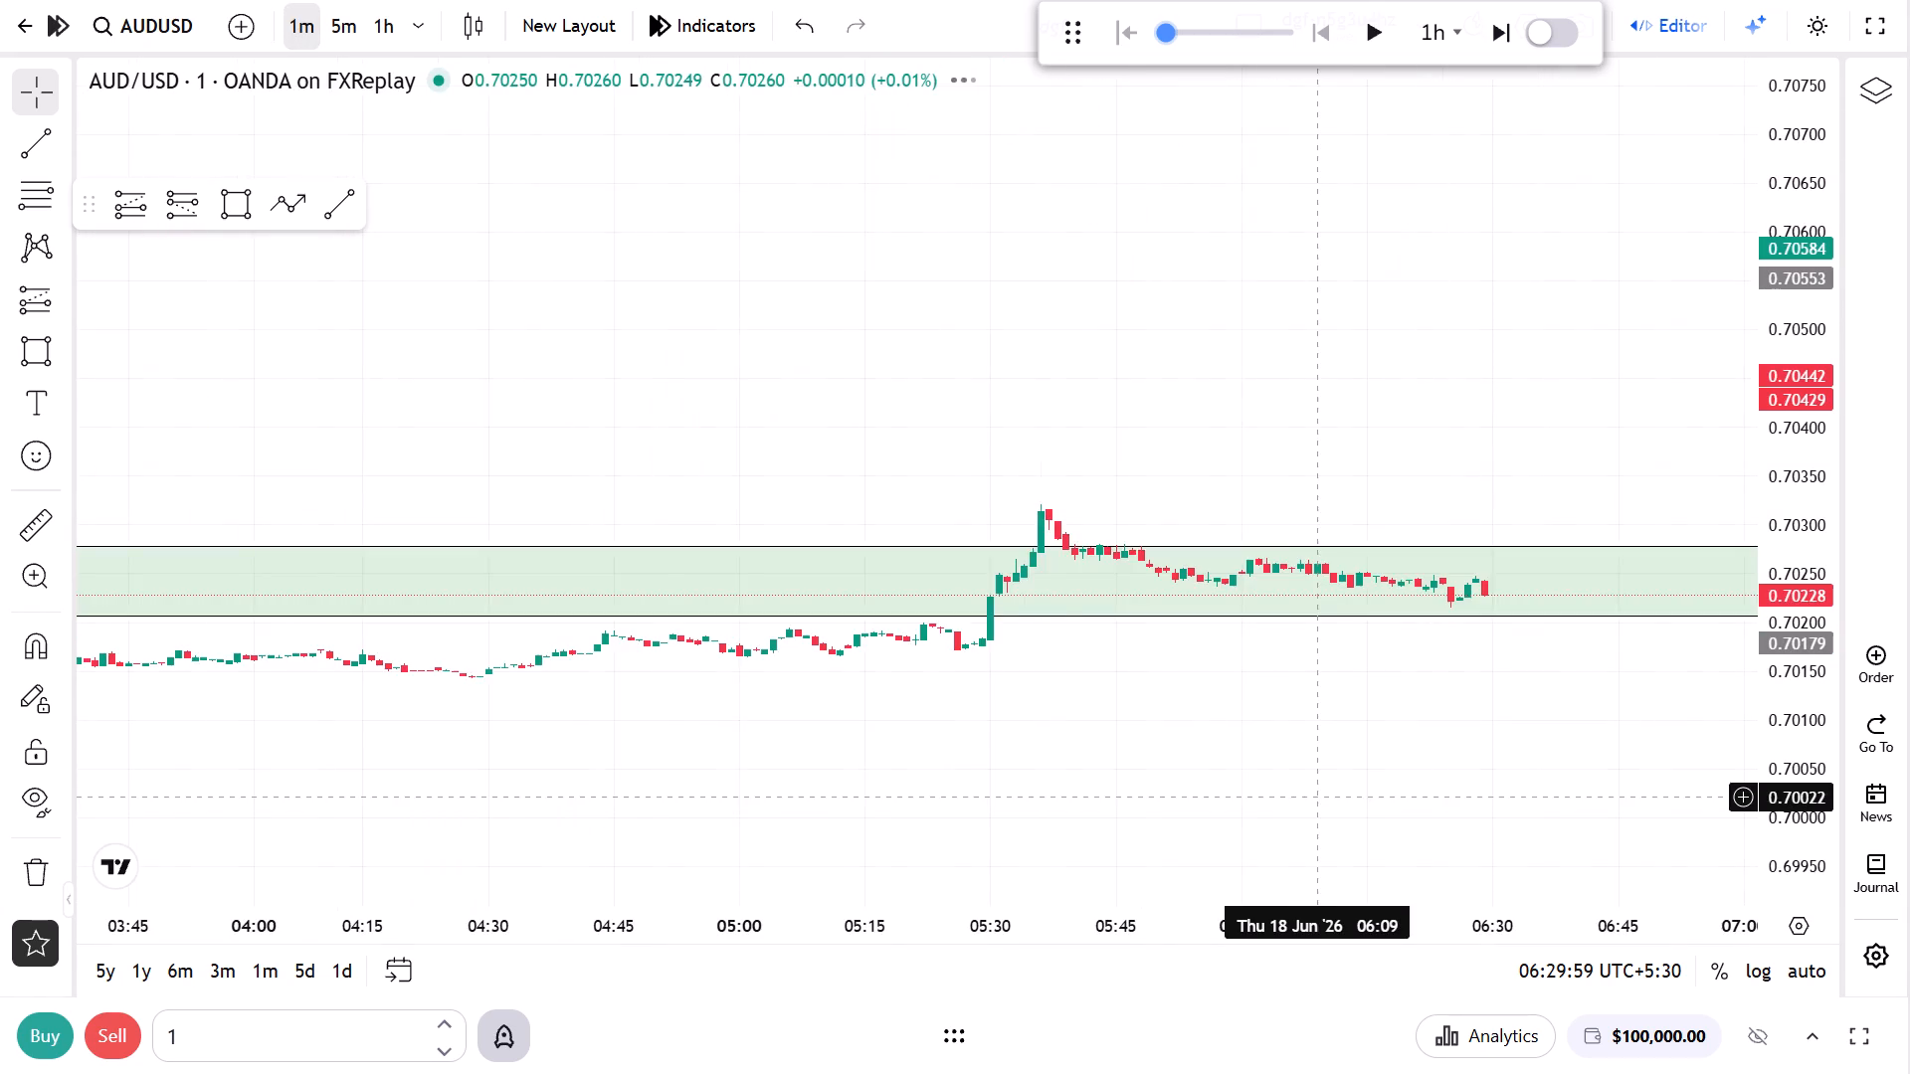
pyautogui.scroll(-15, 1321, 796)
pyautogui.moveTo(1335, 800); pyautogui.dragTo(1440, 565)
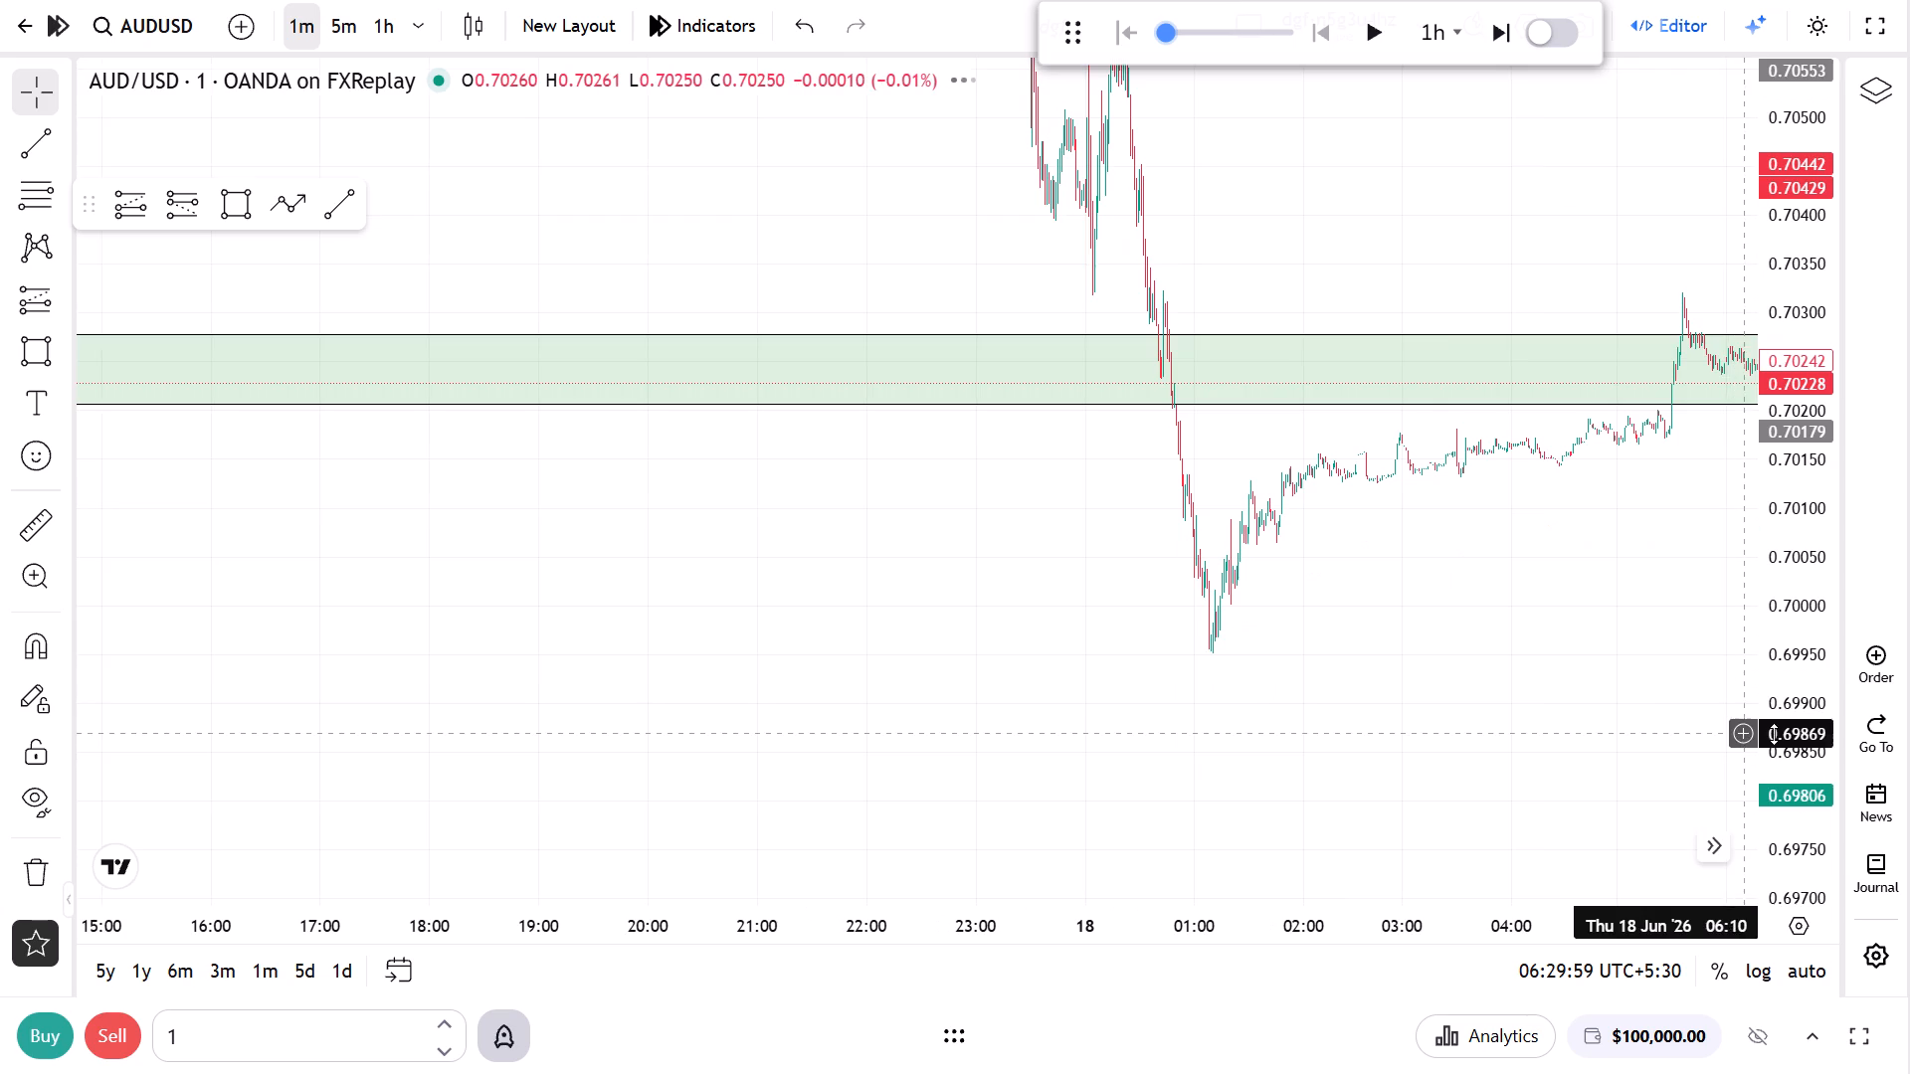
pyautogui.moveTo(1800, 726); pyautogui.dragTo(1790, 708)
pyautogui.scroll(15, 1134, 785)
pyautogui.moveTo(542, 713); pyautogui.dragTo(1239, 741)
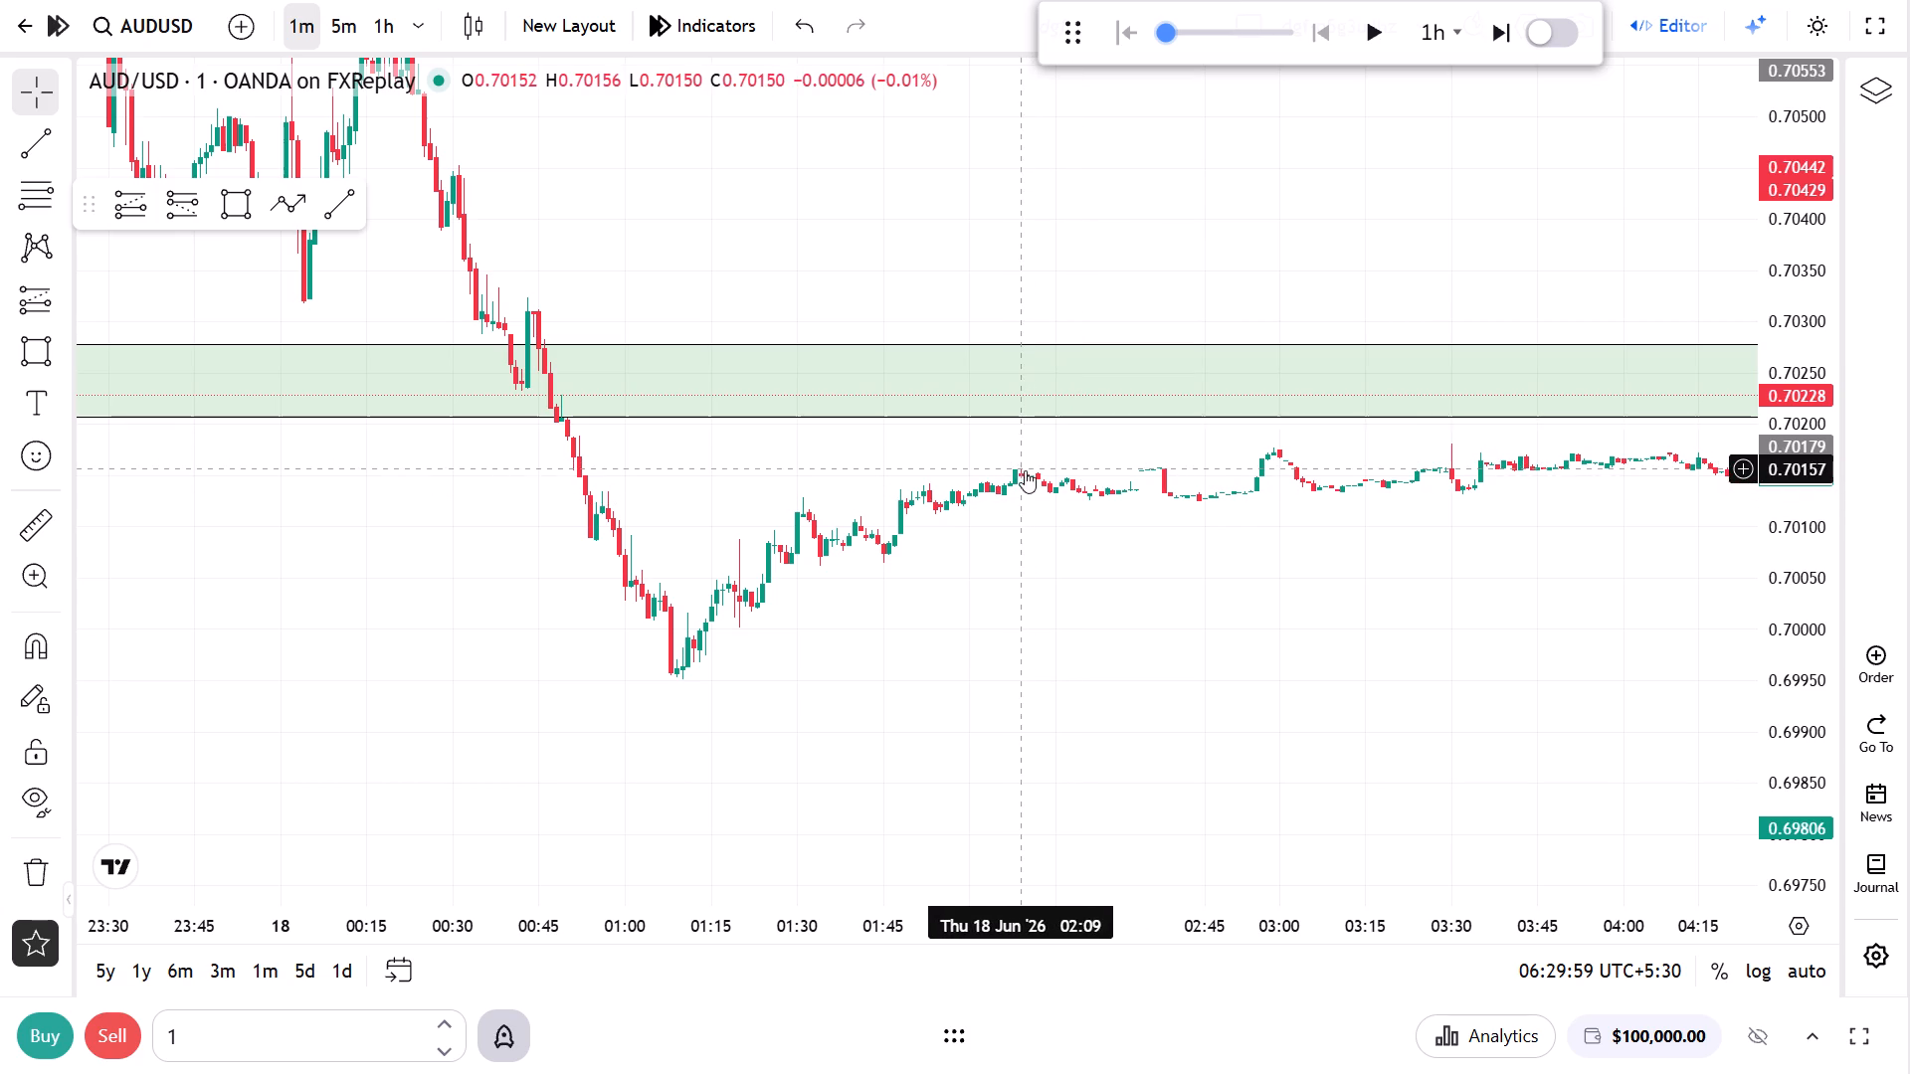
pyautogui.moveTo(1243, 516); pyautogui.dragTo(670, 748)
pyautogui.scroll(-2, 670, 748)
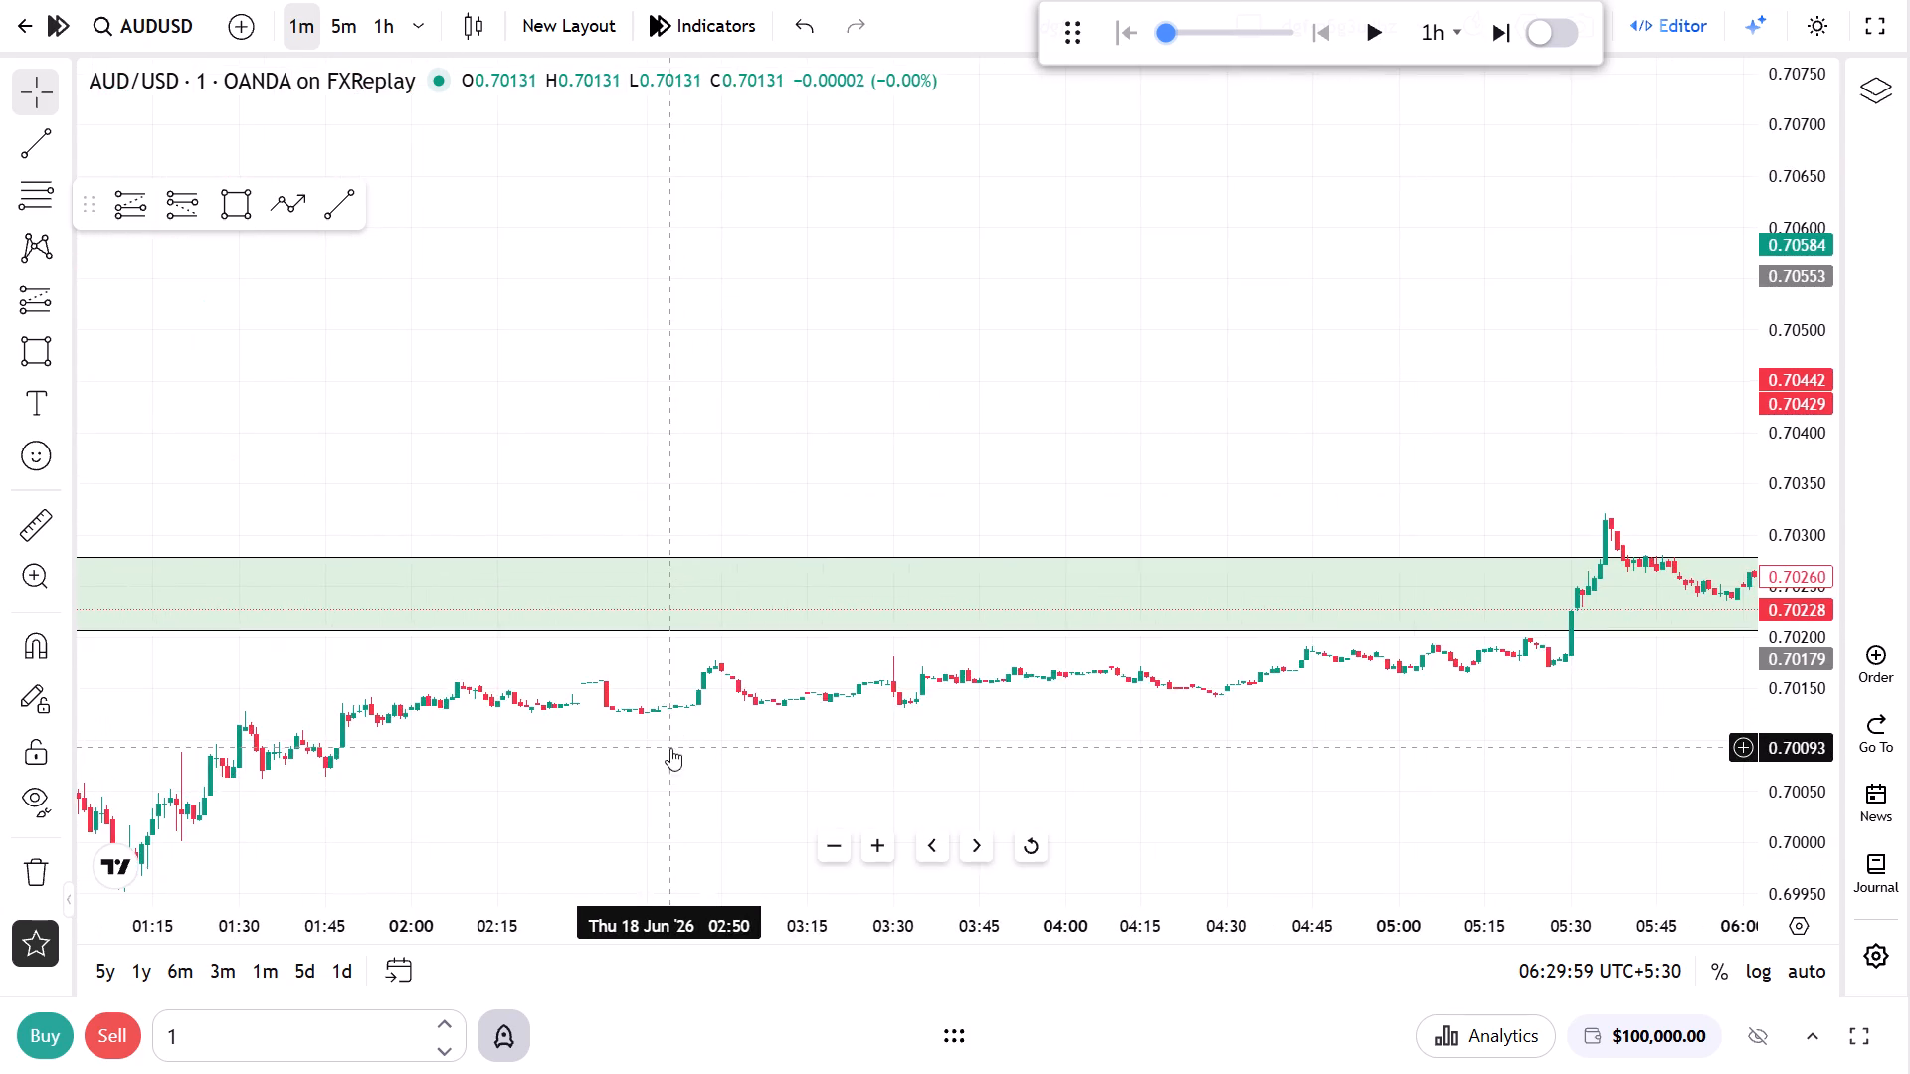
pyautogui.scroll(-2, 670, 748)
pyautogui.scroll(-2, 860, 744)
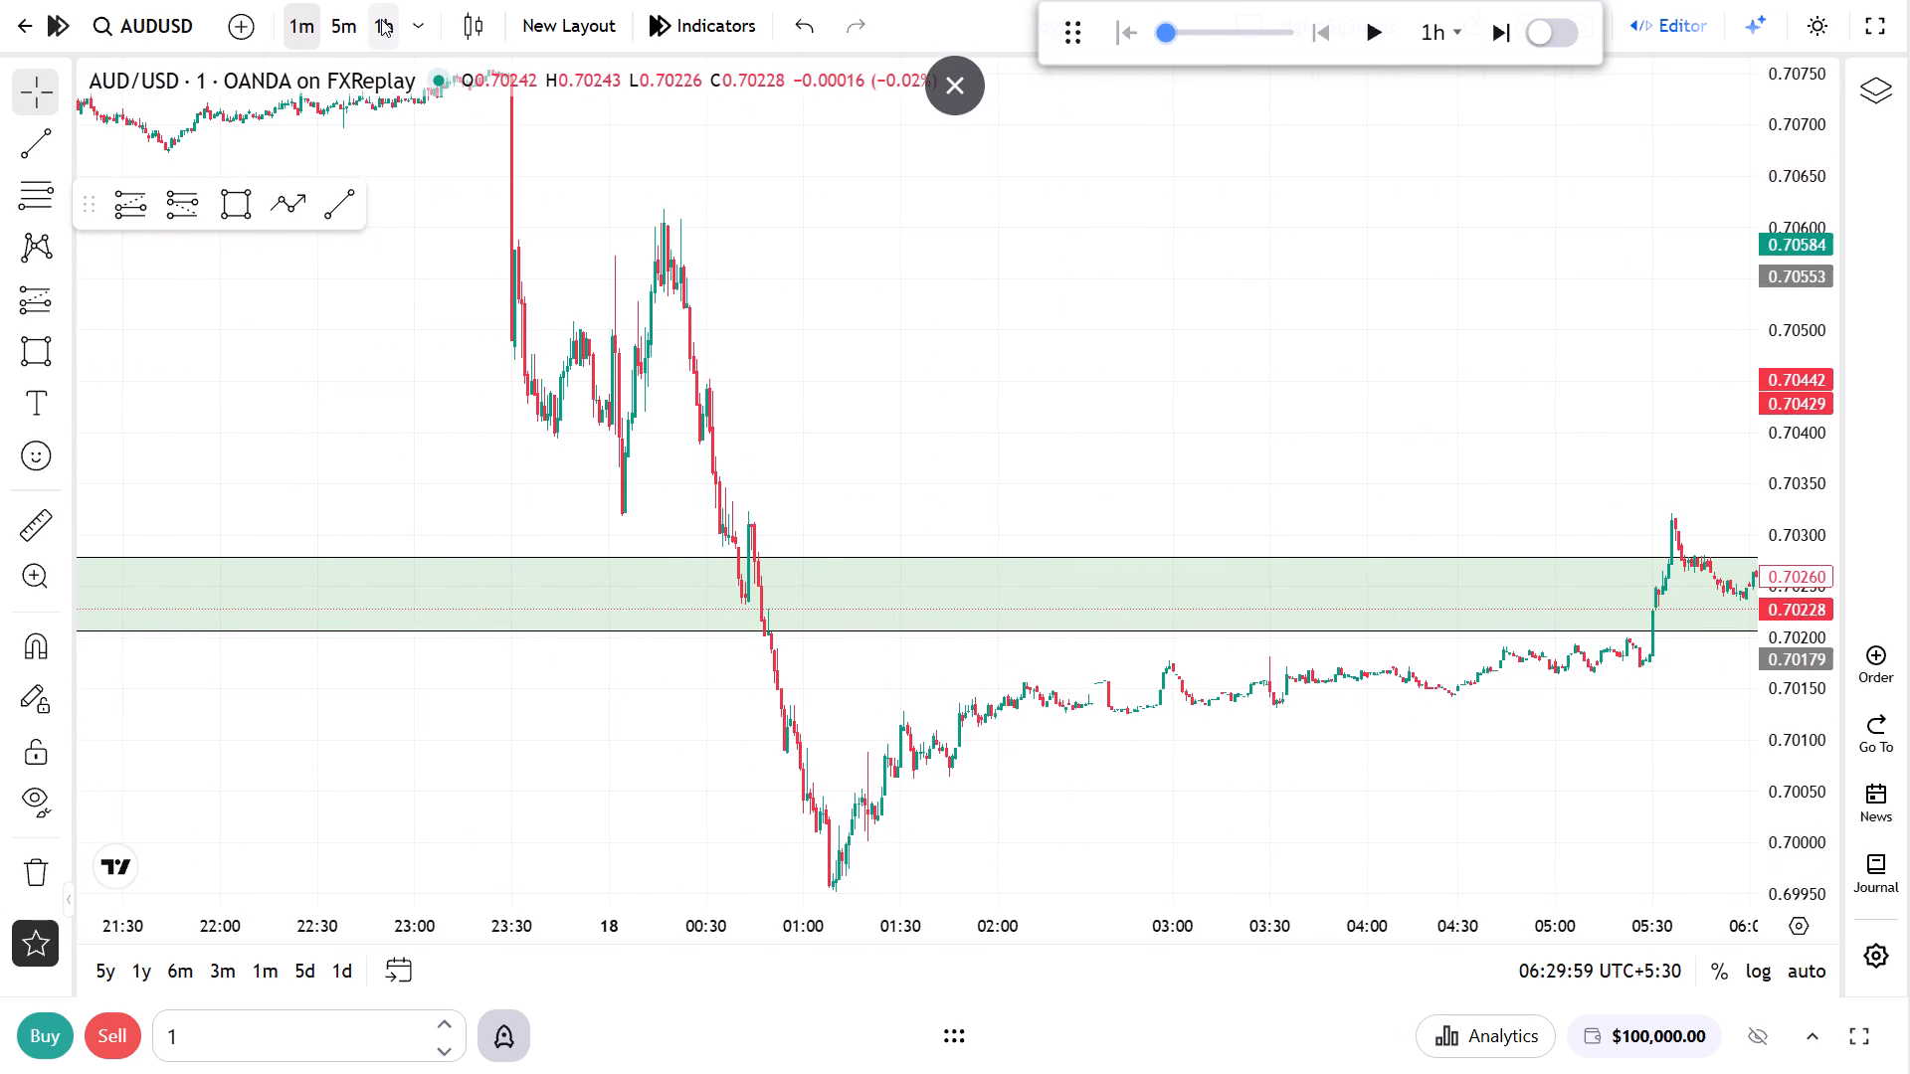
# Return to the hourly chart and play the replay forward to about 08:29 on 19 June.
pyautogui.click(381, 19)
pyautogui.moveTo(1831, 582); pyautogui.dragTo(1782, 769)
pyautogui.moveTo(1597, 833); pyautogui.dragTo(1302, 778)
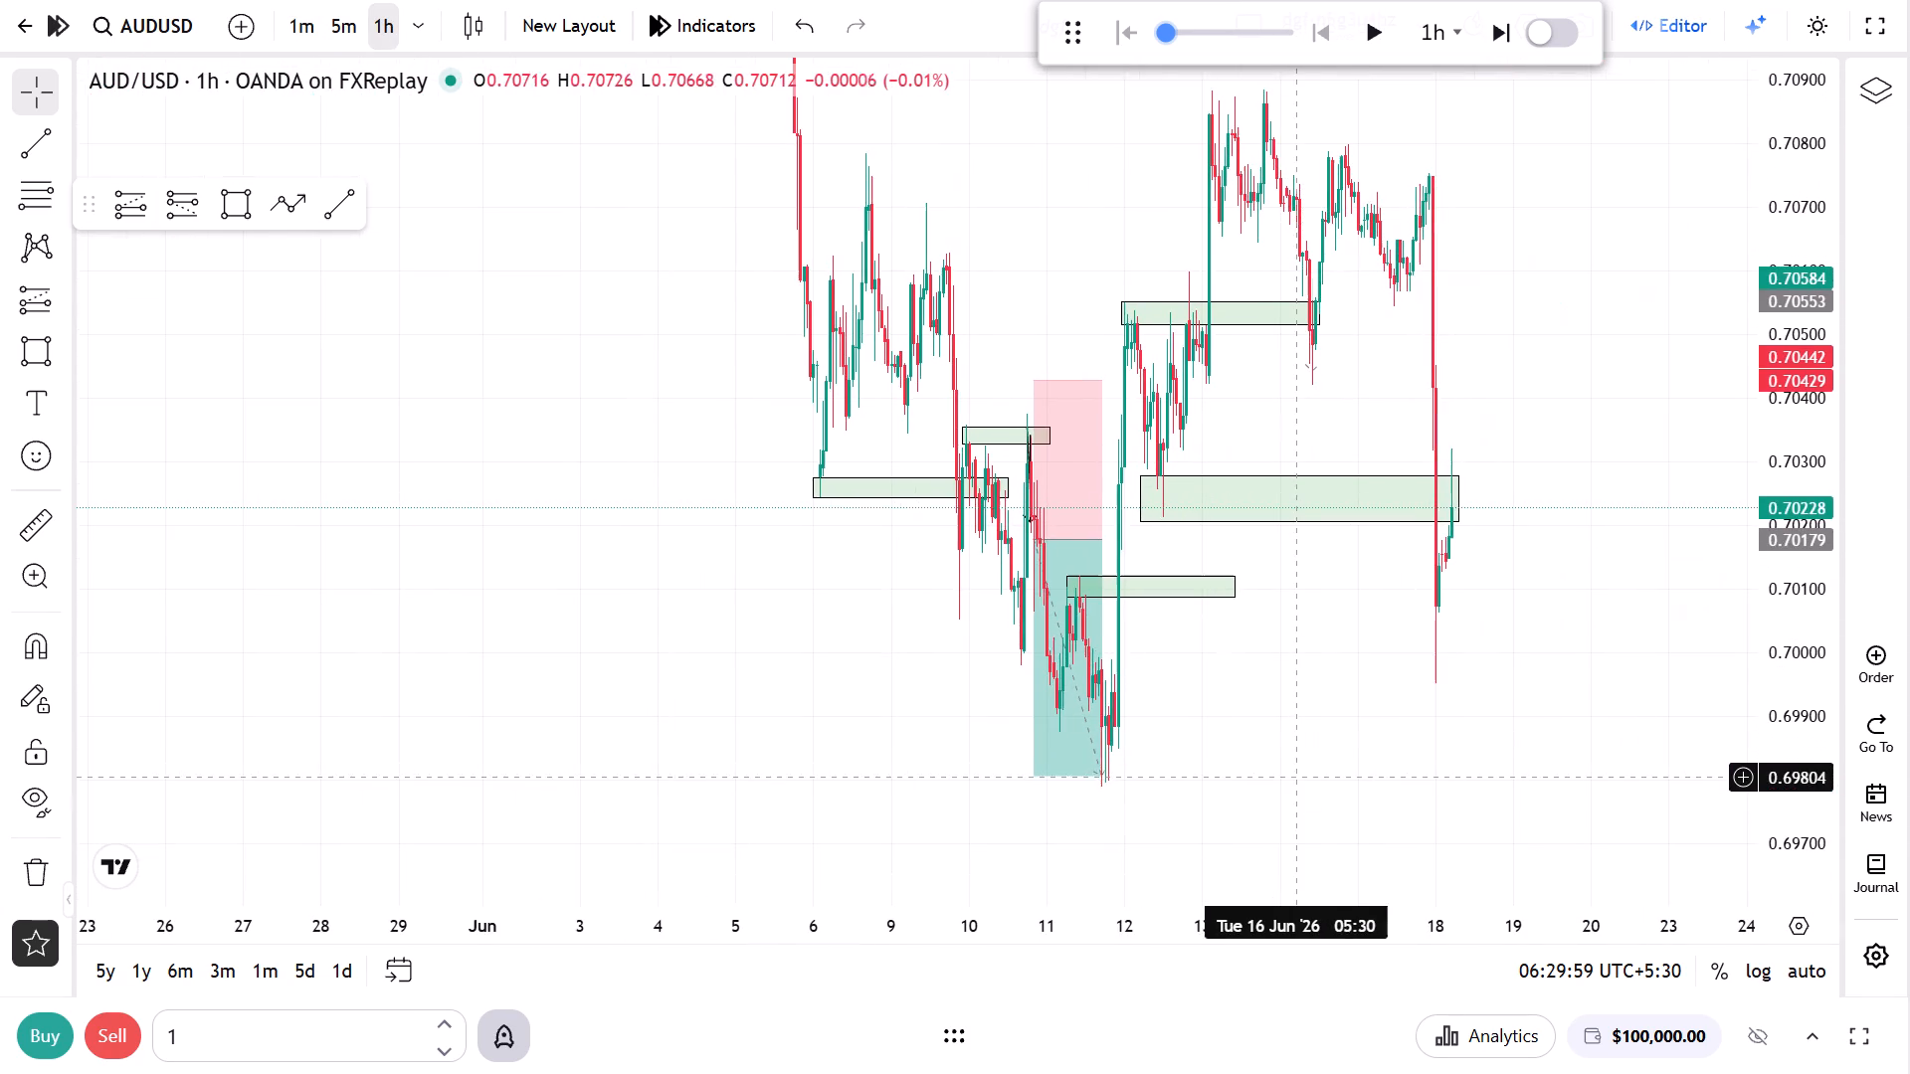
pyautogui.scroll(2, 1147, 788)
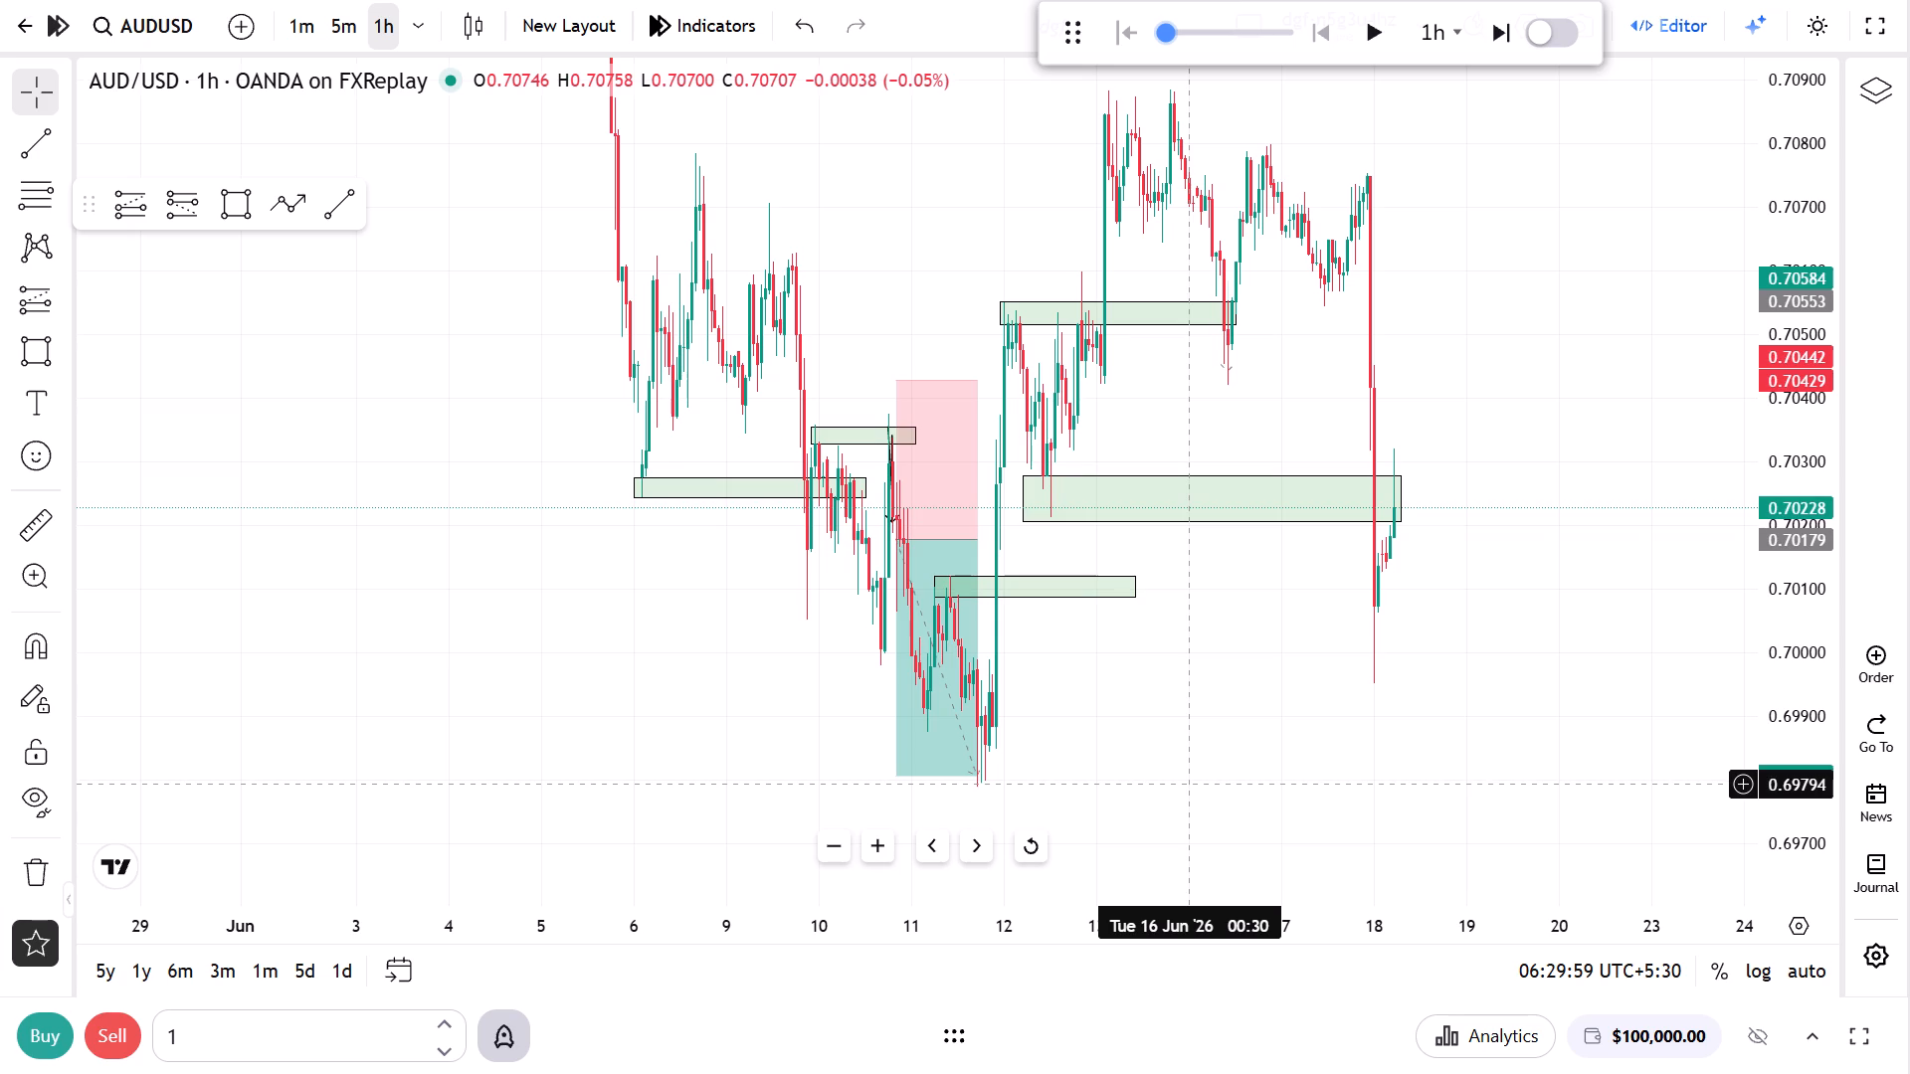
pyautogui.click(1377, 46)
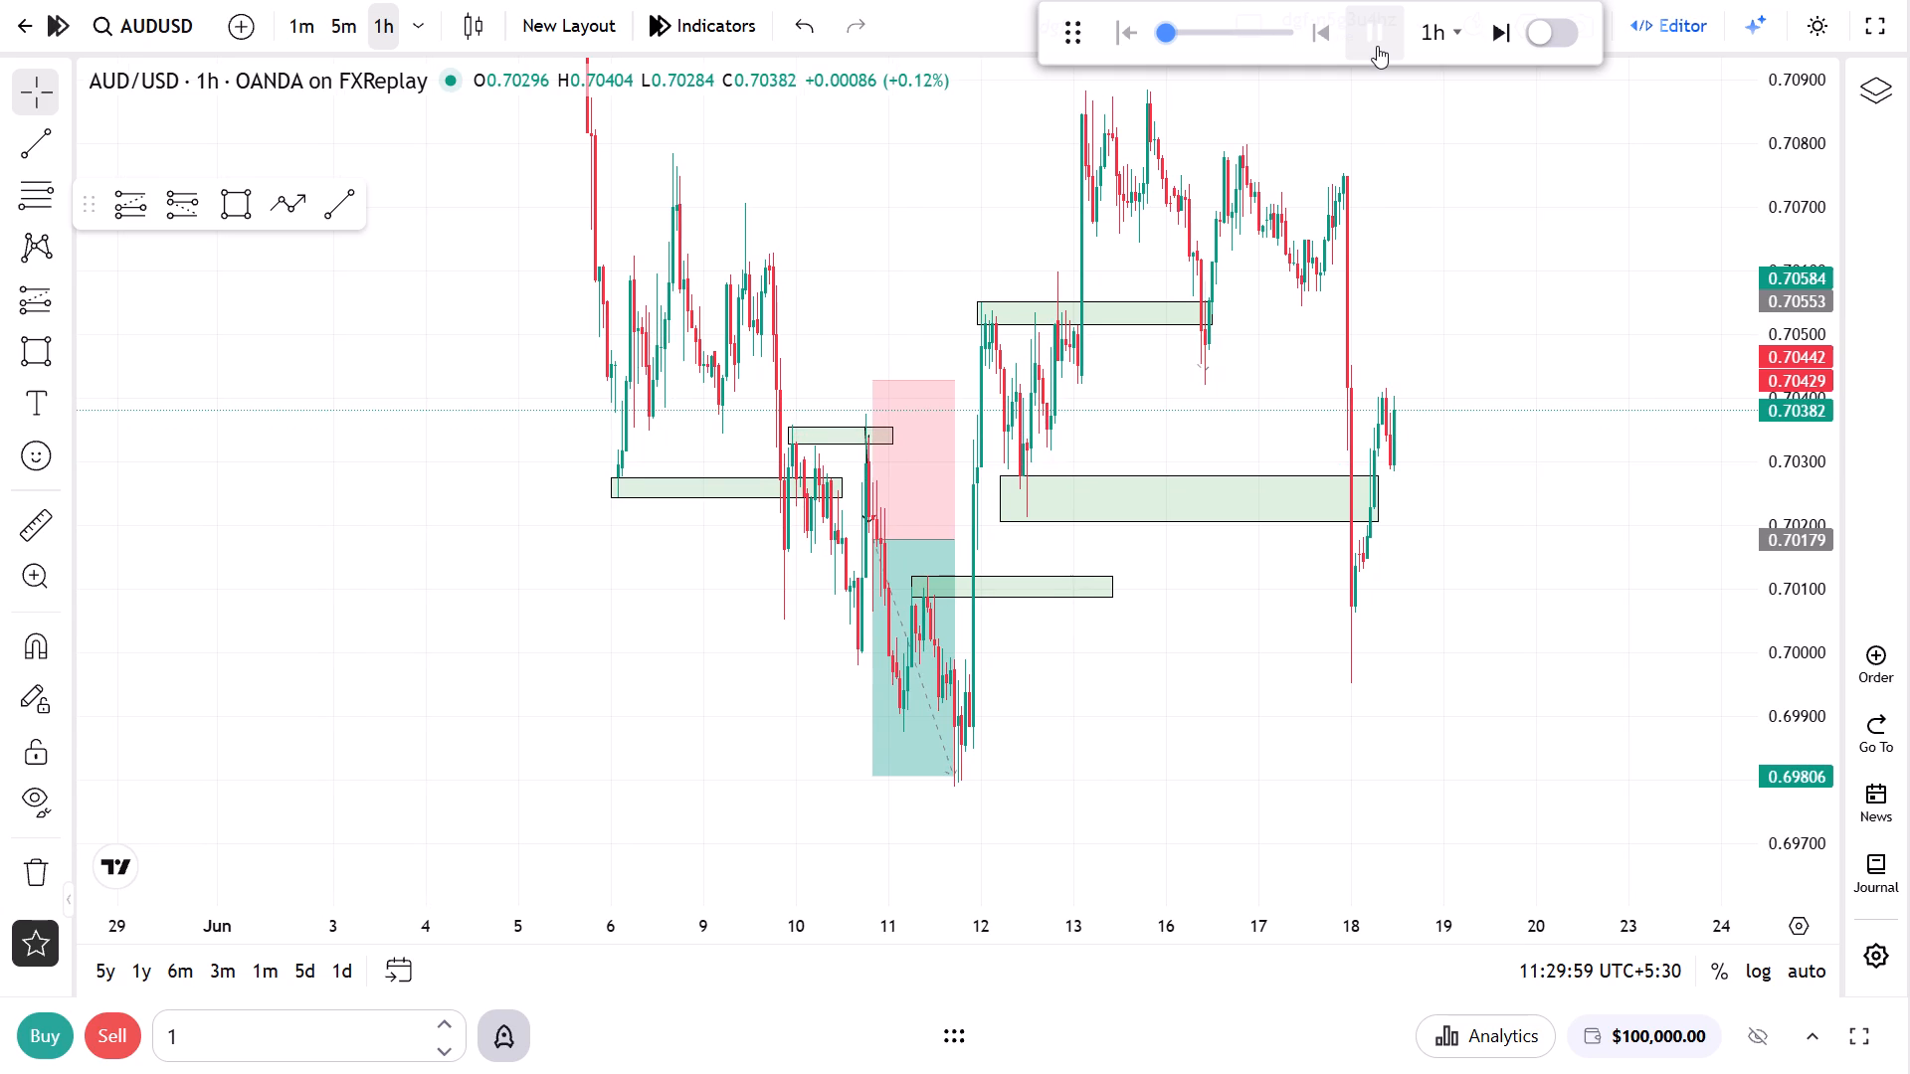
pyautogui.click(1377, 46)
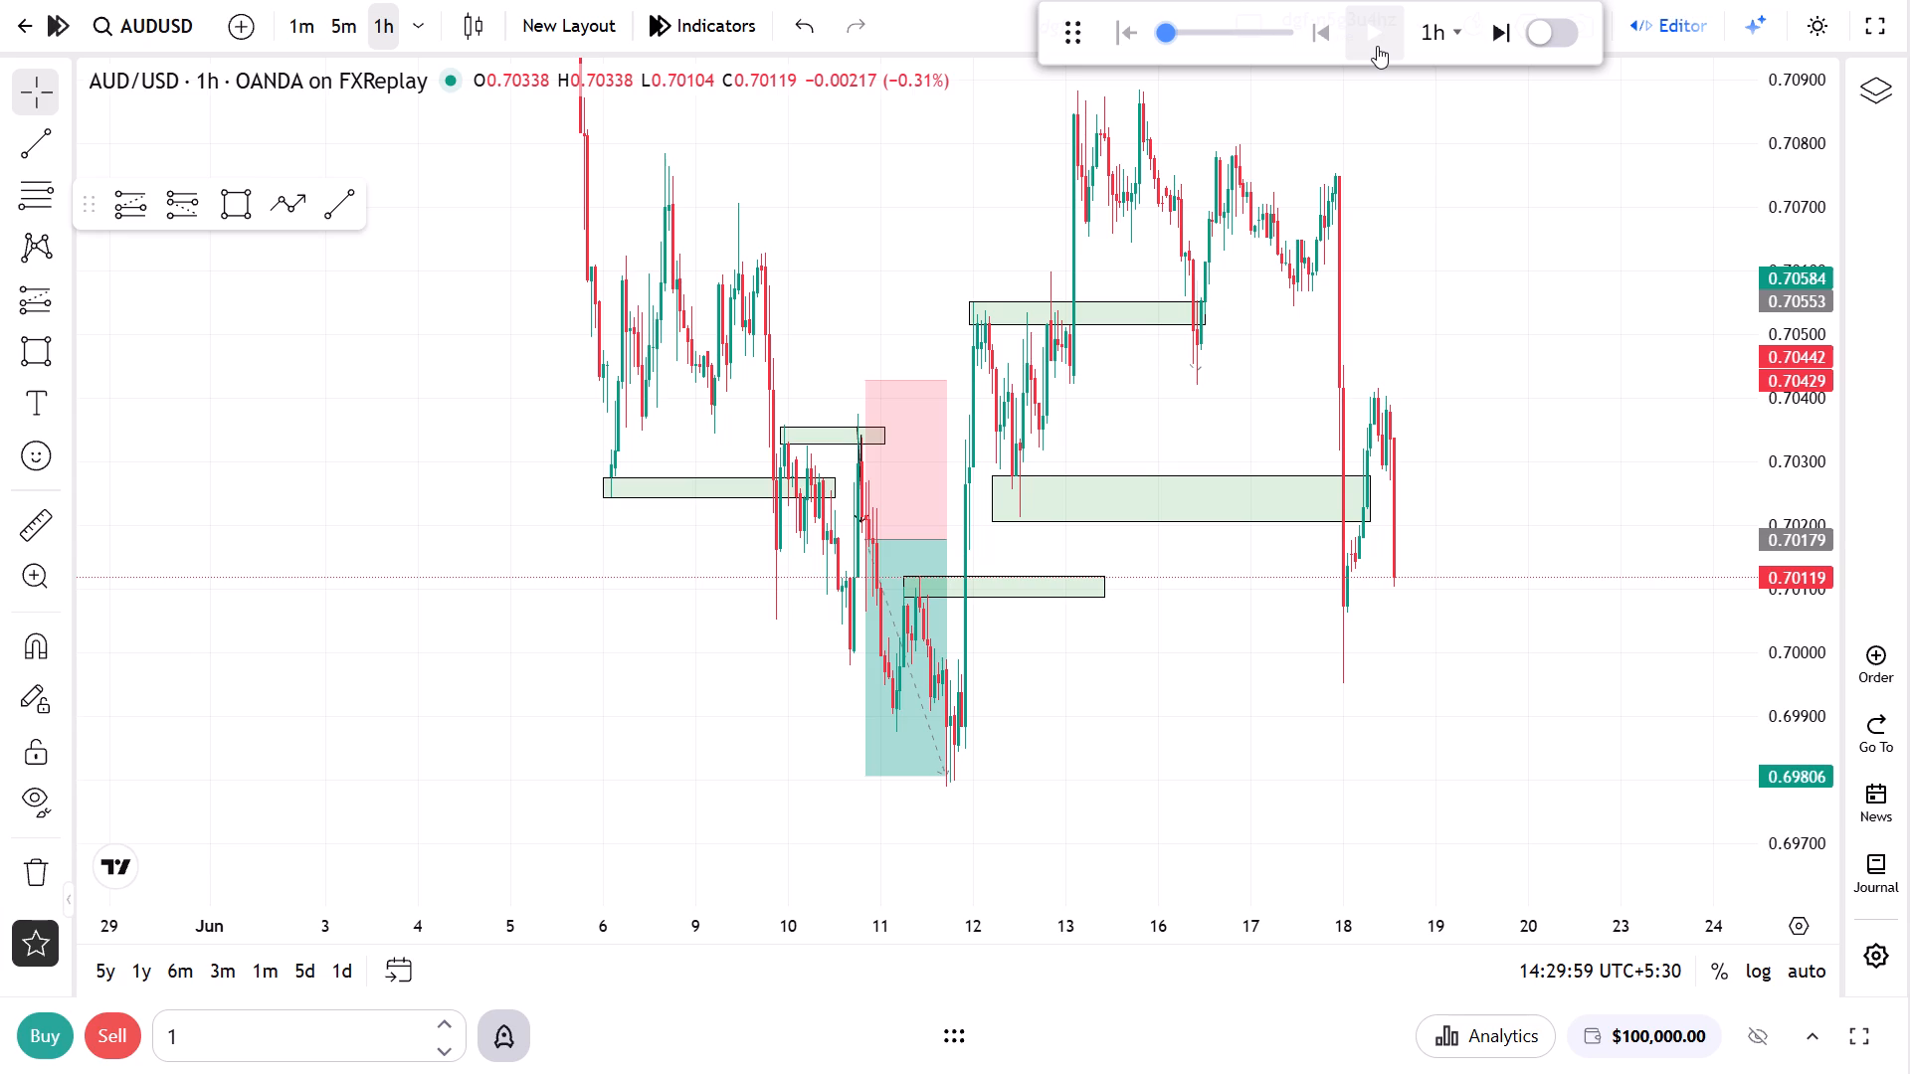
pyautogui.click(1377, 46)
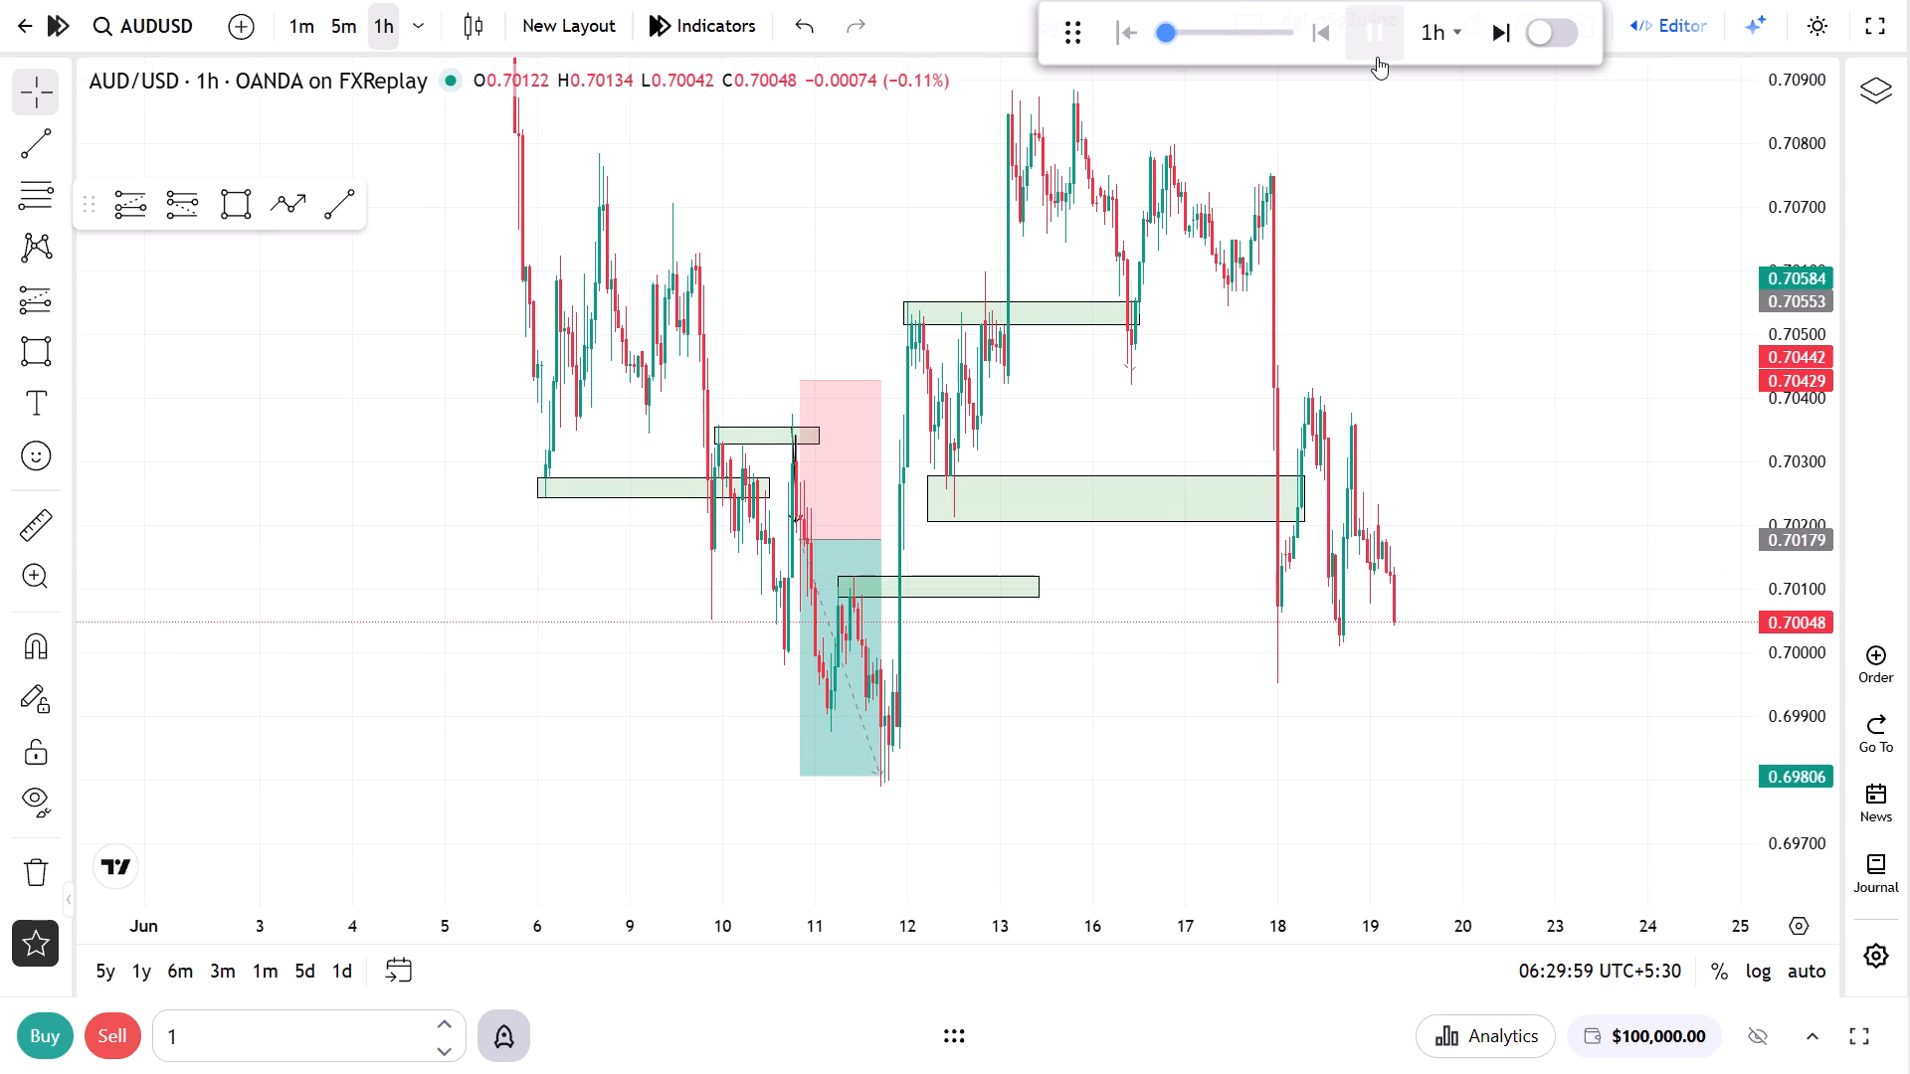
pyautogui.click(1377, 57)
# Draw a zigzag path through the hourly swings from the 15 June high at about 0.7087 to about 0.7007 on 18 June.
pyautogui.moveTo(1370, 232); pyautogui.dragTo(1338, 411)
pyautogui.scroll(1, 1211, 513)
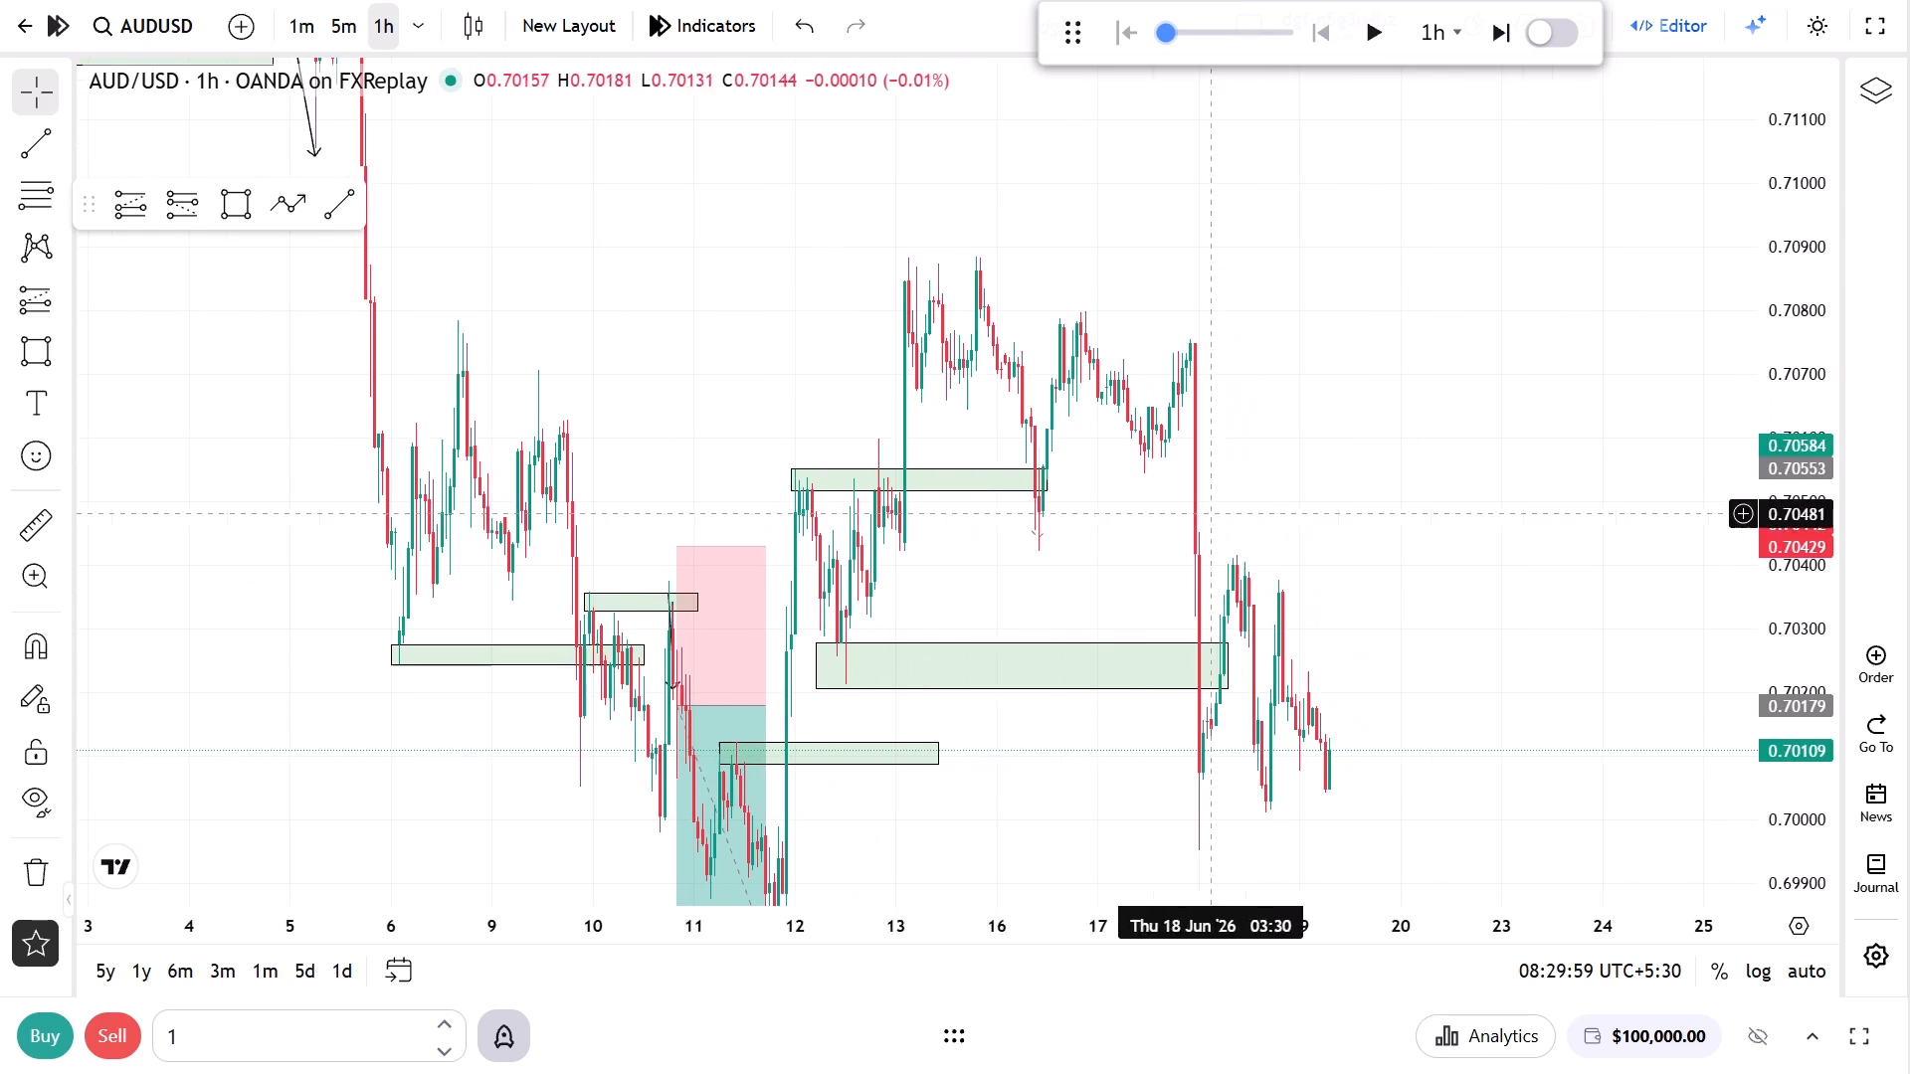
pyautogui.click(279, 207)
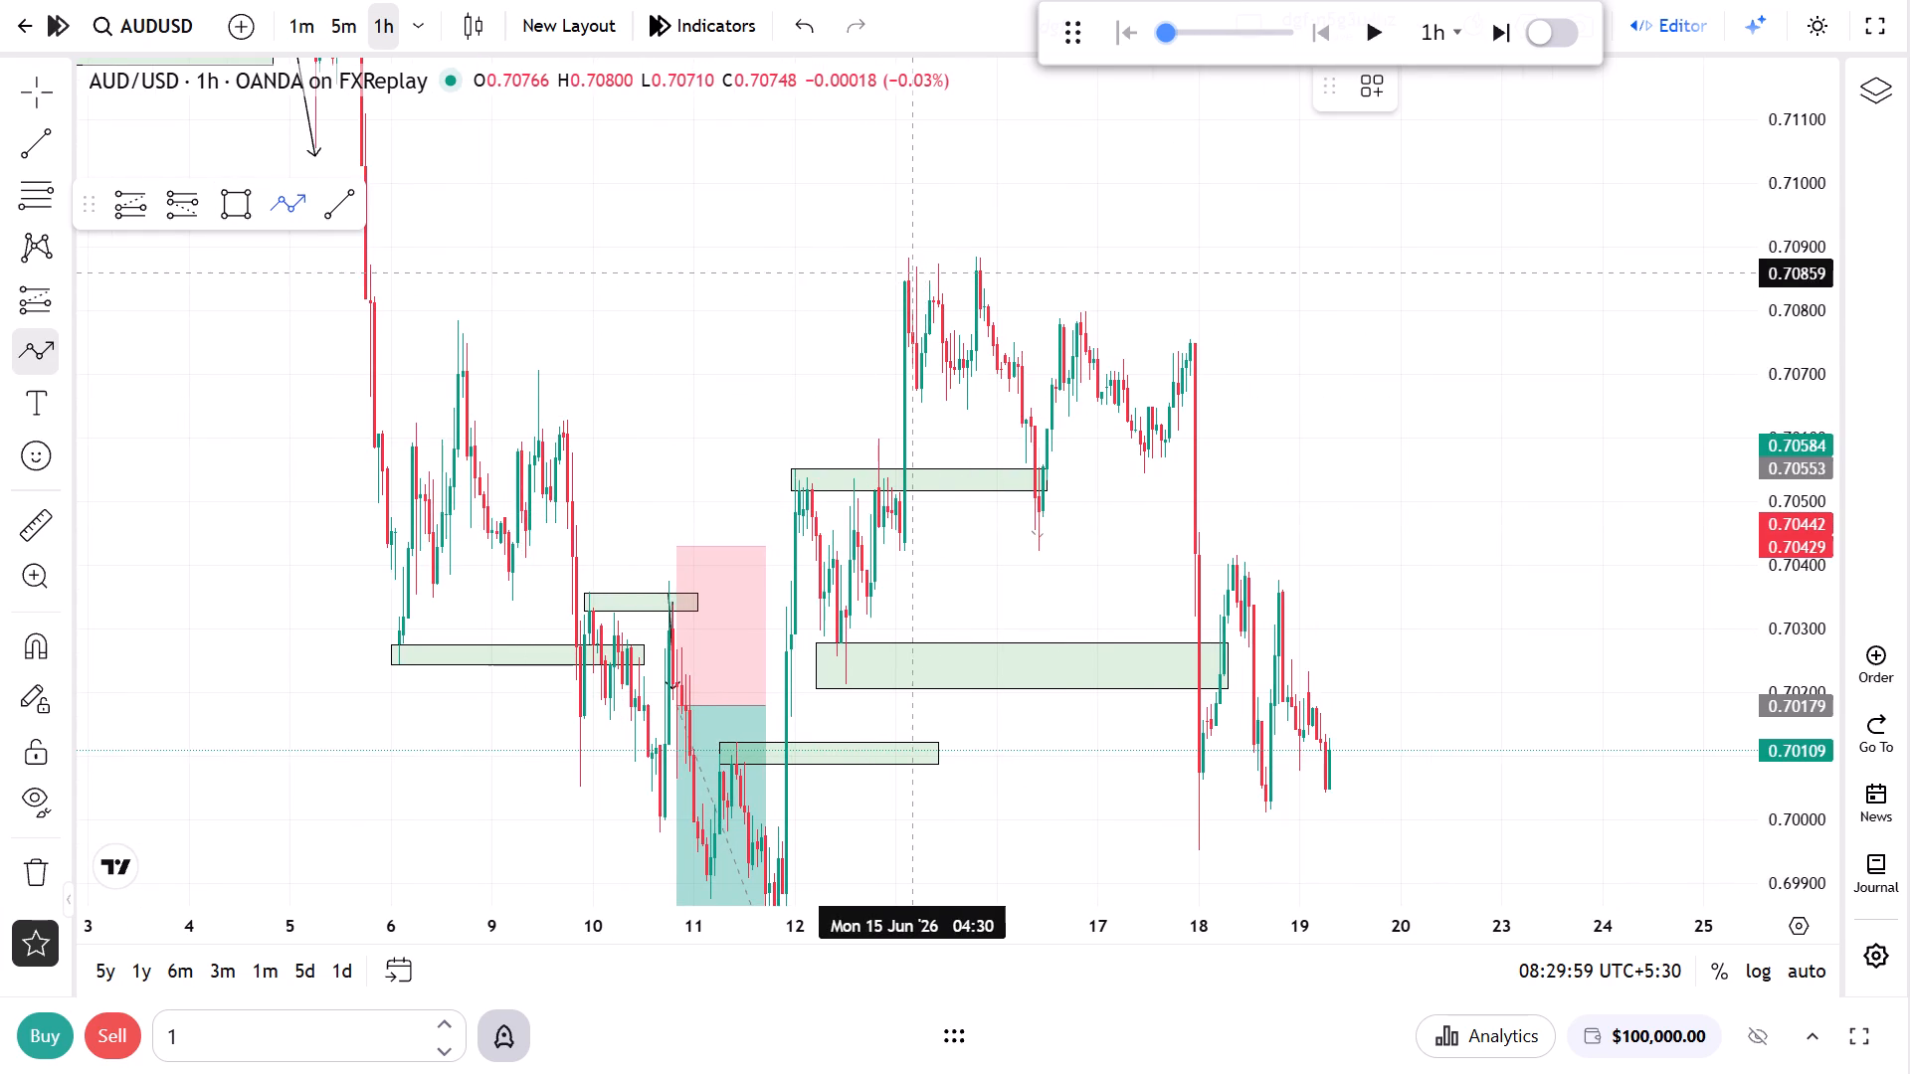
pyautogui.click(910, 266)
pyautogui.click(913, 426)
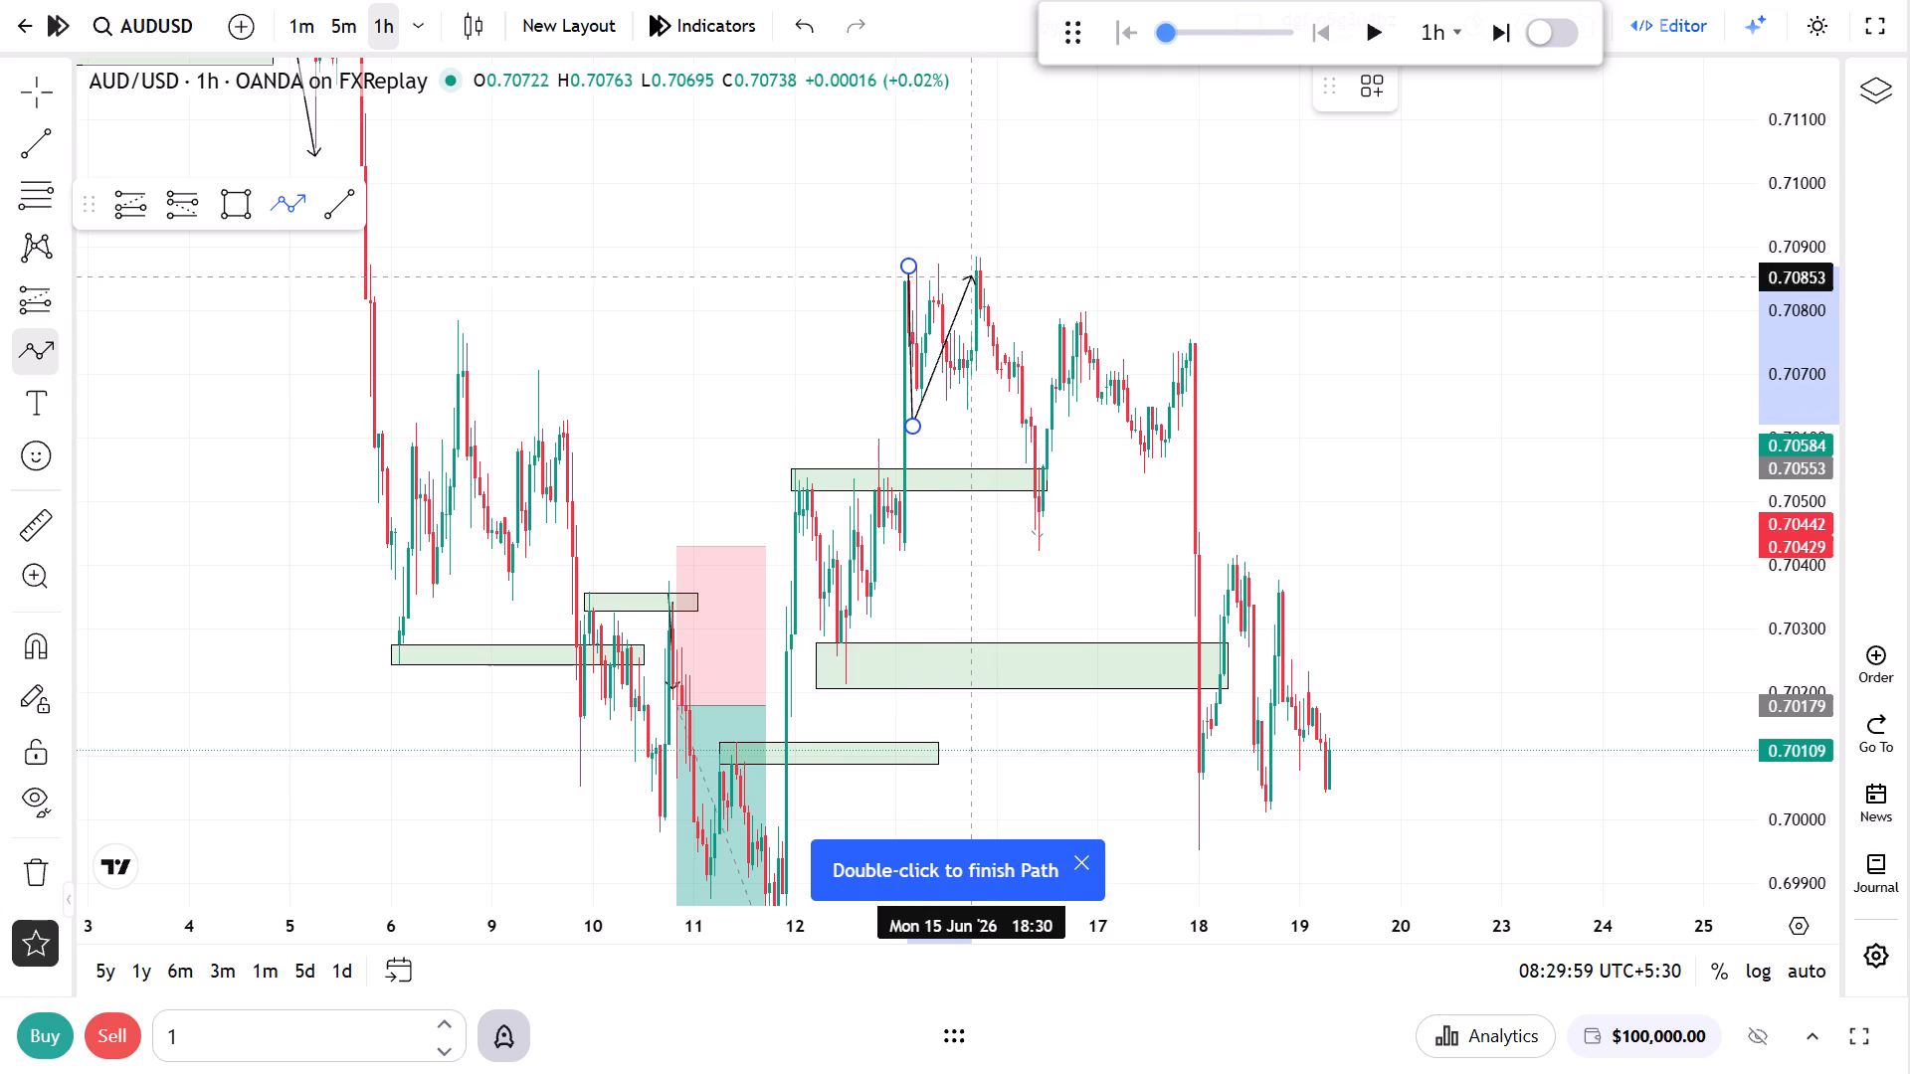
pyautogui.click(979, 254)
pyautogui.click(1035, 545)
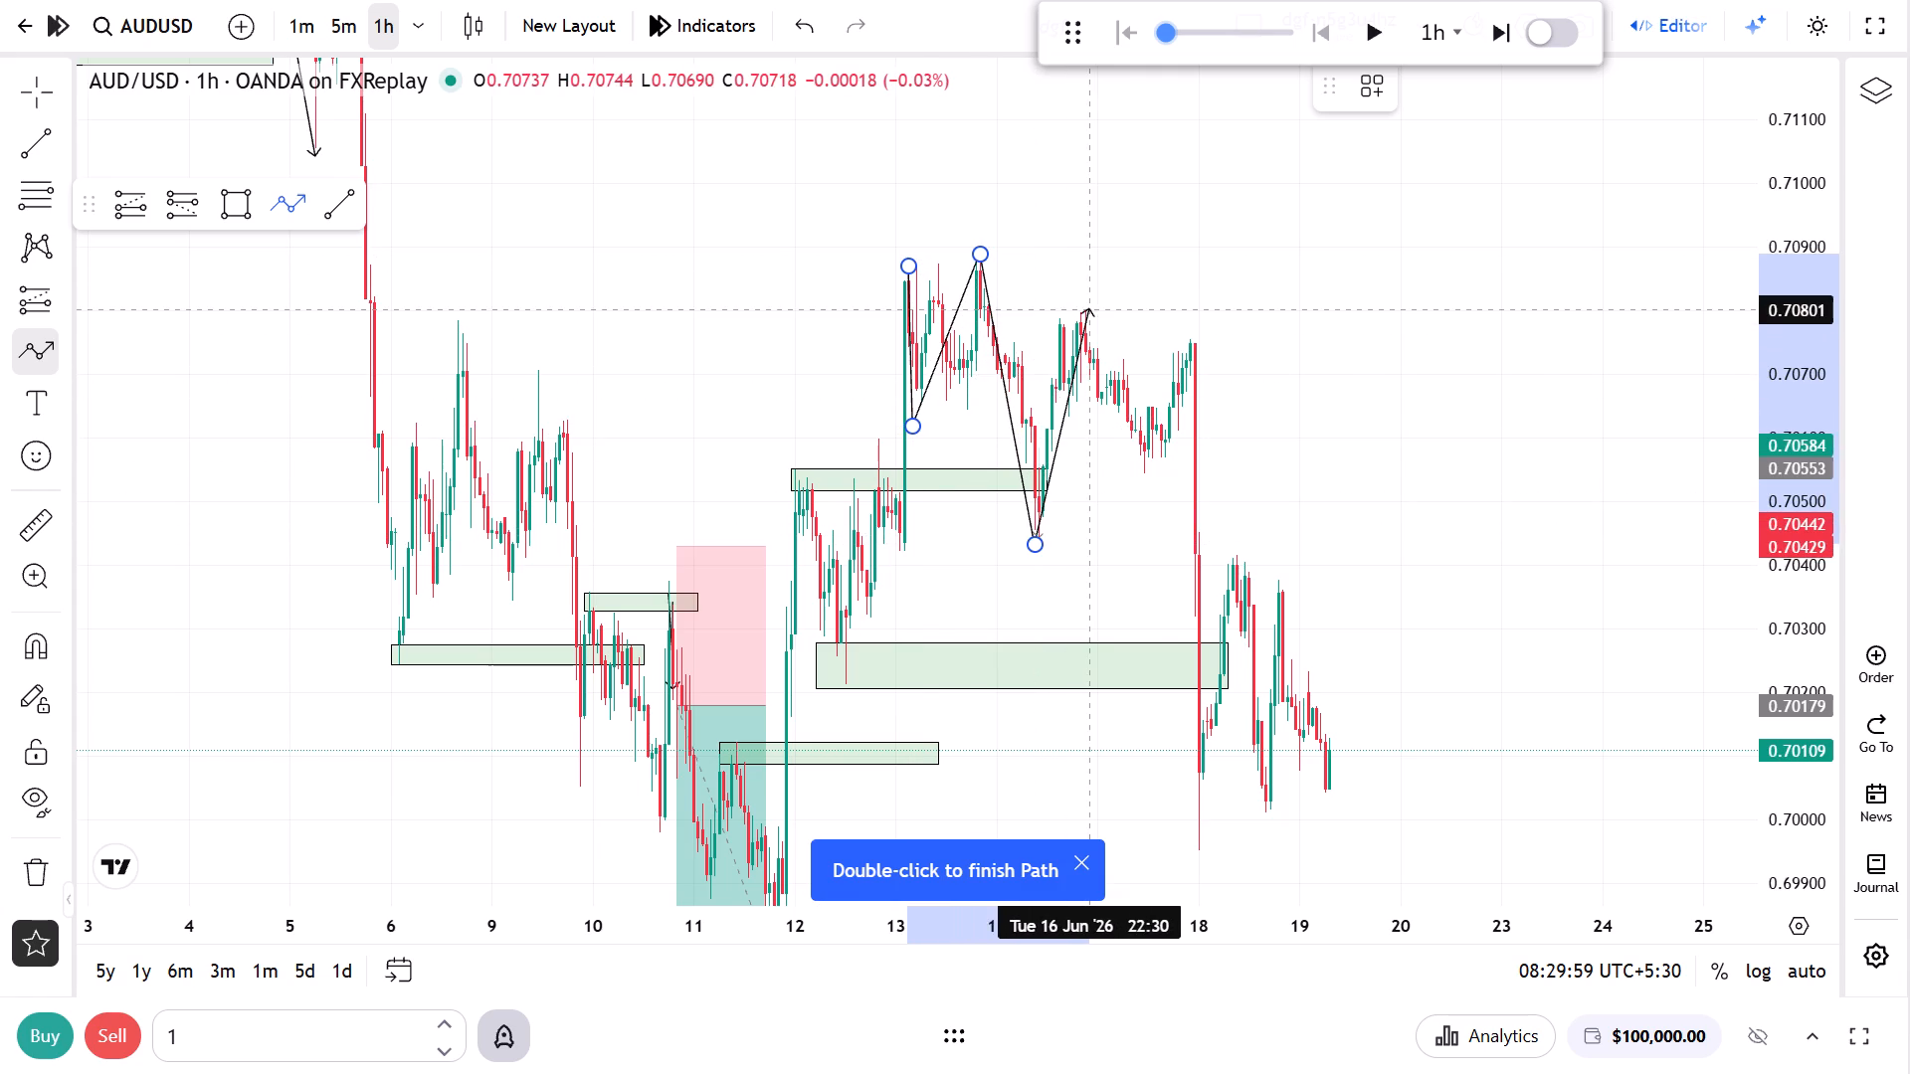
pyautogui.click(1088, 310)
pyautogui.click(1198, 772)
pyautogui.rightClick(1274, 593)
pyautogui.click(1344, 649)
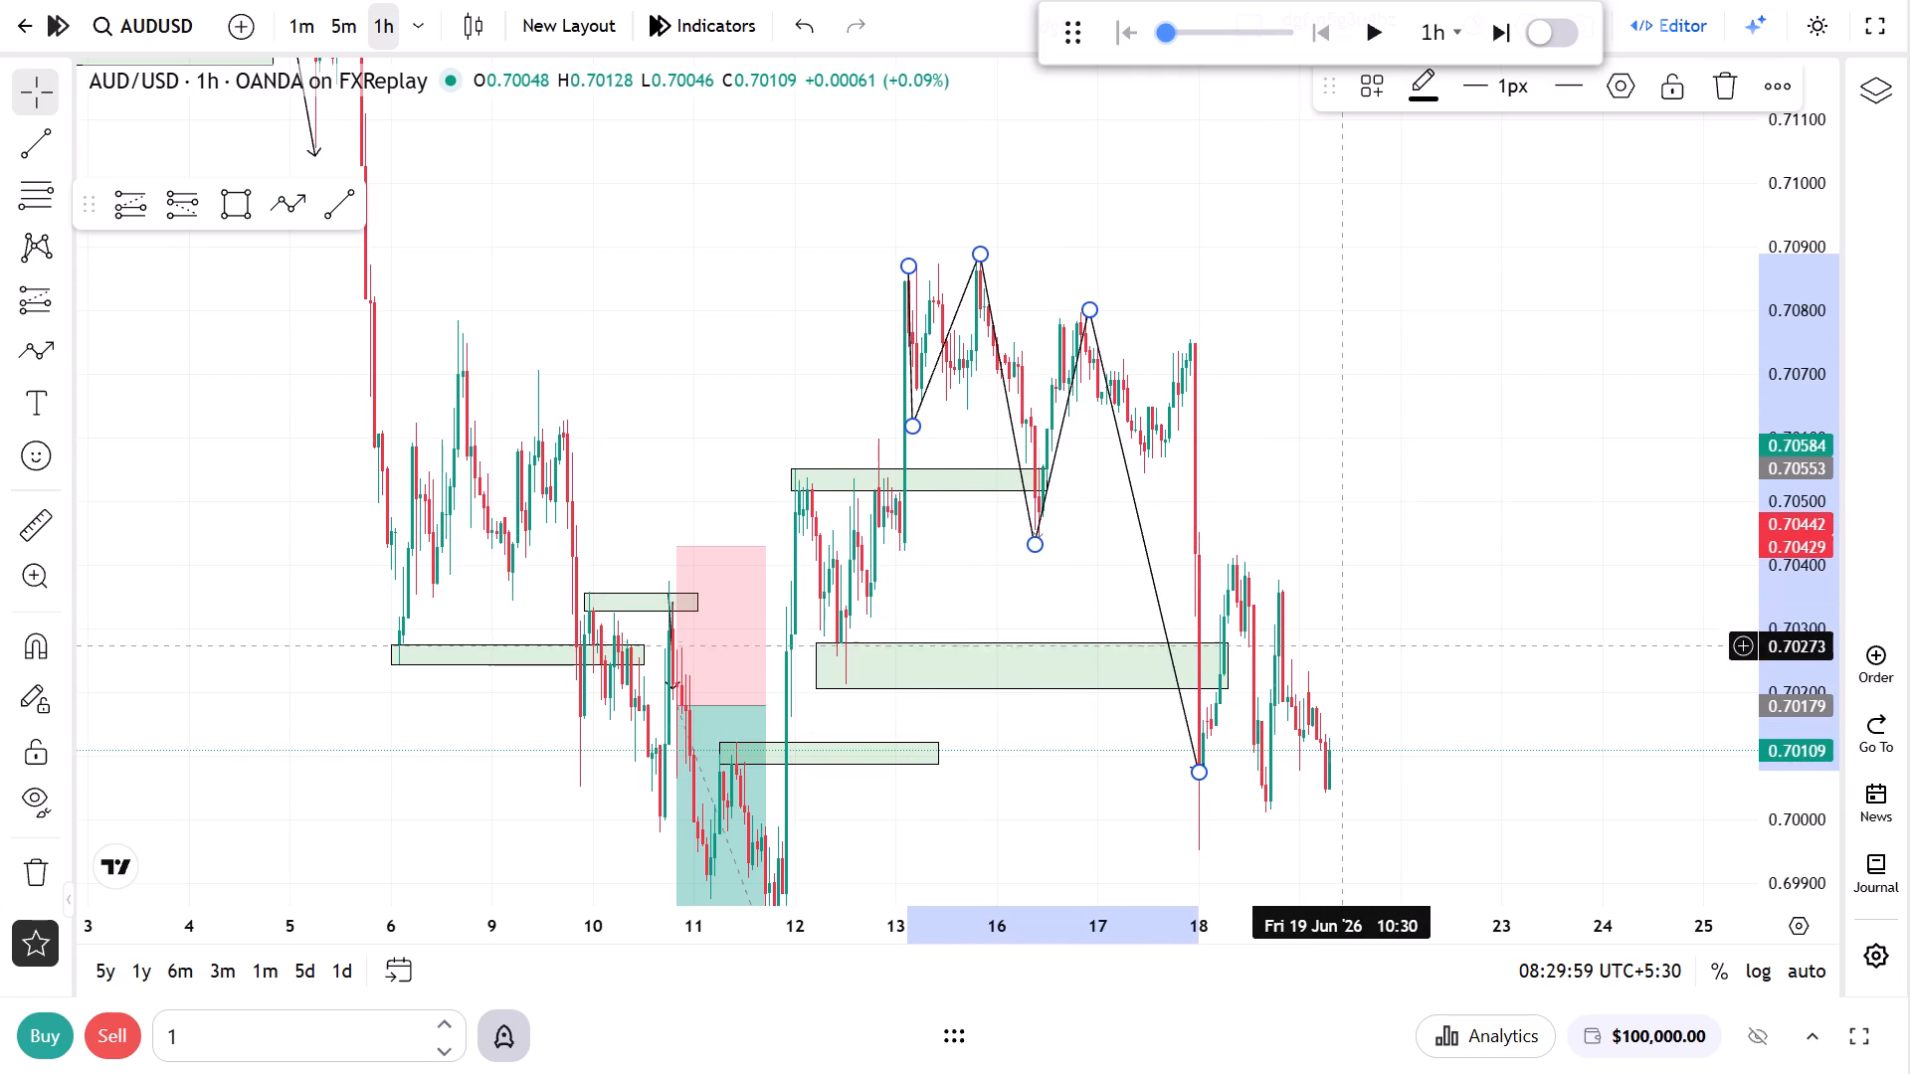
# Play the hourly replay forward from 19 June and pause it at about 09:29 on 25 June.
pyautogui.moveTo(1358, 765); pyautogui.dragTo(1386, 625)
pyautogui.click(1382, 27)
pyautogui.moveTo(1379, 254); pyautogui.dragTo(1367, 296)
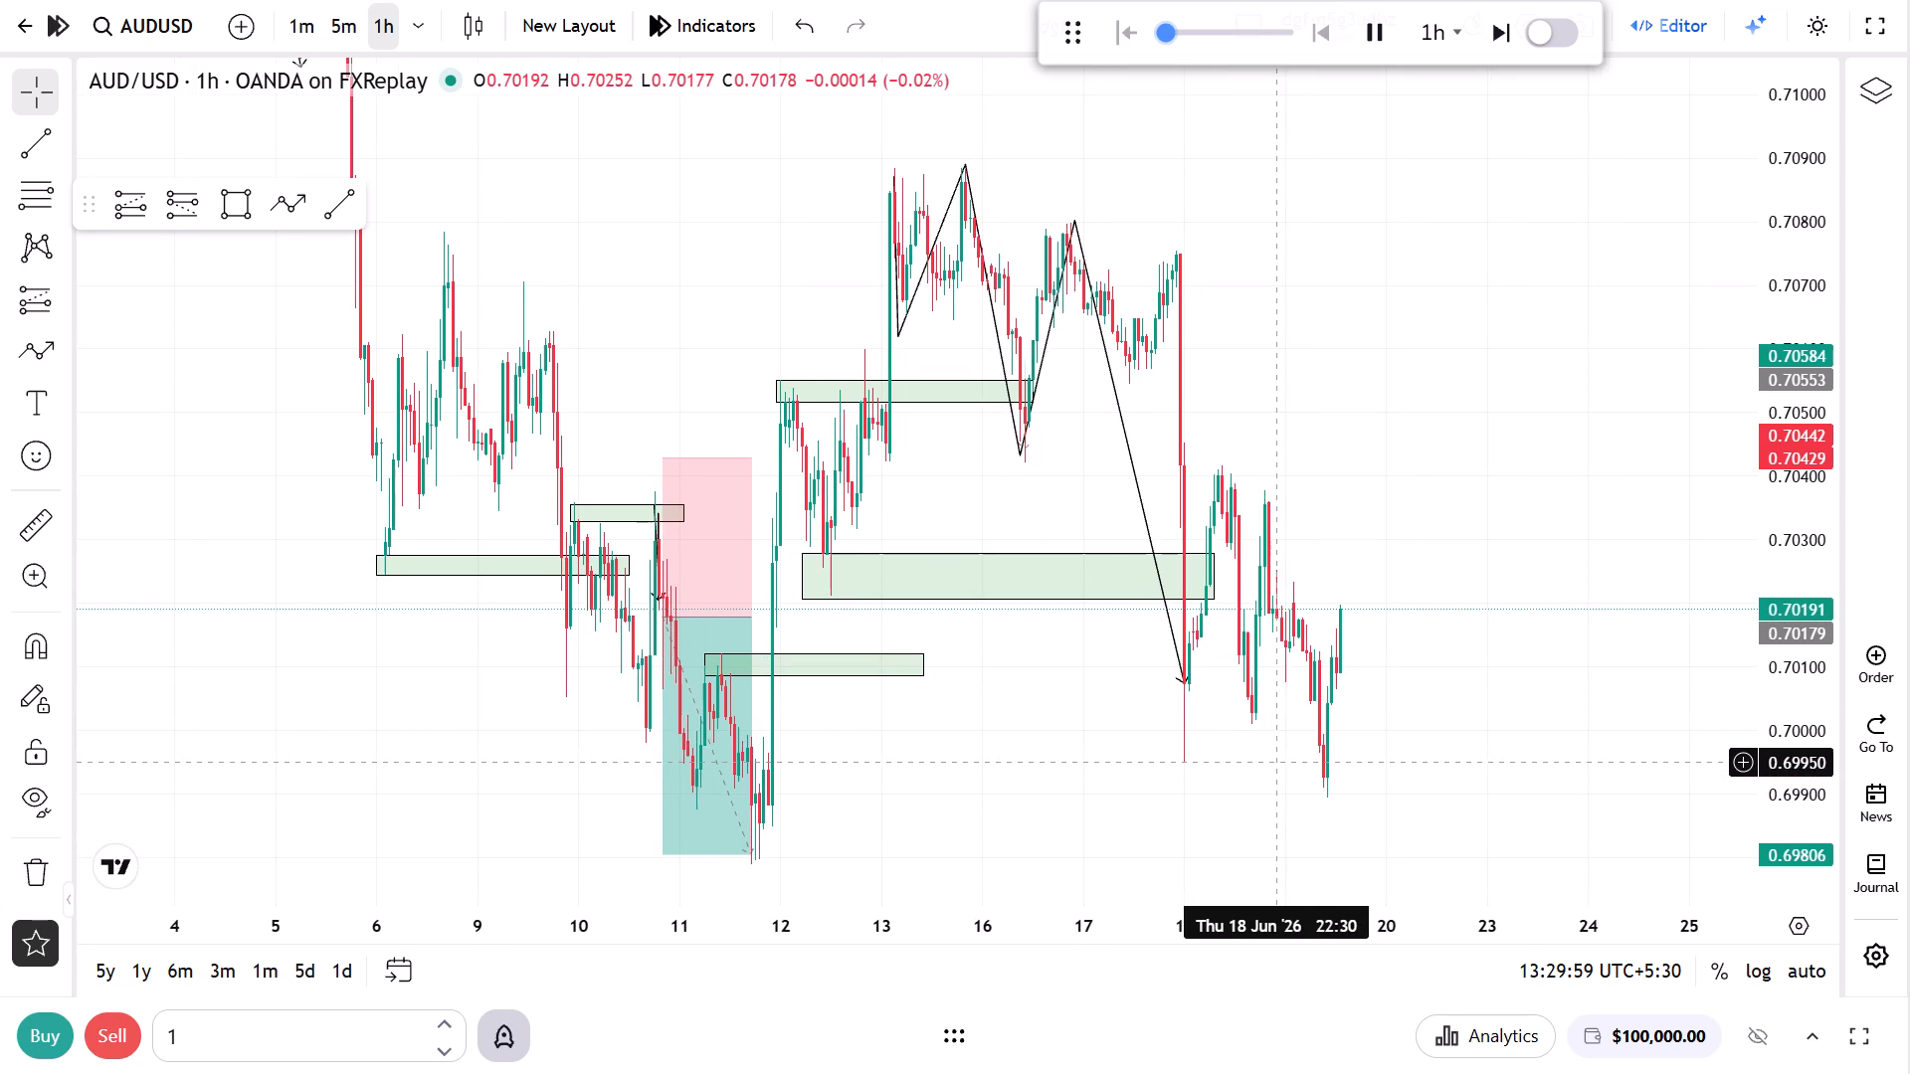
pyautogui.scroll(4, 1279, 762)
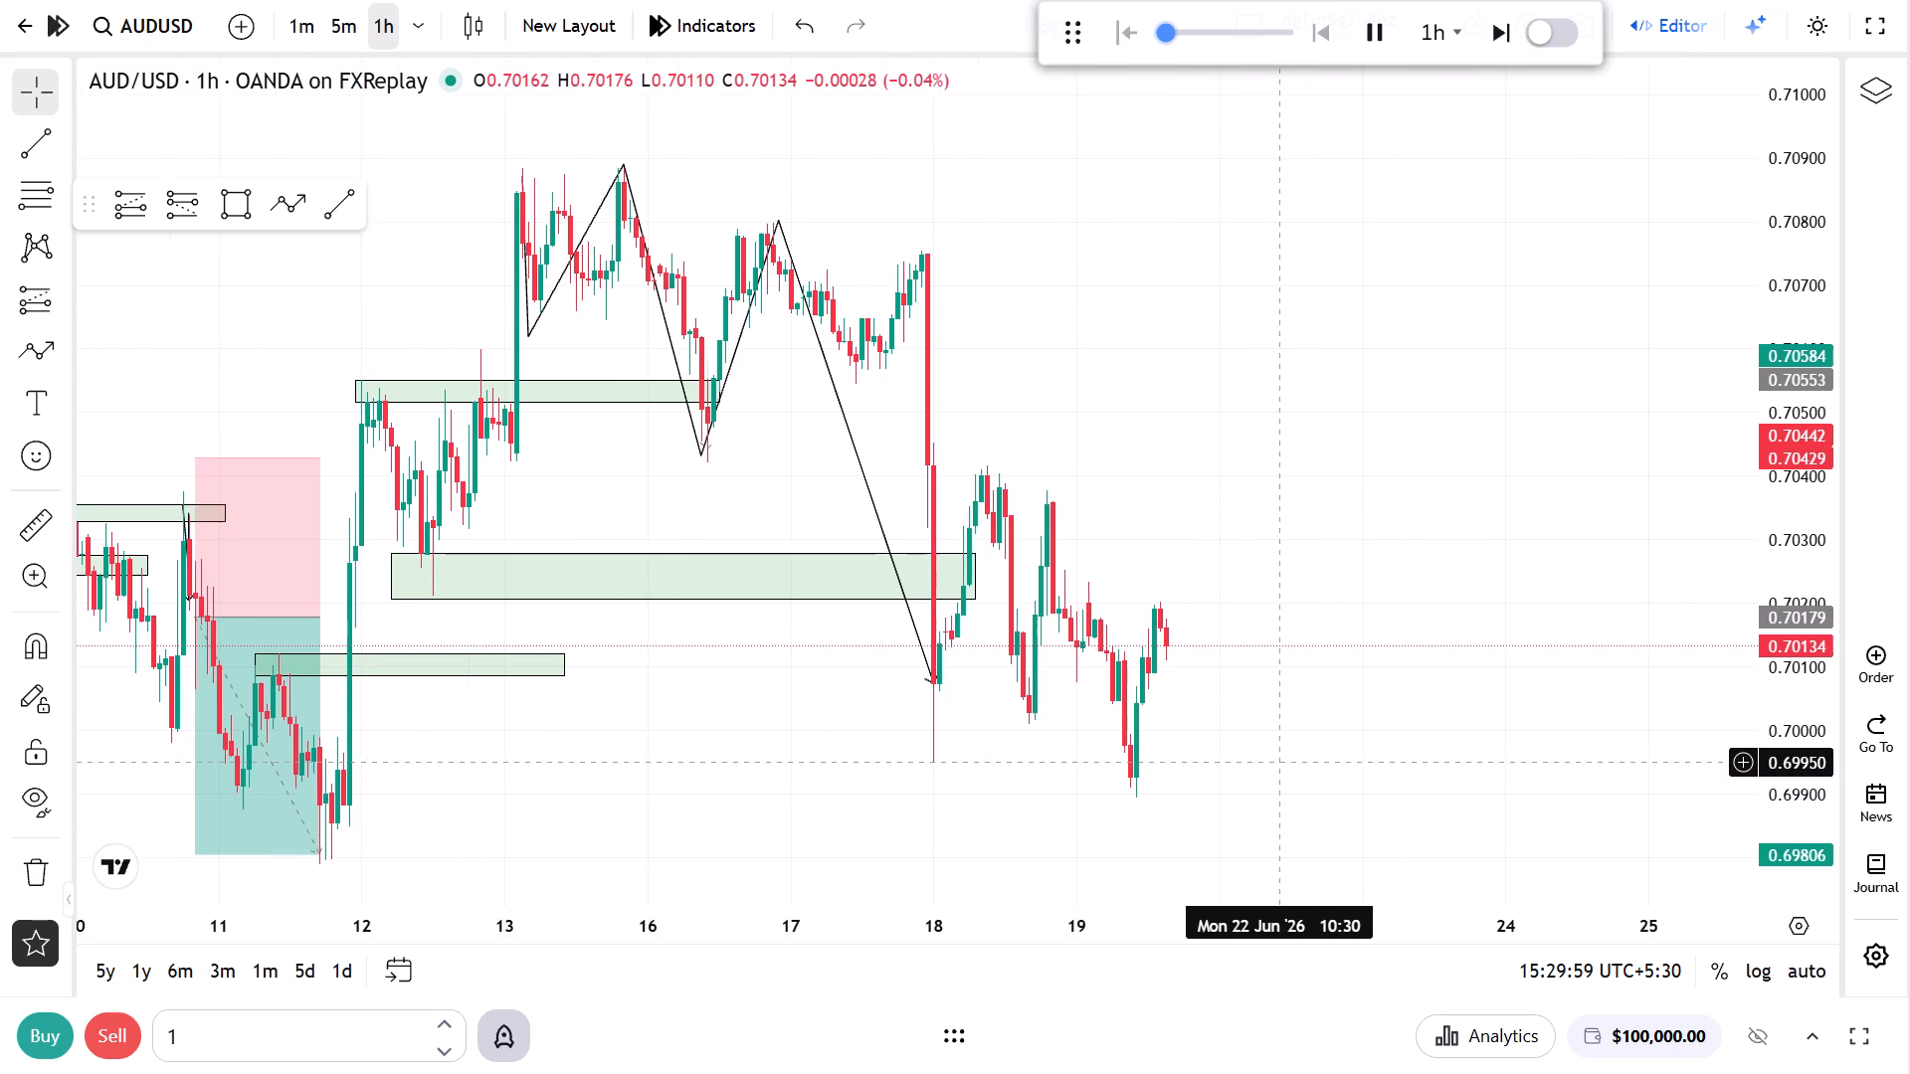
pyautogui.moveTo(1279, 758); pyautogui.dragTo(1428, 722)
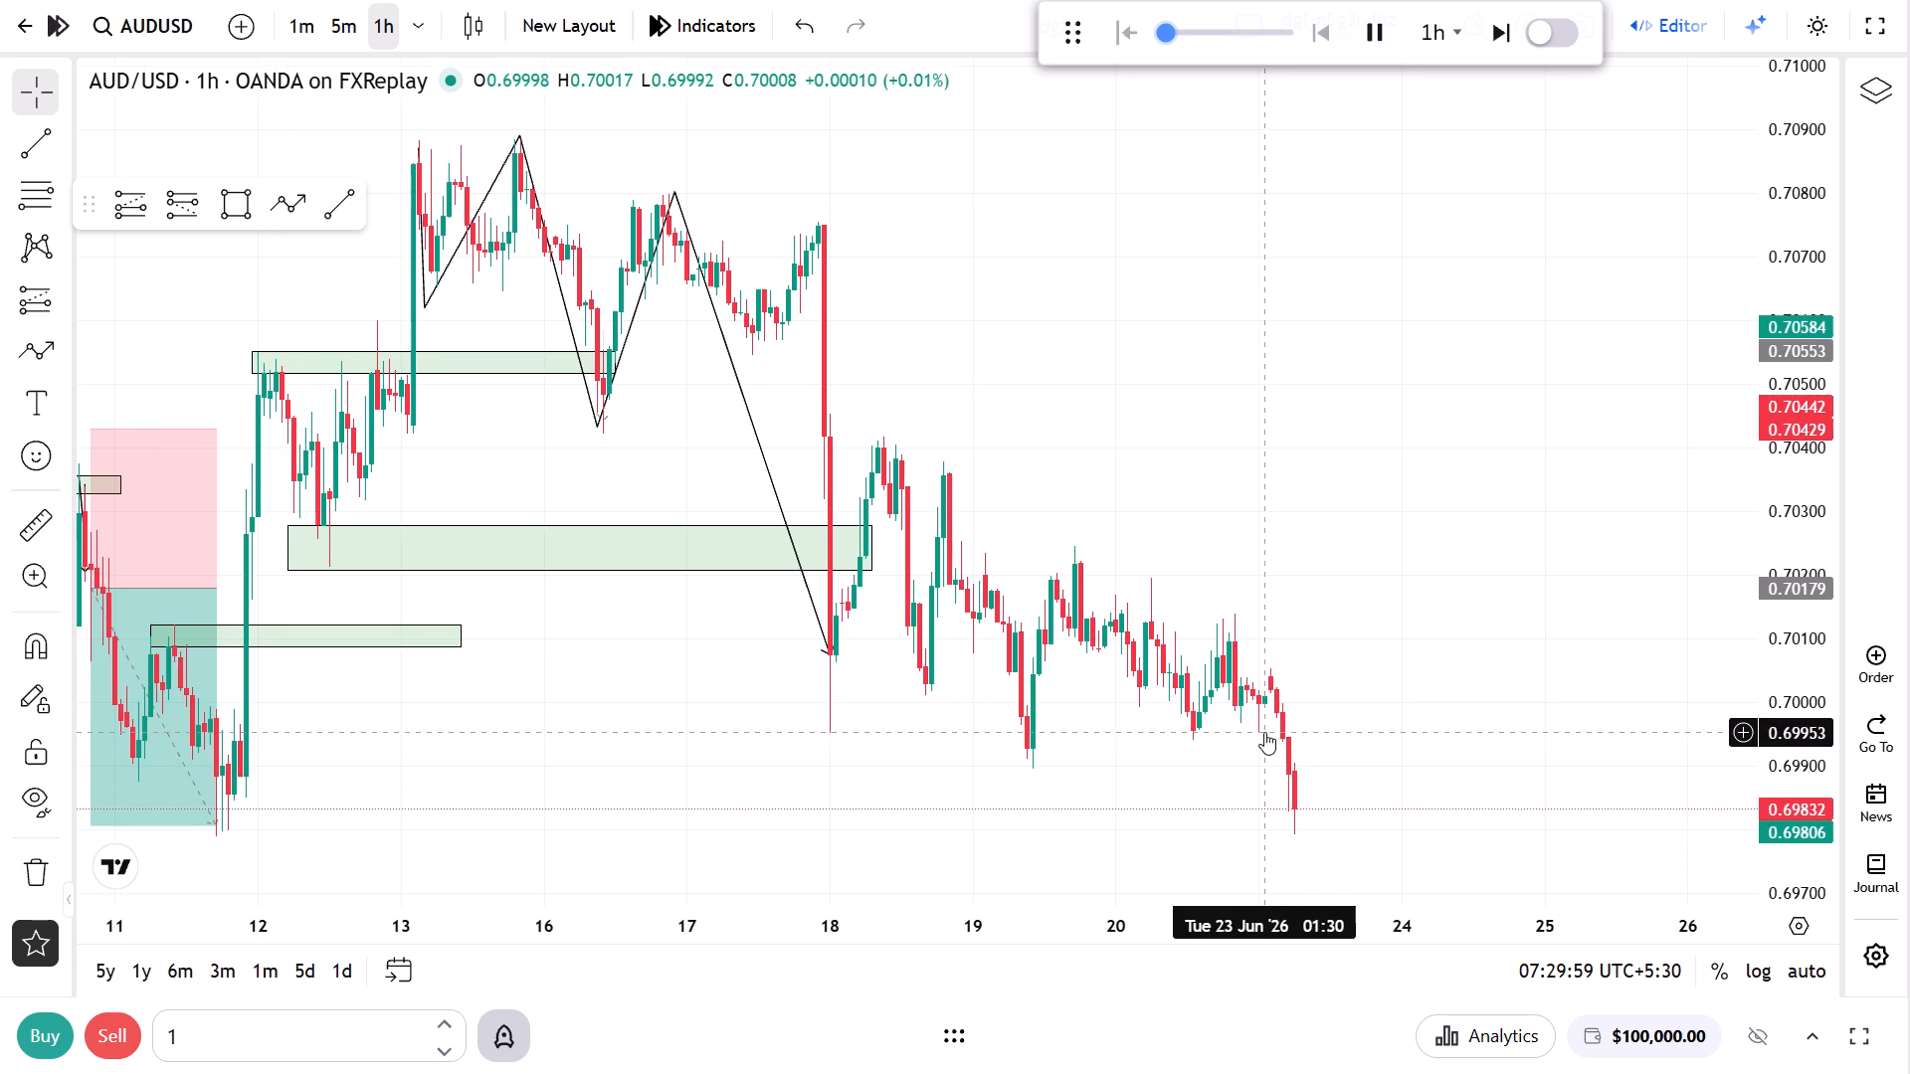
pyautogui.moveTo(1264, 732); pyautogui.dragTo(1327, 687)
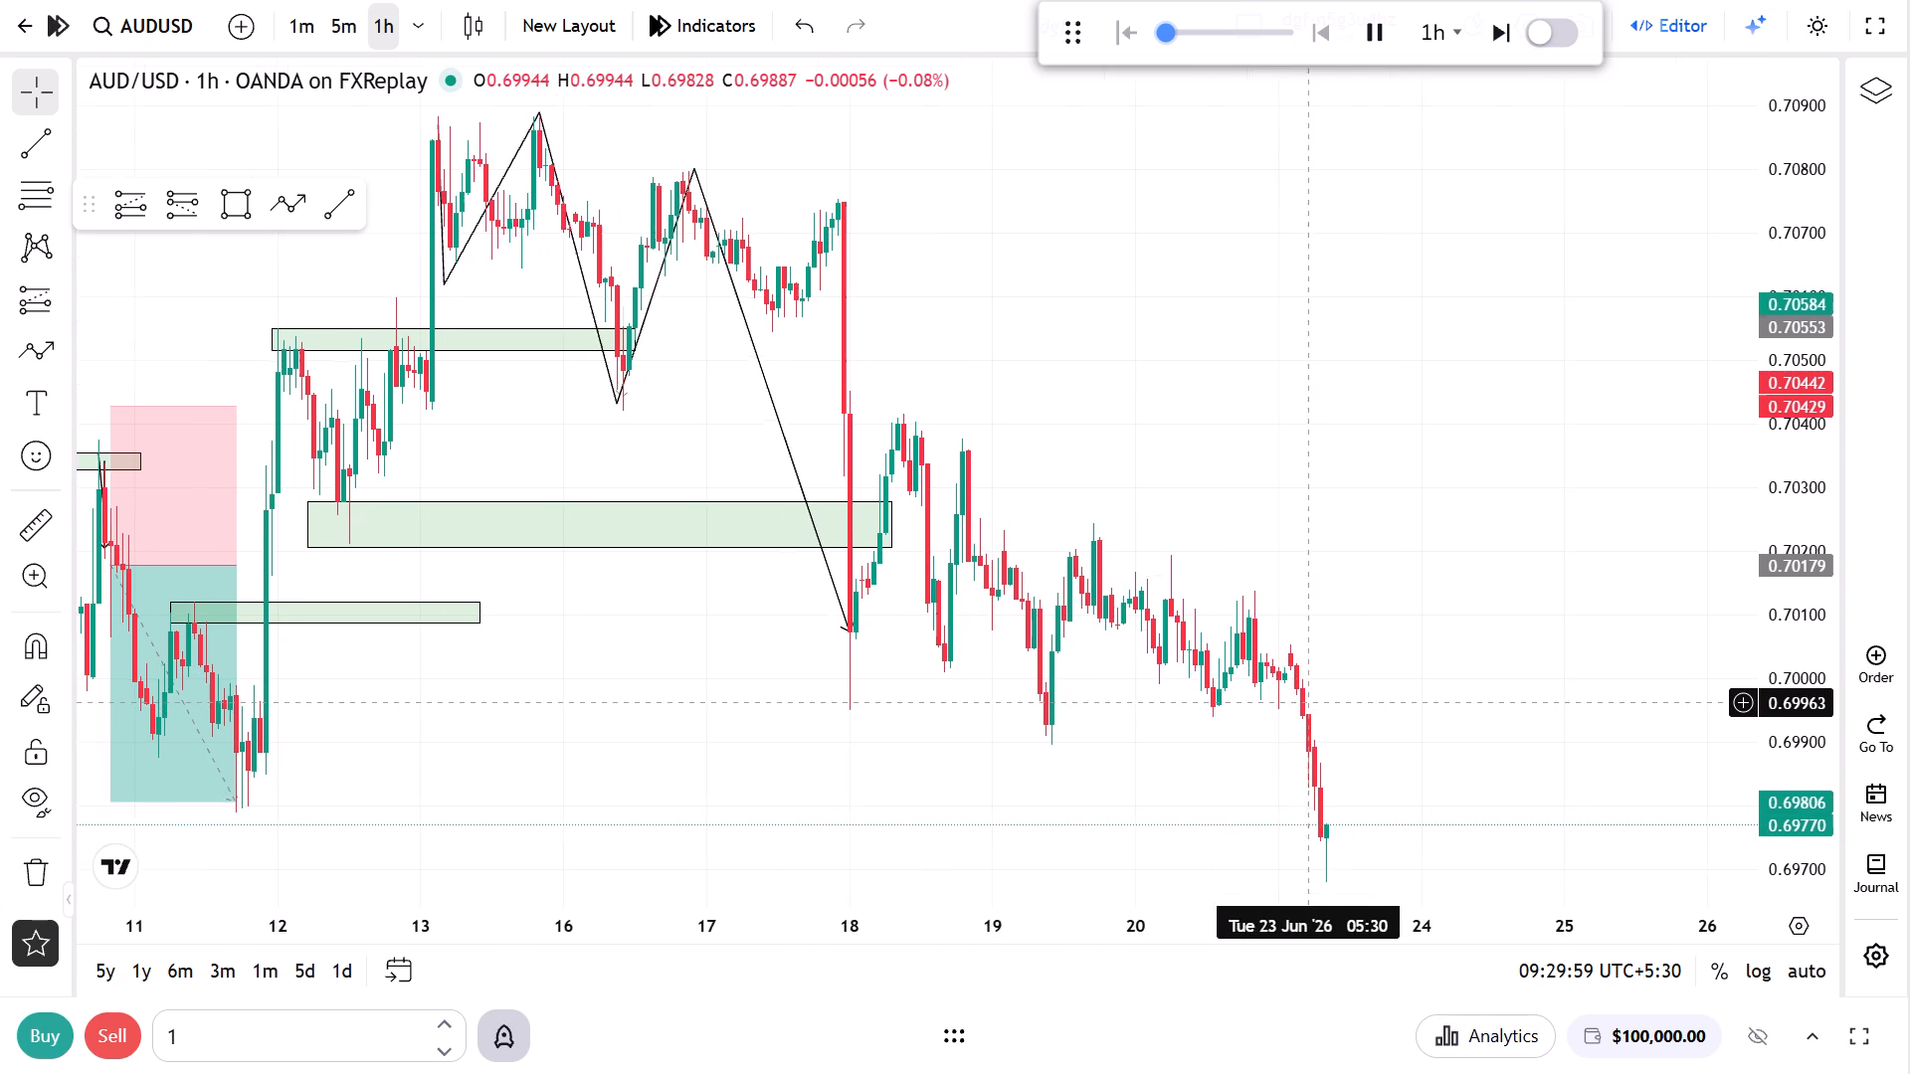
pyautogui.moveTo(1327, 687); pyautogui.dragTo(1386, 673)
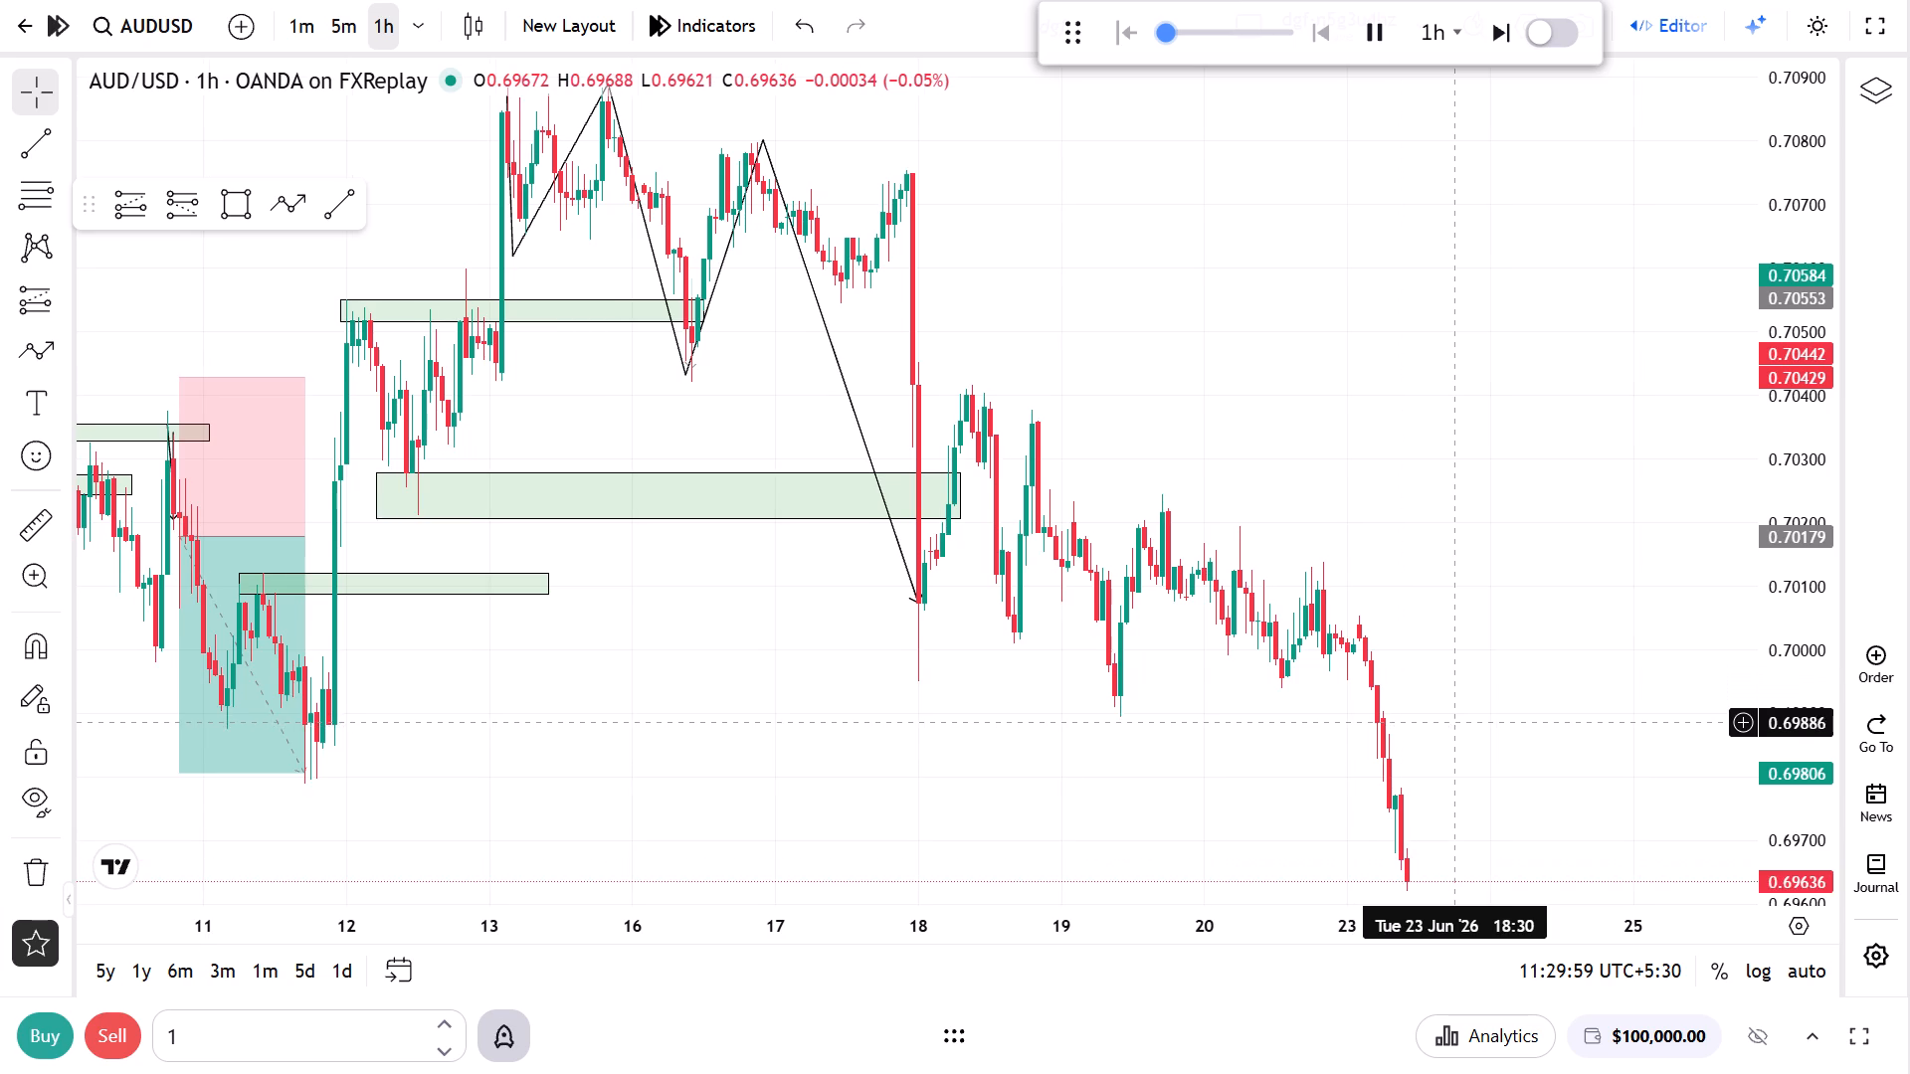
pyautogui.moveTo(1470, 685); pyautogui.dragTo(1513, 425)
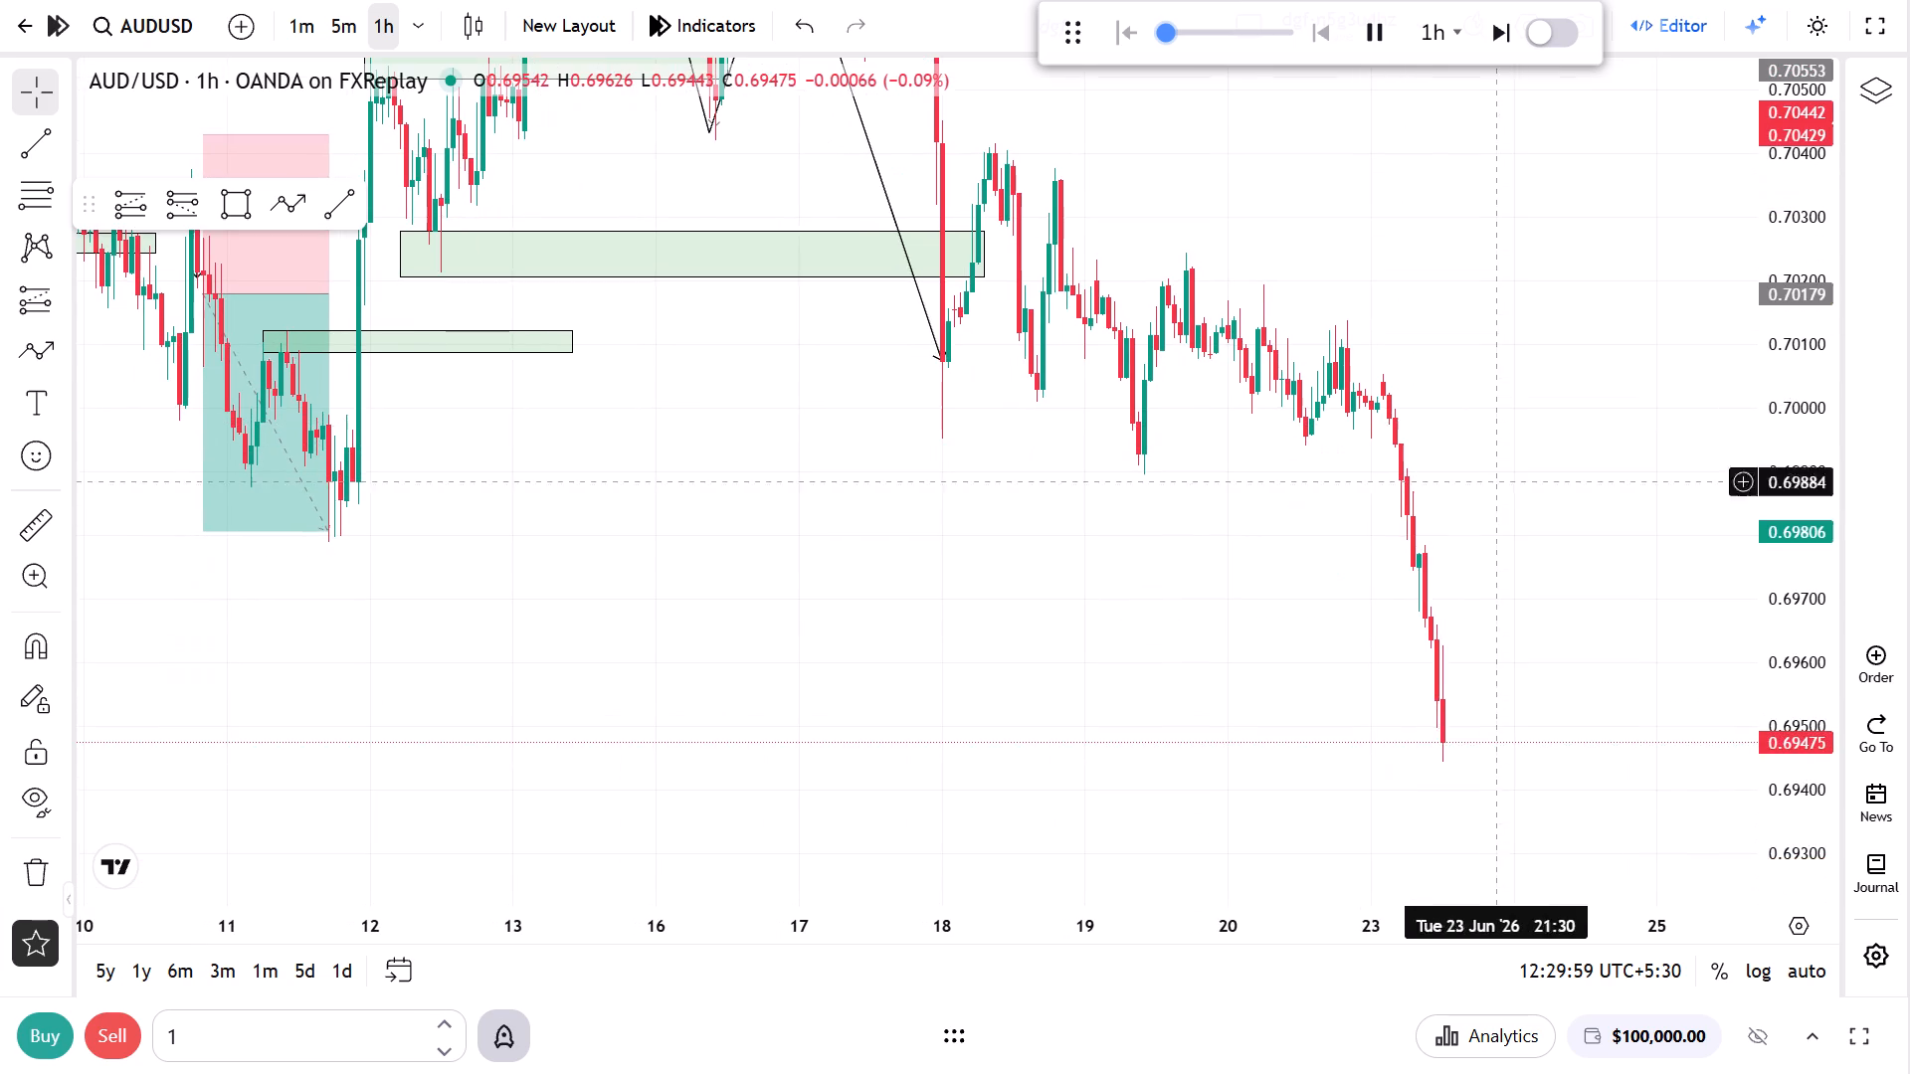
pyautogui.moveTo(1412, 670); pyautogui.dragTo(1375, 726)
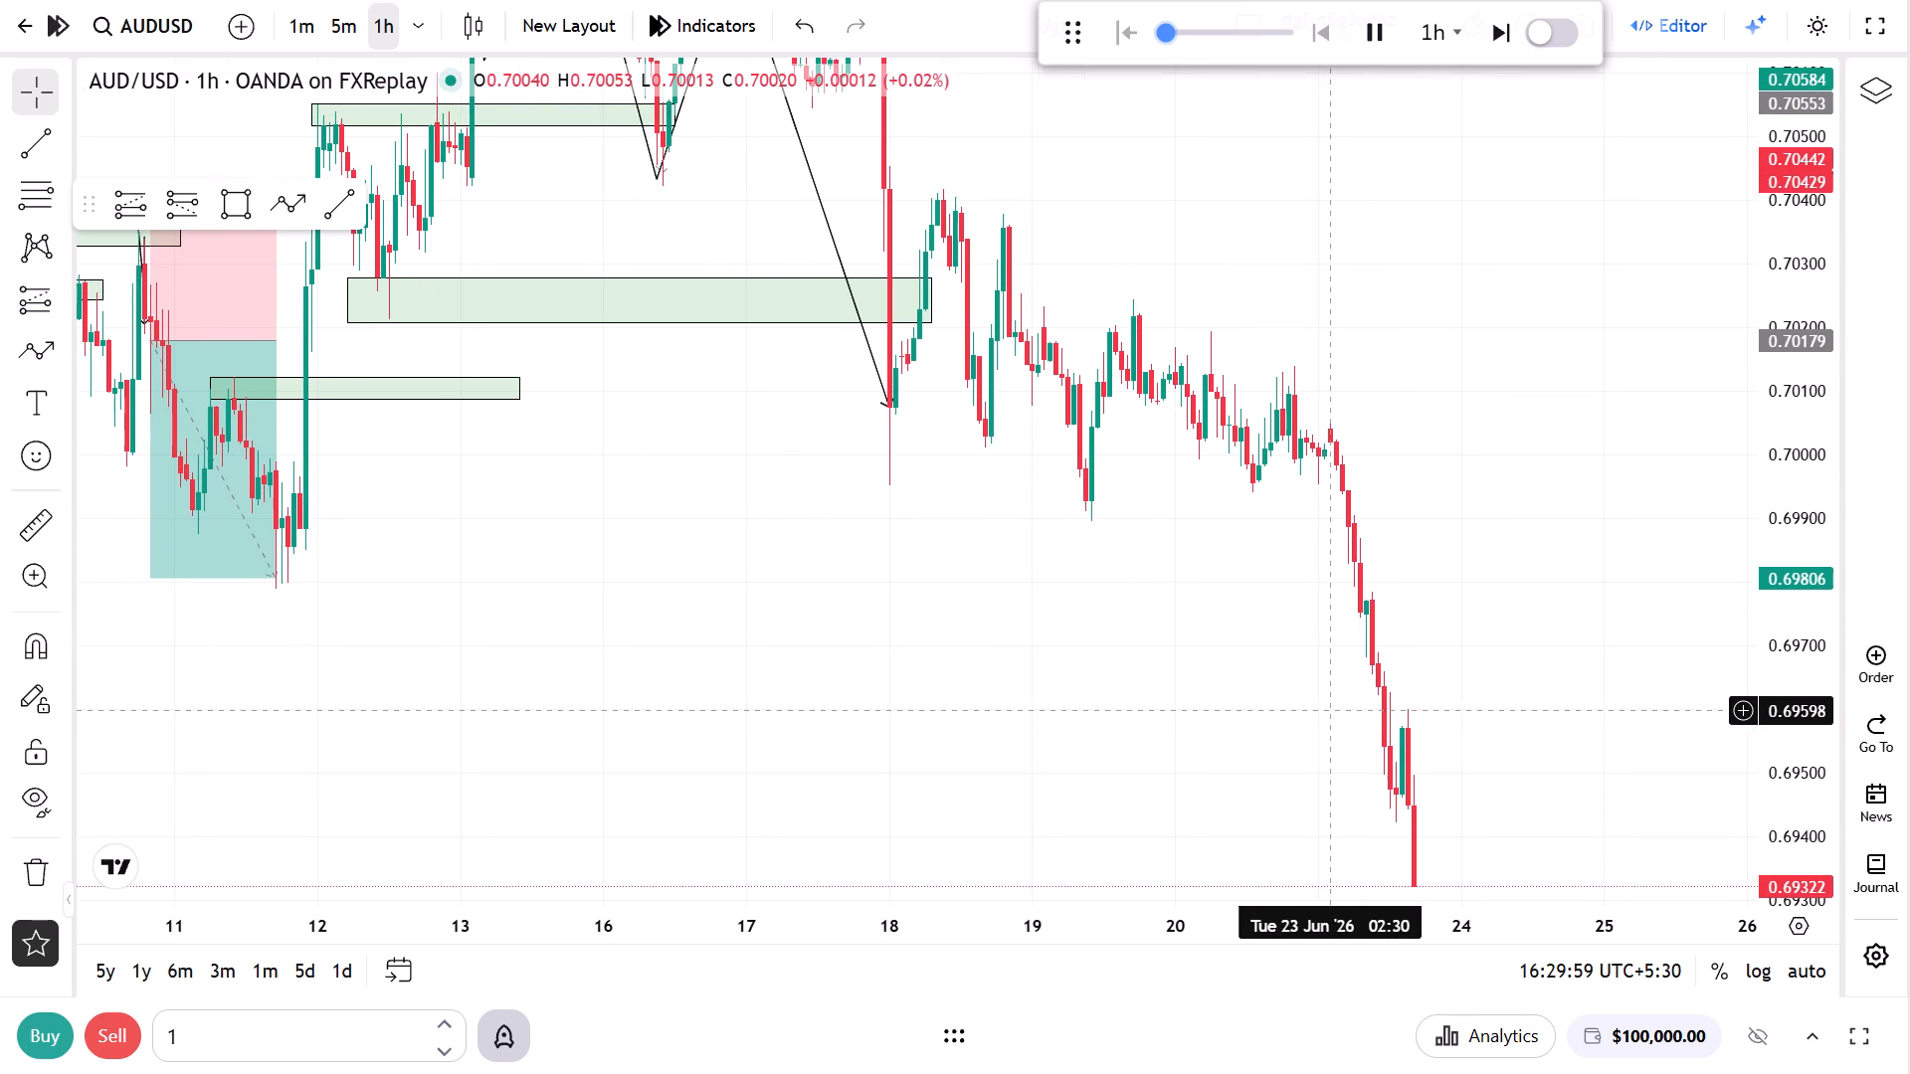
pyautogui.moveTo(1329, 700); pyautogui.dragTo(1354, 629)
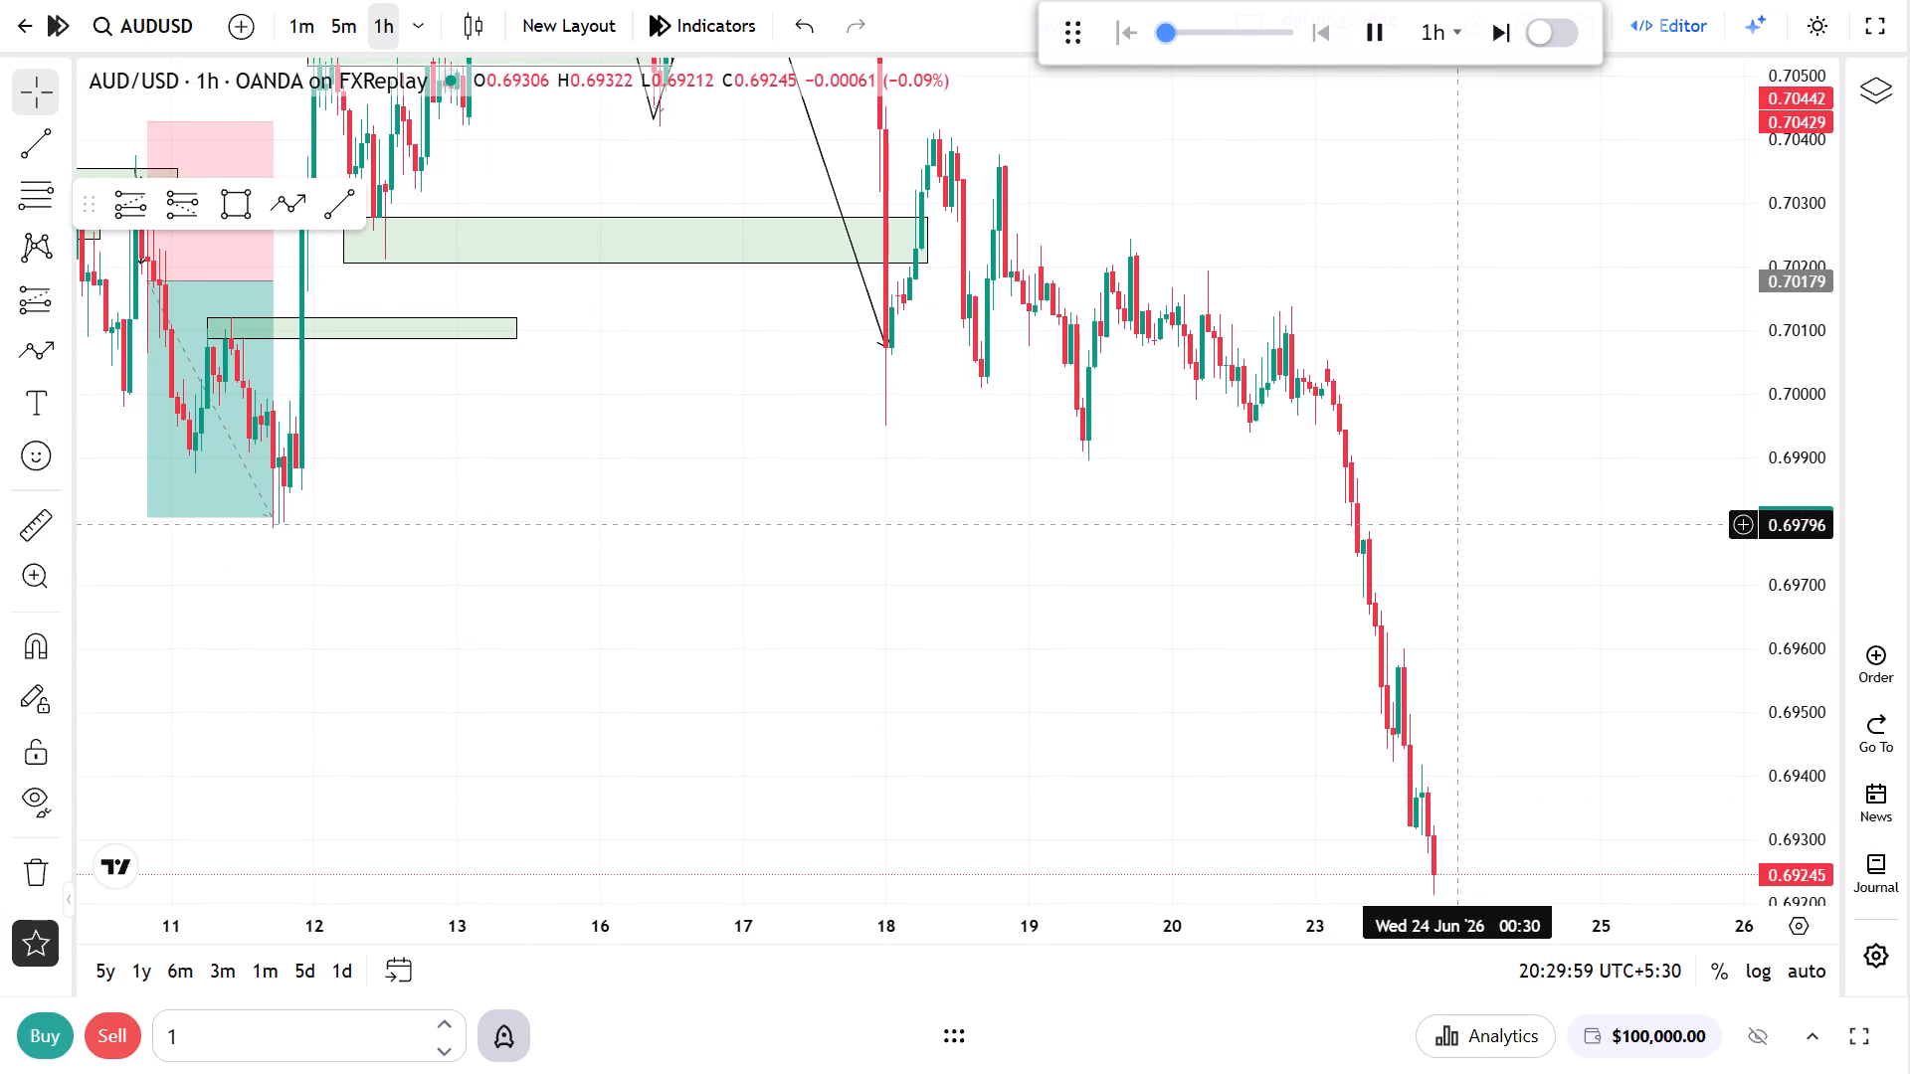
pyautogui.moveTo(1464, 651); pyautogui.dragTo(1441, 547)
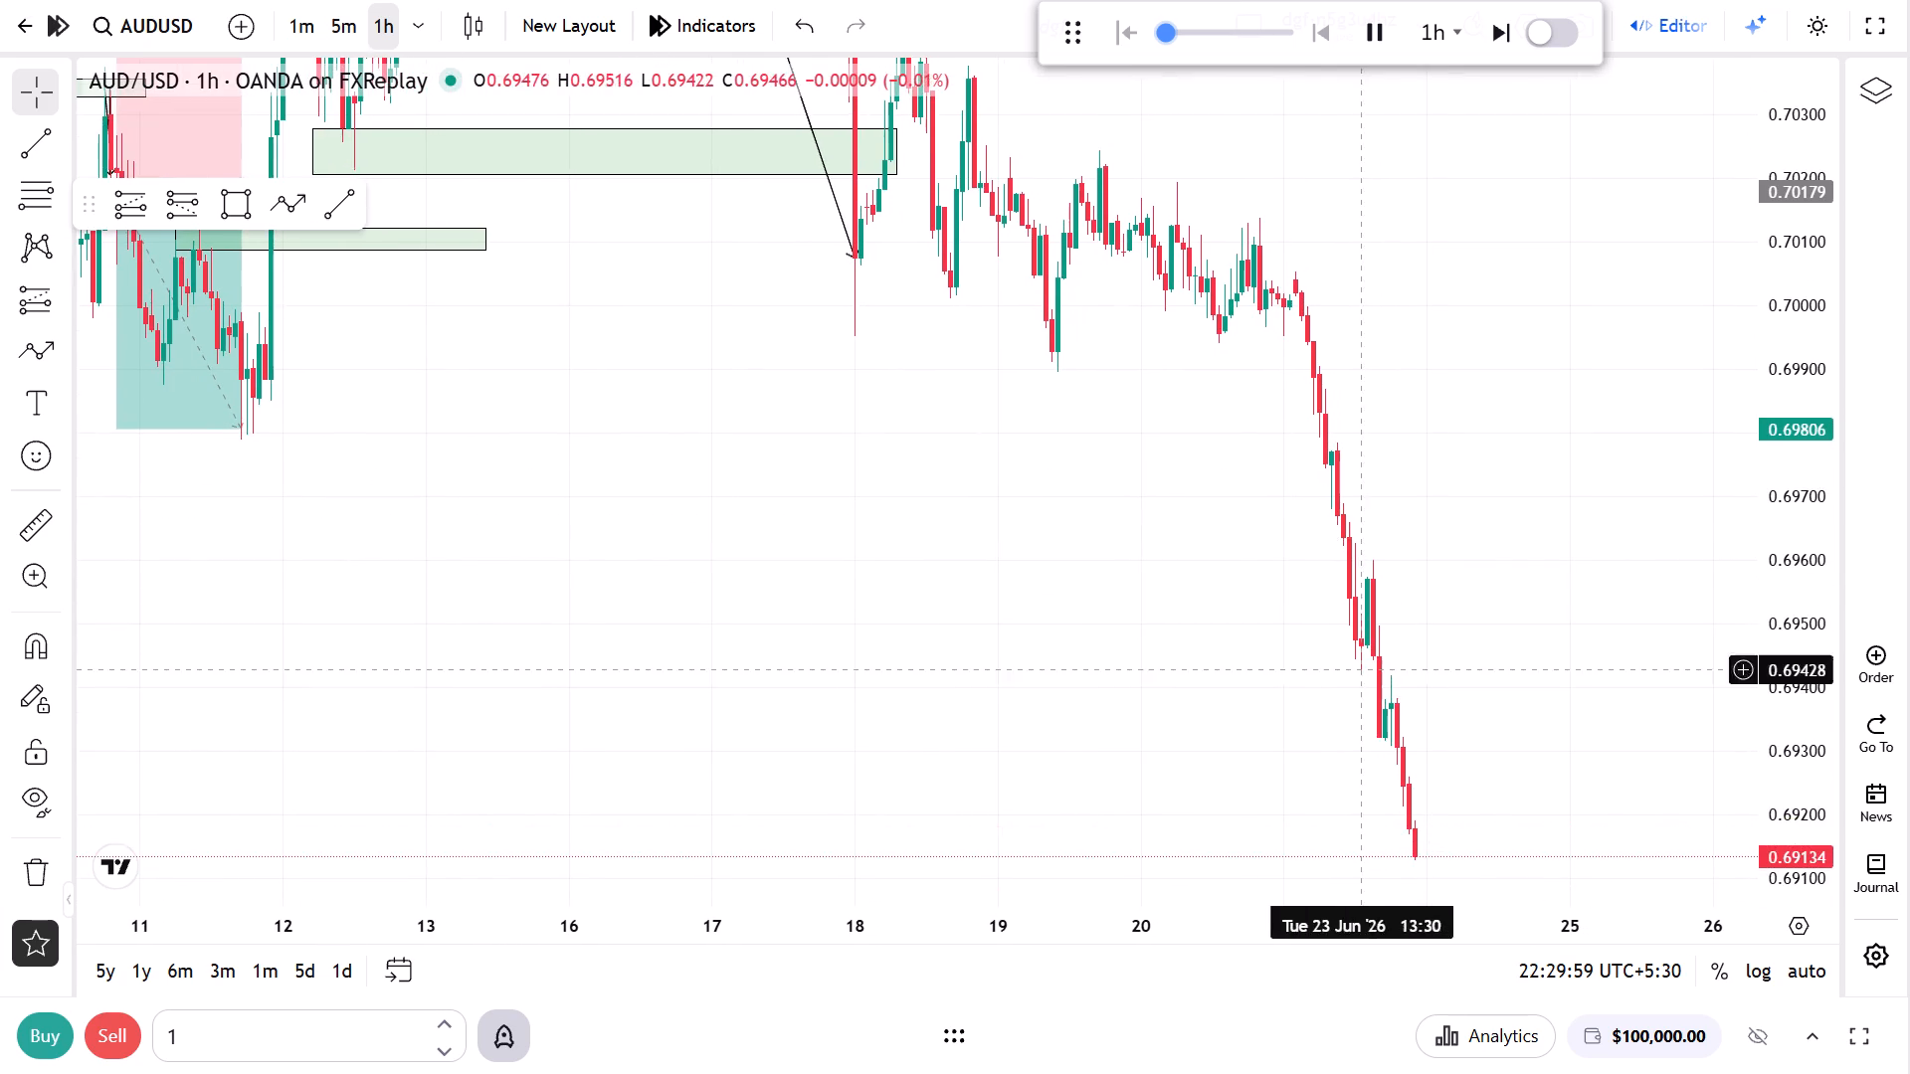
pyautogui.scroll(4, 1337, 771)
pyautogui.moveTo(1338, 771); pyautogui.dragTo(1380, 572)
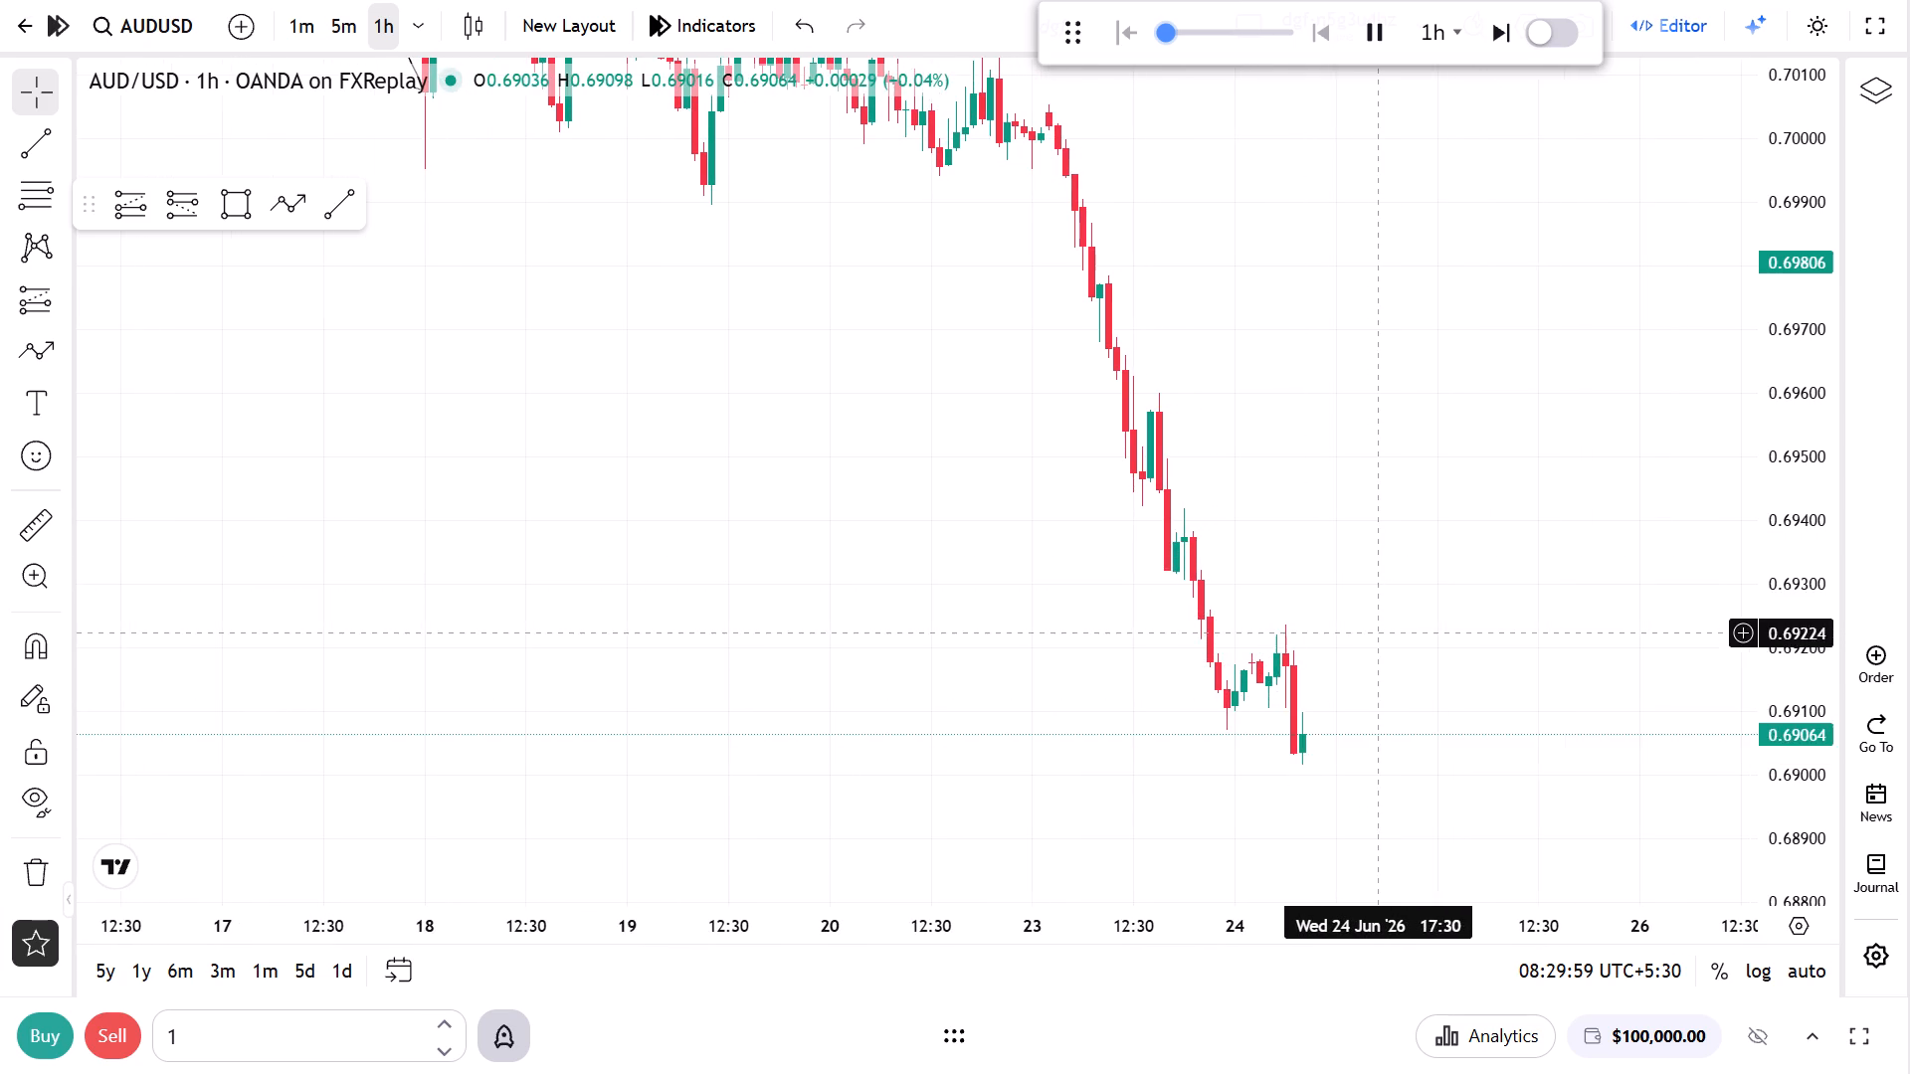
pyautogui.moveTo(1380, 632); pyautogui.dragTo(1400, 463)
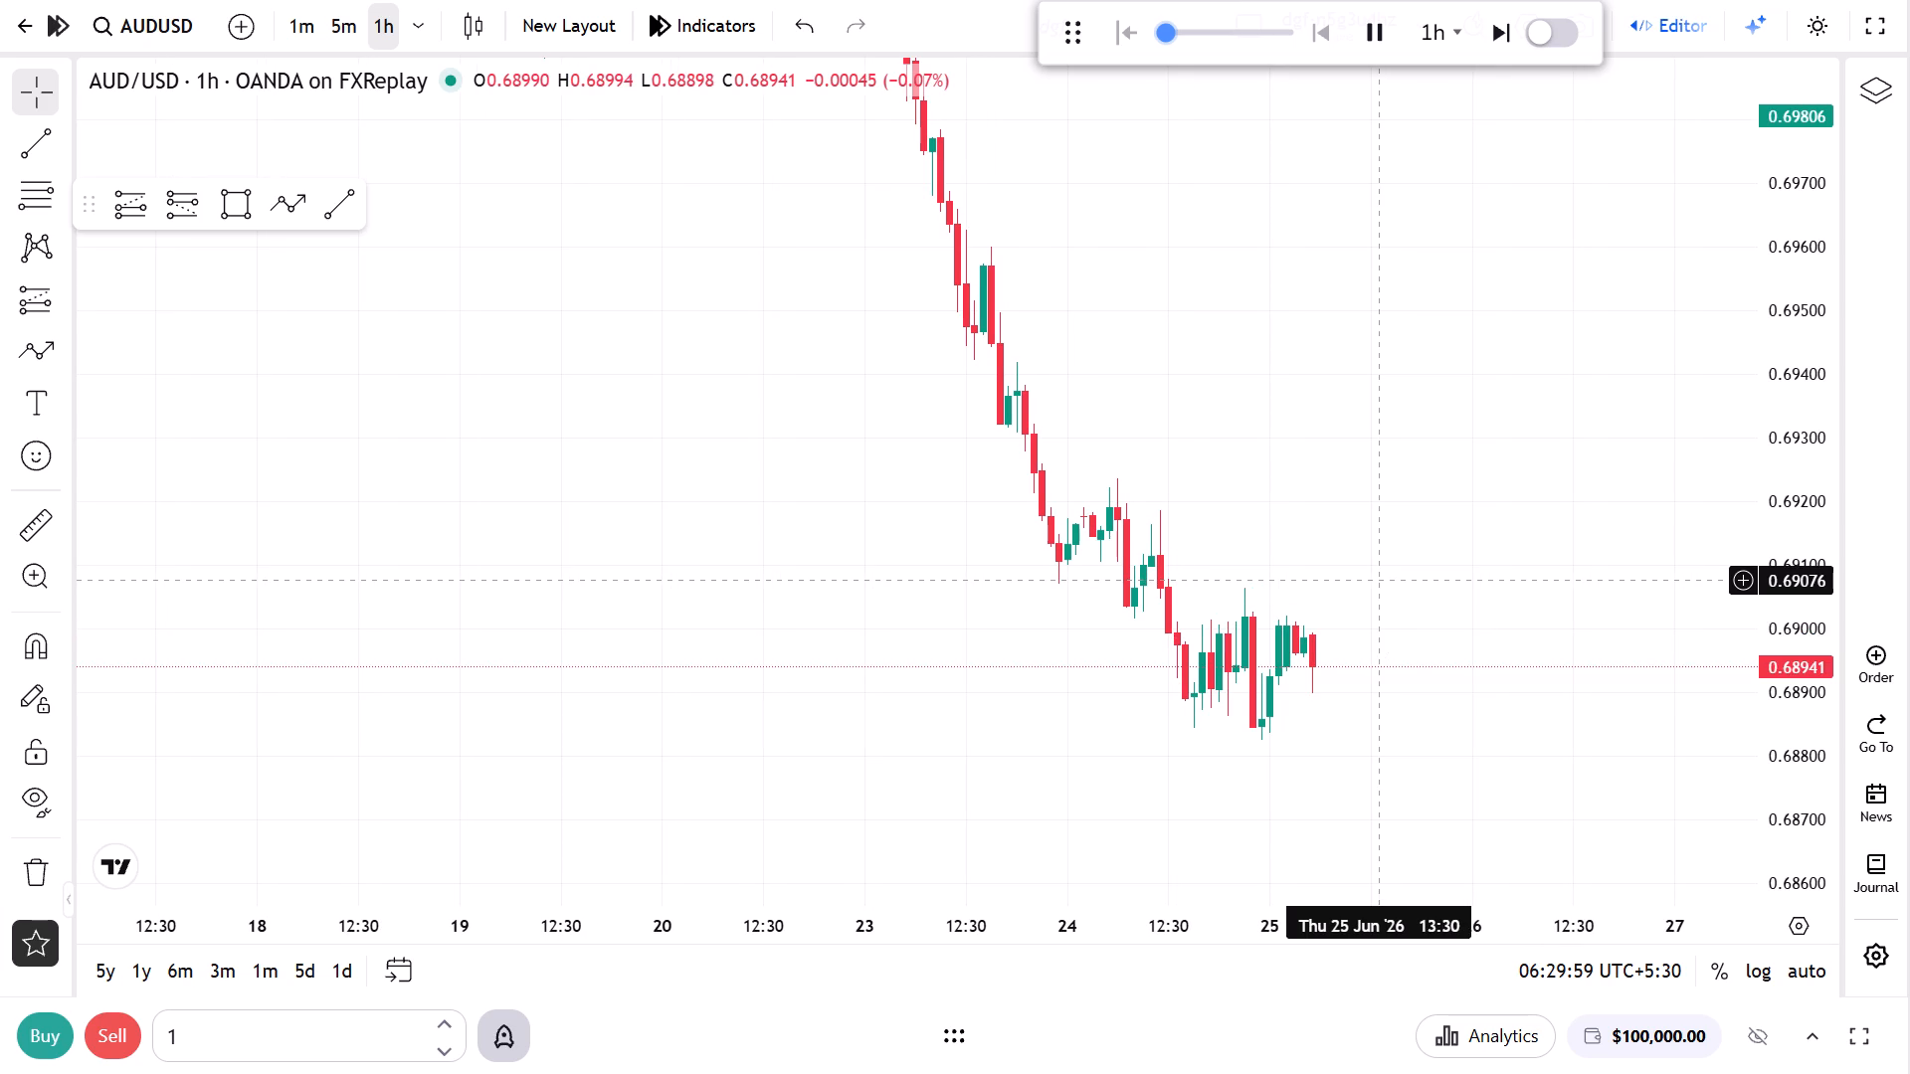
pyautogui.click(1372, 31)
# Draw a rectangle zone at about 0.6907–0.6911, running from 20:30 on 23 June to 18:30 on 25 June.
pyautogui.click(243, 192)
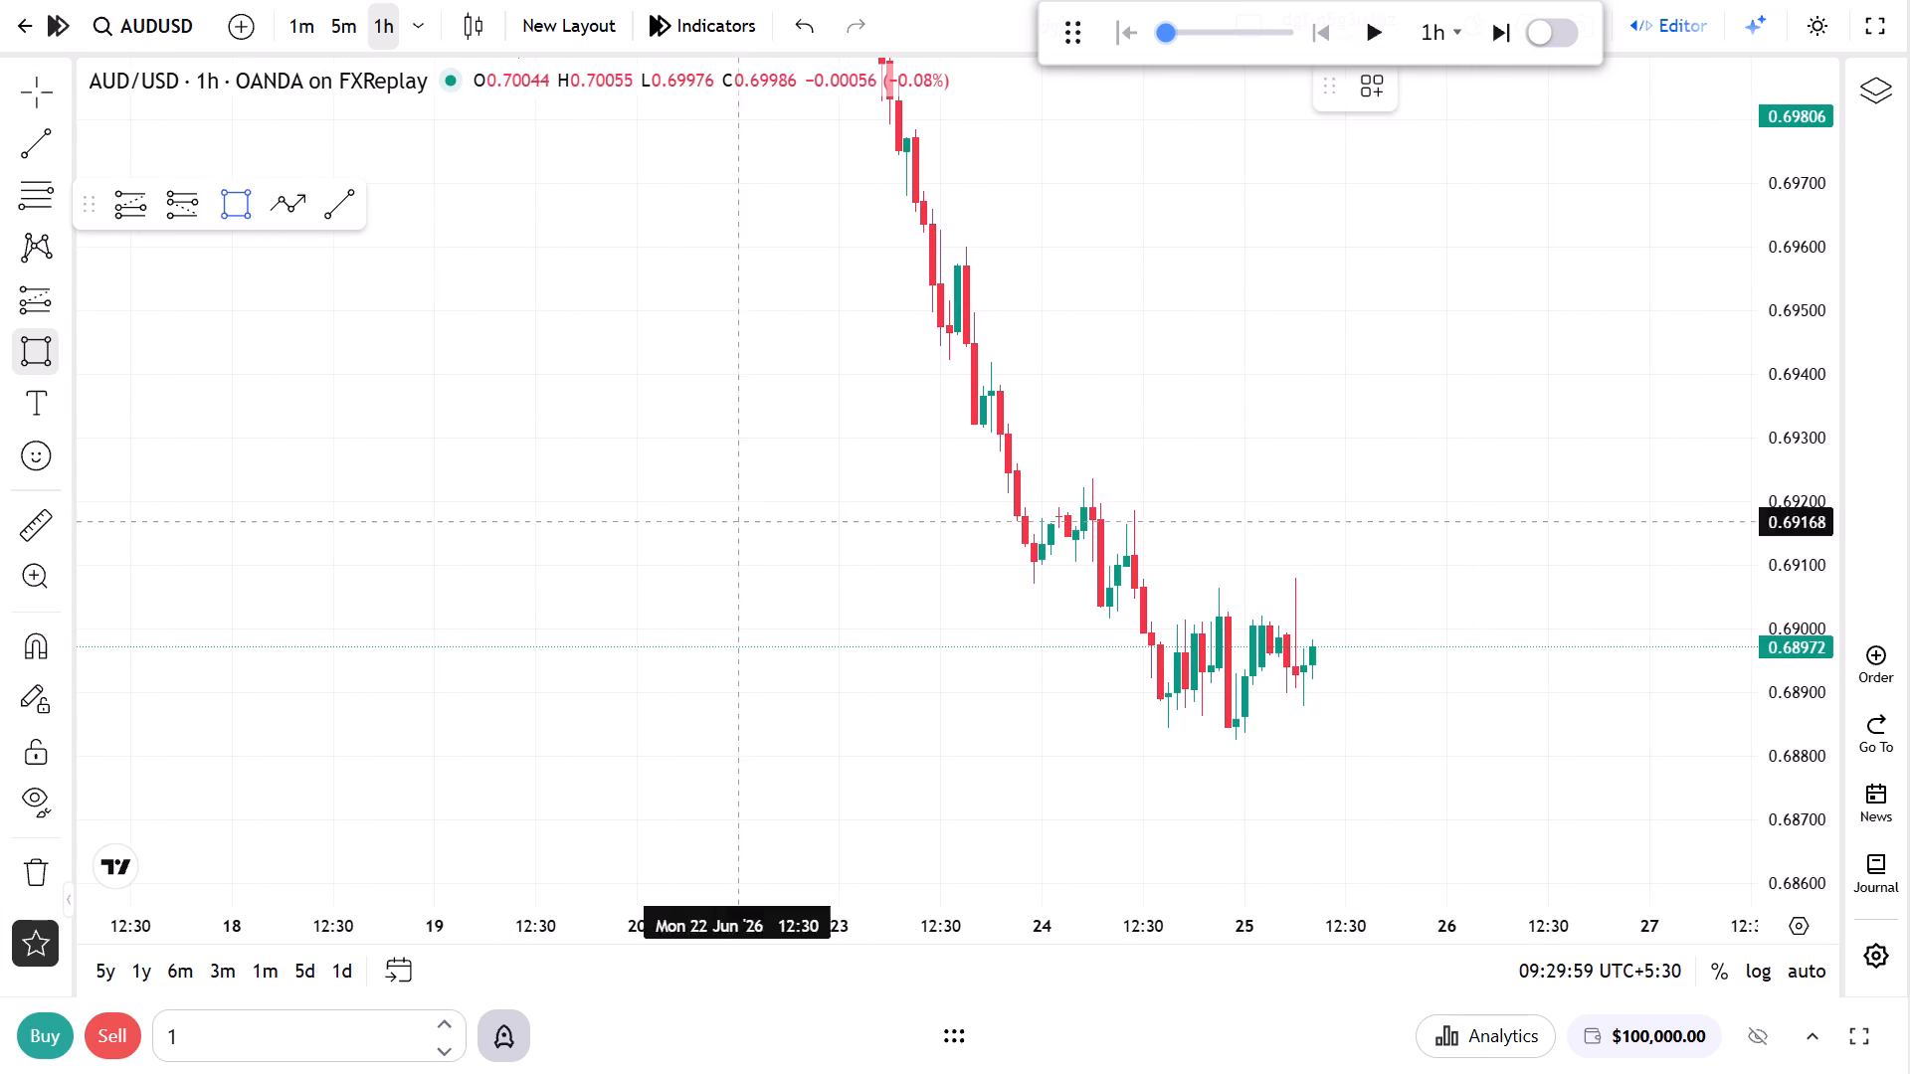
pyautogui.click(1009, 584)
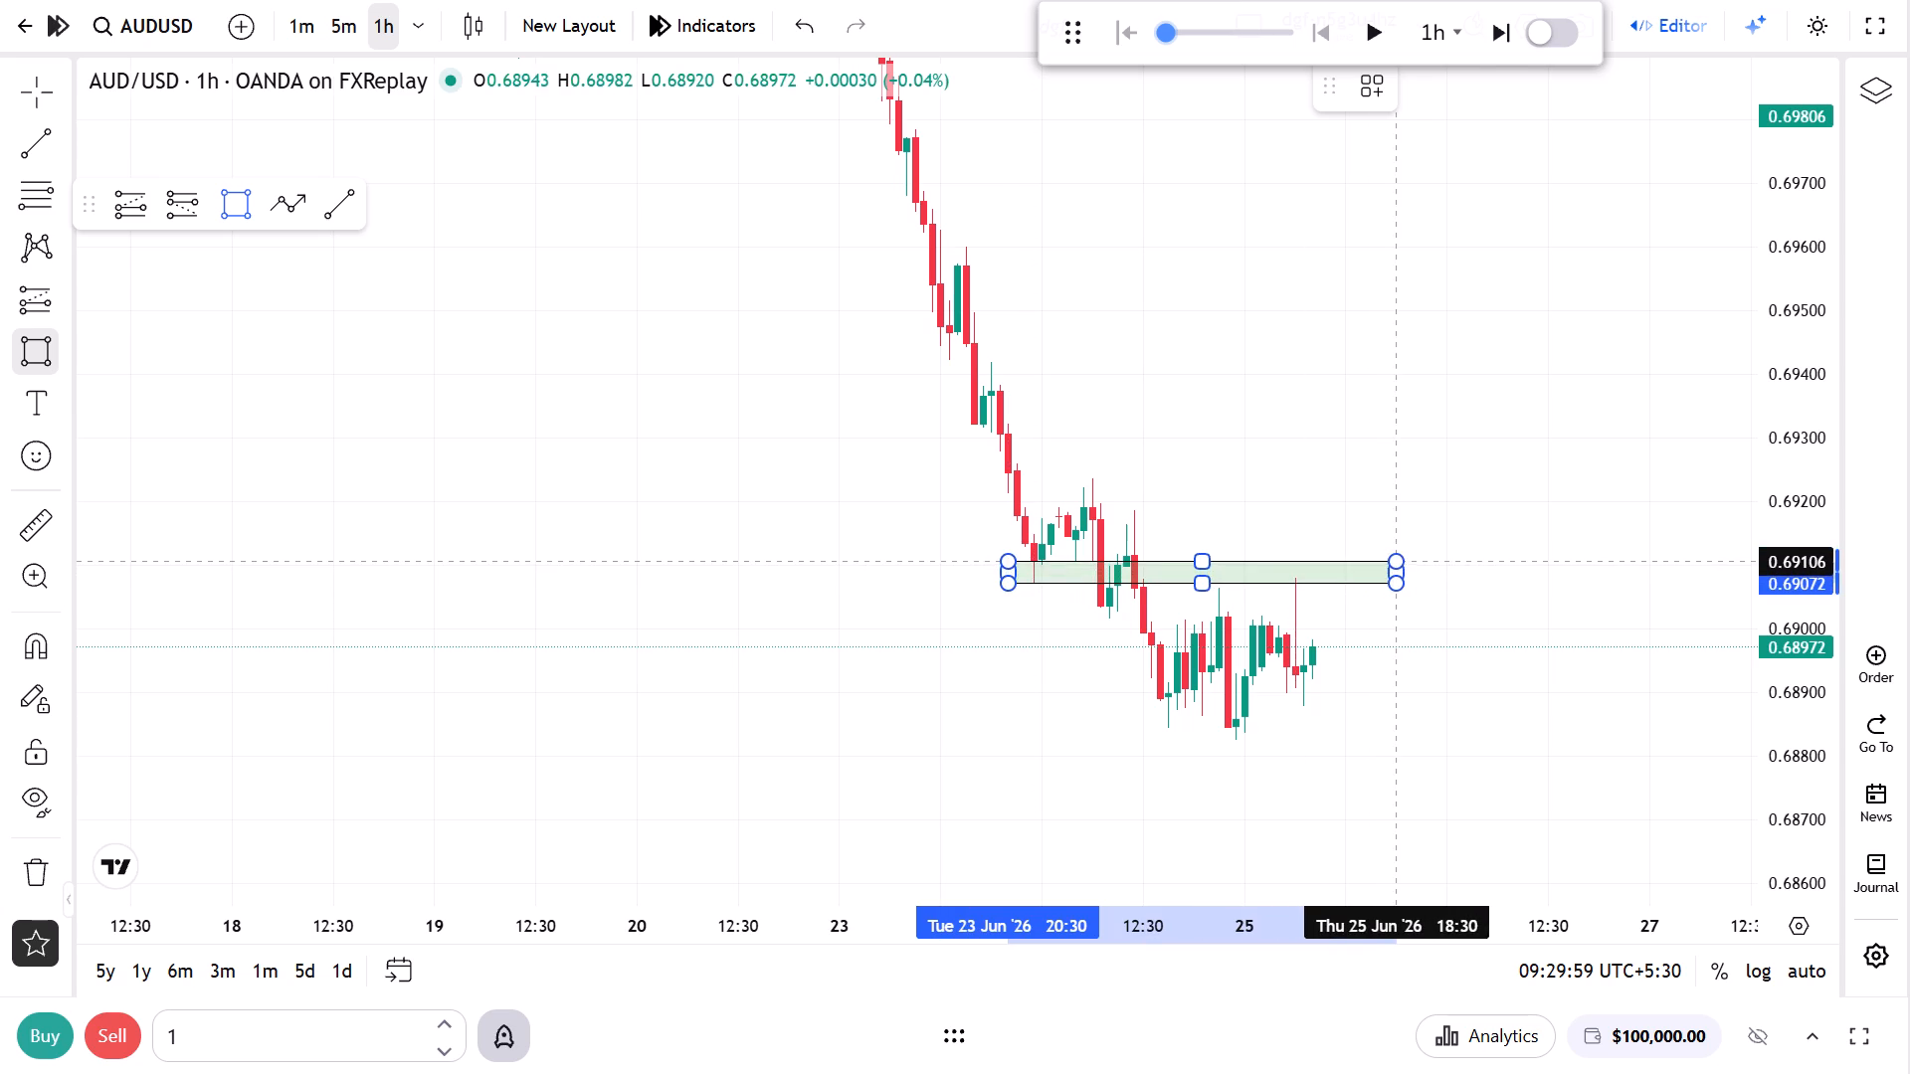
pyautogui.click(1397, 561)
pyautogui.click(1349, 668)
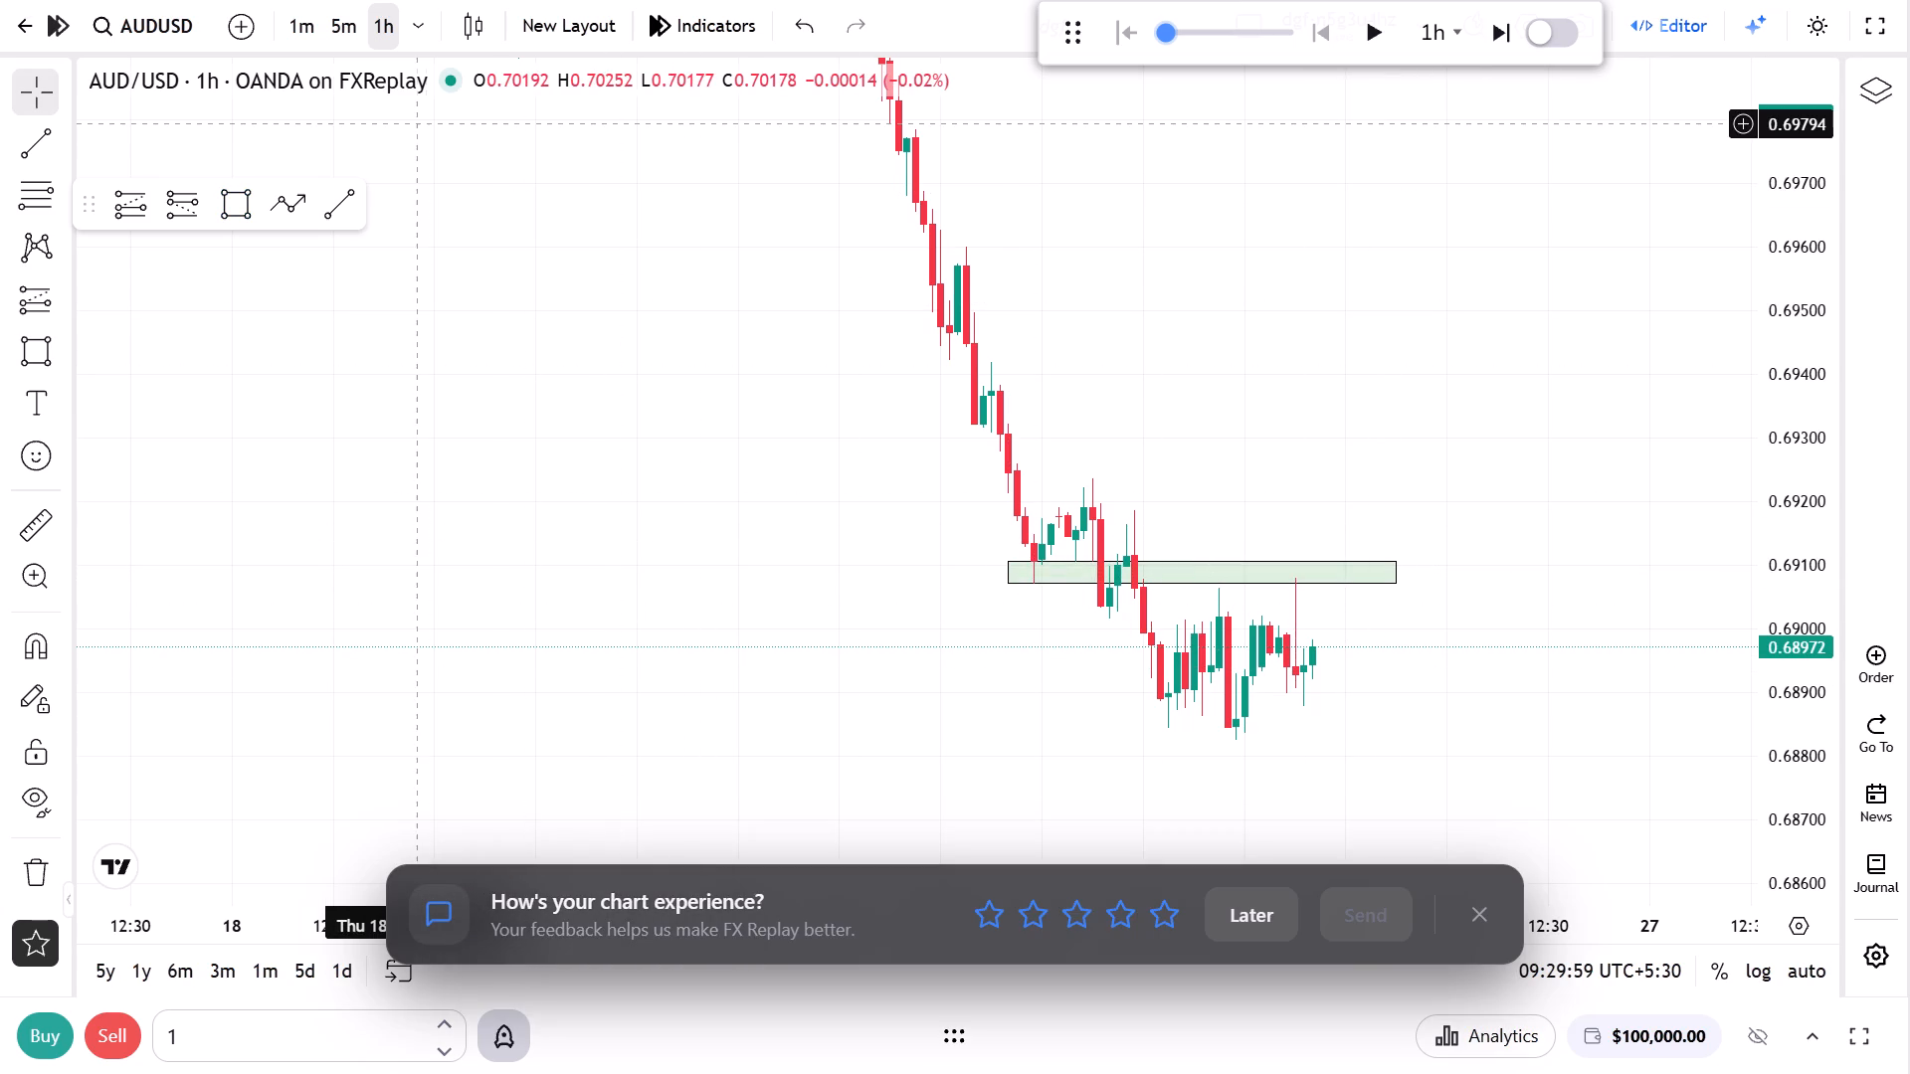
# On the 1-minute chart, place a short position at about 0.6892 at 07:14 on 25 June, with its stop at about 0.6897.
pyautogui.click(312, 16)
pyautogui.click(1482, 924)
pyautogui.scroll(-13, 1344, 892)
pyautogui.moveTo(1547, 809); pyautogui.dragTo(1686, 729)
pyautogui.moveTo(1813, 811); pyautogui.dragTo(1814, 66)
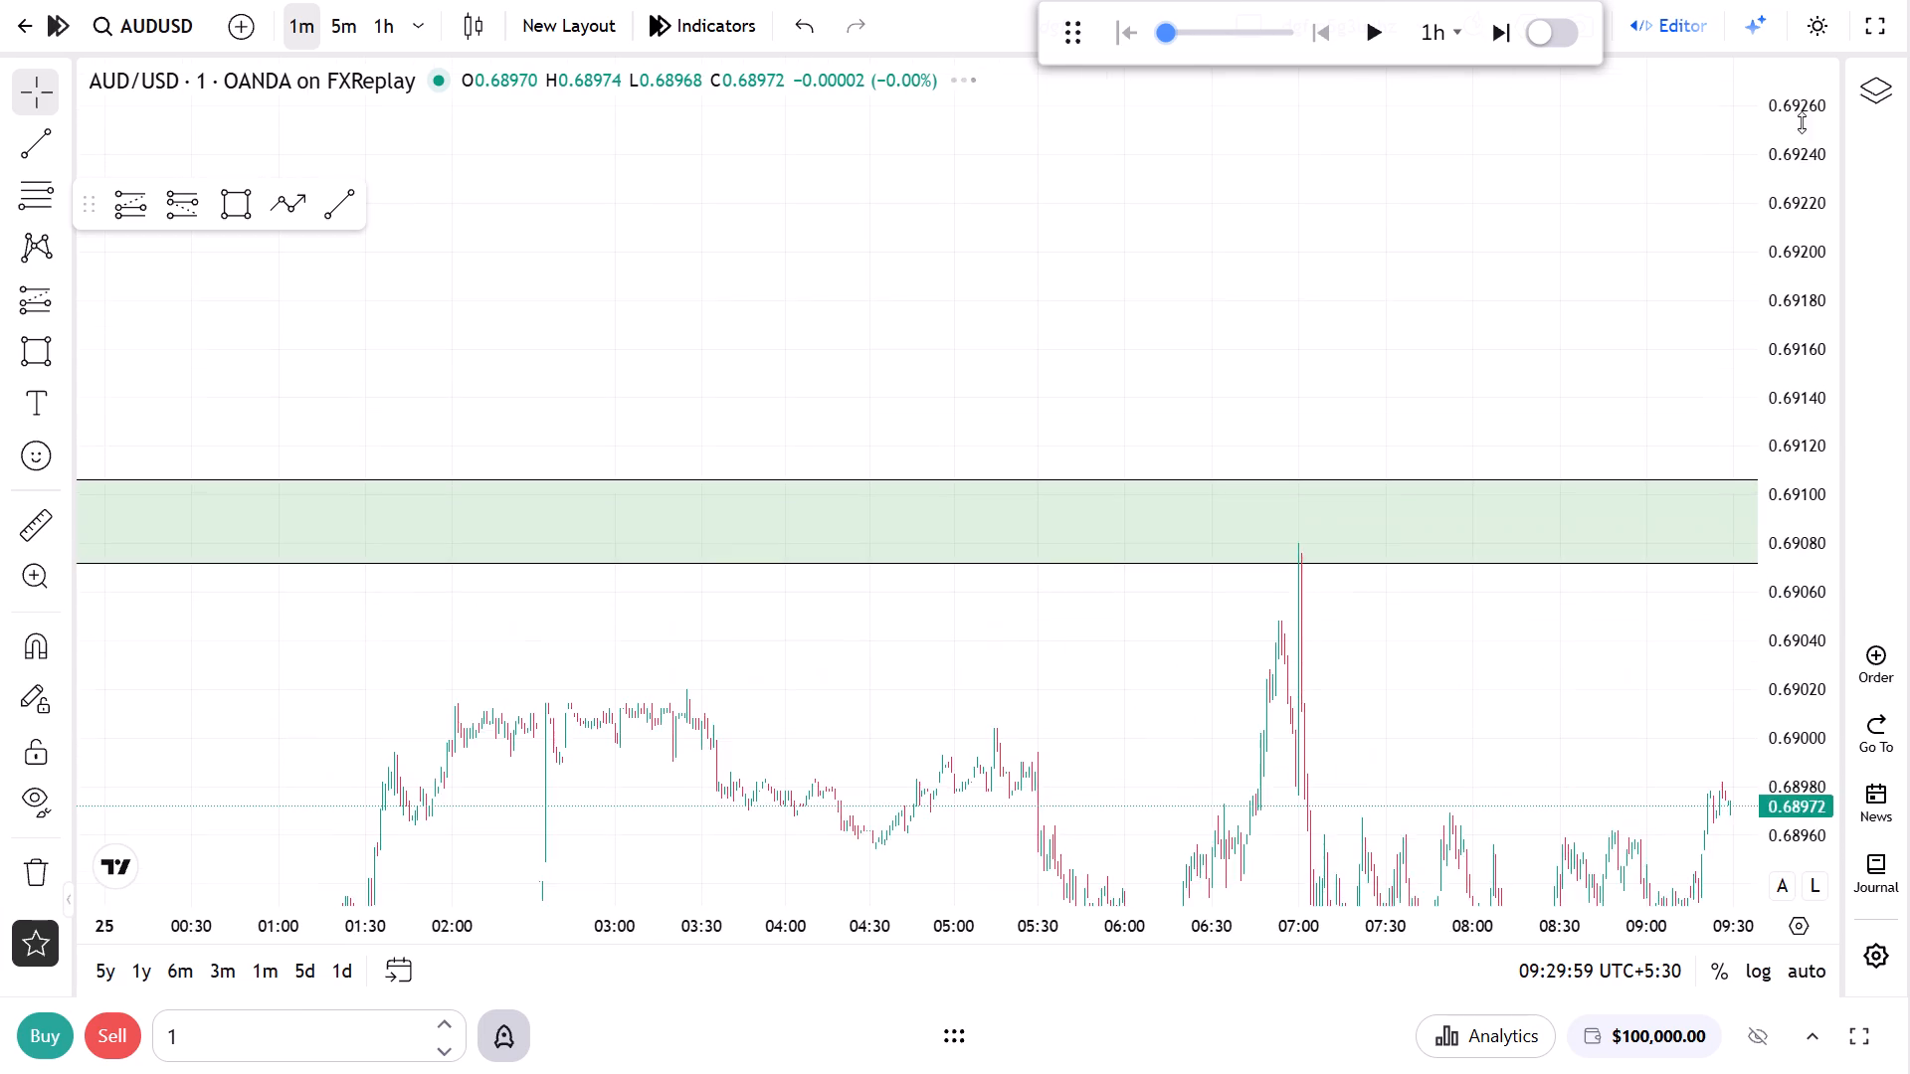
pyautogui.scroll(11, 1311, 795)
pyautogui.moveTo(753, 720); pyautogui.dragTo(1392, 532)
pyautogui.scroll(4, 1096, 626)
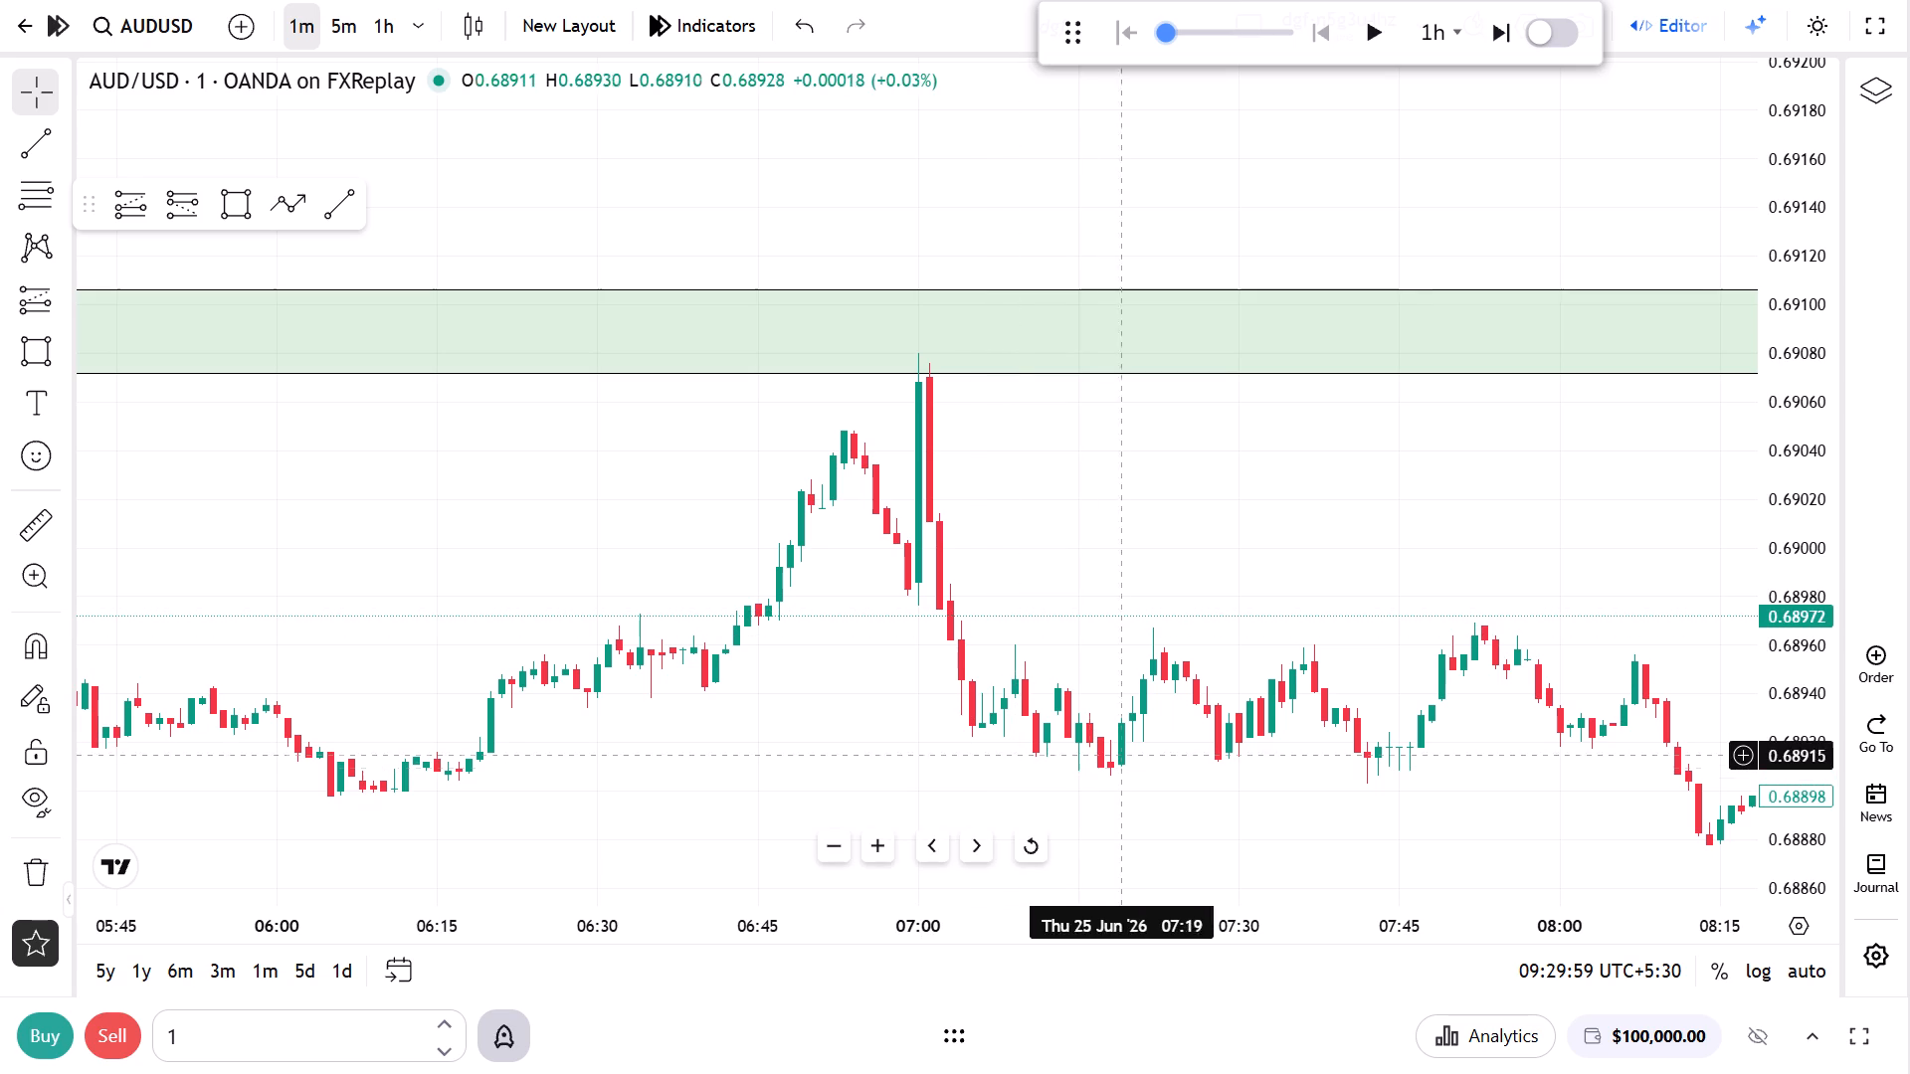
pyautogui.click(195, 203)
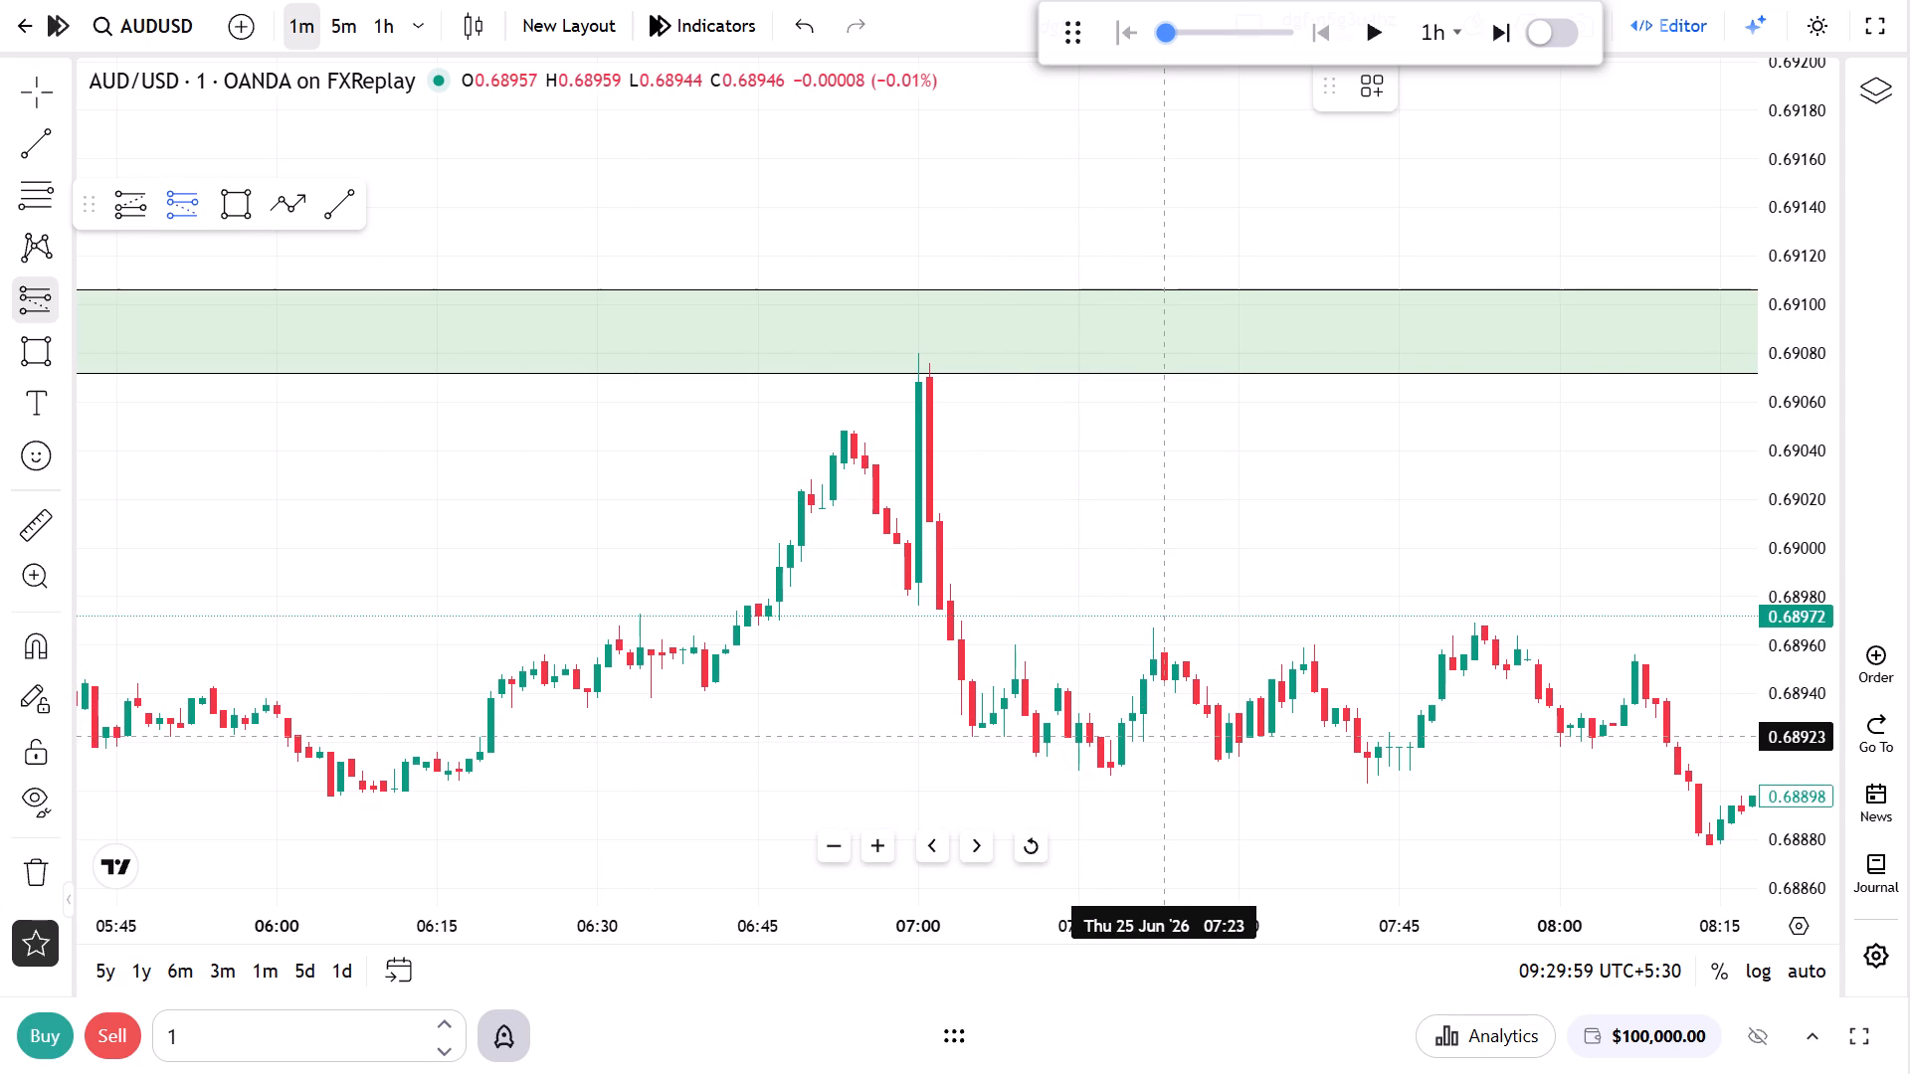
pyautogui.click(1072, 738)
pyautogui.moveTo(1070, 647); pyautogui.dragTo(1068, 636)
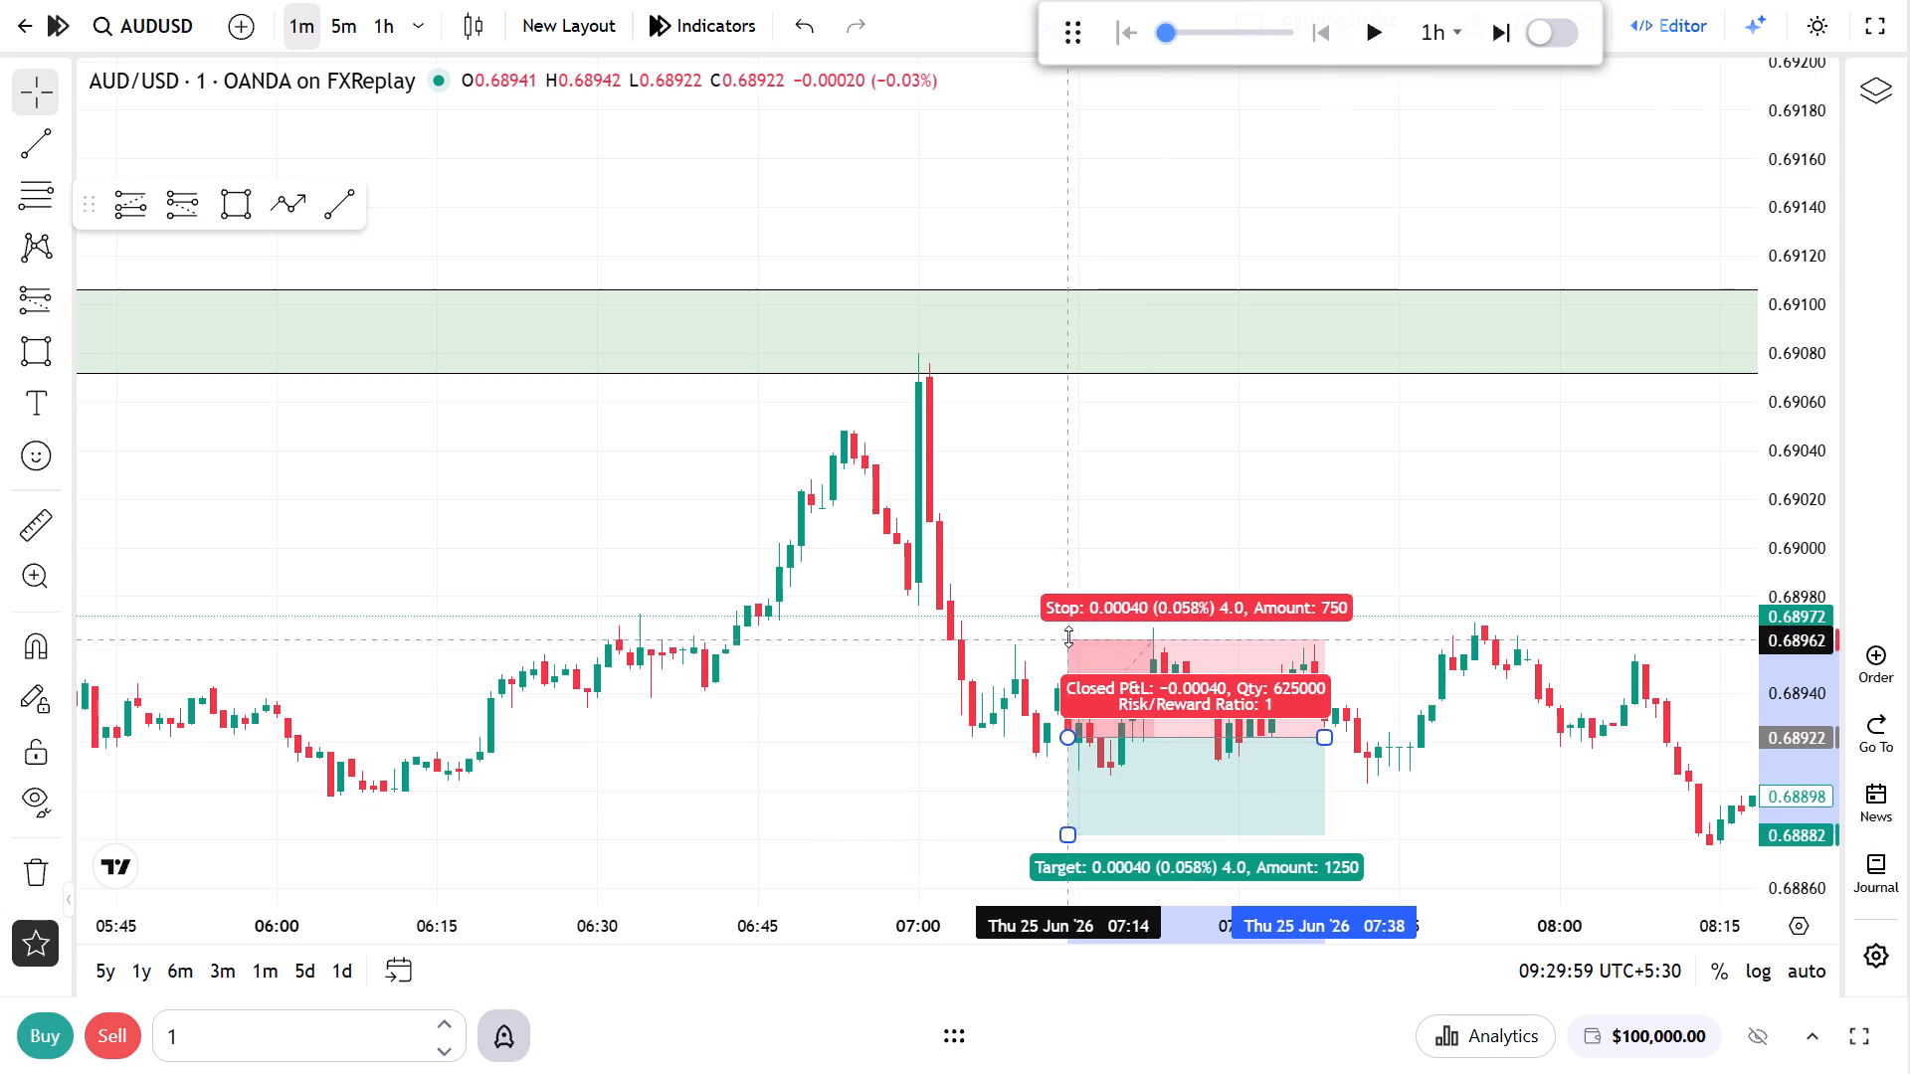
pyautogui.moveTo(1068, 636); pyautogui.dragTo(1070, 620)
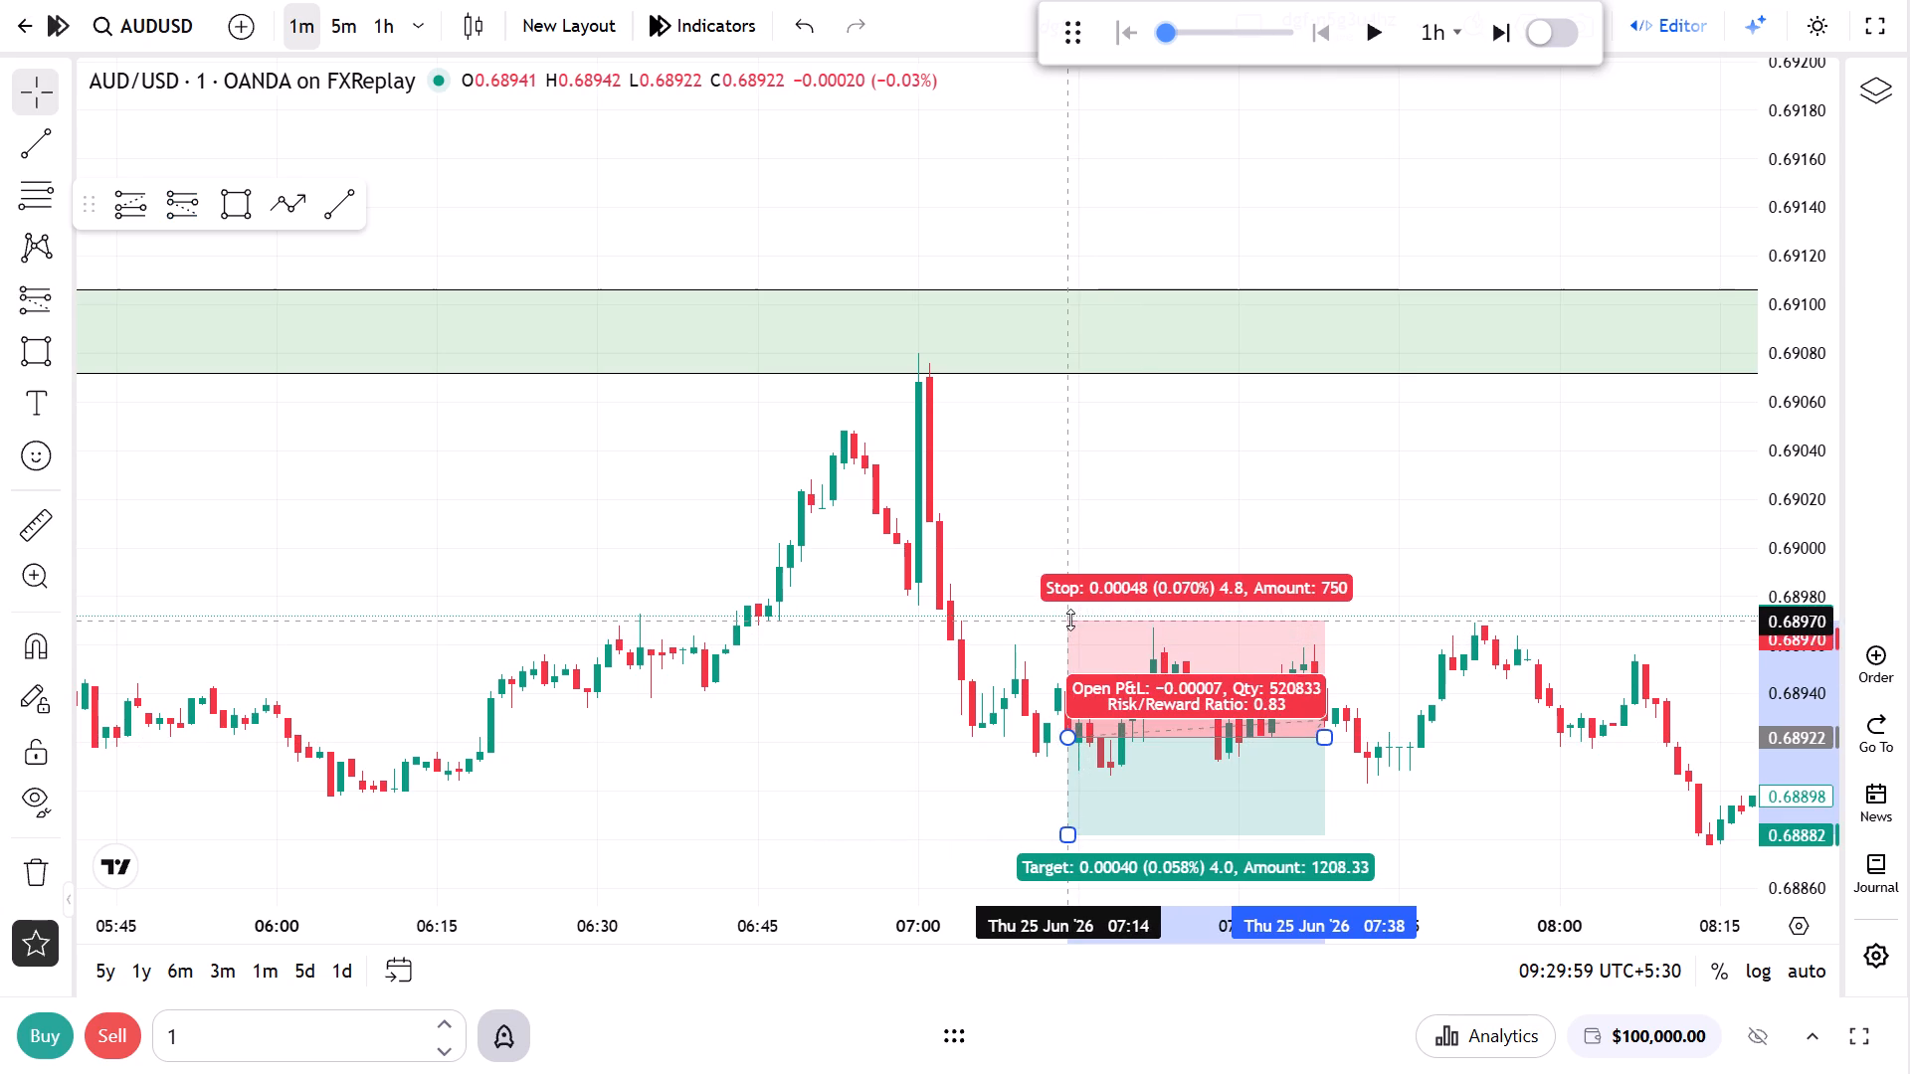
pyautogui.moveTo(1070, 620); pyautogui.dragTo(1070, 618)
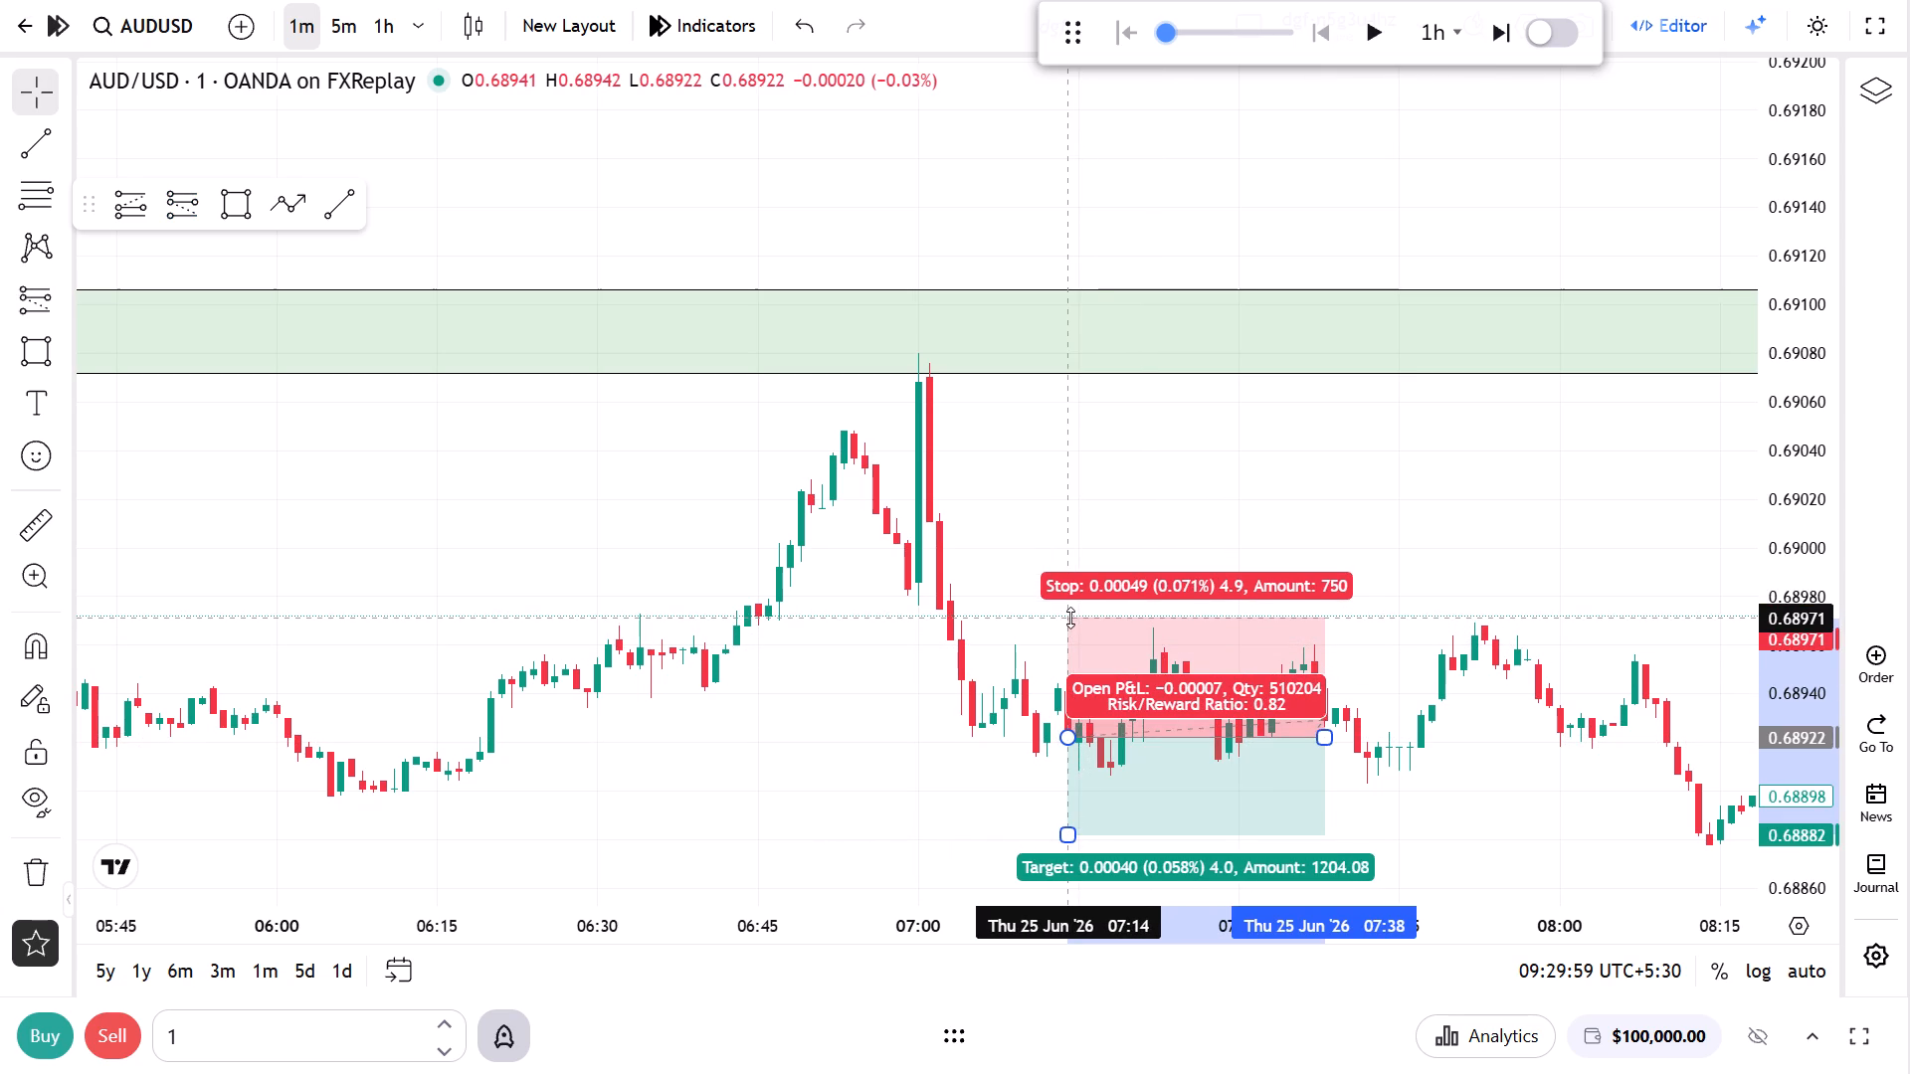
pyautogui.moveTo(1070, 618); pyautogui.dragTo(1070, 617)
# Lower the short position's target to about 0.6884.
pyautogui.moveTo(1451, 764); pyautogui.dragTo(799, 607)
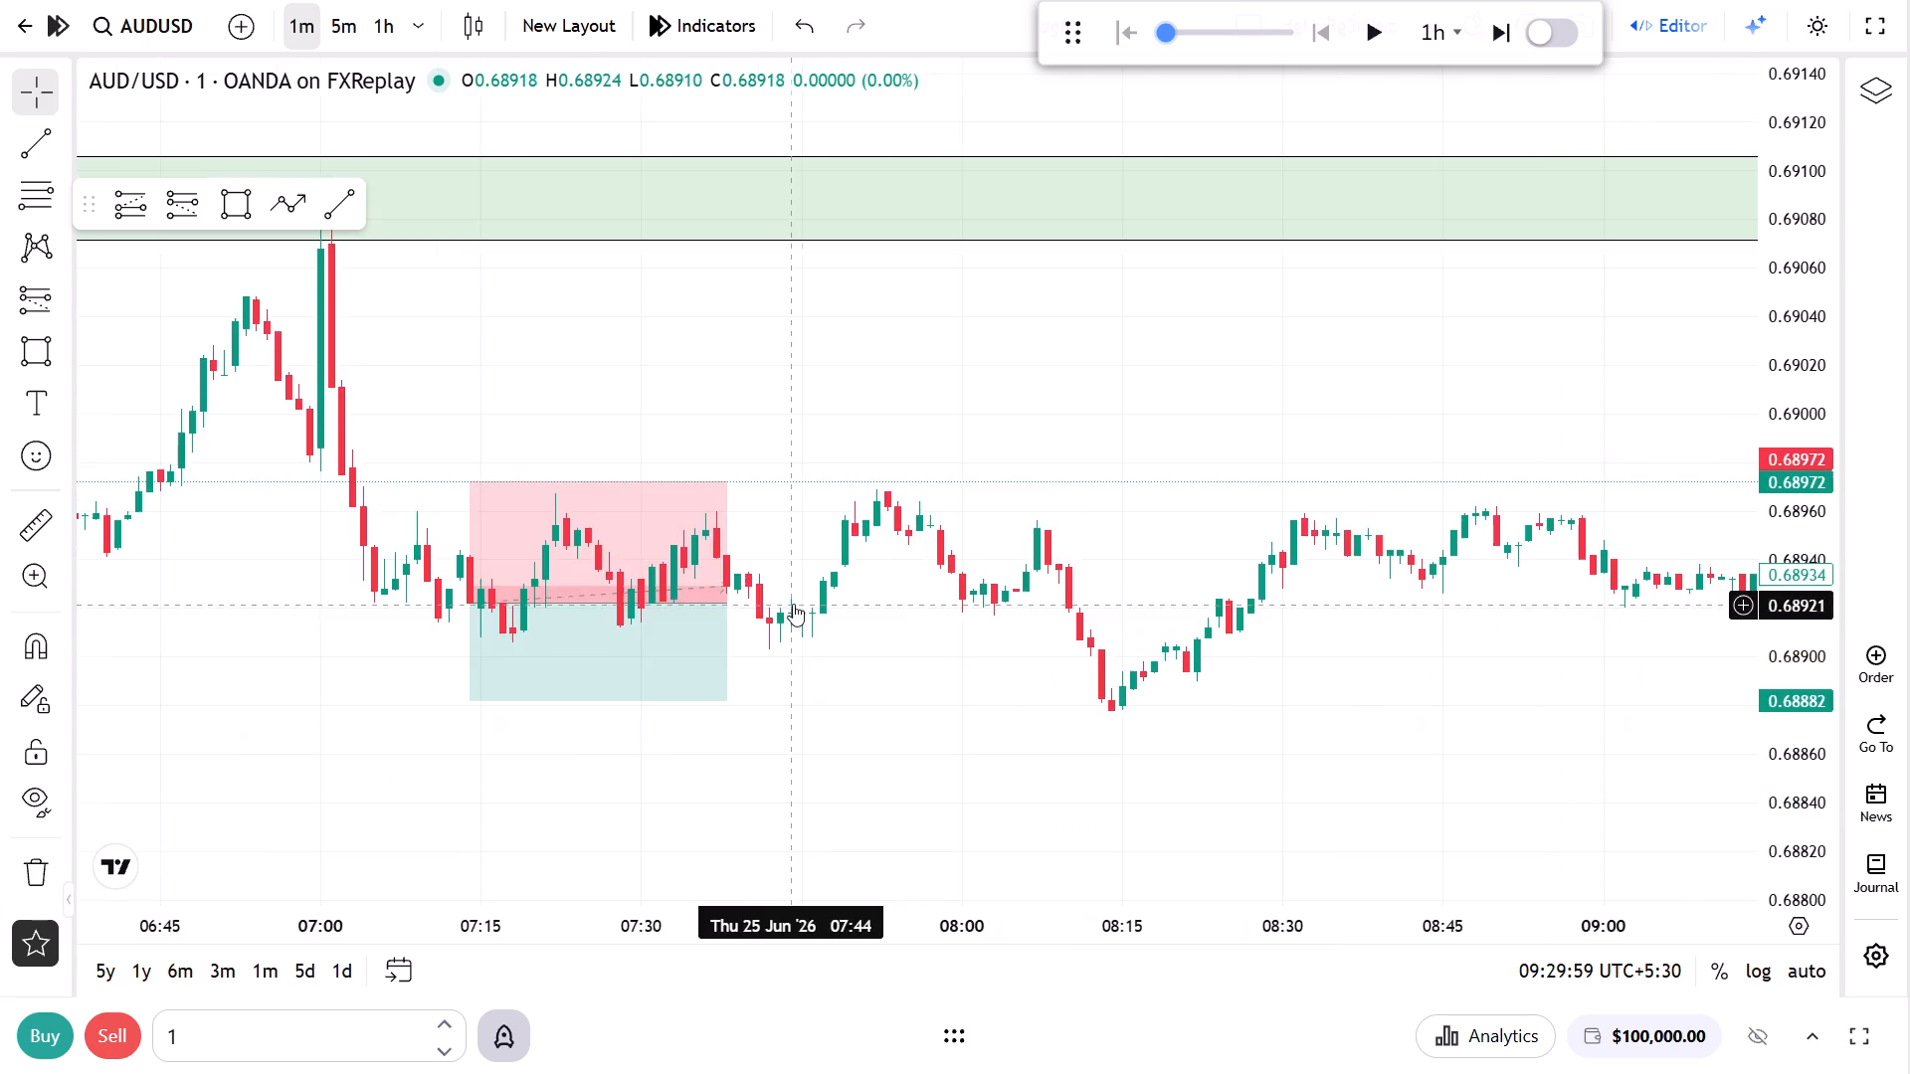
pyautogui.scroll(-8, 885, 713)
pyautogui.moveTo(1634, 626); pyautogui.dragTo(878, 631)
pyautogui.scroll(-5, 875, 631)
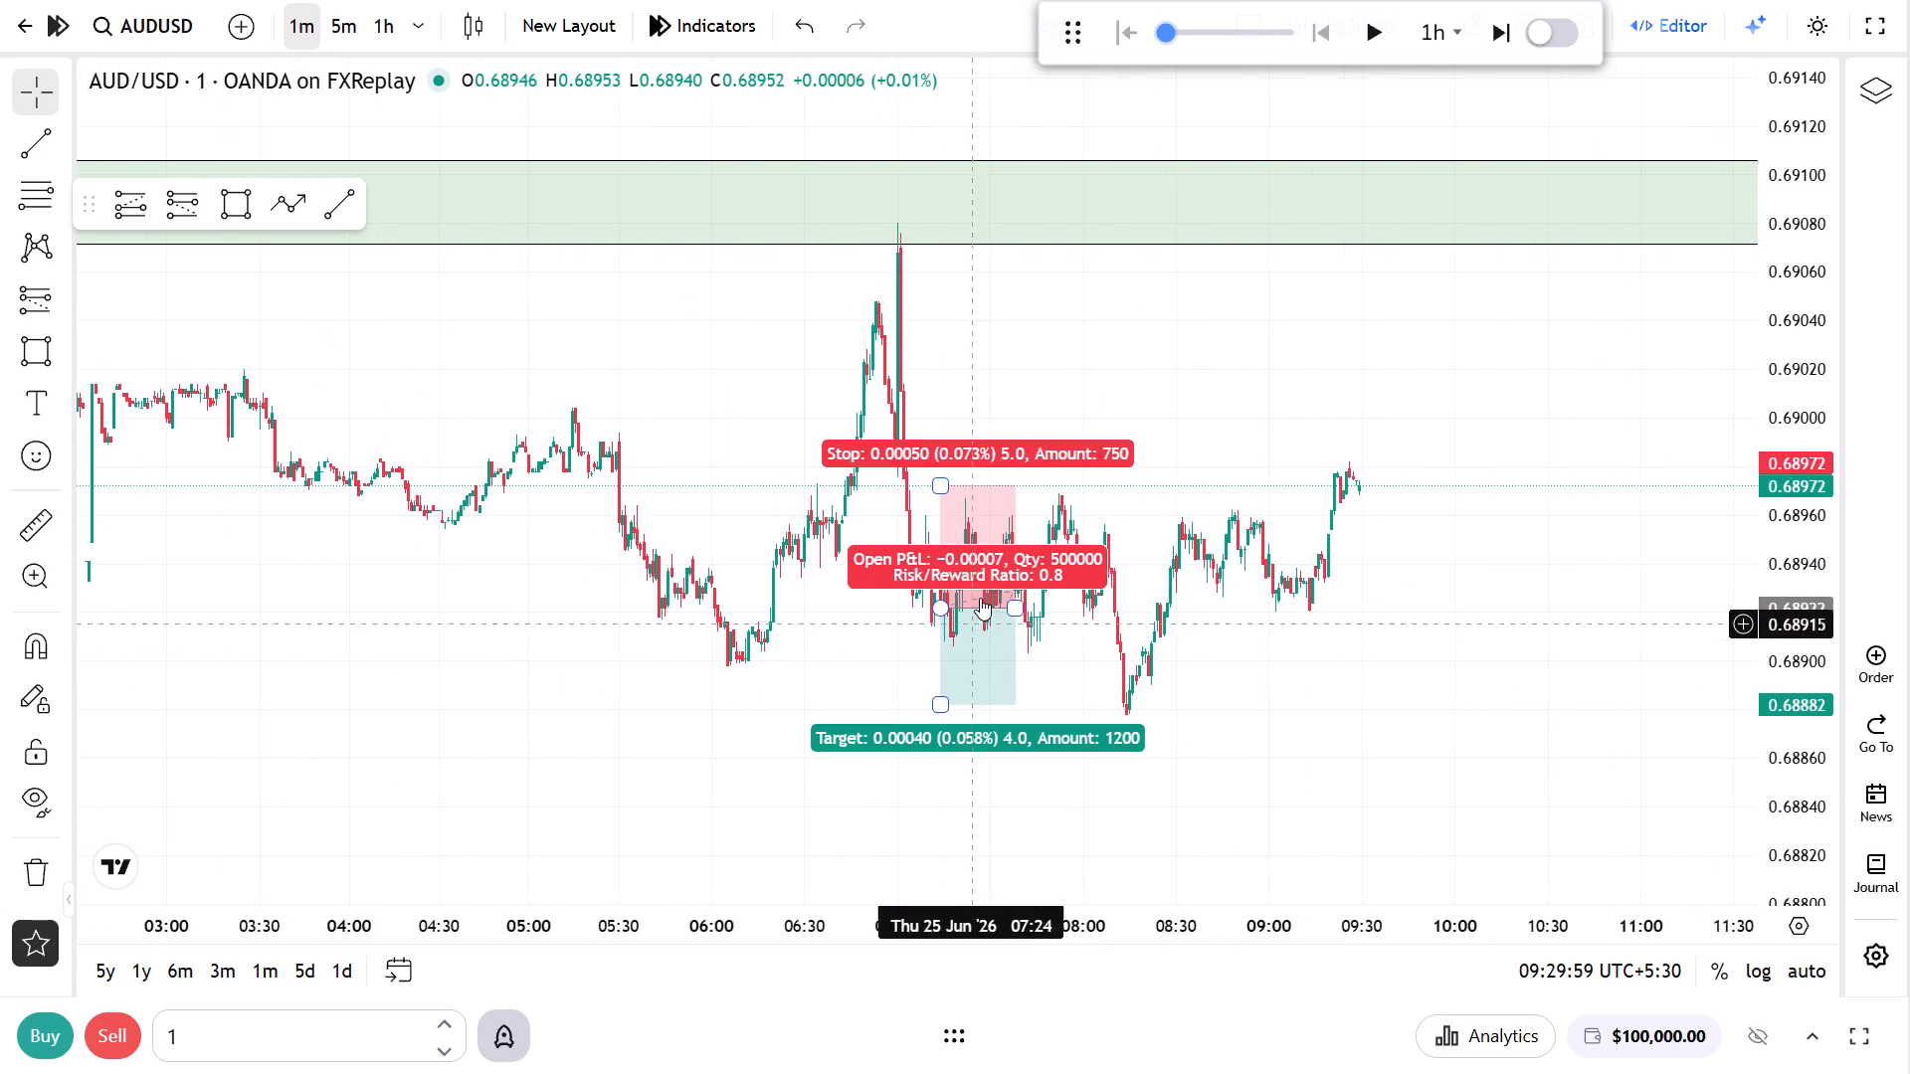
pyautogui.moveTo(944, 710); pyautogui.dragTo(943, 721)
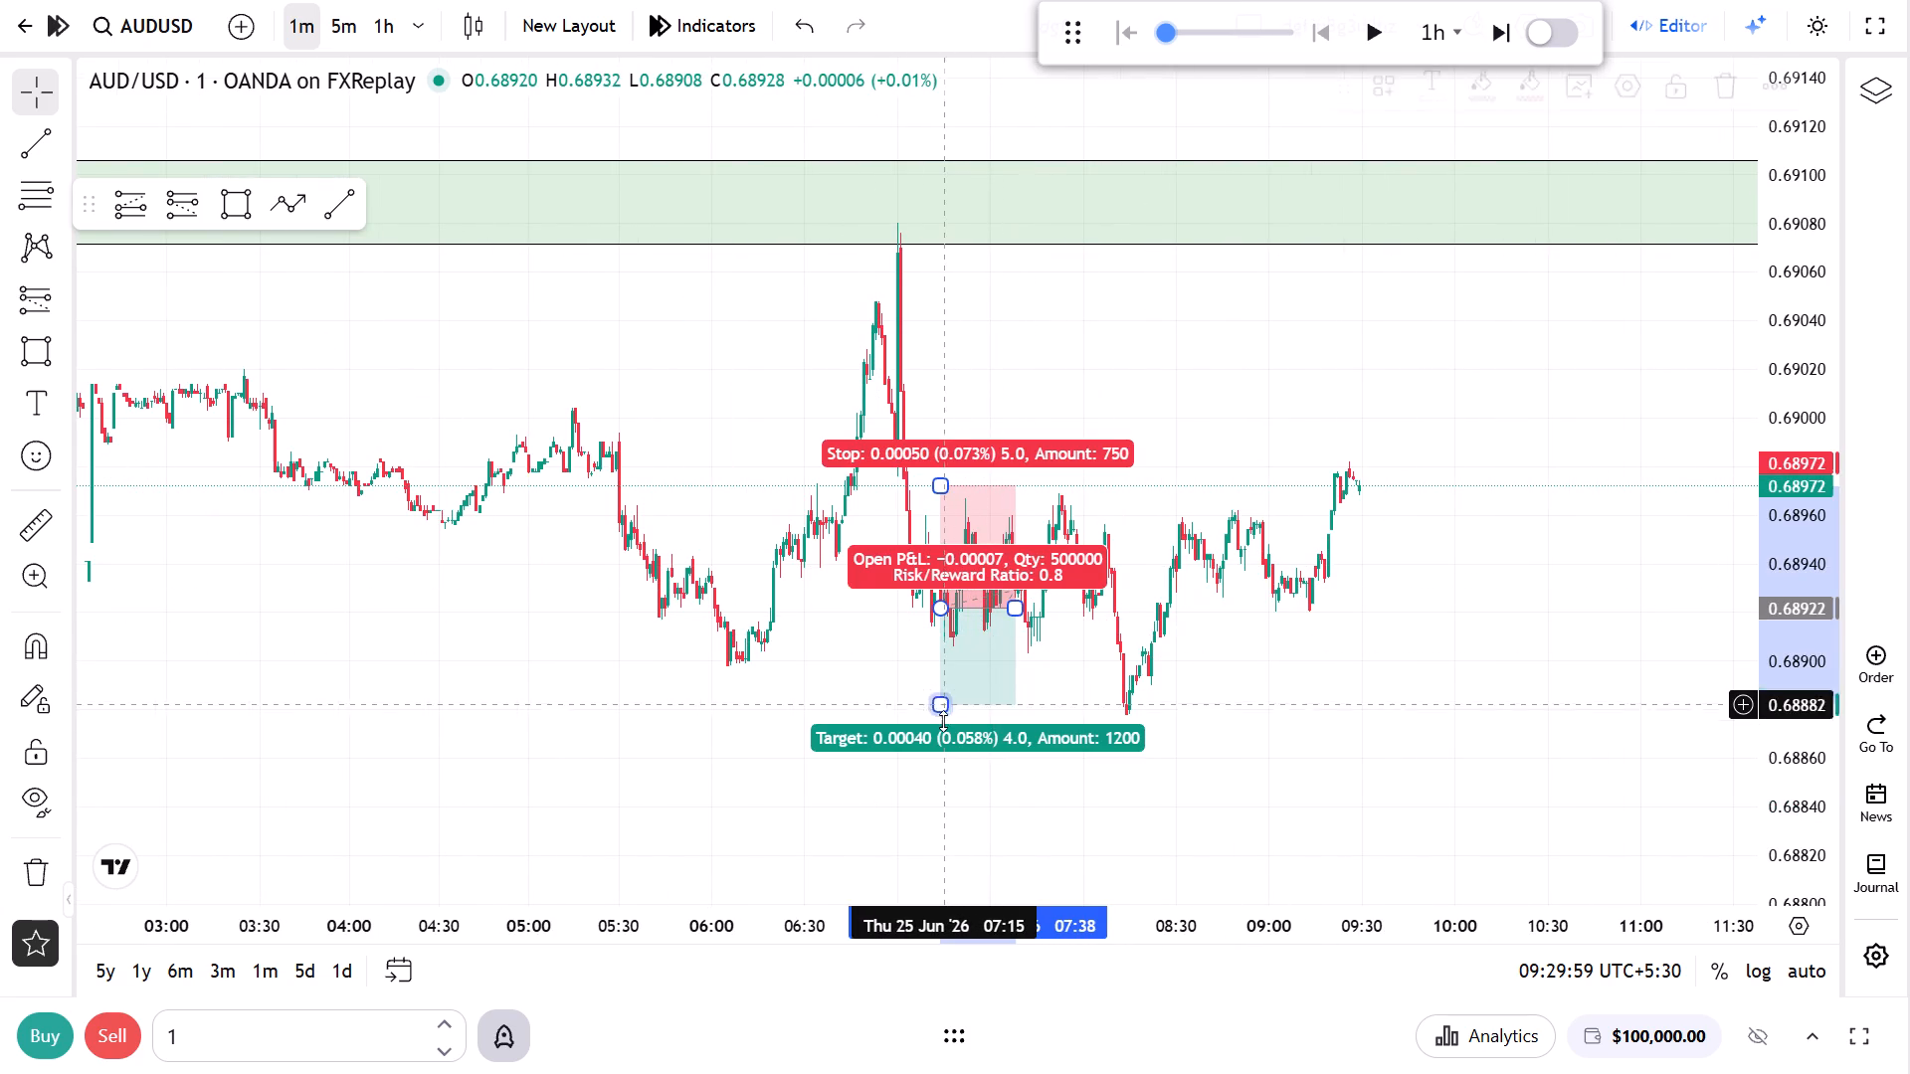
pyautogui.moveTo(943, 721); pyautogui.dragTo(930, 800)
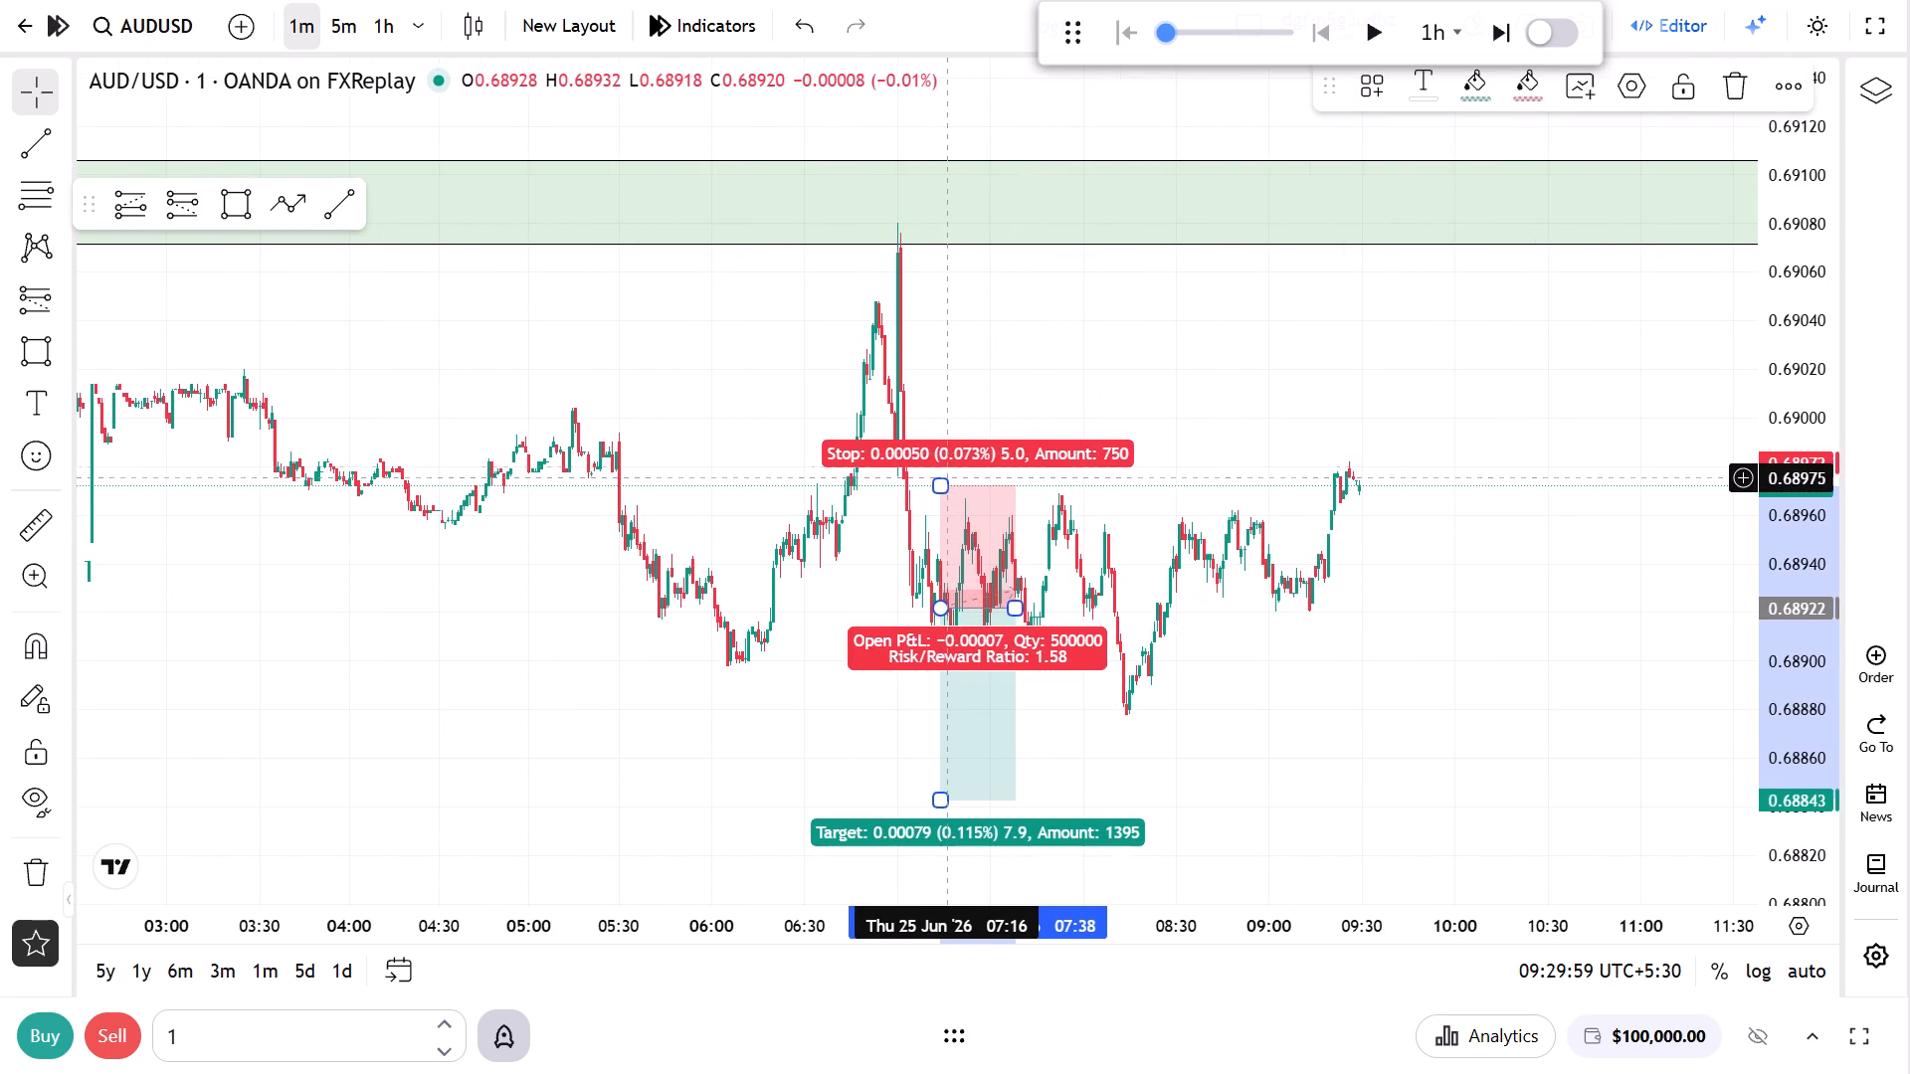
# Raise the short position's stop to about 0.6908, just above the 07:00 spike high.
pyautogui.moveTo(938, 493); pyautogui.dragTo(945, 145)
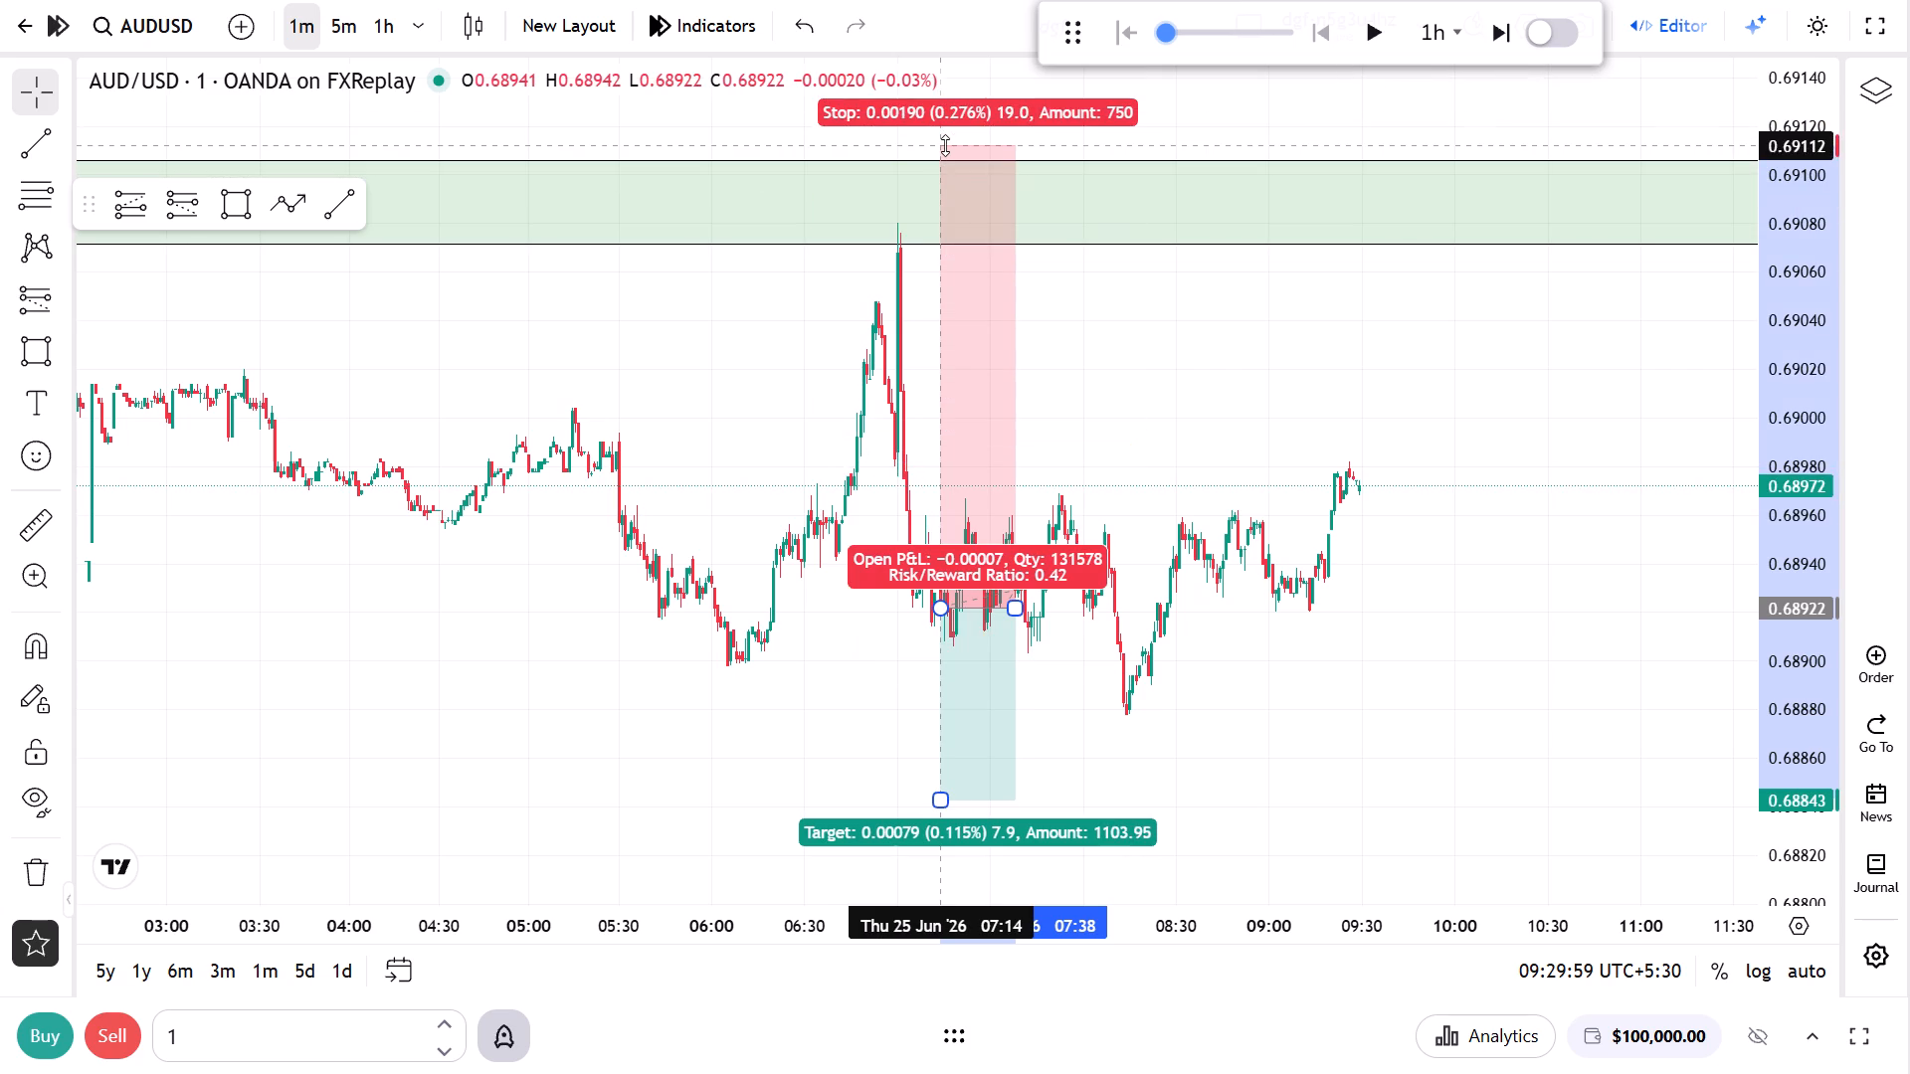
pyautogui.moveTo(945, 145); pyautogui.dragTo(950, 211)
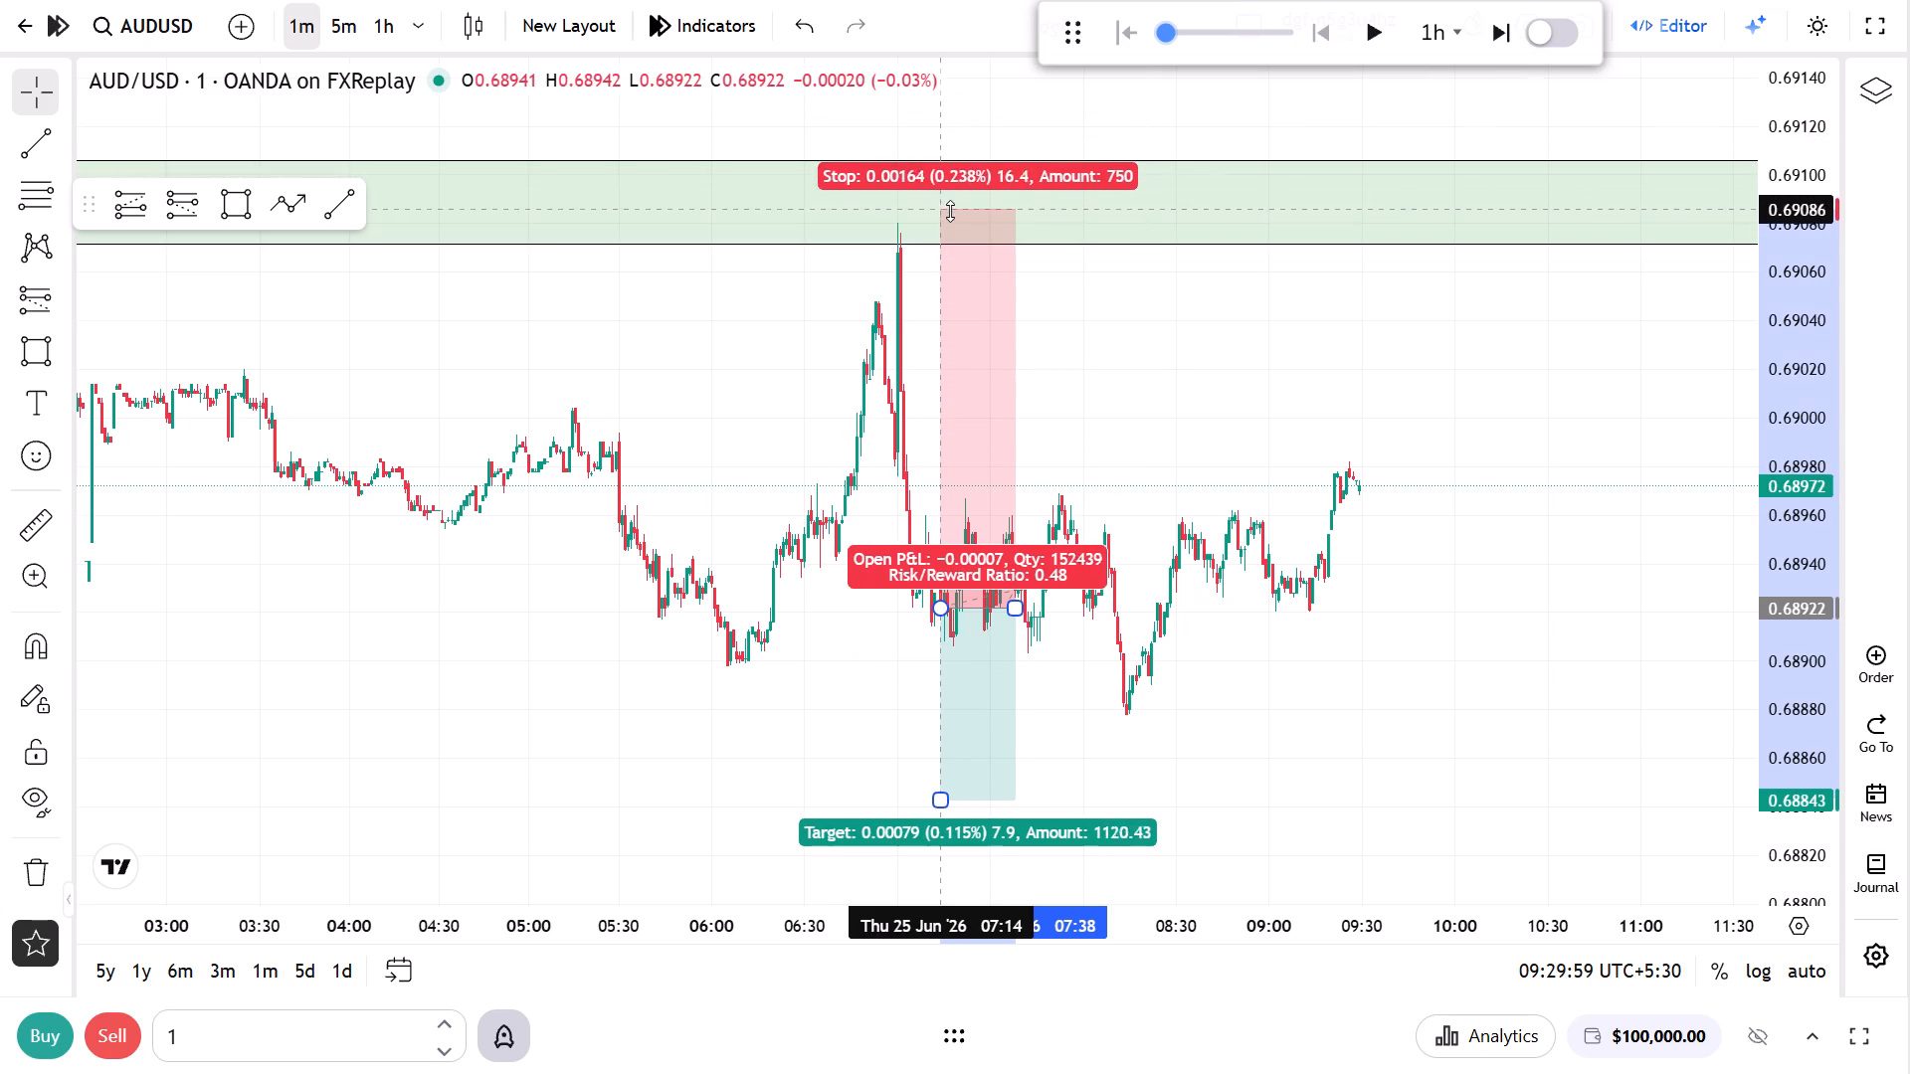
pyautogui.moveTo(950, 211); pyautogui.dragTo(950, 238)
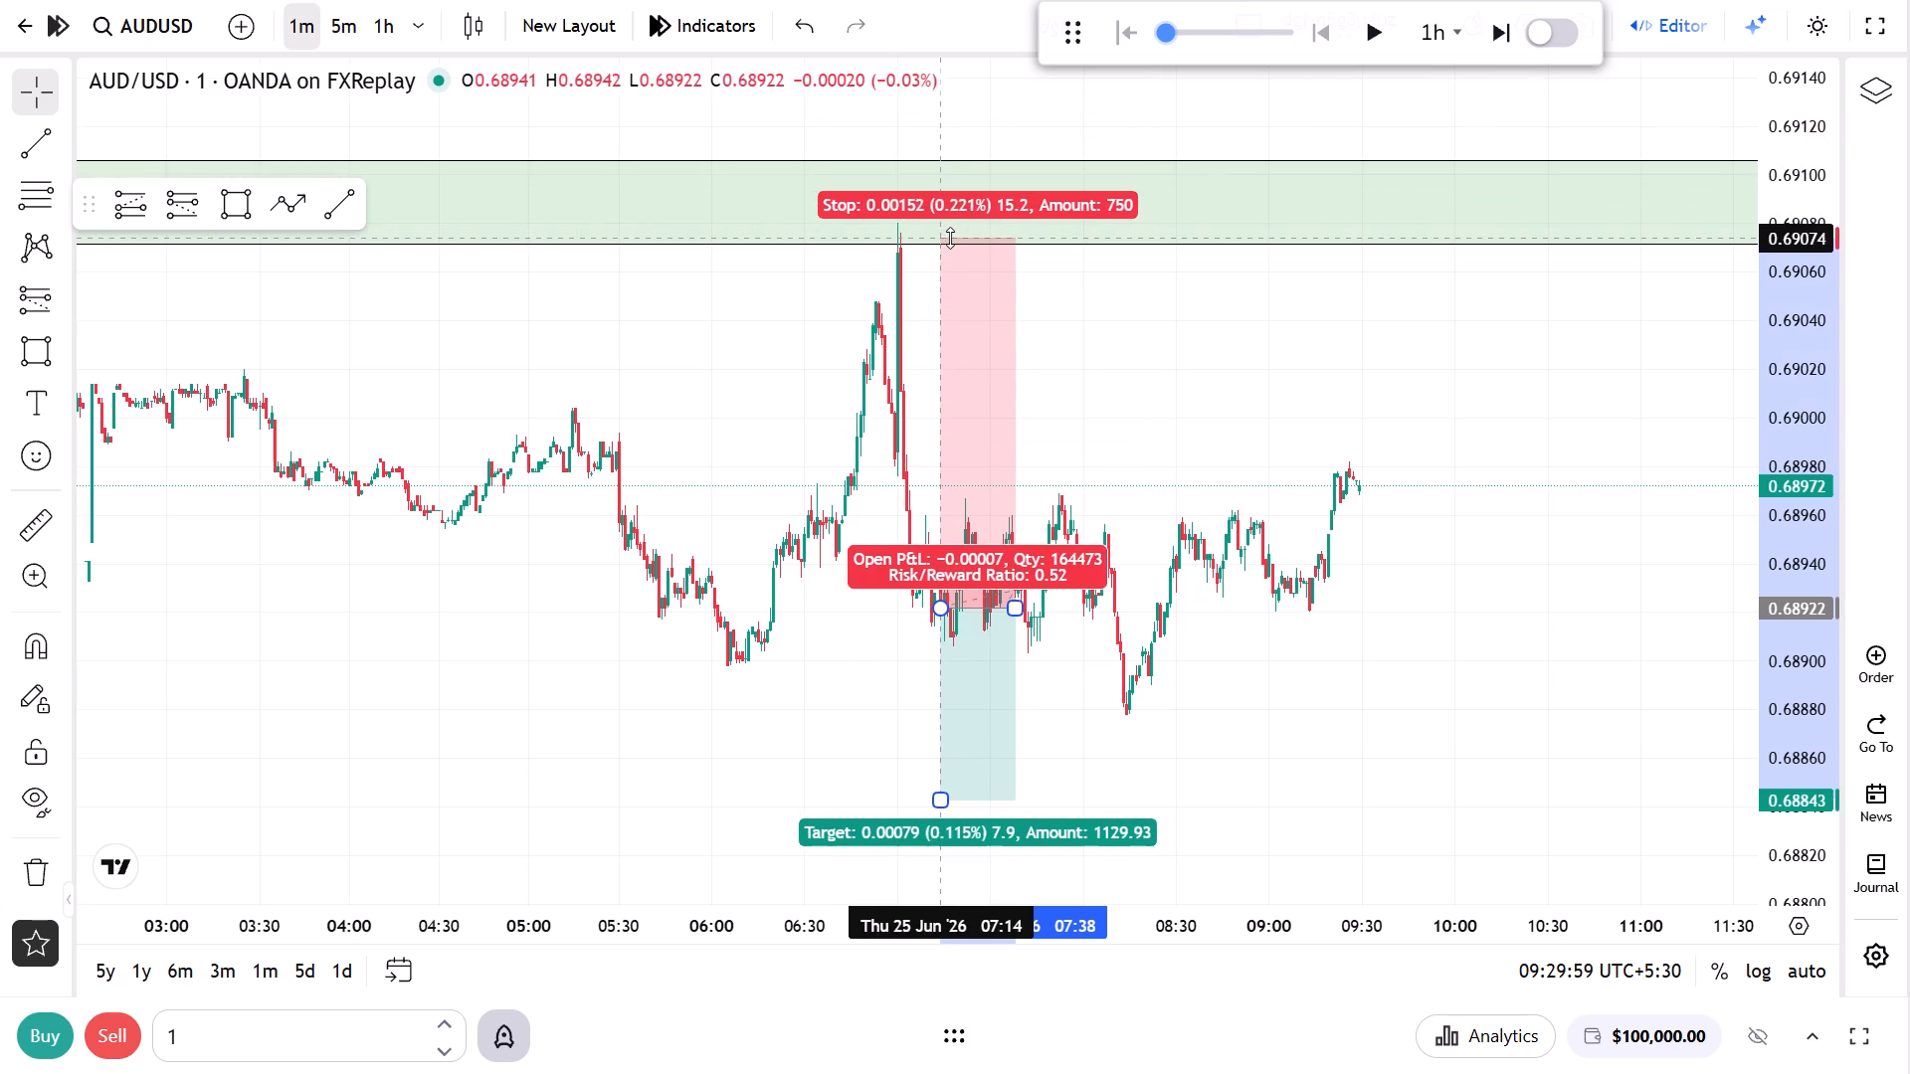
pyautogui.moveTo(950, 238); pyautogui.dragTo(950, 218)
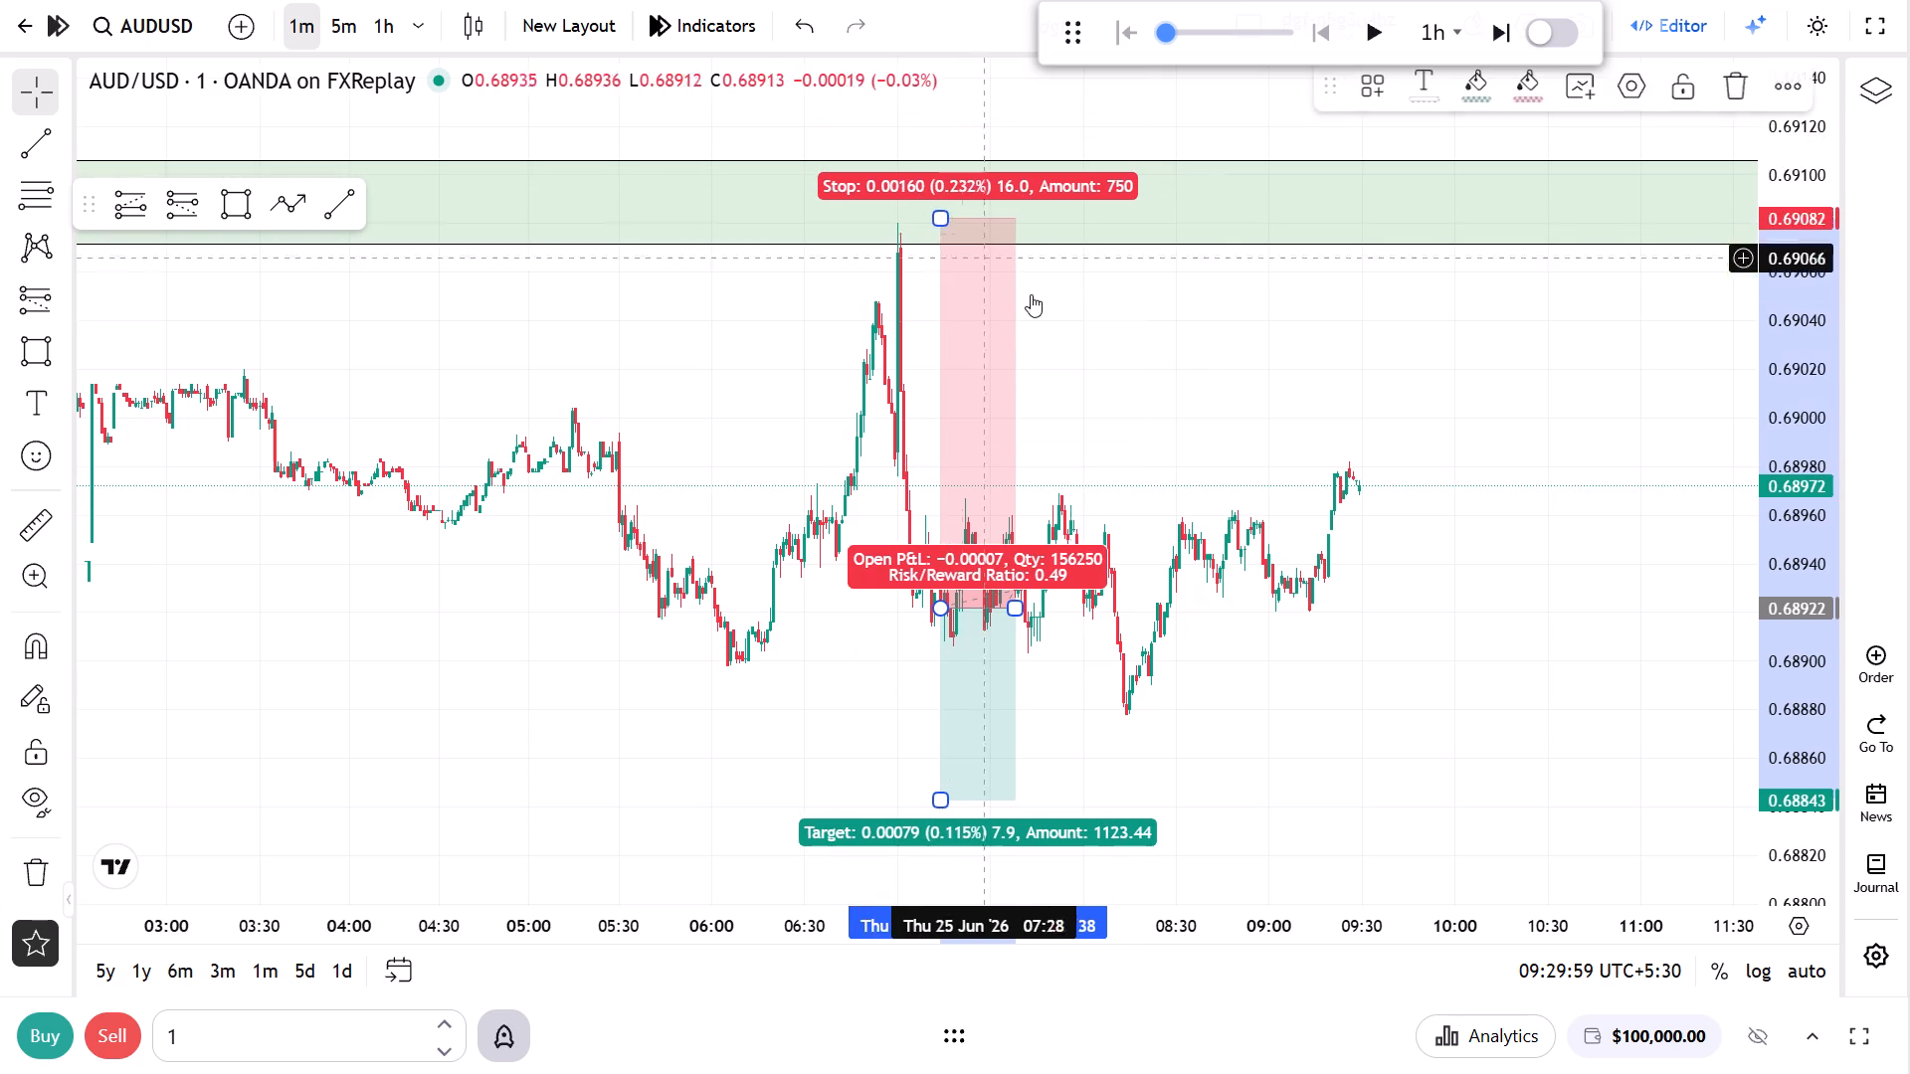
# Extend the short position to about 11:03 and raise its stop to about 0.6910, near the zone's upper edge.
pyautogui.moveTo(1178, 389); pyautogui.dragTo(991, 233)
pyautogui.moveTo(879, 506); pyautogui.dragTo(1507, 515)
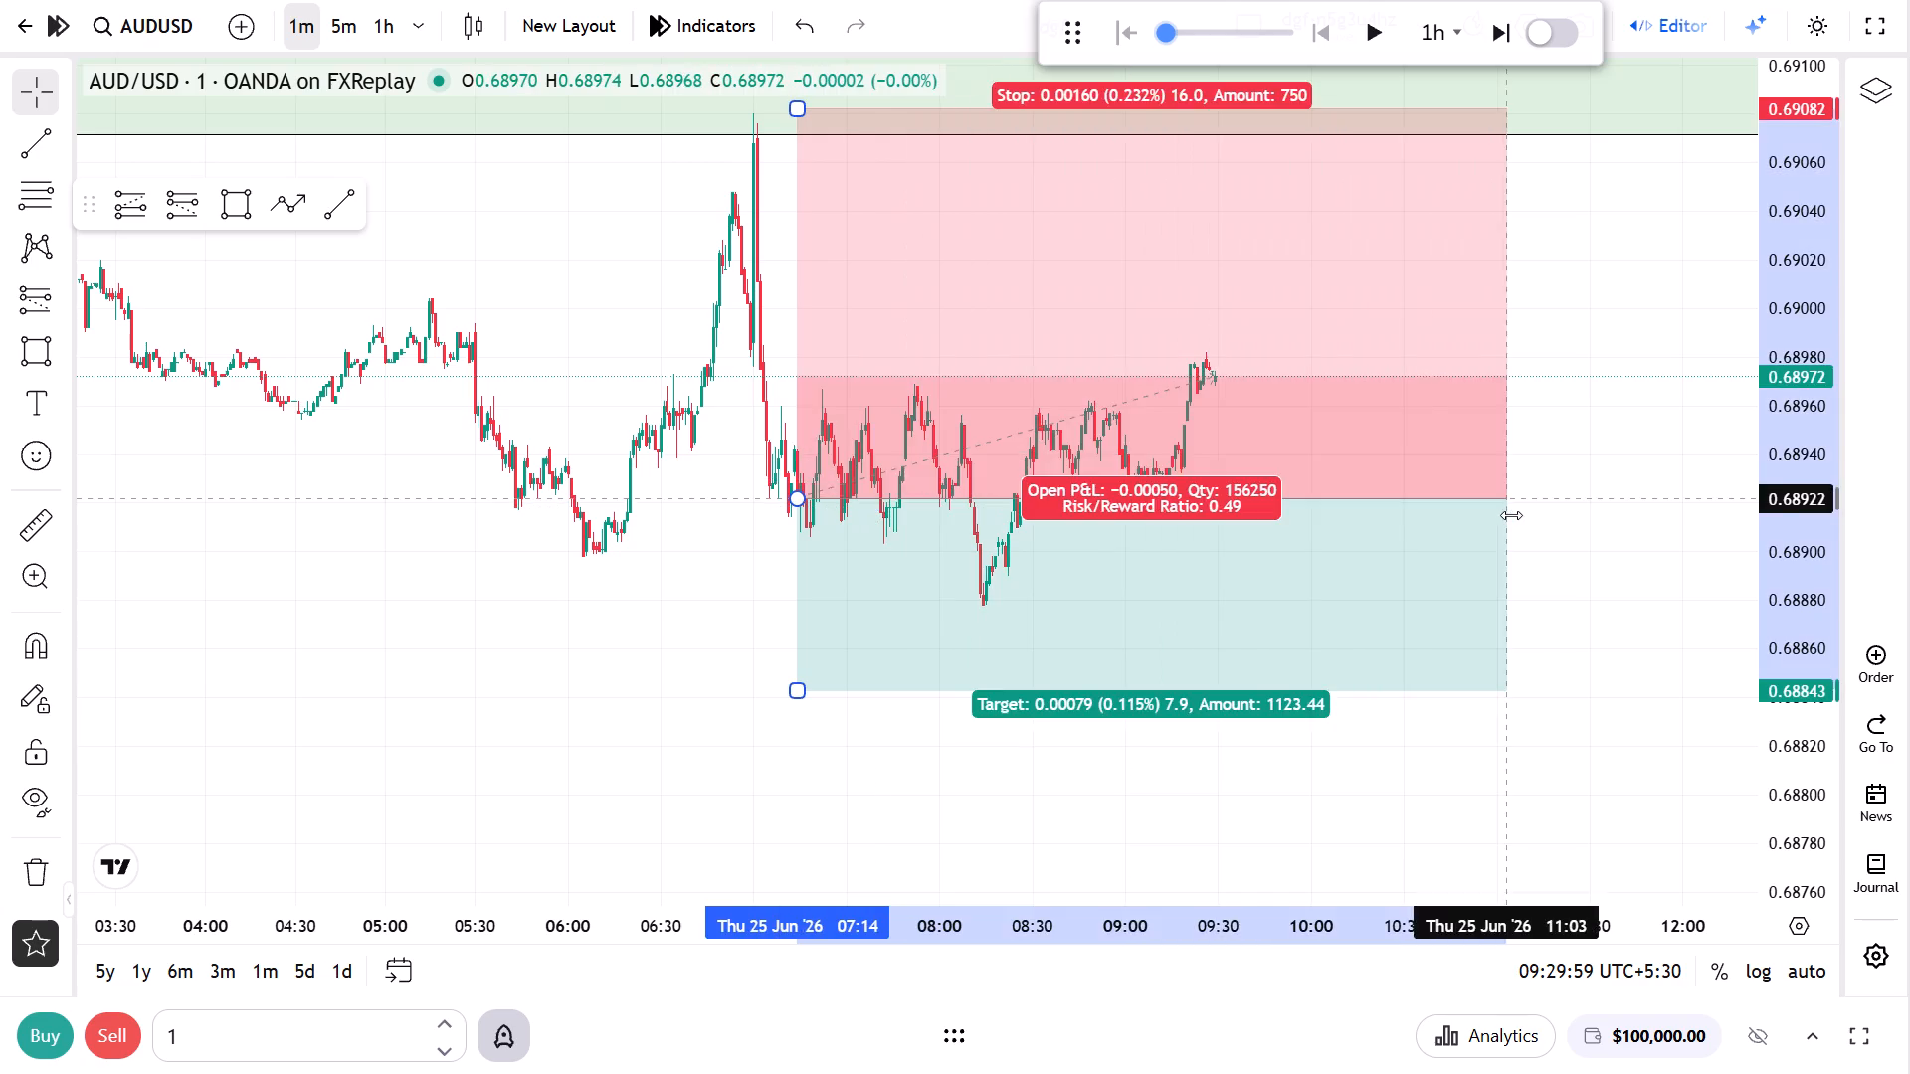
pyautogui.moveTo(1579, 345); pyautogui.dragTo(1565, 471)
pyautogui.moveTo(785, 202); pyautogui.dragTo(781, 152)
# Lower the short position's target to about 0.6864.
pyautogui.moveTo(752, 381); pyautogui.dragTo(715, 75)
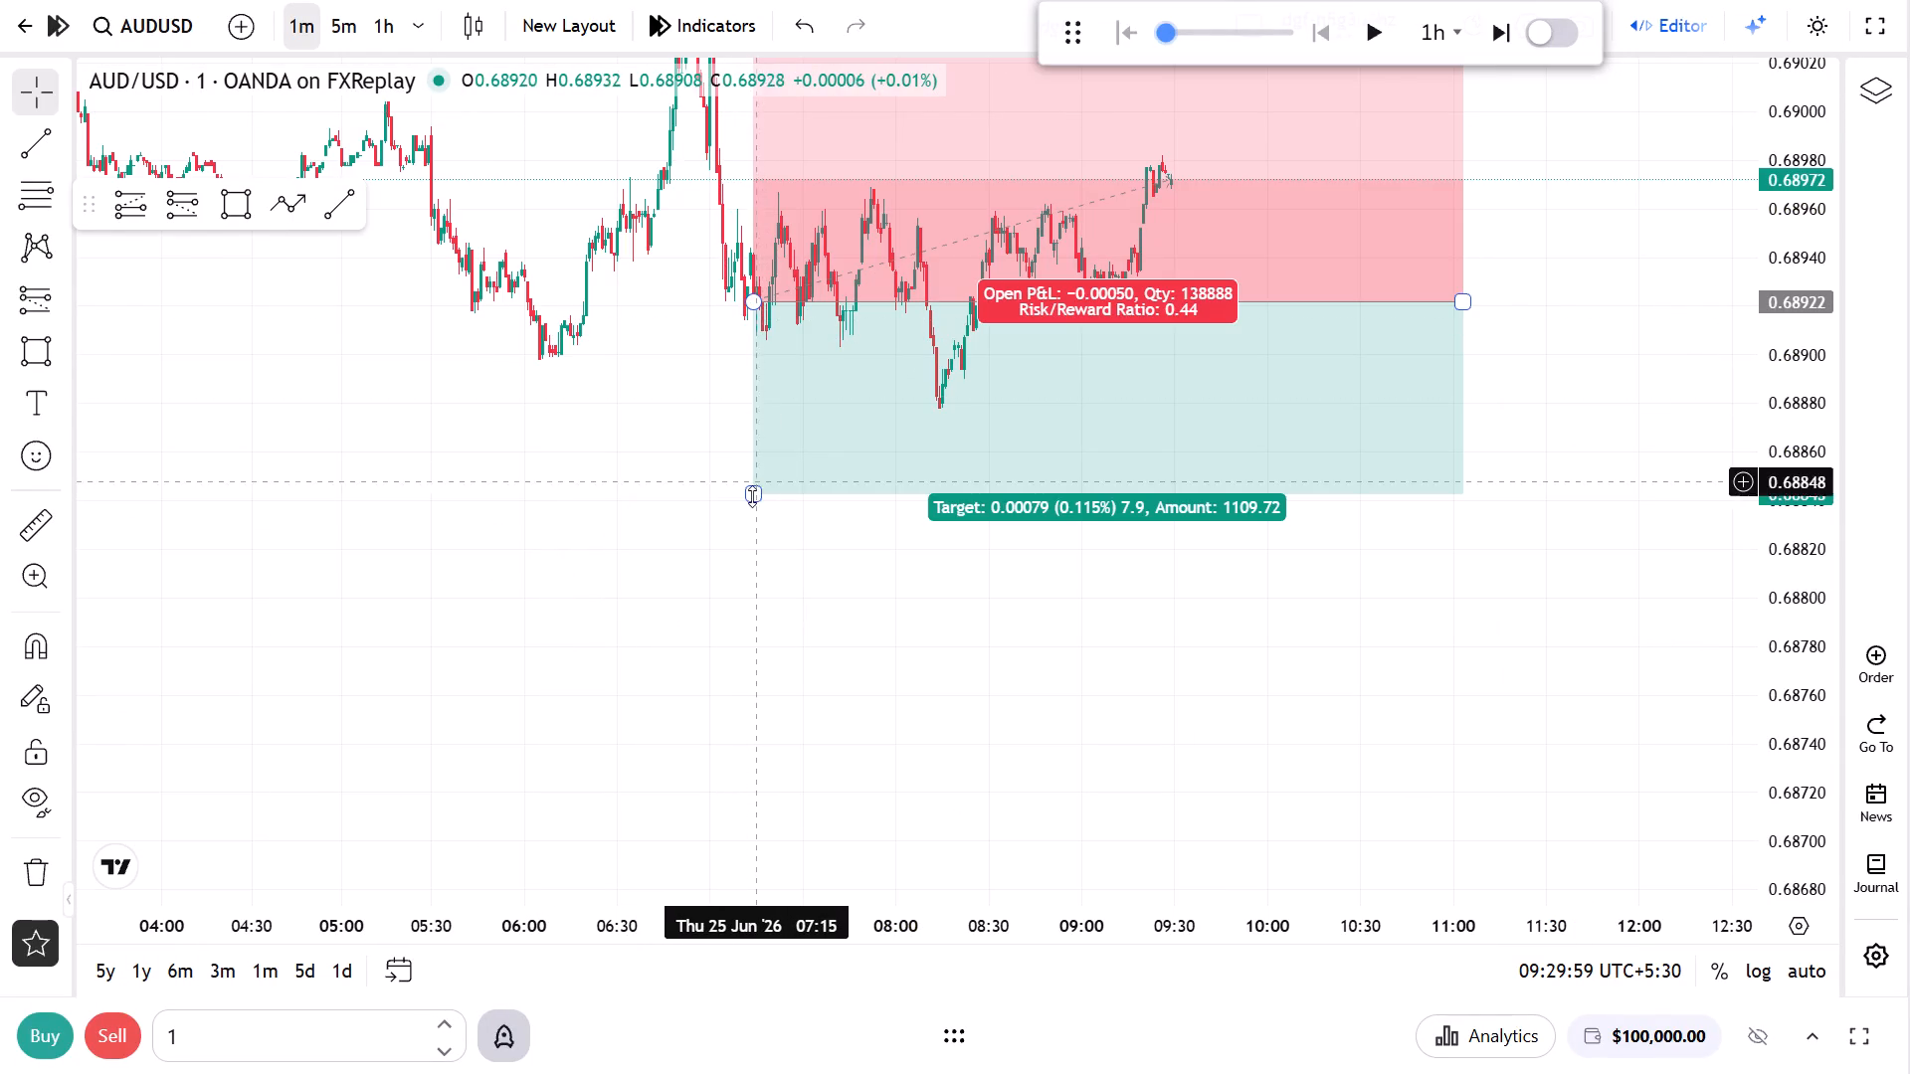
pyautogui.moveTo(752, 496); pyautogui.dragTo(626, 895)
pyautogui.moveTo(651, 753); pyautogui.dragTo(698, 409)
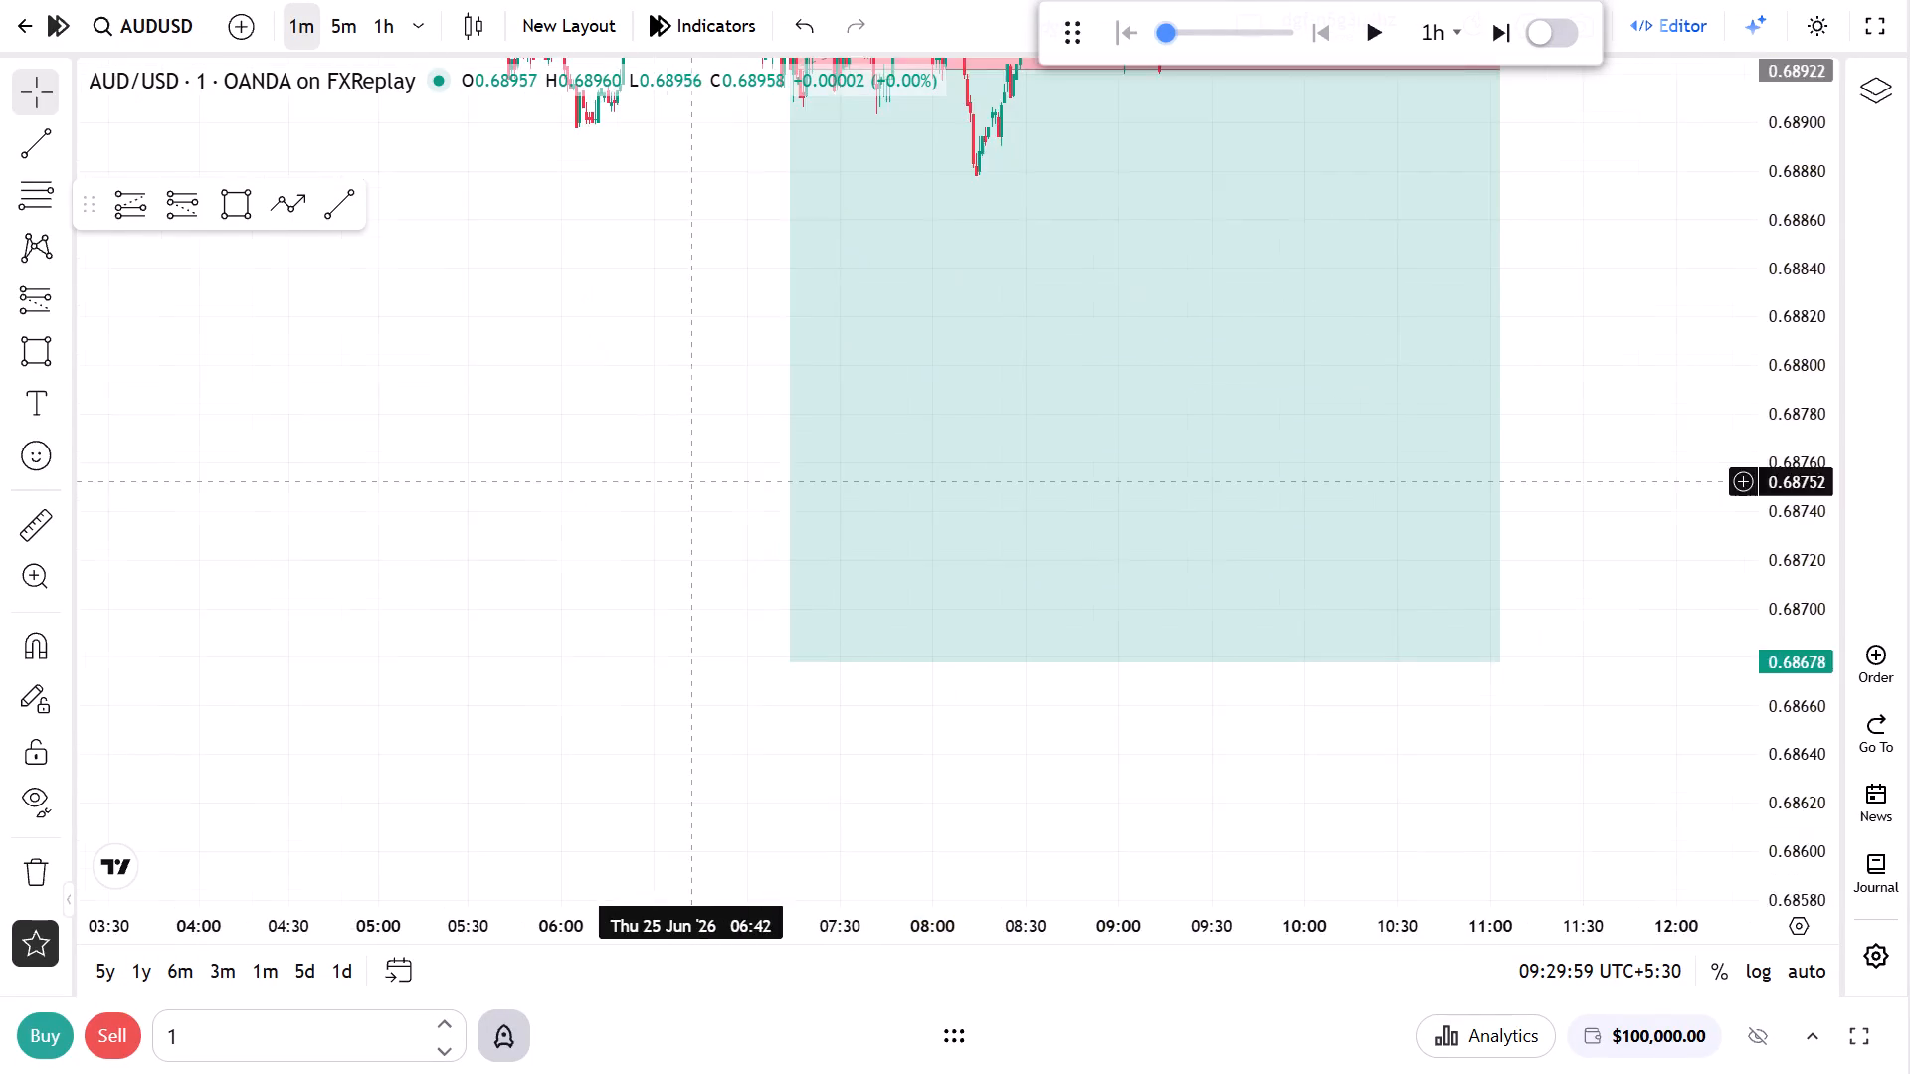
pyautogui.moveTo(698, 409); pyautogui.dragTo(715, 353)
pyautogui.moveTo(807, 542); pyautogui.dragTo(796, 626)
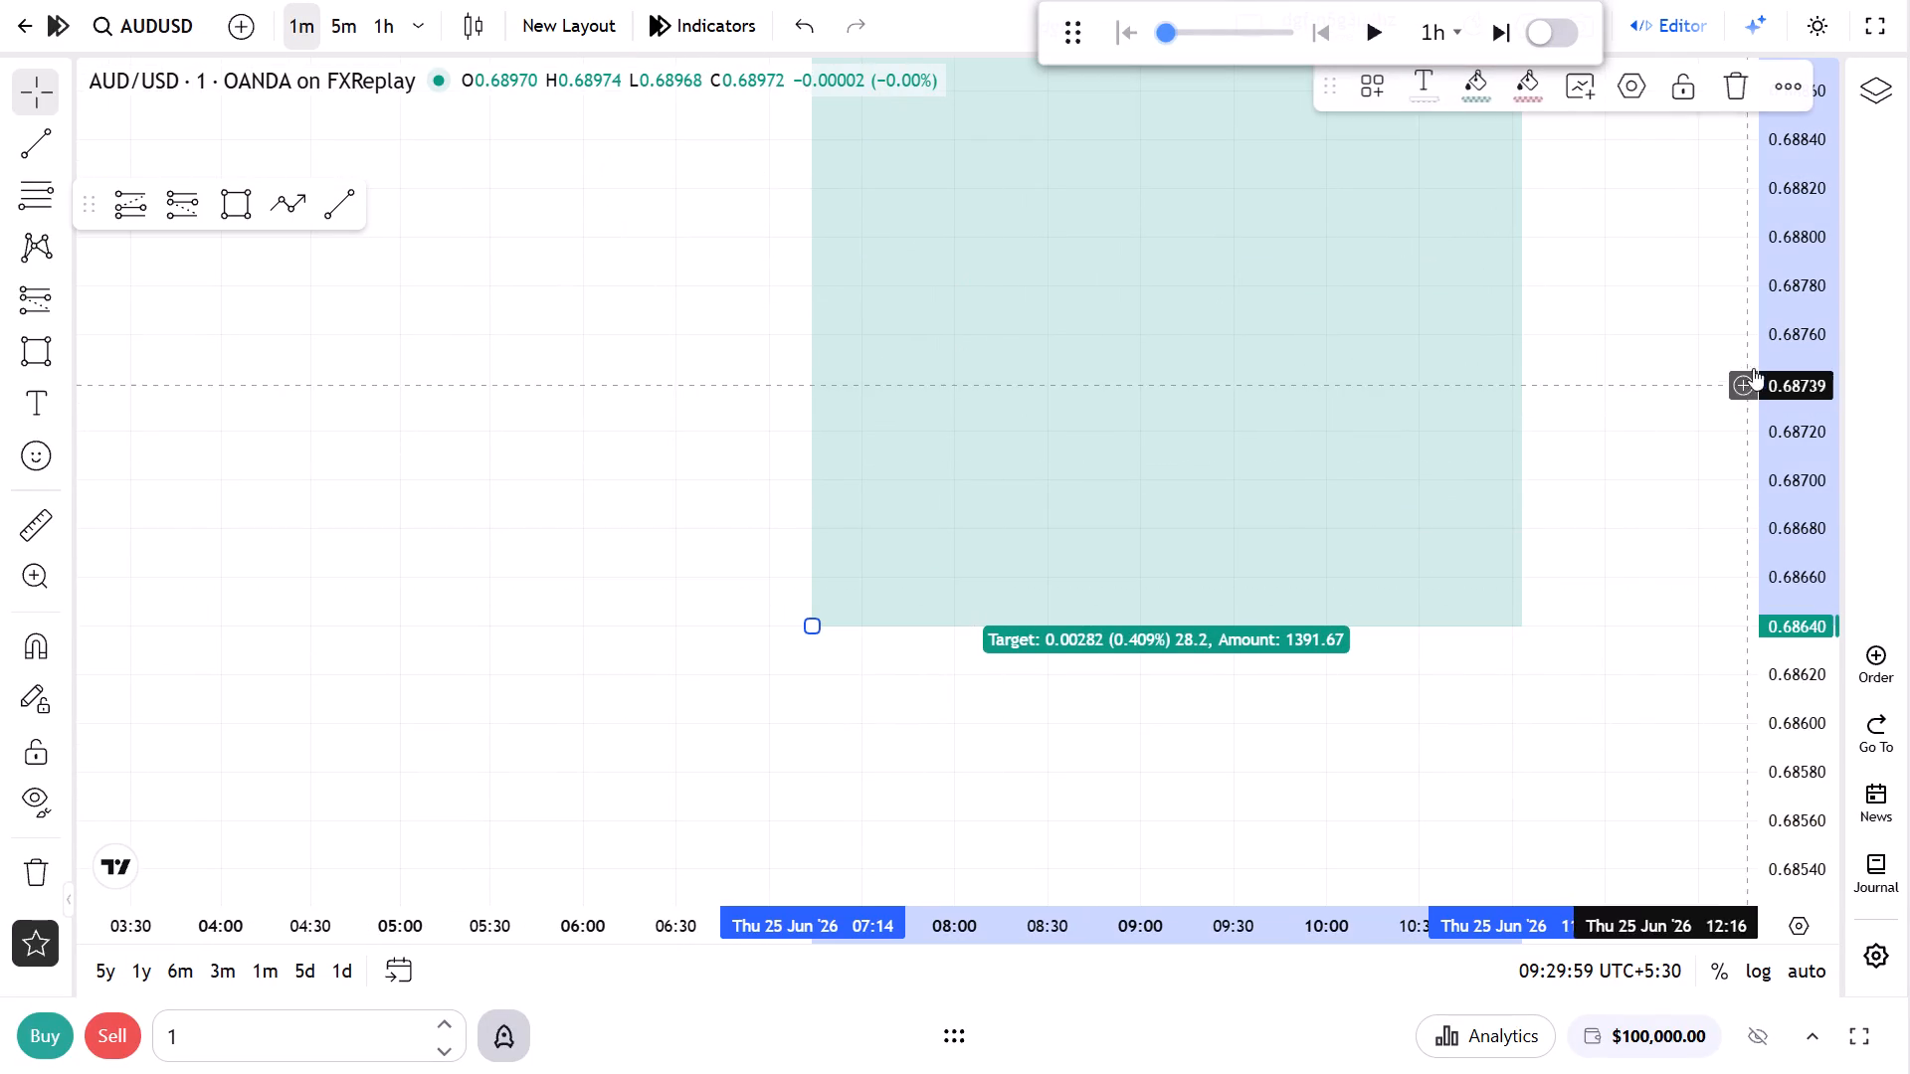
# Advance the replay five hours to about 14:29 on 25 June to follow the short position.
pyautogui.moveTo(1794, 322); pyautogui.dragTo(1756, 654)
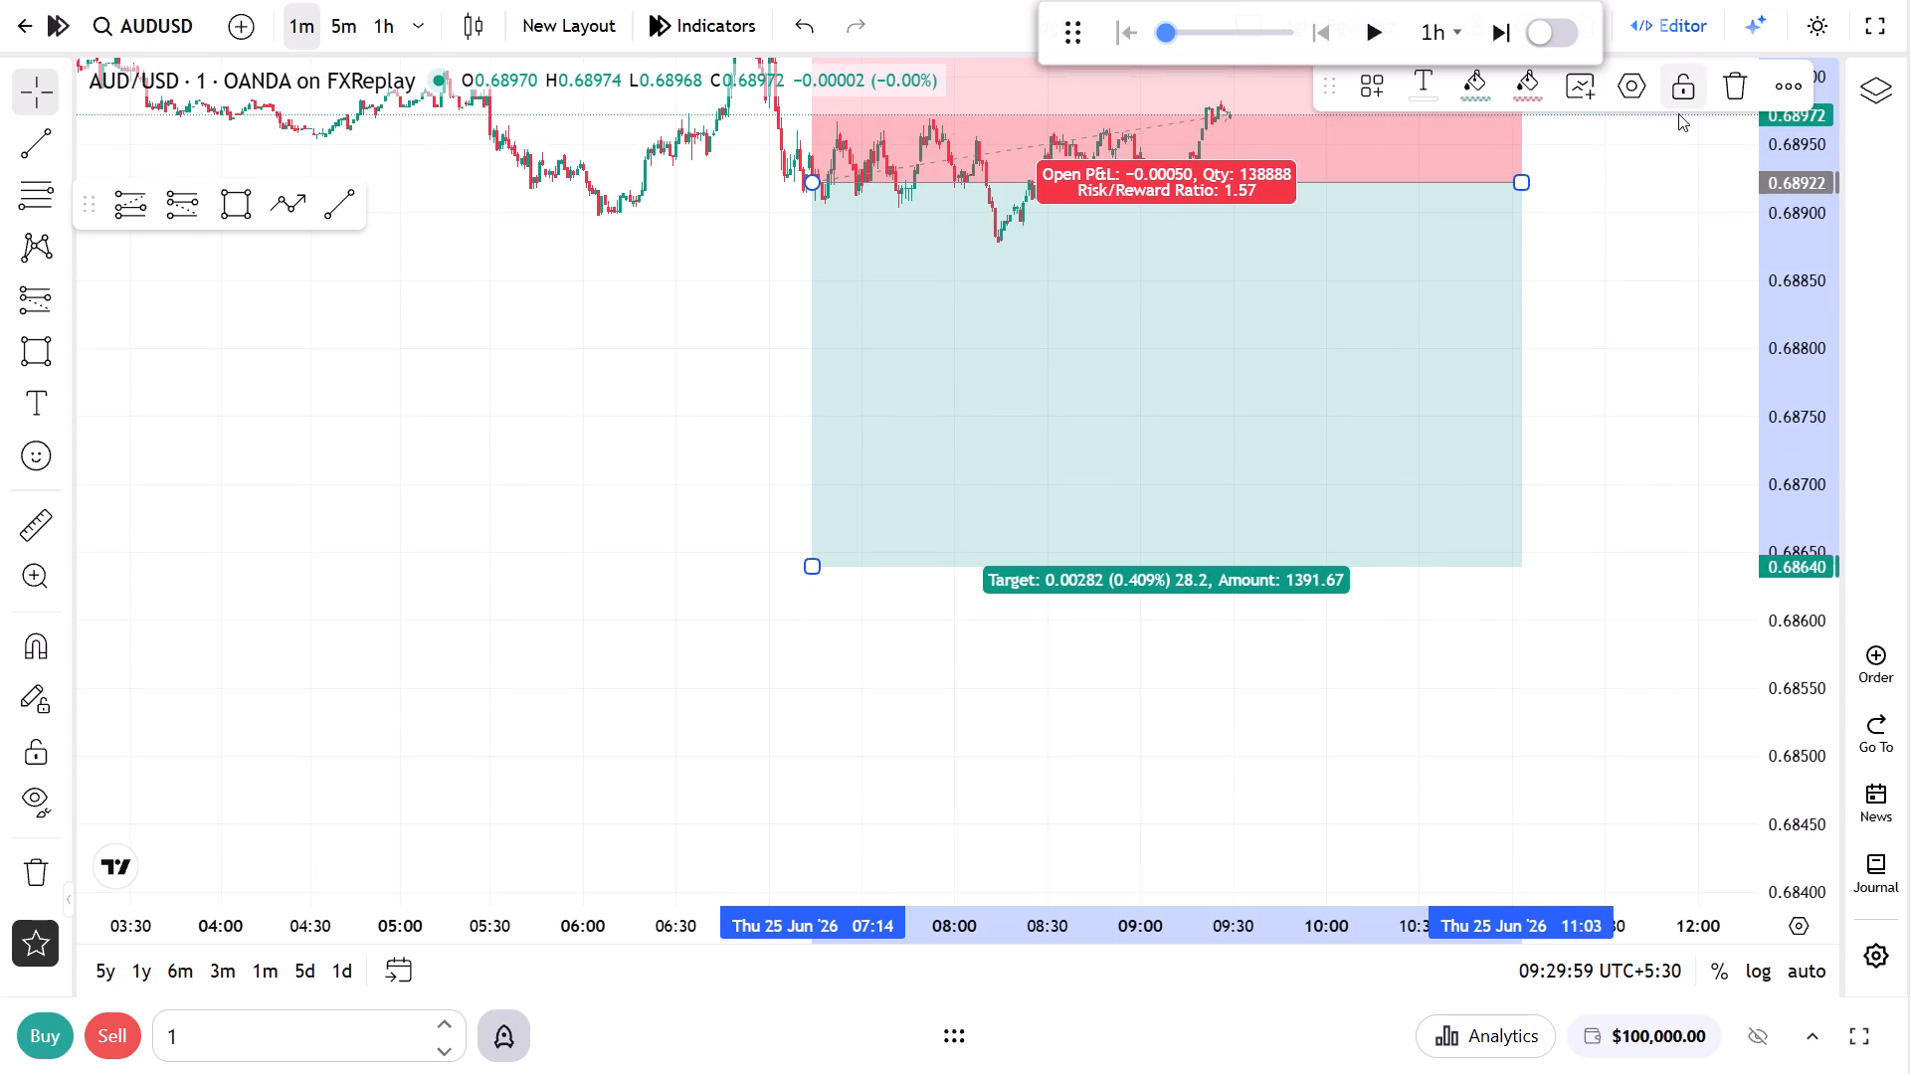
pyautogui.moveTo(1601, 250); pyautogui.dragTo(1553, 426)
pyautogui.click(1483, 31)
pyautogui.click(1483, 31)
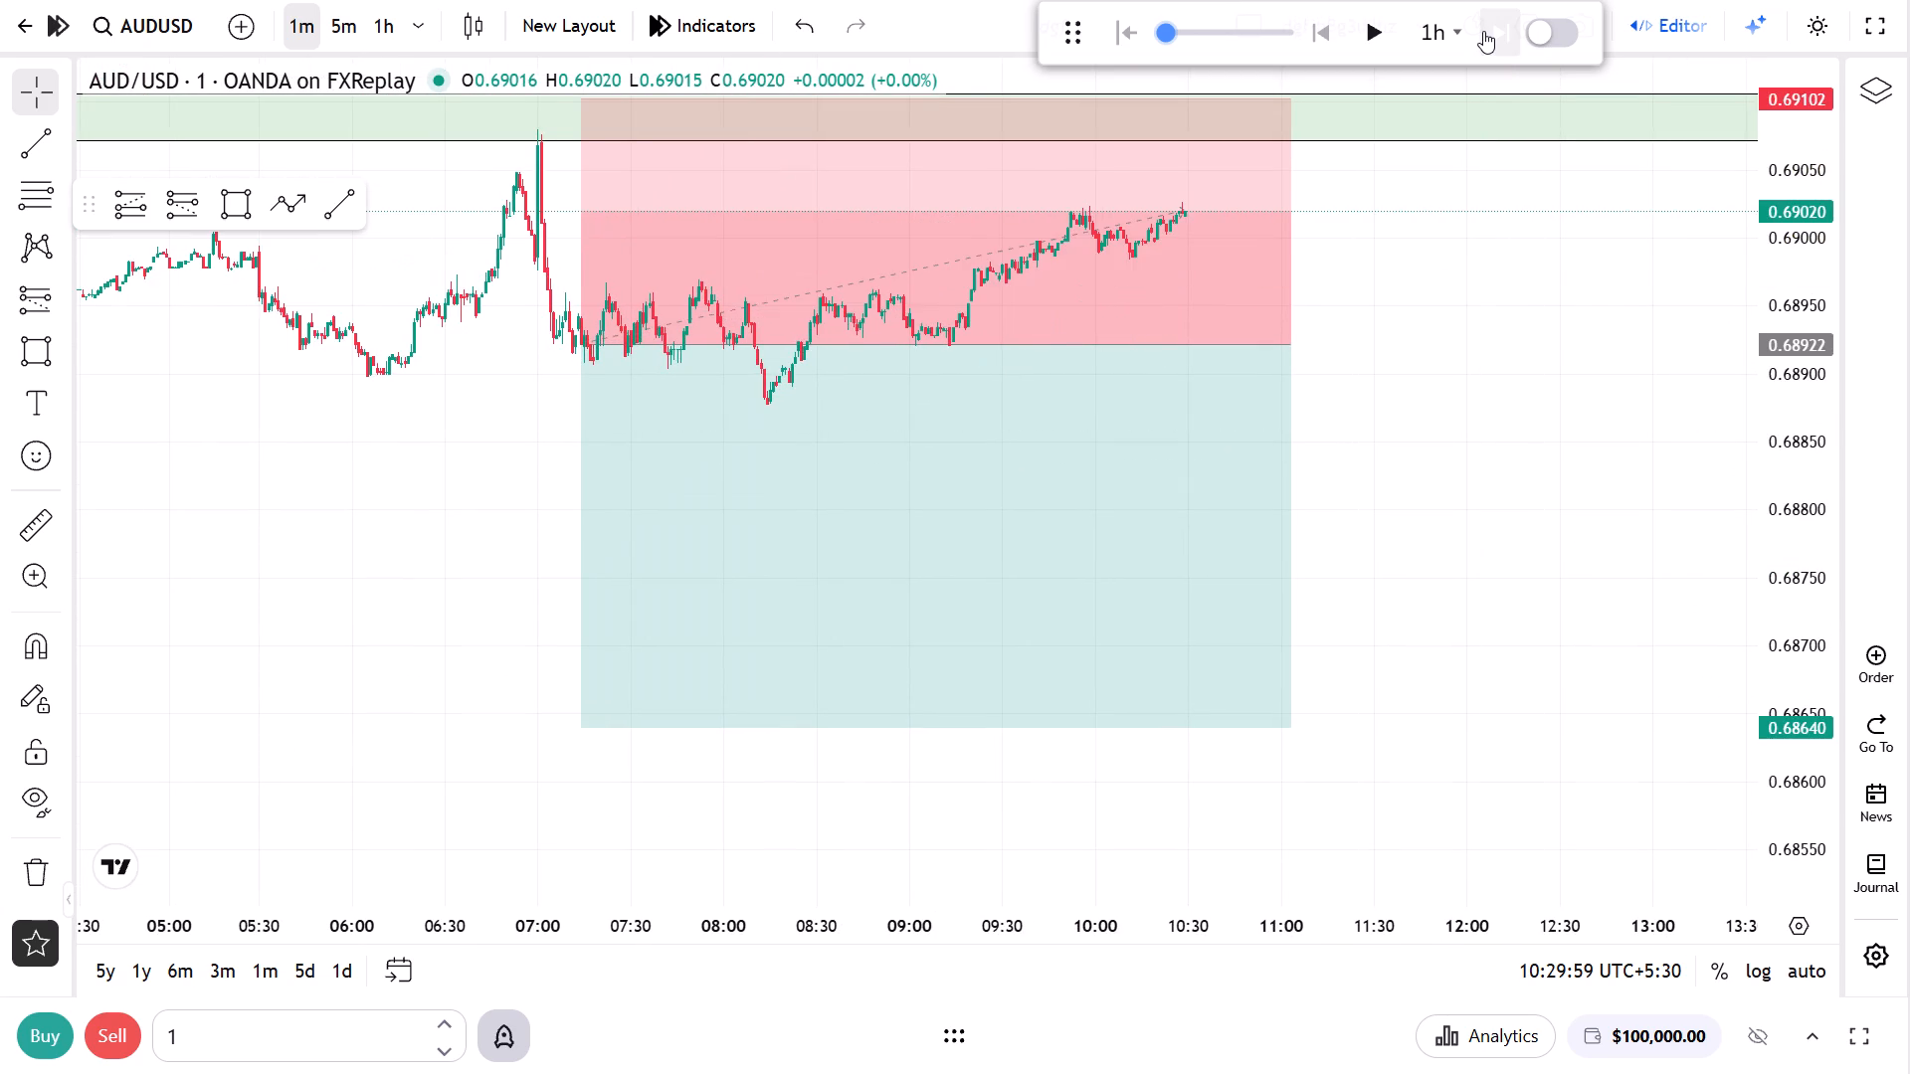
pyautogui.click(1483, 31)
pyautogui.click(1482, 31)
pyautogui.click(1482, 31)
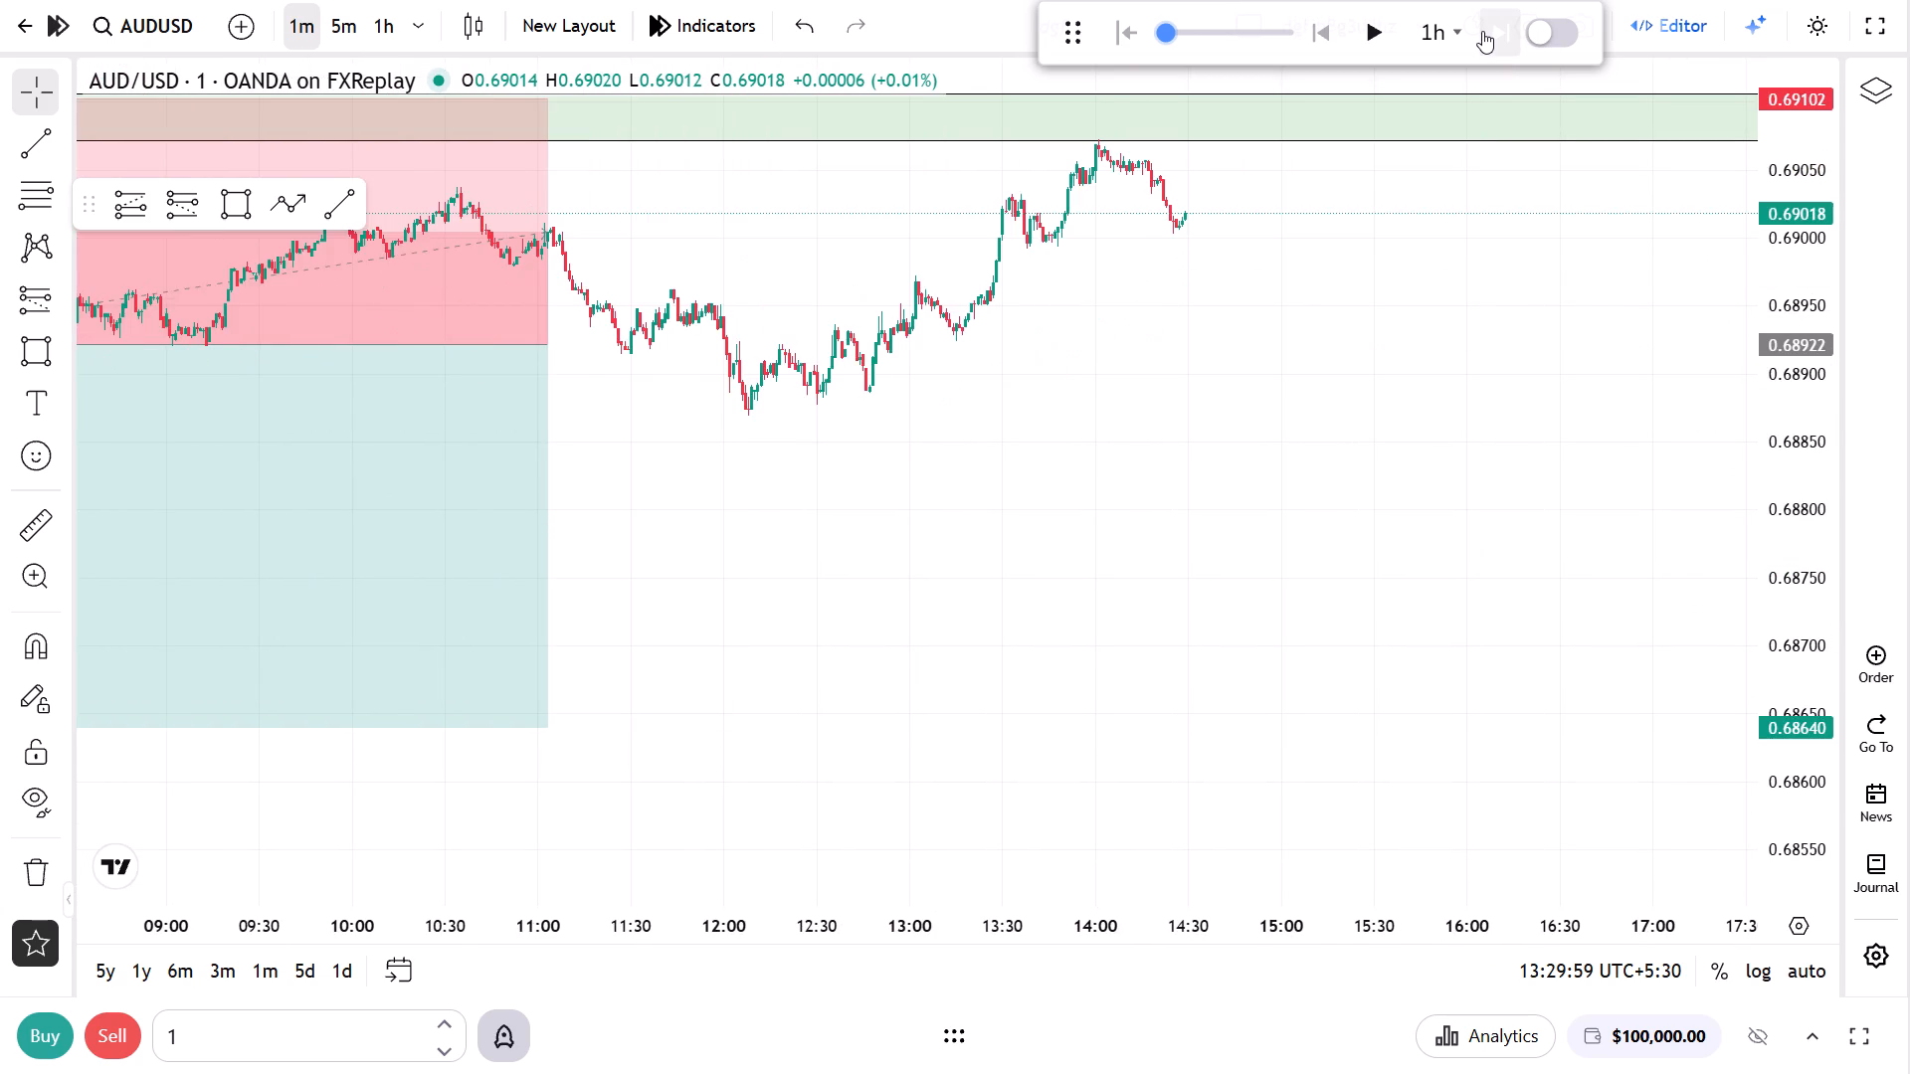
# Advance the replay four hours to about 18:29 on 25 June to follow the short position.
pyautogui.click(1482, 31)
pyautogui.click(1483, 32)
pyautogui.click(1483, 32)
pyautogui.click(1485, 33)
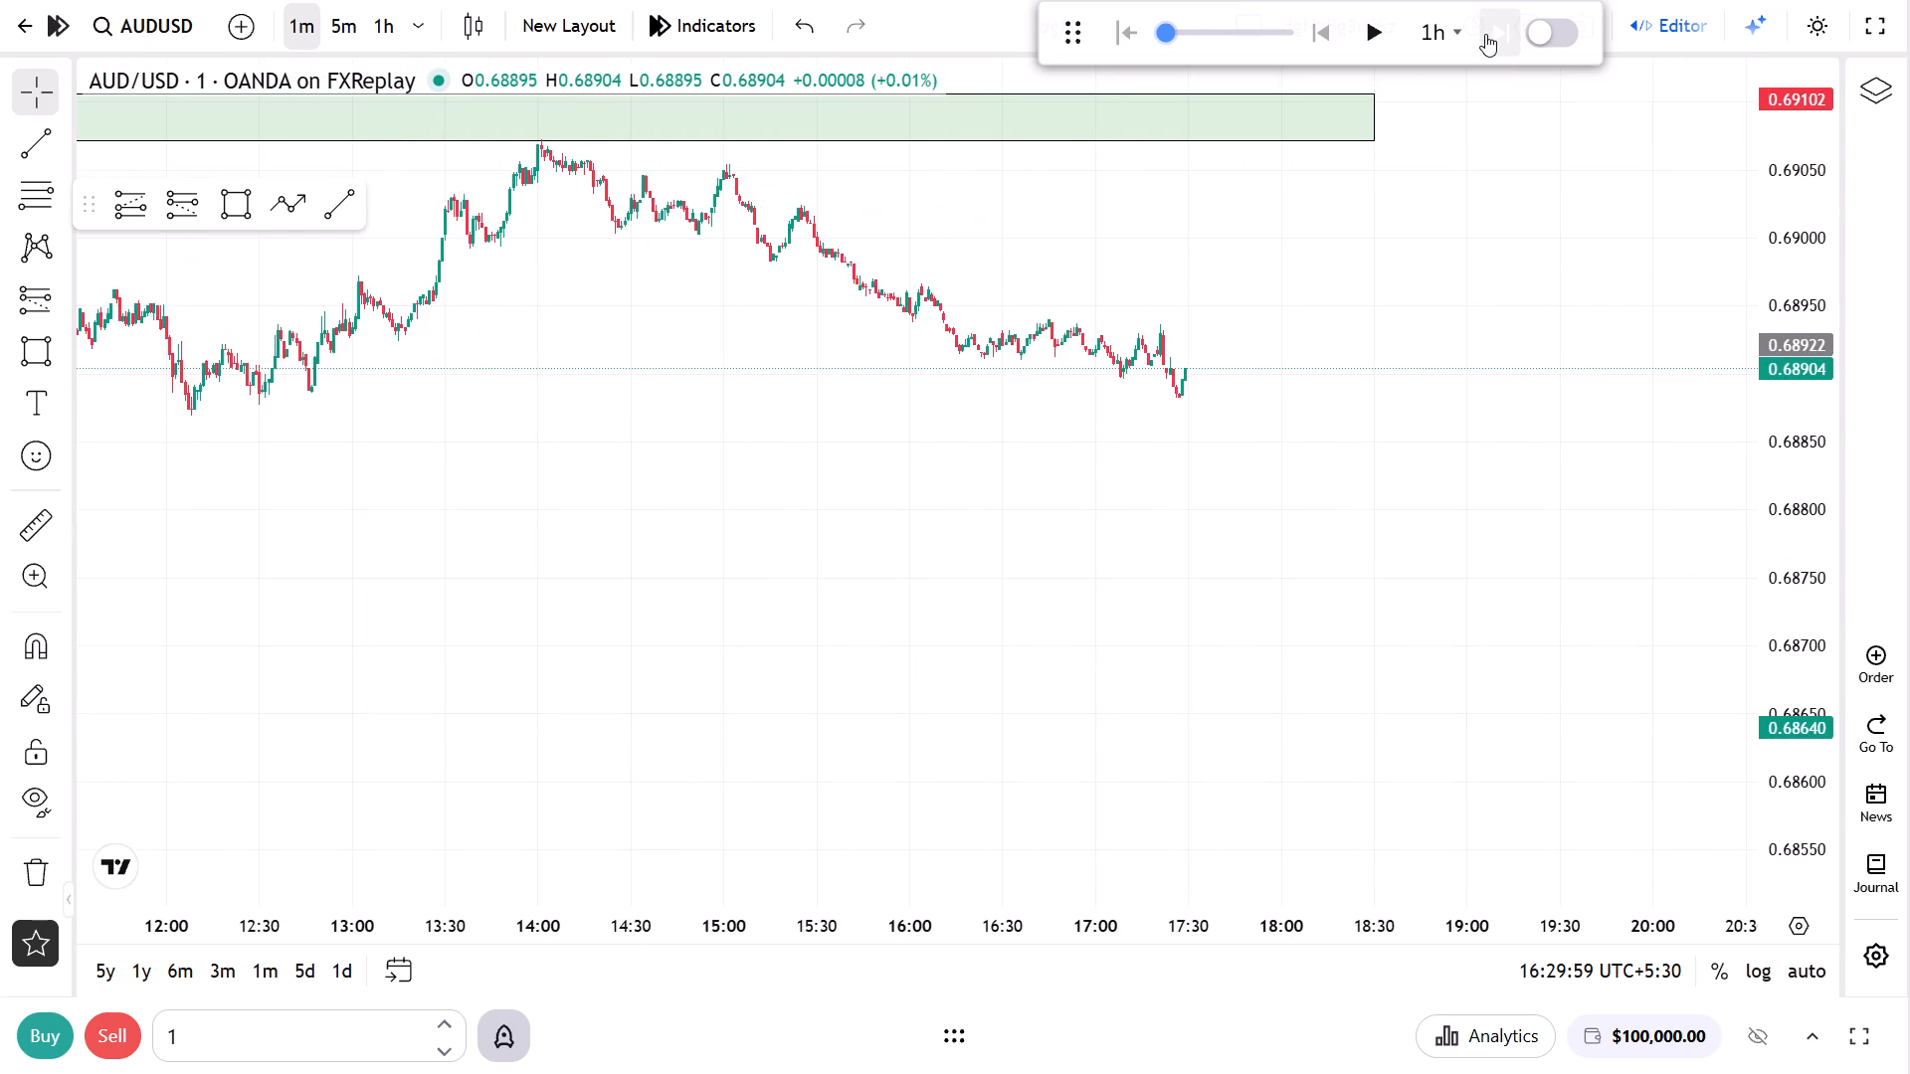
# Extend the short position's end to about 18:19 on 25 June, where price spikes up through its stop.
pyautogui.scroll(-11, 1018, 433)
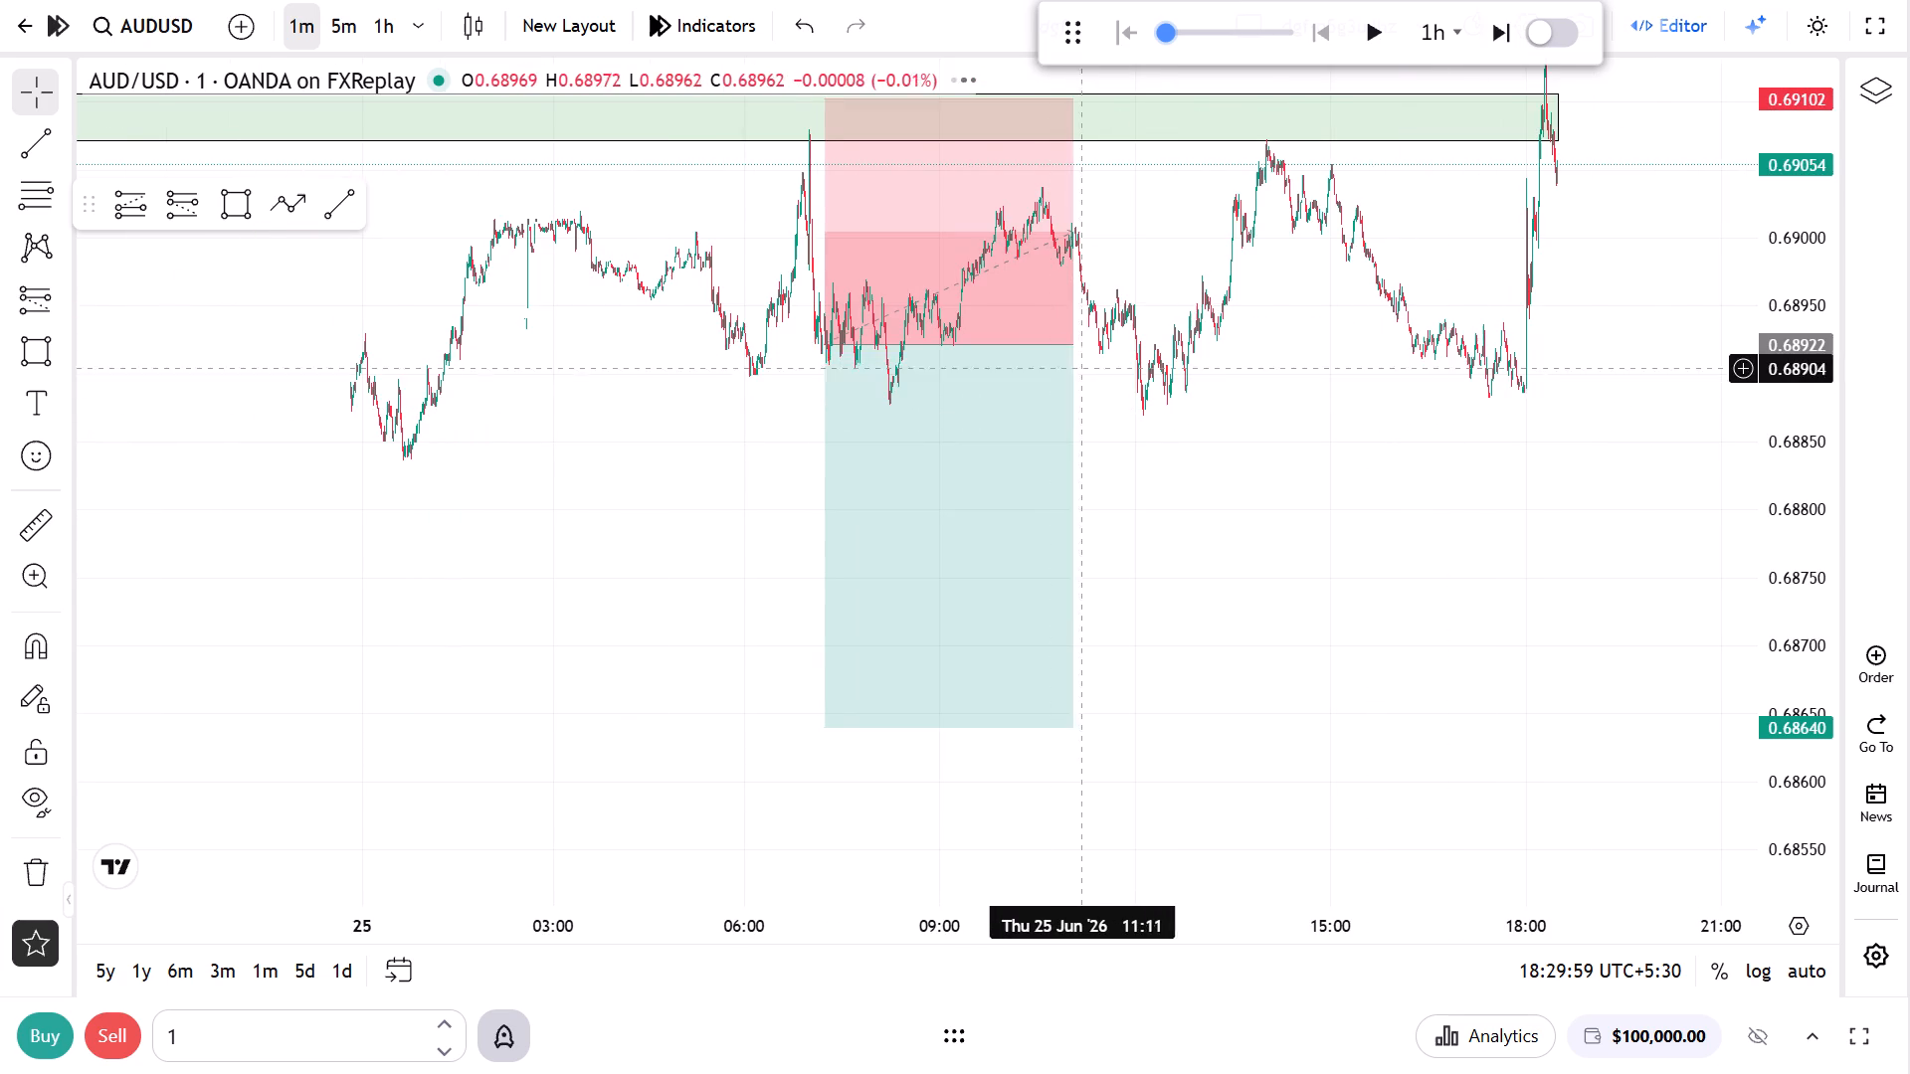
pyautogui.moveTo(1077, 347); pyautogui.dragTo(1520, 368)
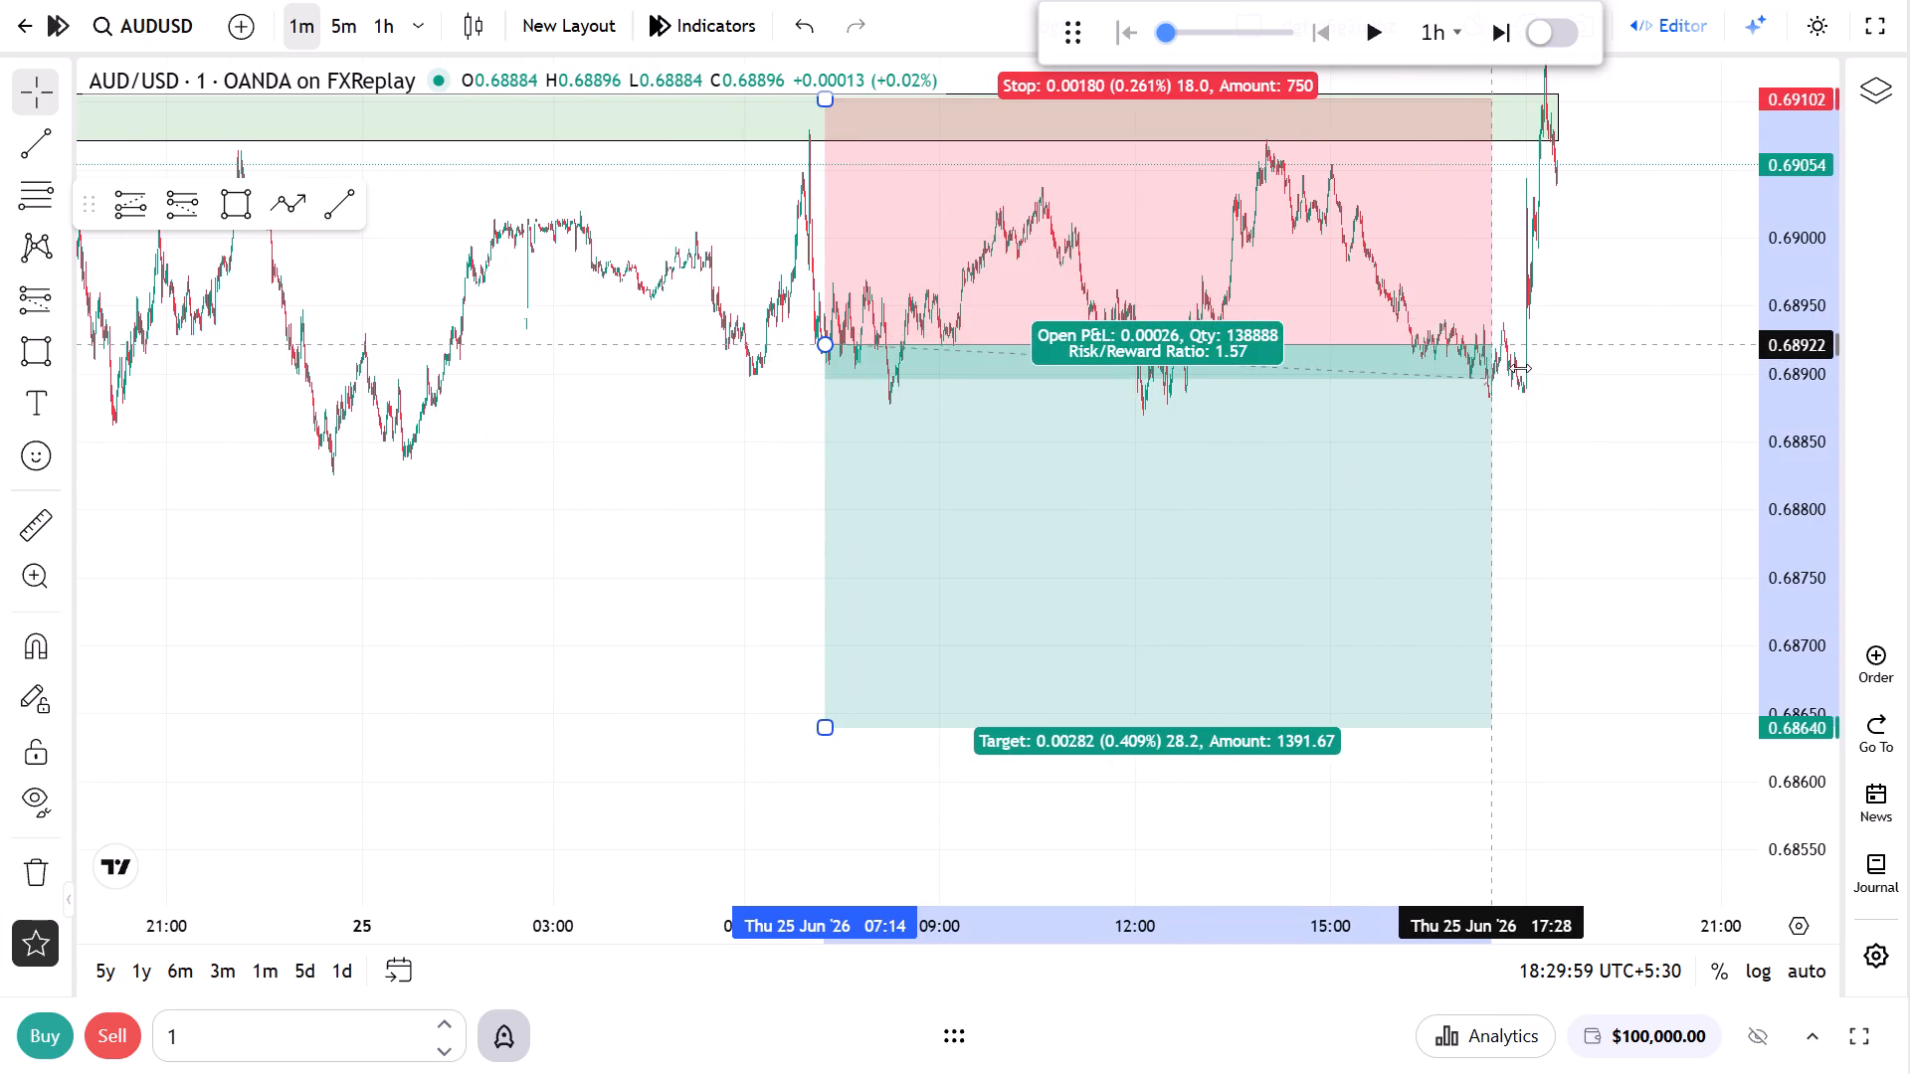
pyautogui.moveTo(1520, 368); pyautogui.dragTo(1546, 368)
pyautogui.click(1654, 382)
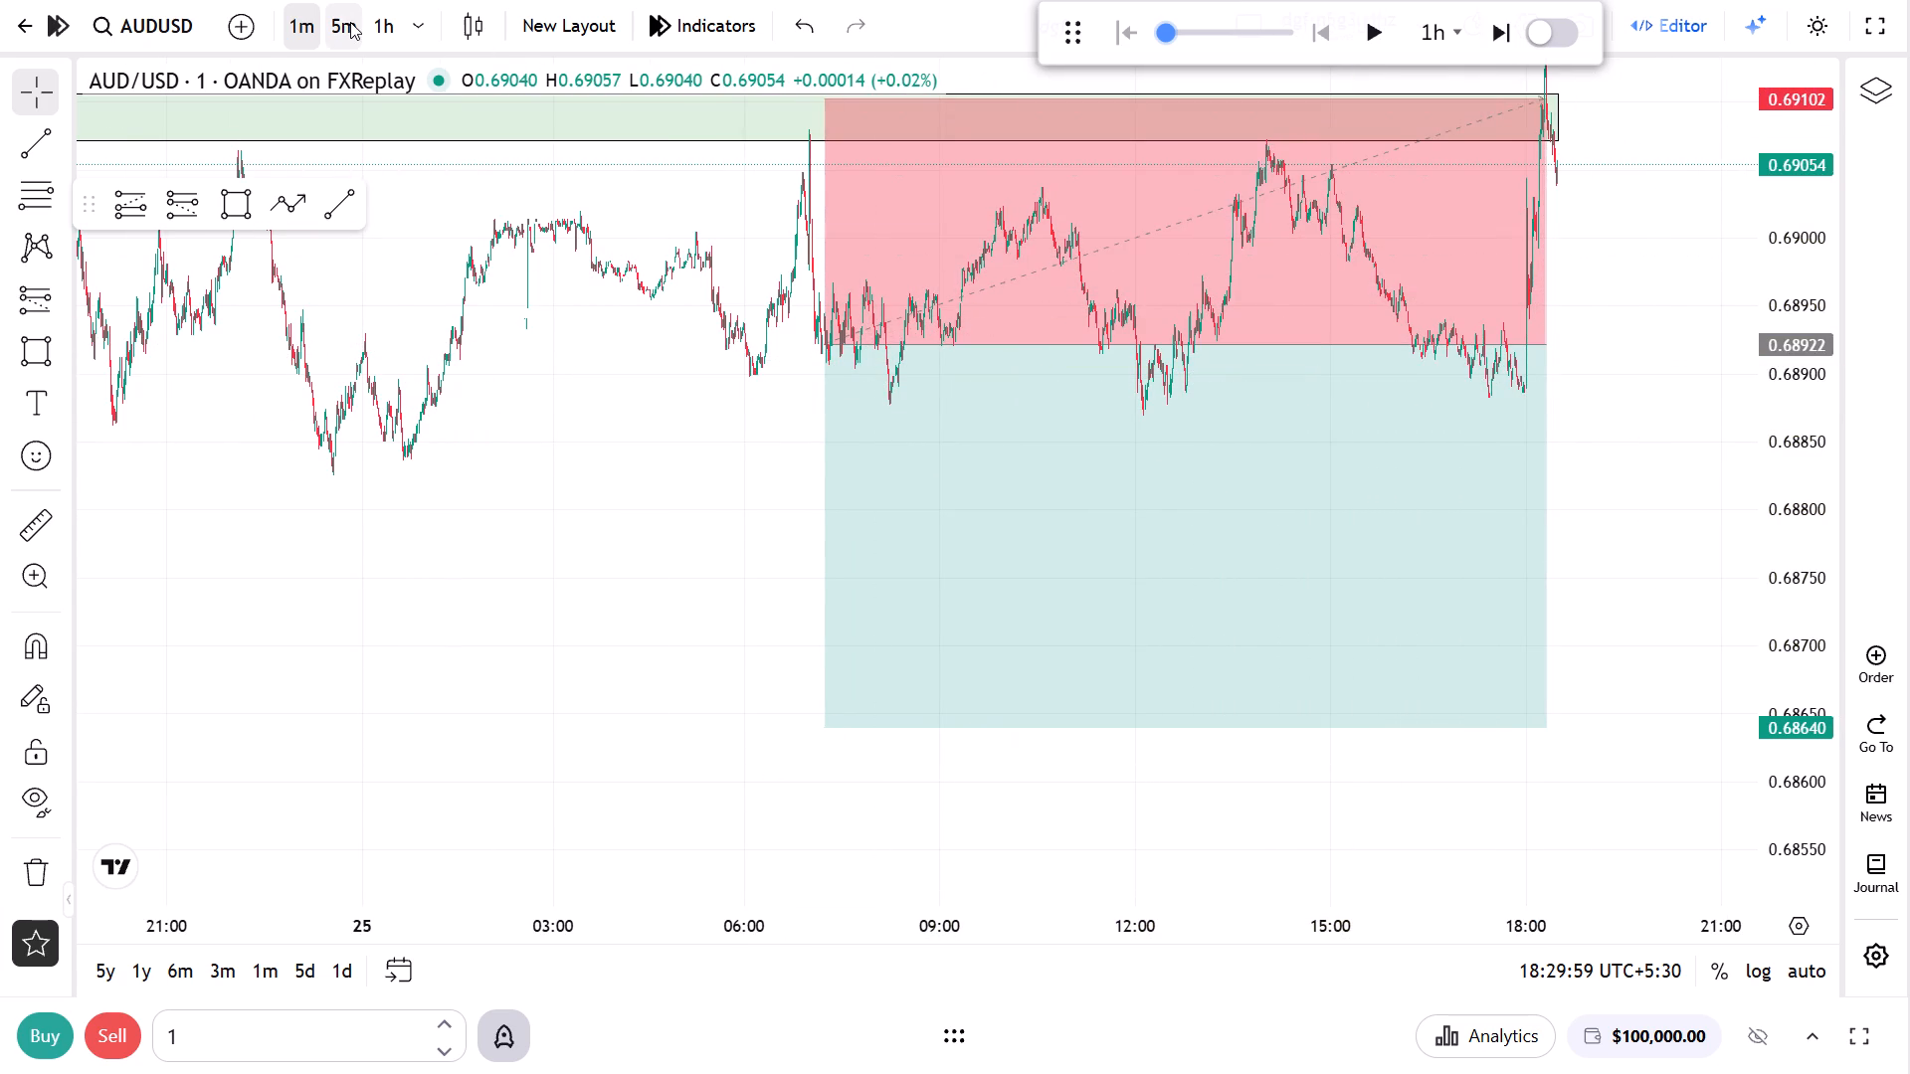
# Examine the hourly price structure around and above the zone and the short position.
pyautogui.click(371, 24)
pyautogui.scroll(16, 1278, 526)
pyautogui.moveTo(1289, 374); pyautogui.dragTo(1520, 604)
pyautogui.scroll(8, 1526, 609)
pyautogui.moveTo(1356, 533); pyautogui.dragTo(1629, 577)
pyautogui.moveTo(1786, 444); pyautogui.dragTo(1798, 672)
pyautogui.moveTo(1480, 582); pyautogui.dragTo(1718, 667)
pyautogui.scroll(4, 1270, 683)
pyautogui.click(1268, 644)
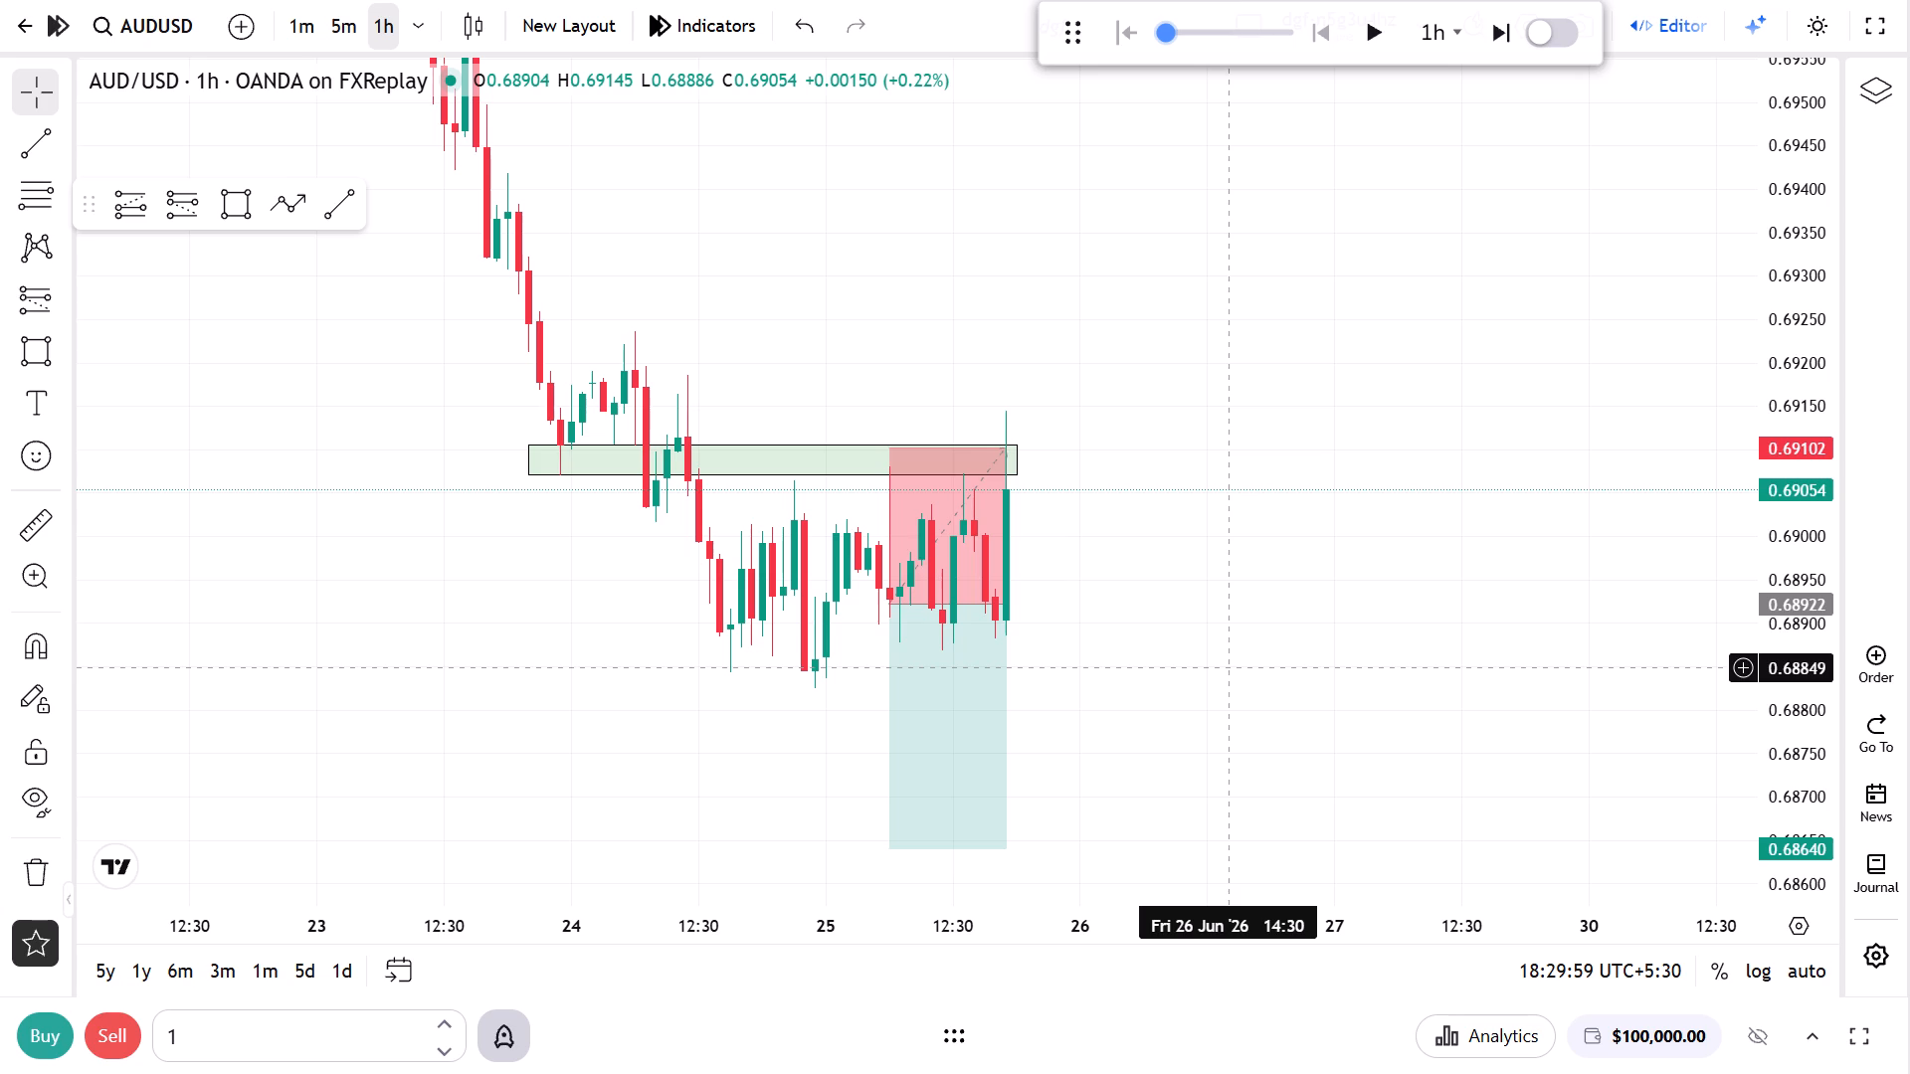
# Play the replay in hourly steps and pause it at about 23:29 on 25 June.
pyautogui.click(1386, 14)
pyautogui.moveTo(1310, 426); pyautogui.dragTo(1358, 507)
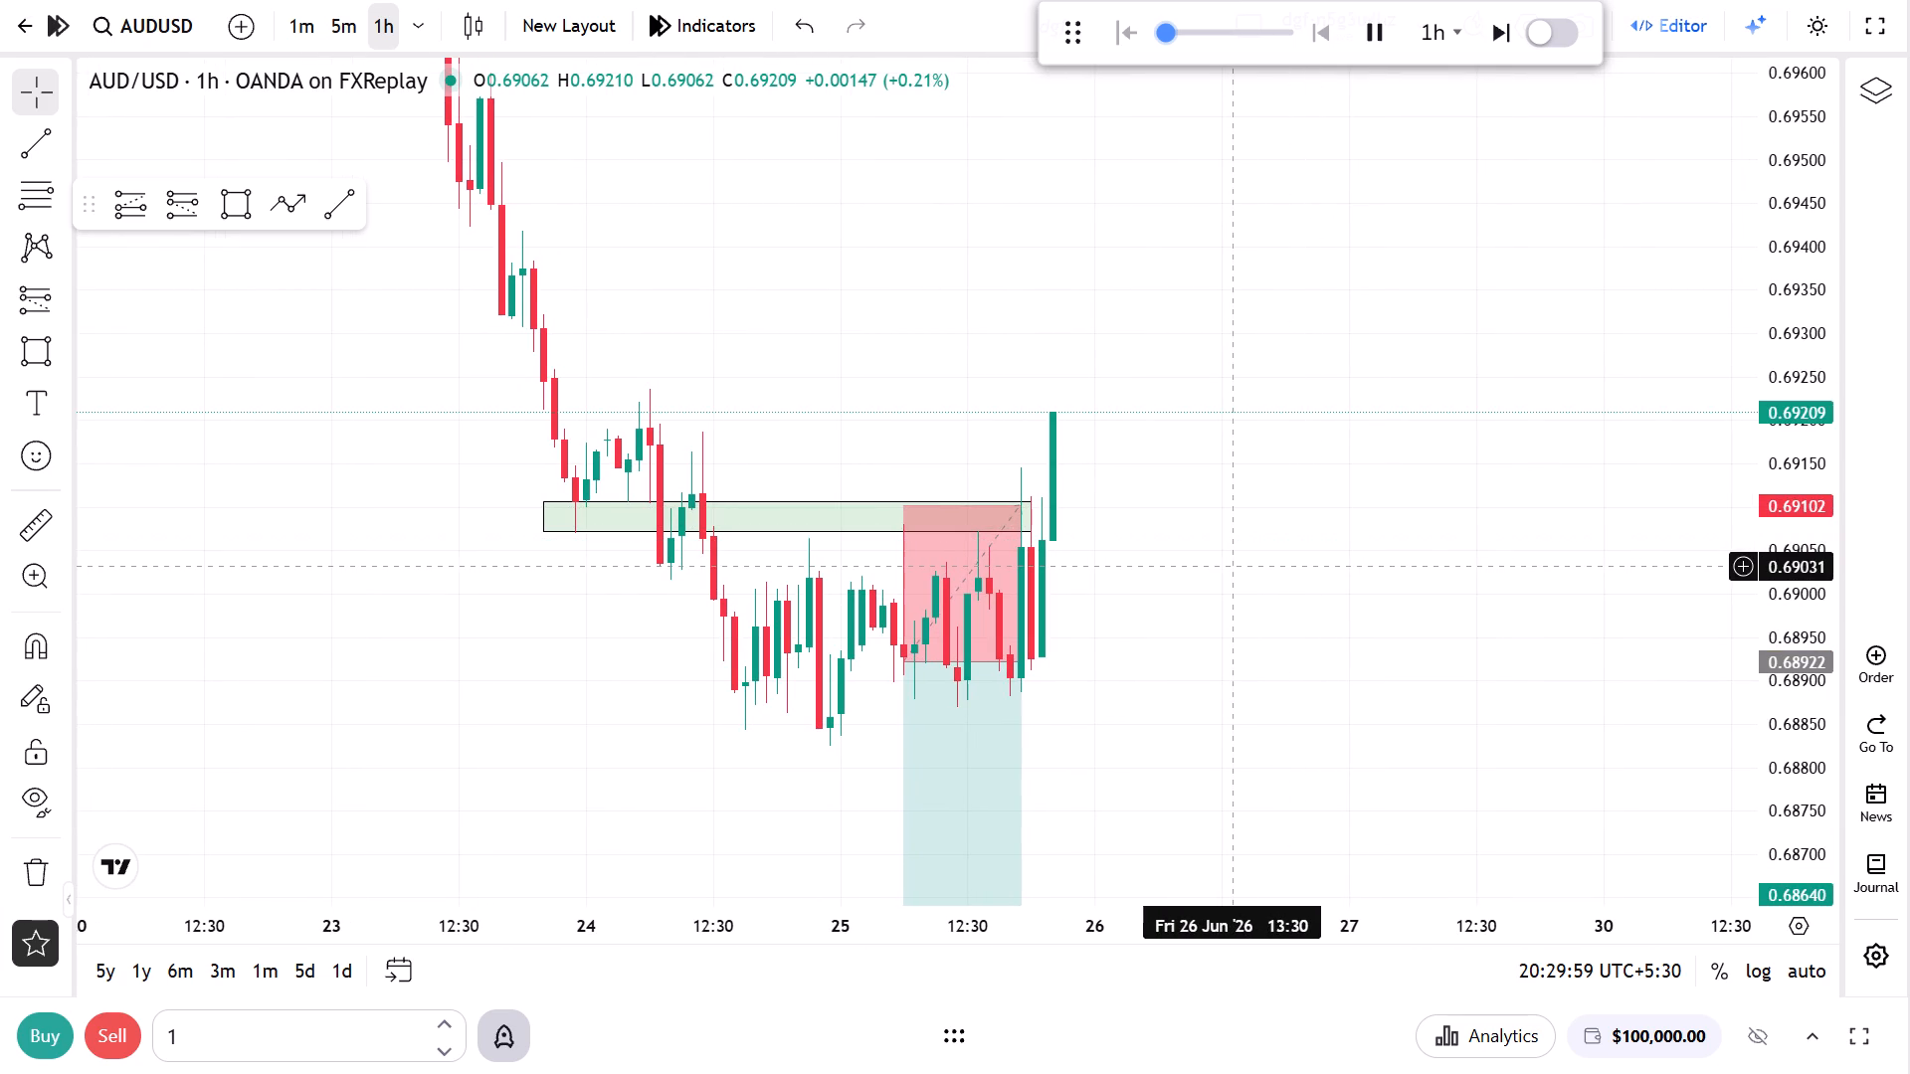
pyautogui.click(1352, 32)
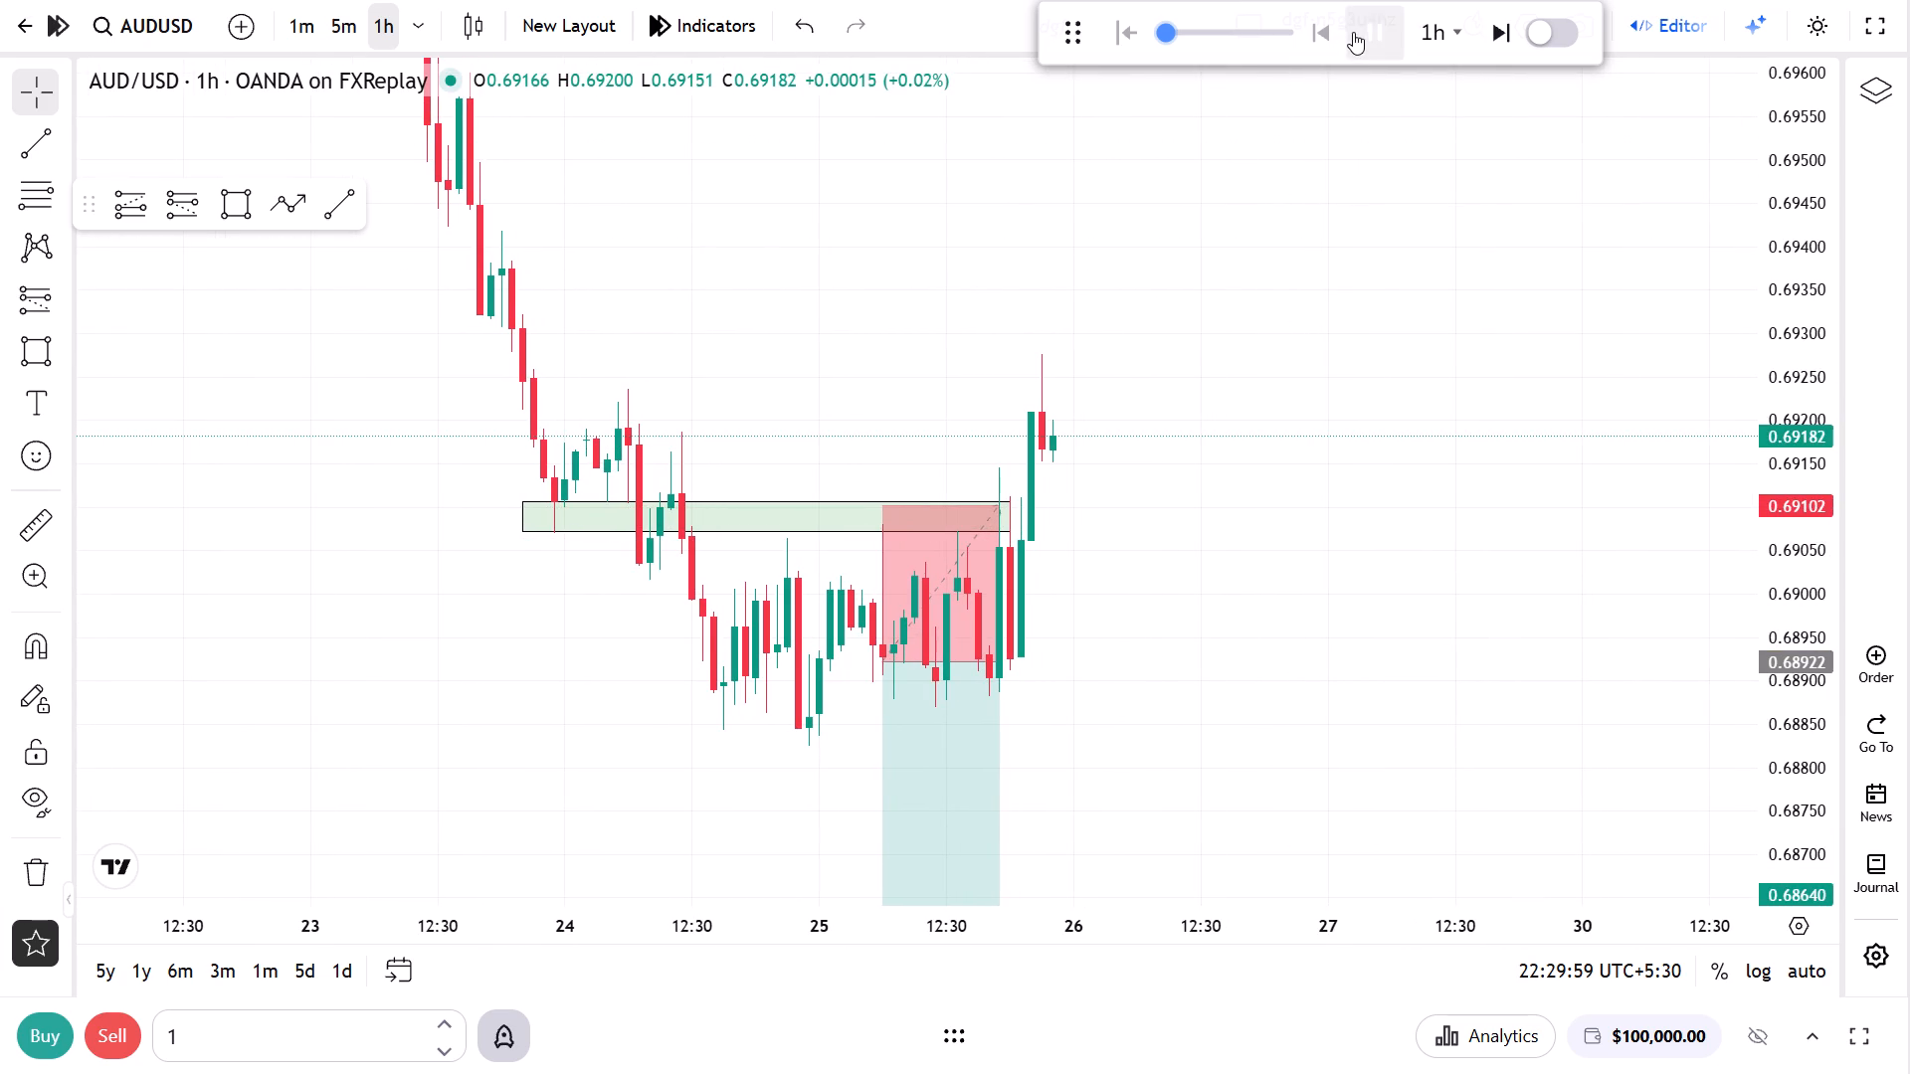
# Draw an hourly rectangle zone from 24 June 02:30 to 26 June 03:30, between about 0.69190 and 0.69231.
pyautogui.click(200, 197)
pyautogui.click(233, 214)
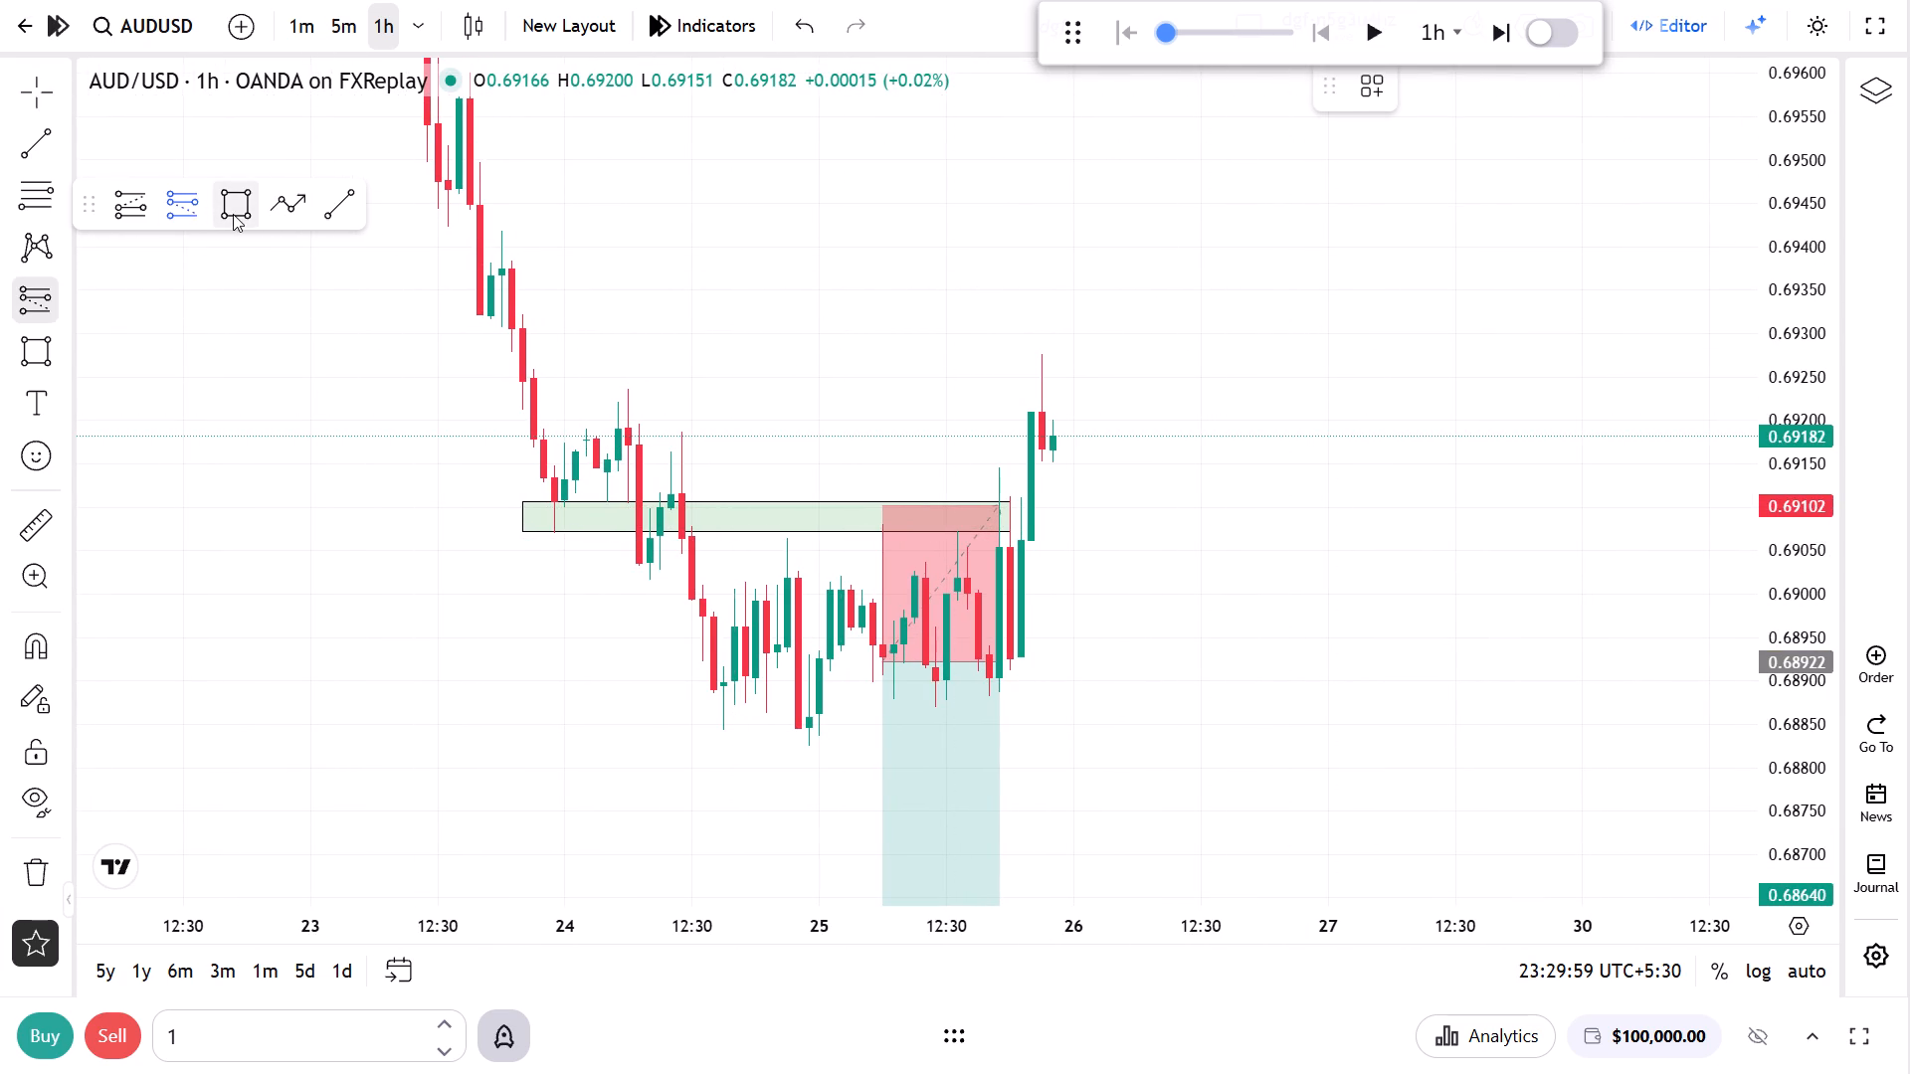
pyautogui.click(591, 429)
pyautogui.click(1107, 393)
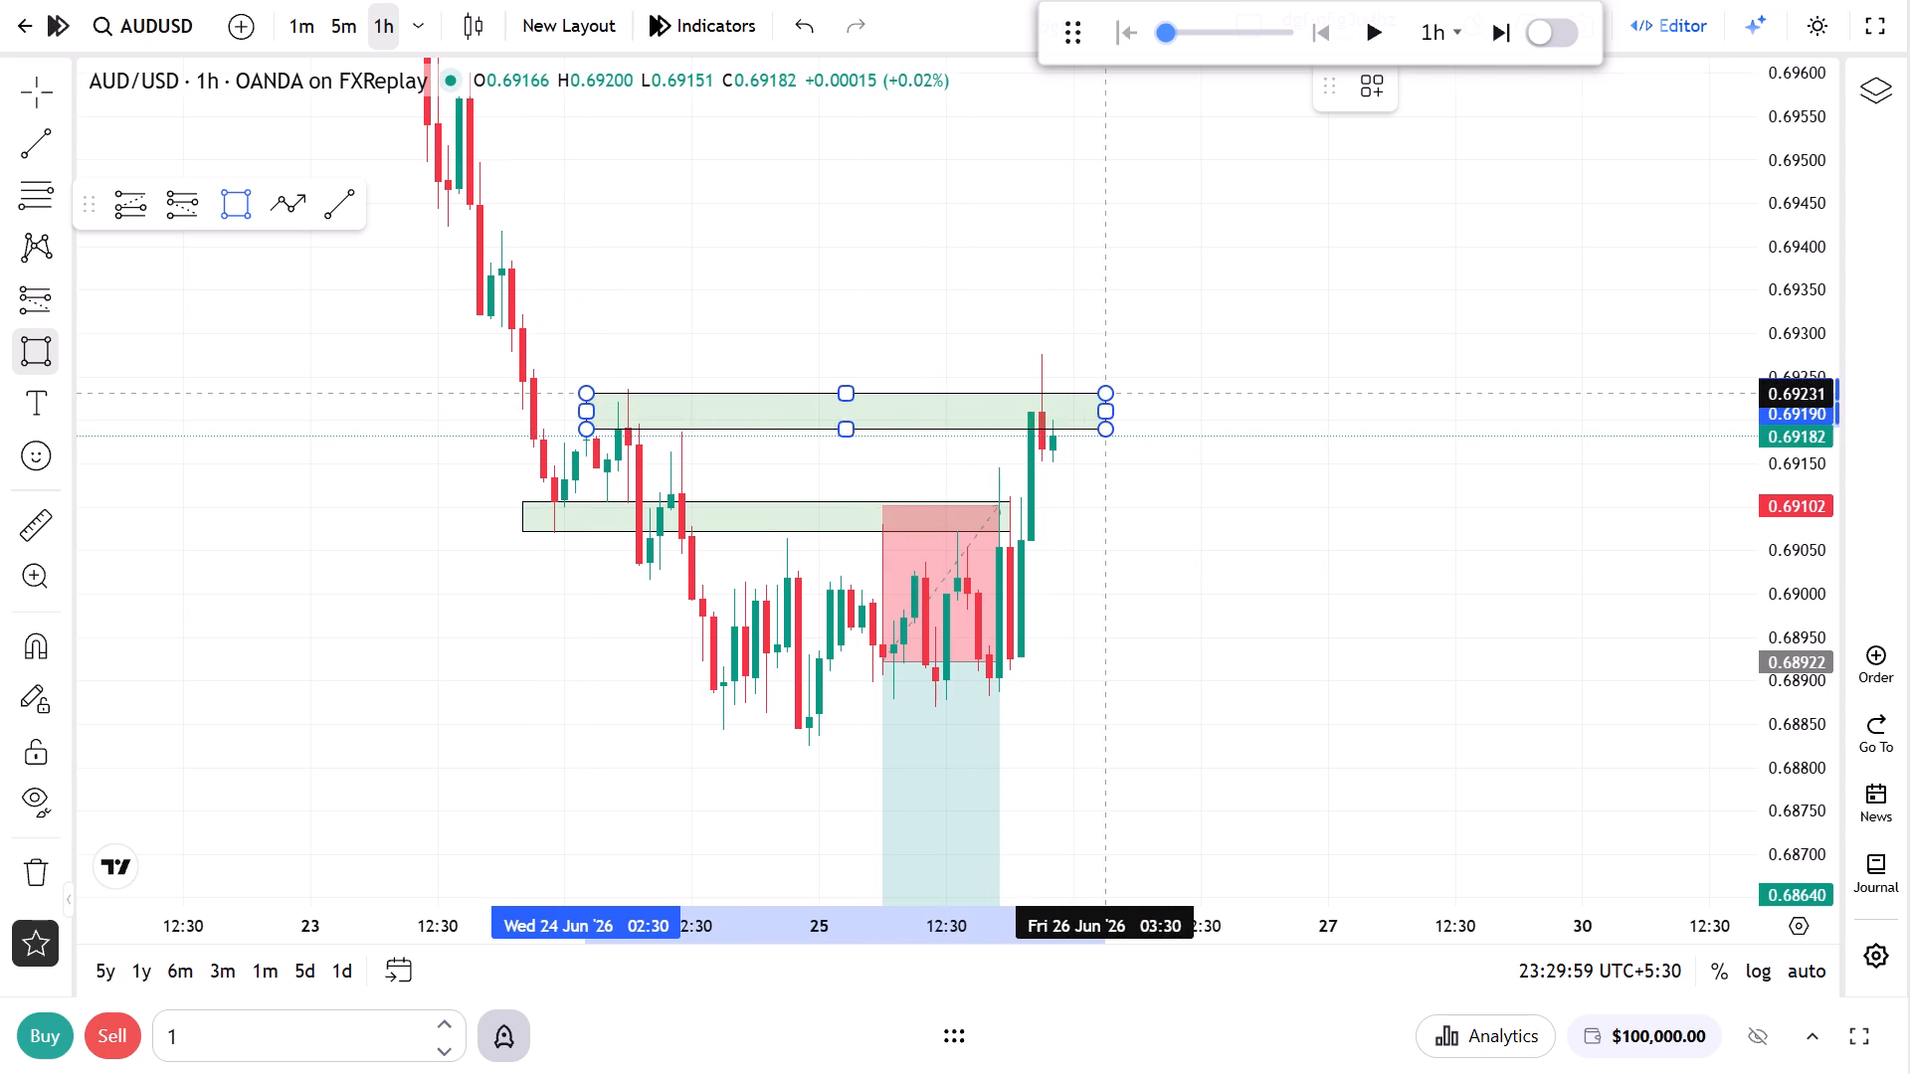
pyautogui.click(1083, 472)
# Examine the price reaction at the new upper zone on the hourly, 5-minute and 1-minute charts.
pyautogui.moveTo(1047, 498); pyautogui.dragTo(1283, 521)
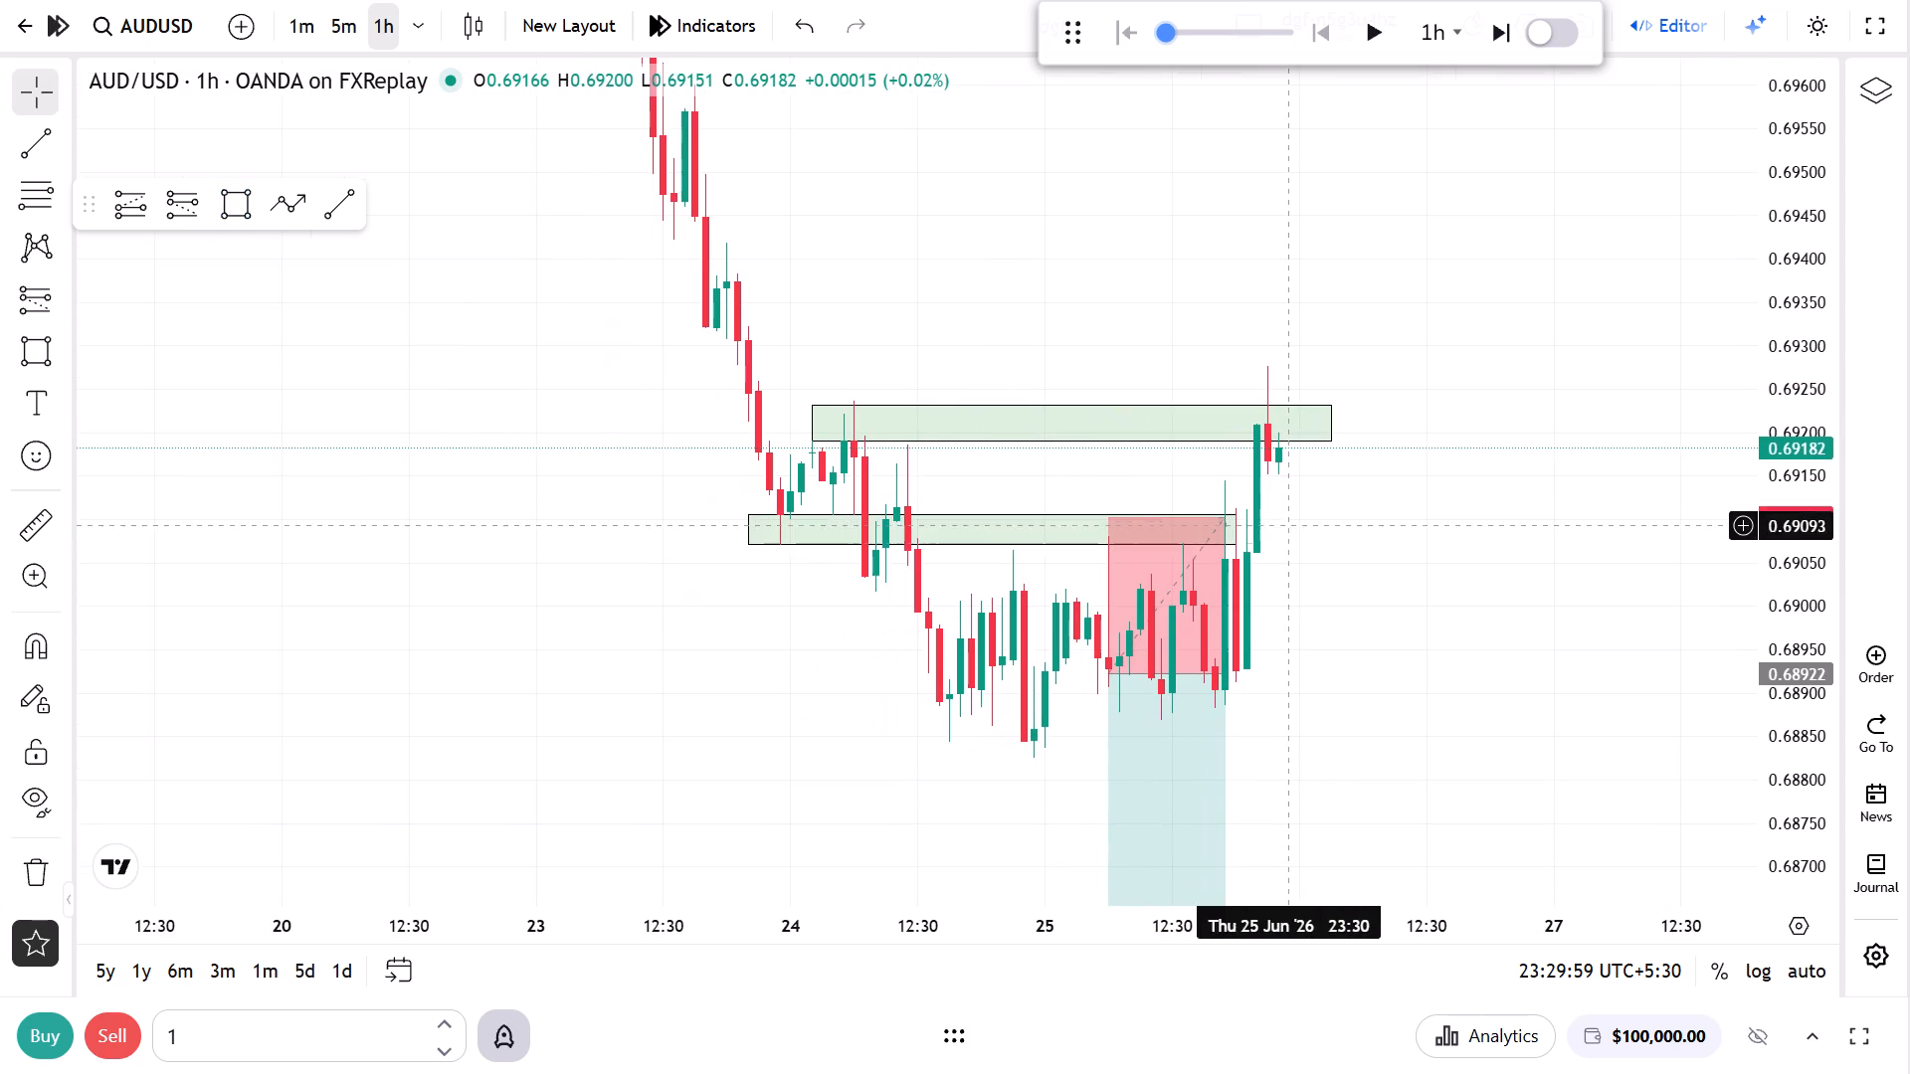
pyautogui.moveTo(1324, 636); pyautogui.dragTo(1368, 628)
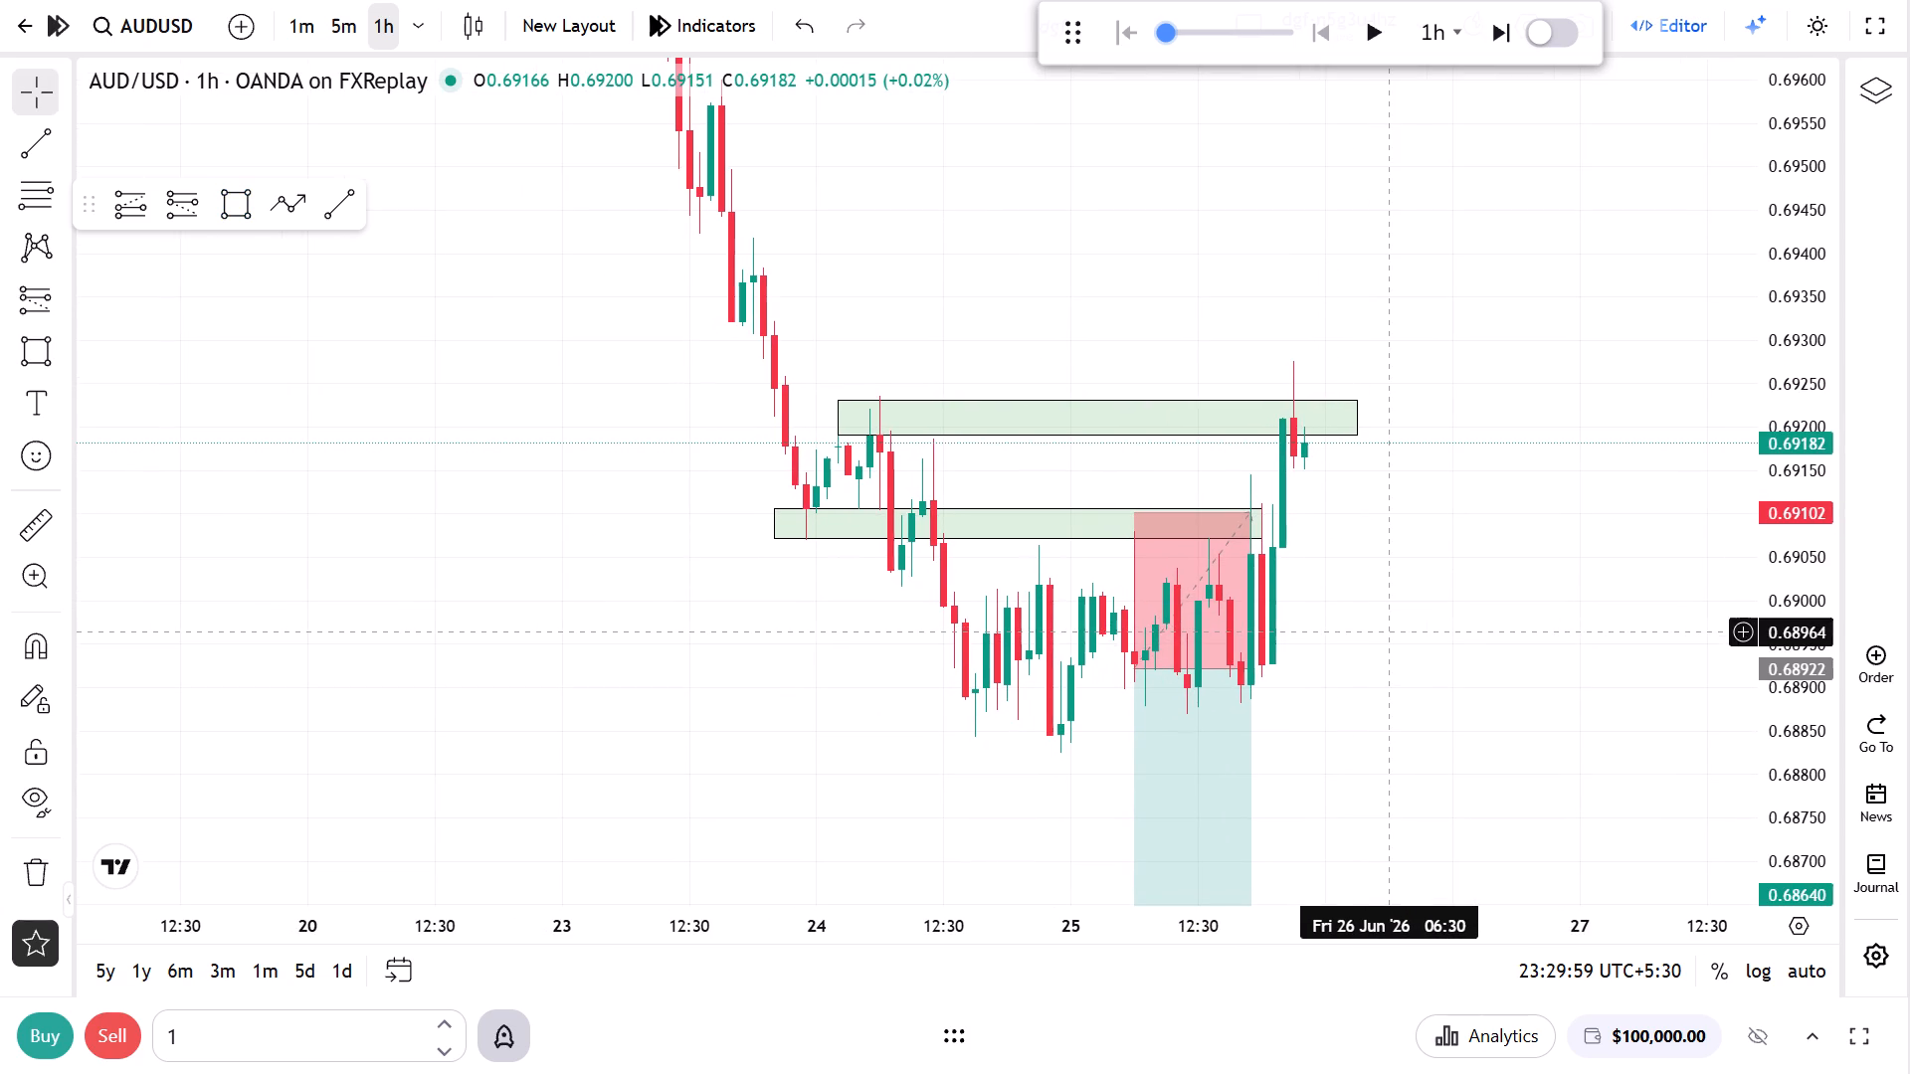
pyautogui.moveTo(1393, 606); pyautogui.dragTo(1476, 592)
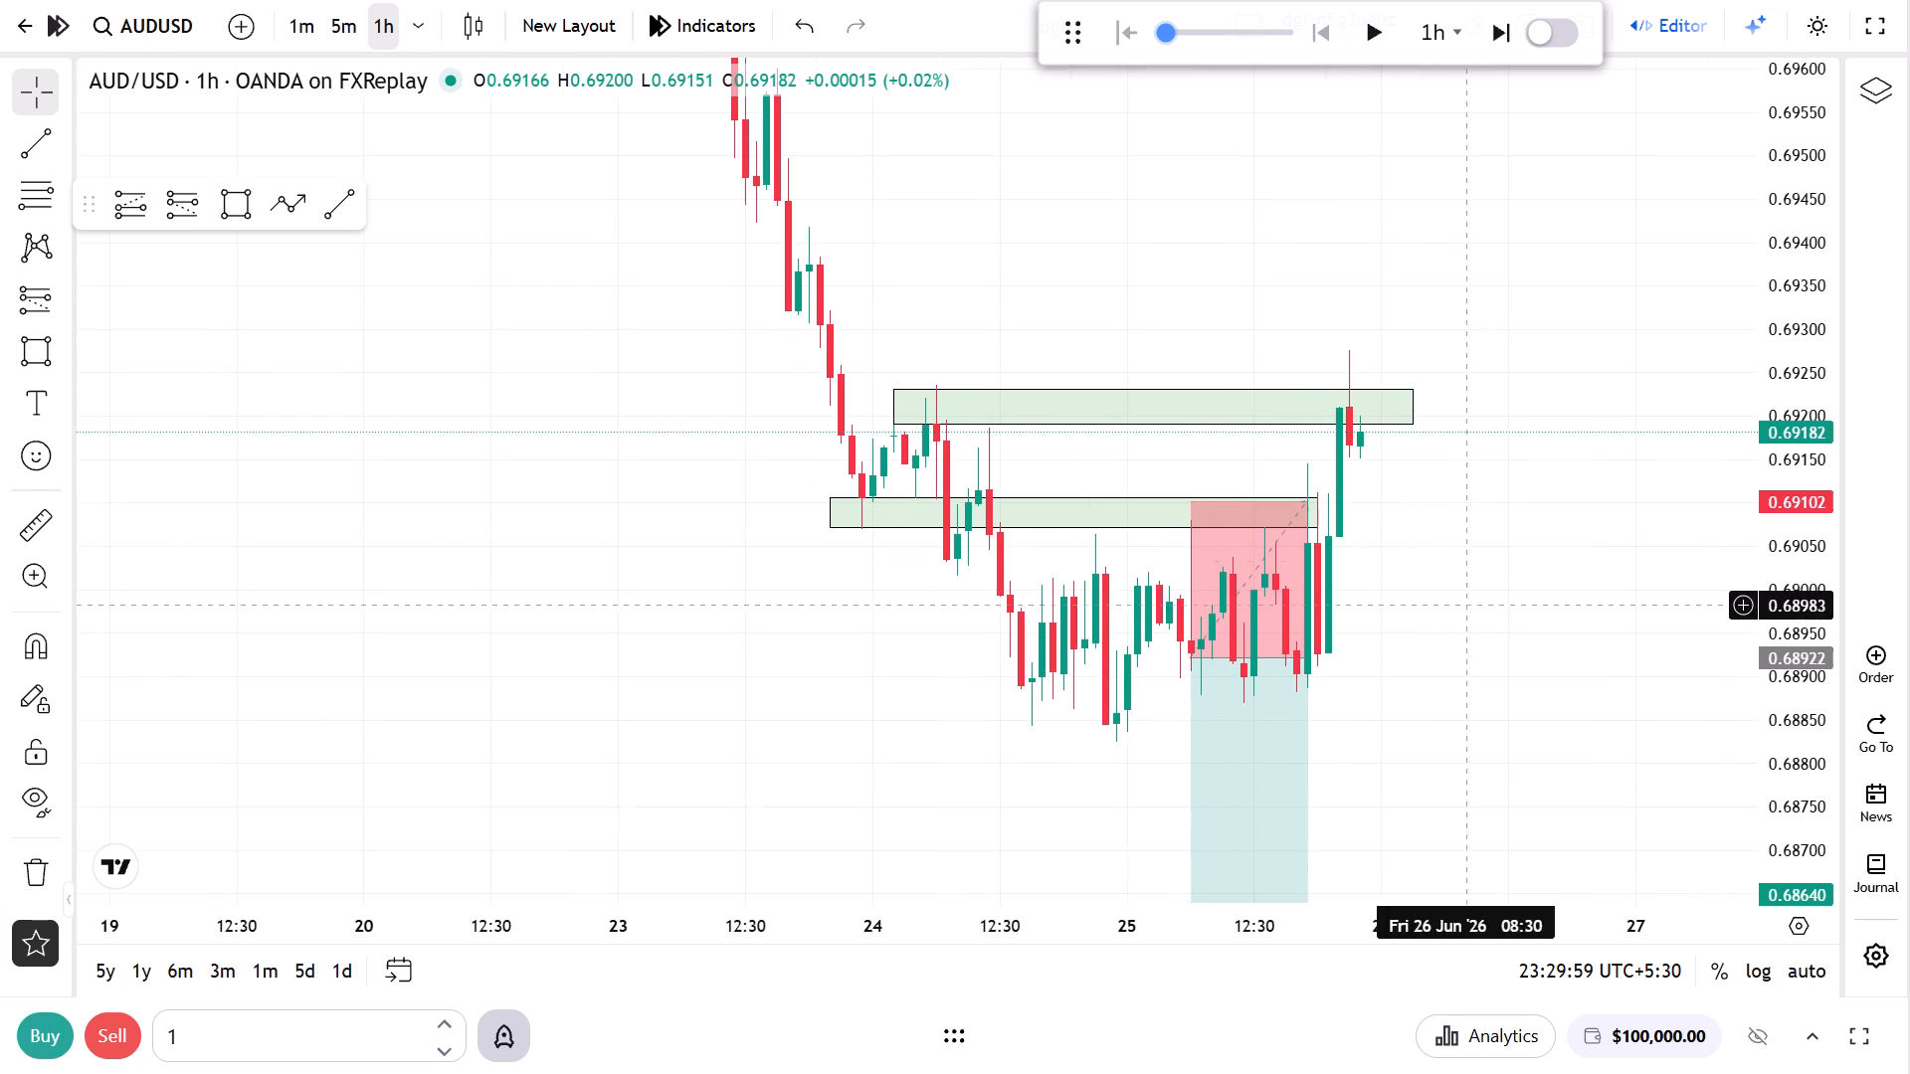
pyautogui.click(327, 32)
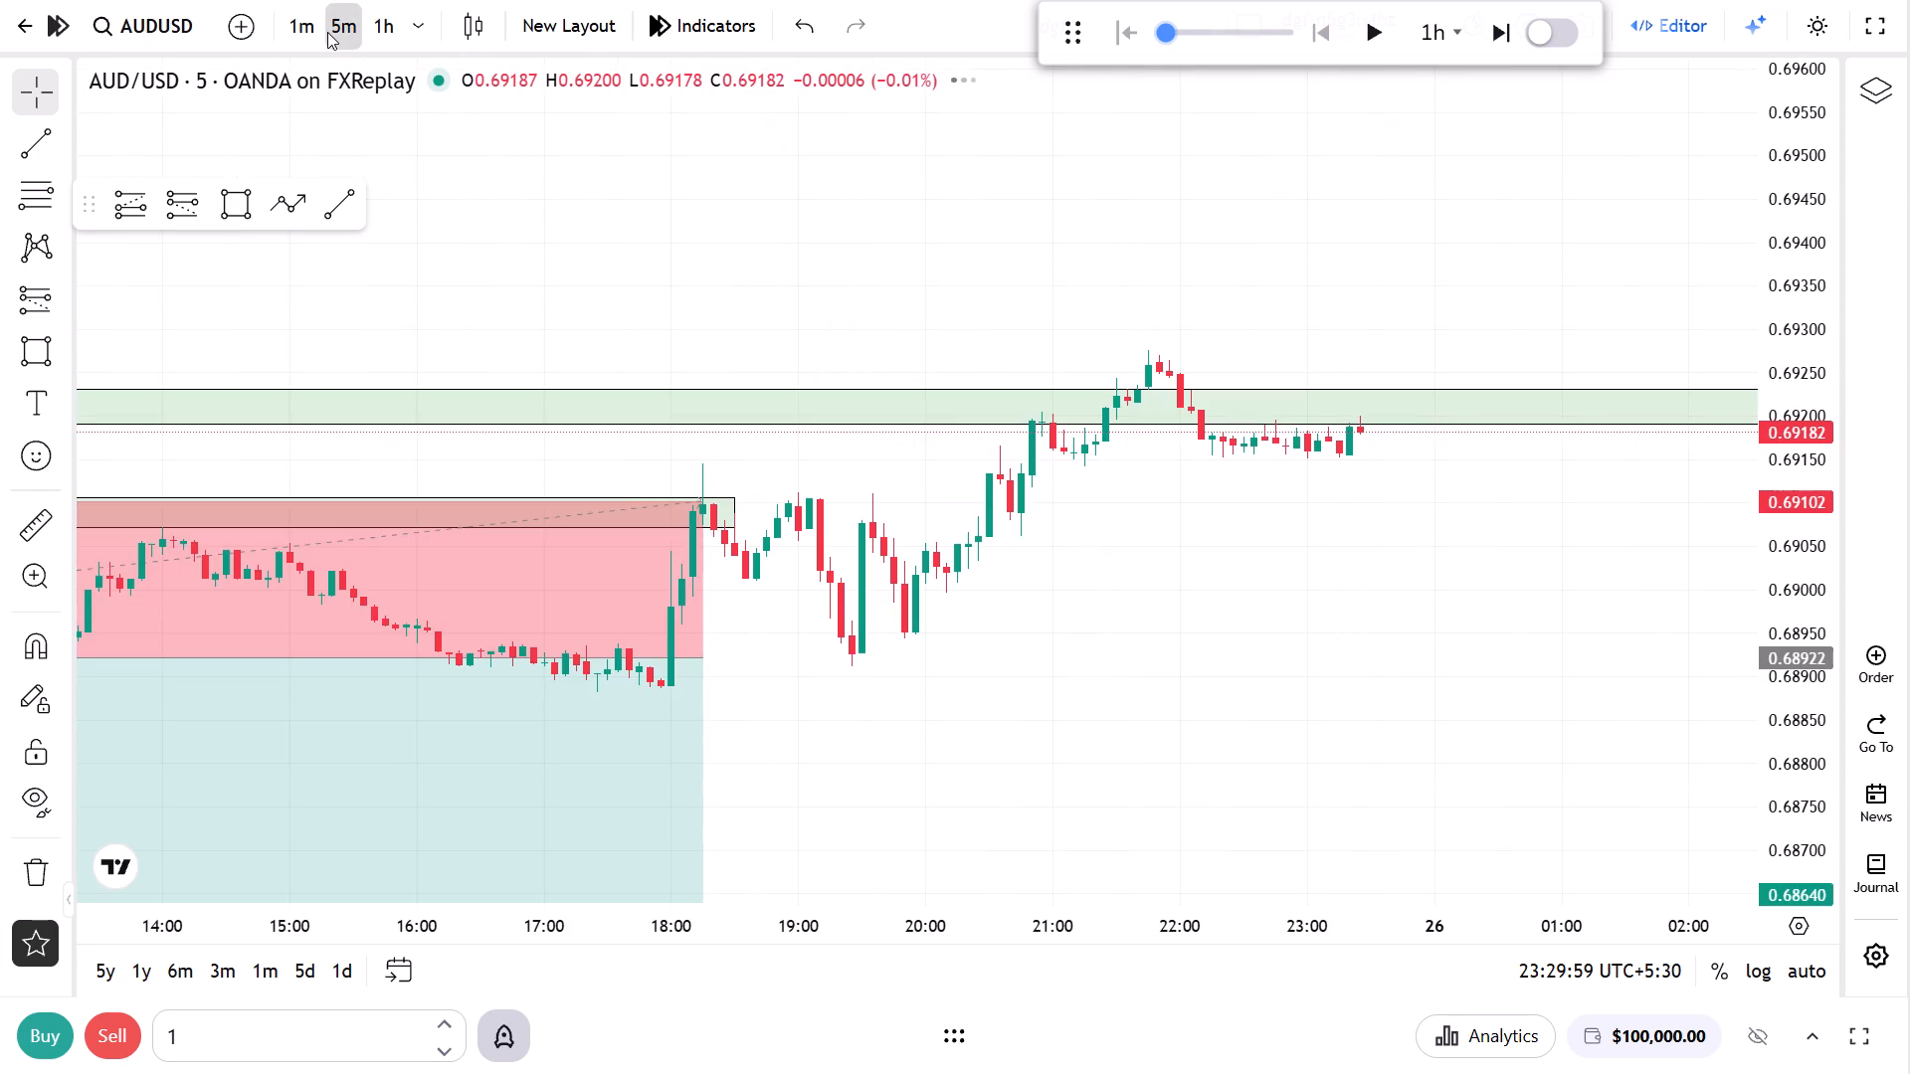
pyautogui.click(305, 30)
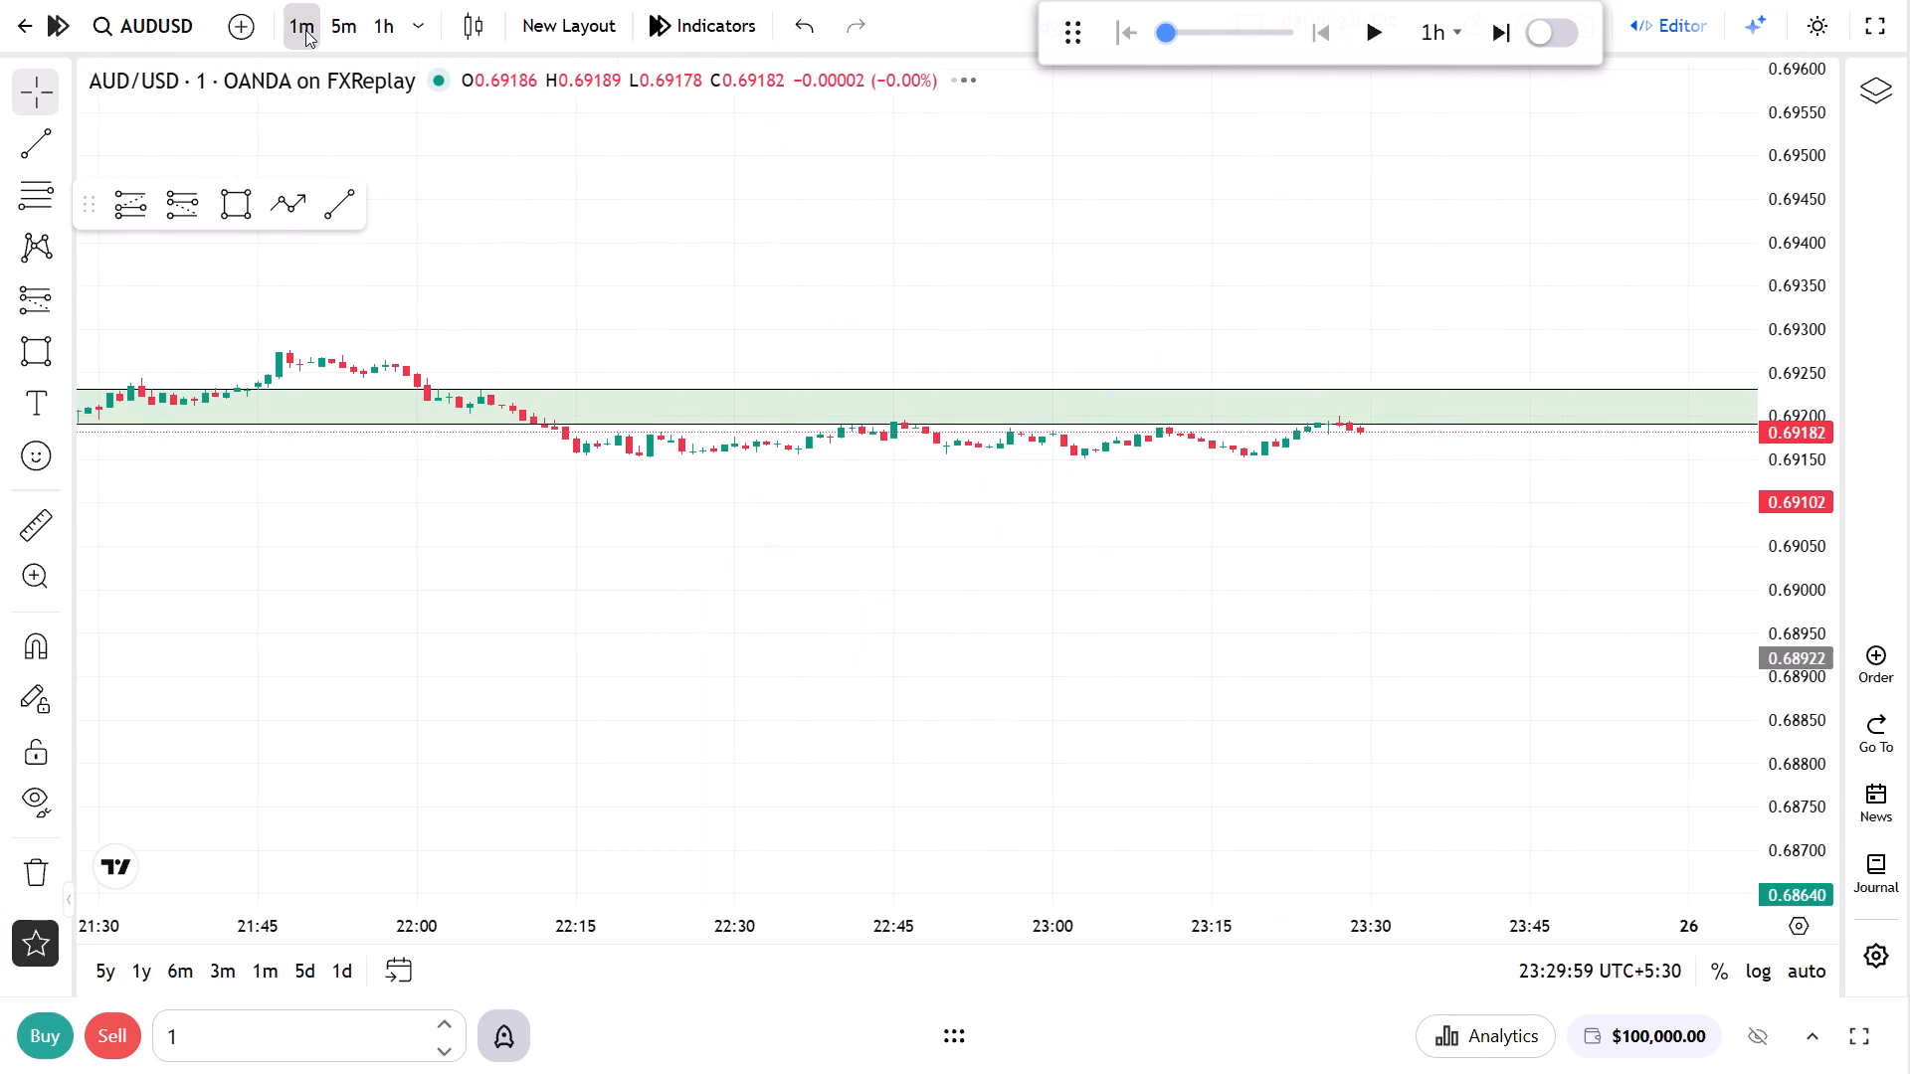
pyautogui.scroll(-12, 661, 656)
pyautogui.moveTo(1044, 480); pyautogui.dragTo(1182, 534)
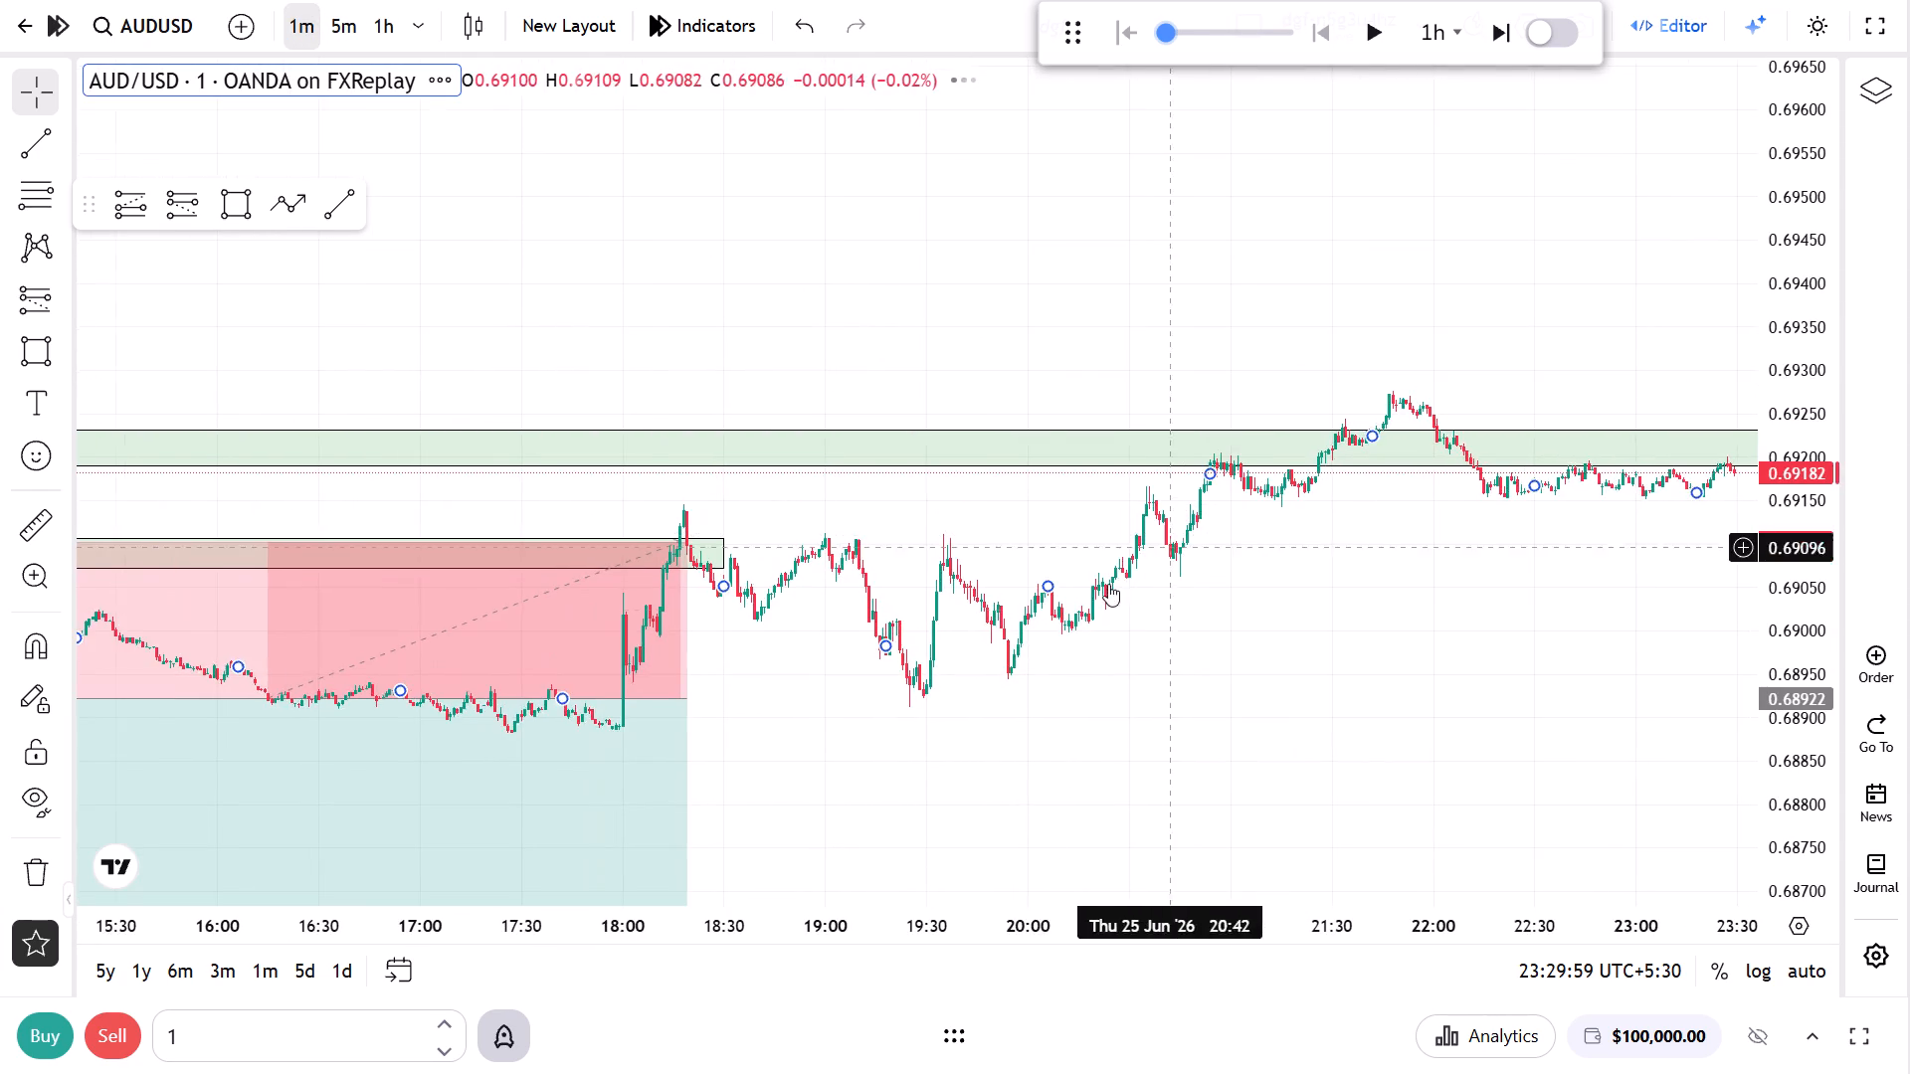
pyautogui.scroll(4, 1059, 611)
pyautogui.moveTo(1786, 688); pyautogui.dragTo(1813, 149)
pyautogui.scroll(4, 1224, 545)
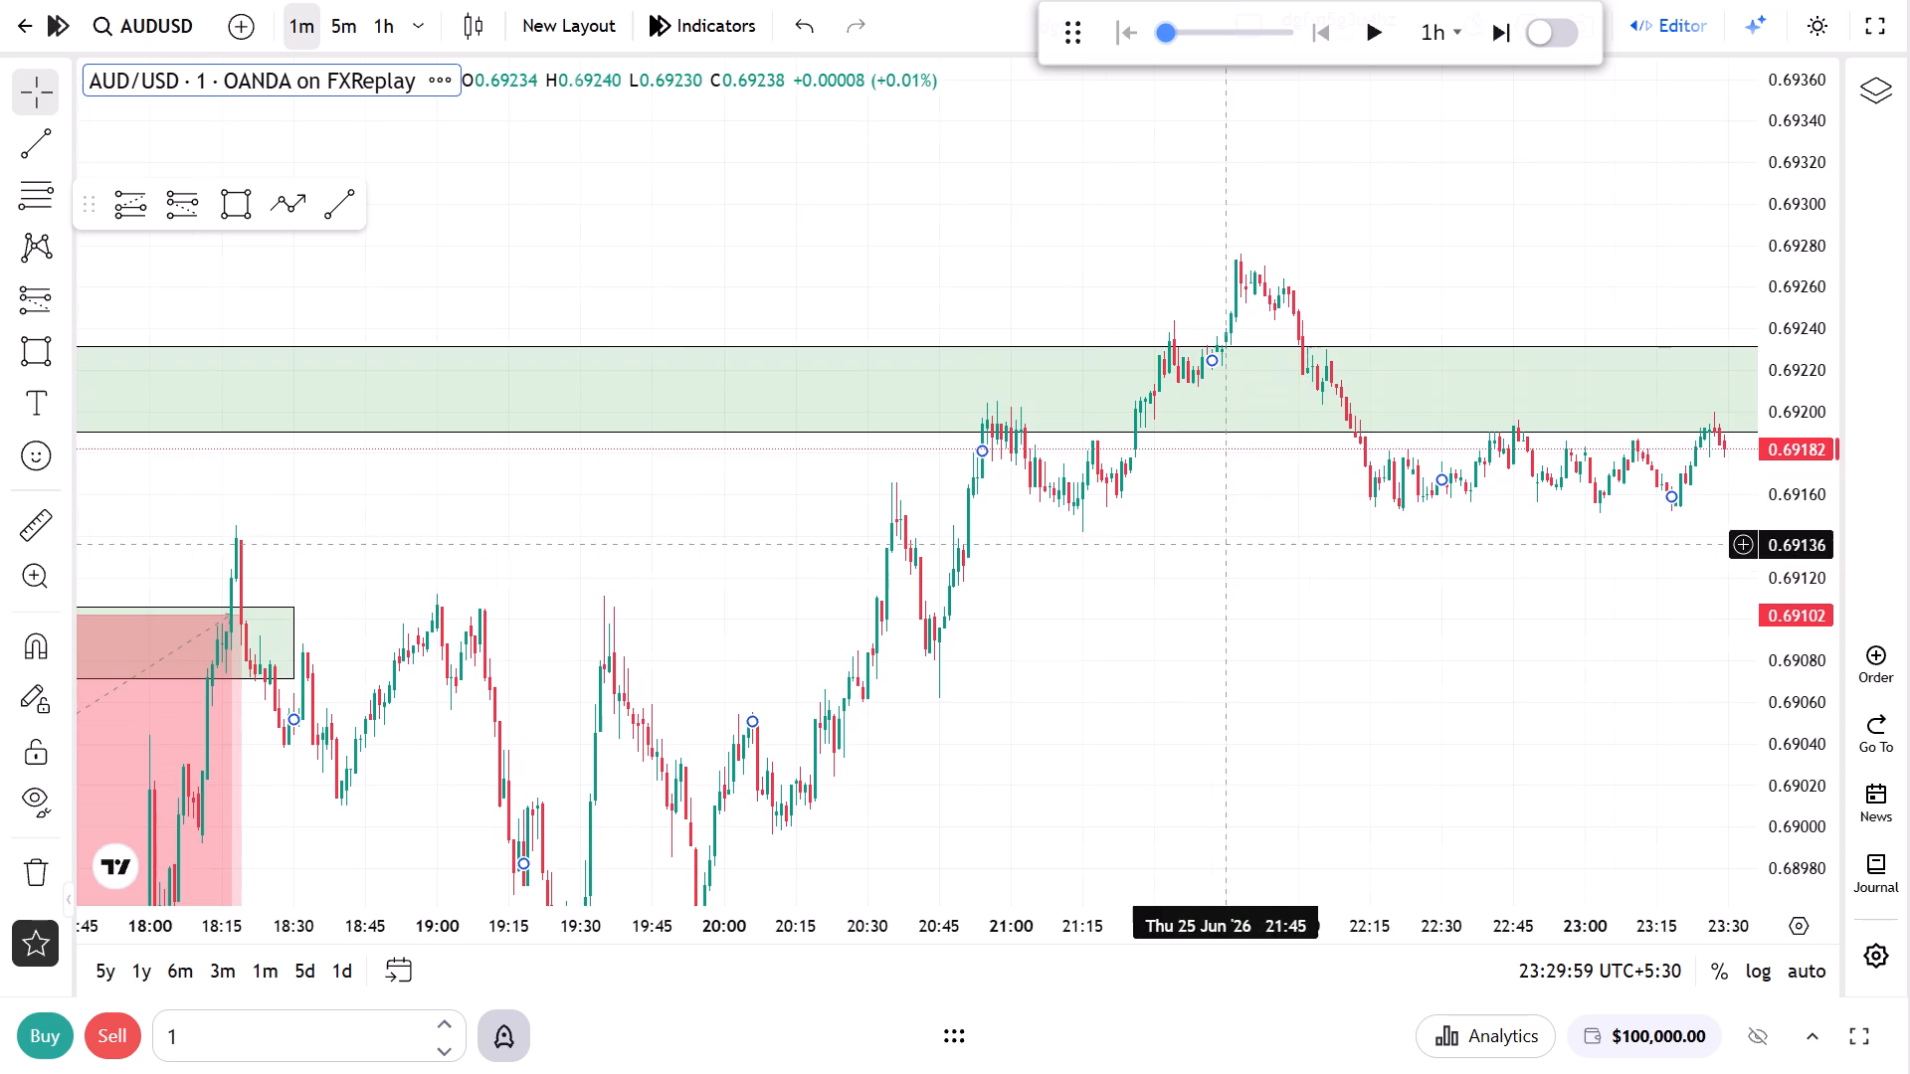
pyautogui.moveTo(959, 509); pyautogui.dragTo(1263, 623)
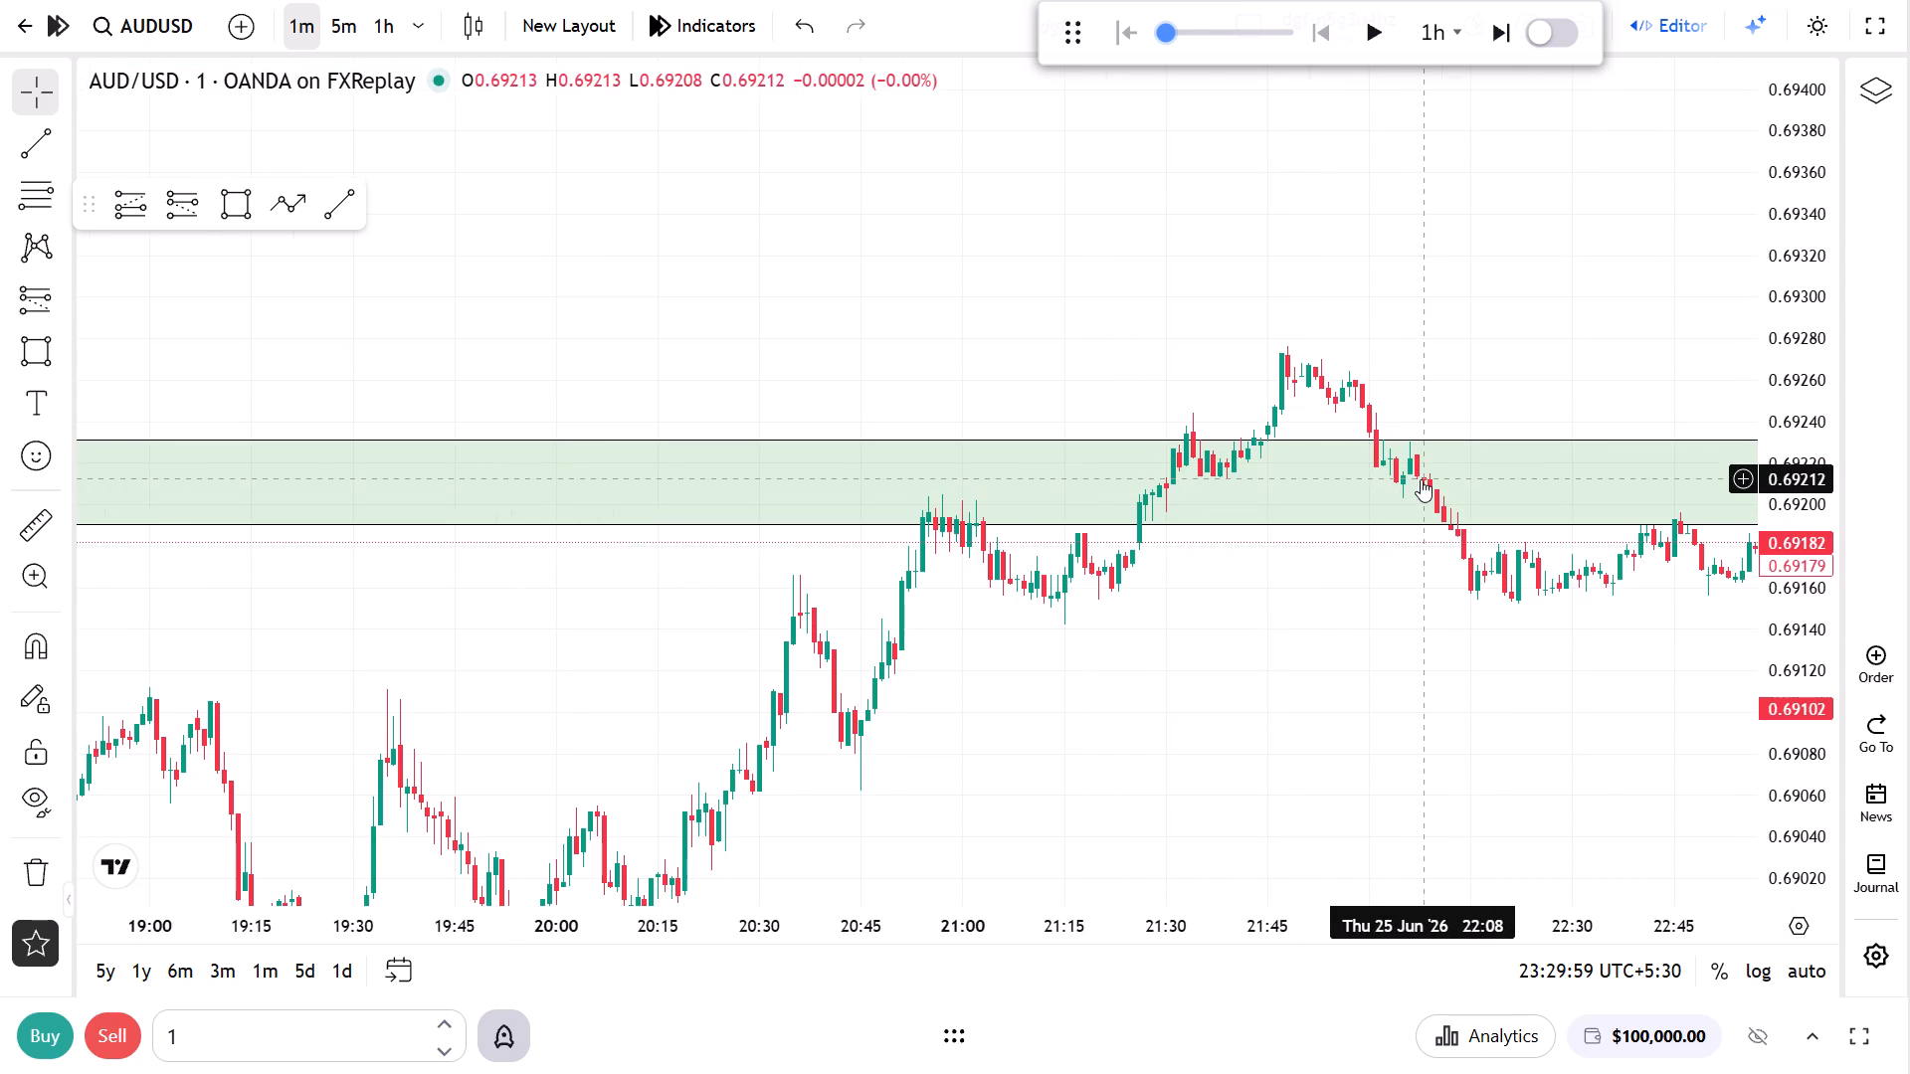
pyautogui.moveTo(1522, 342); pyautogui.dragTo(1504, 342)
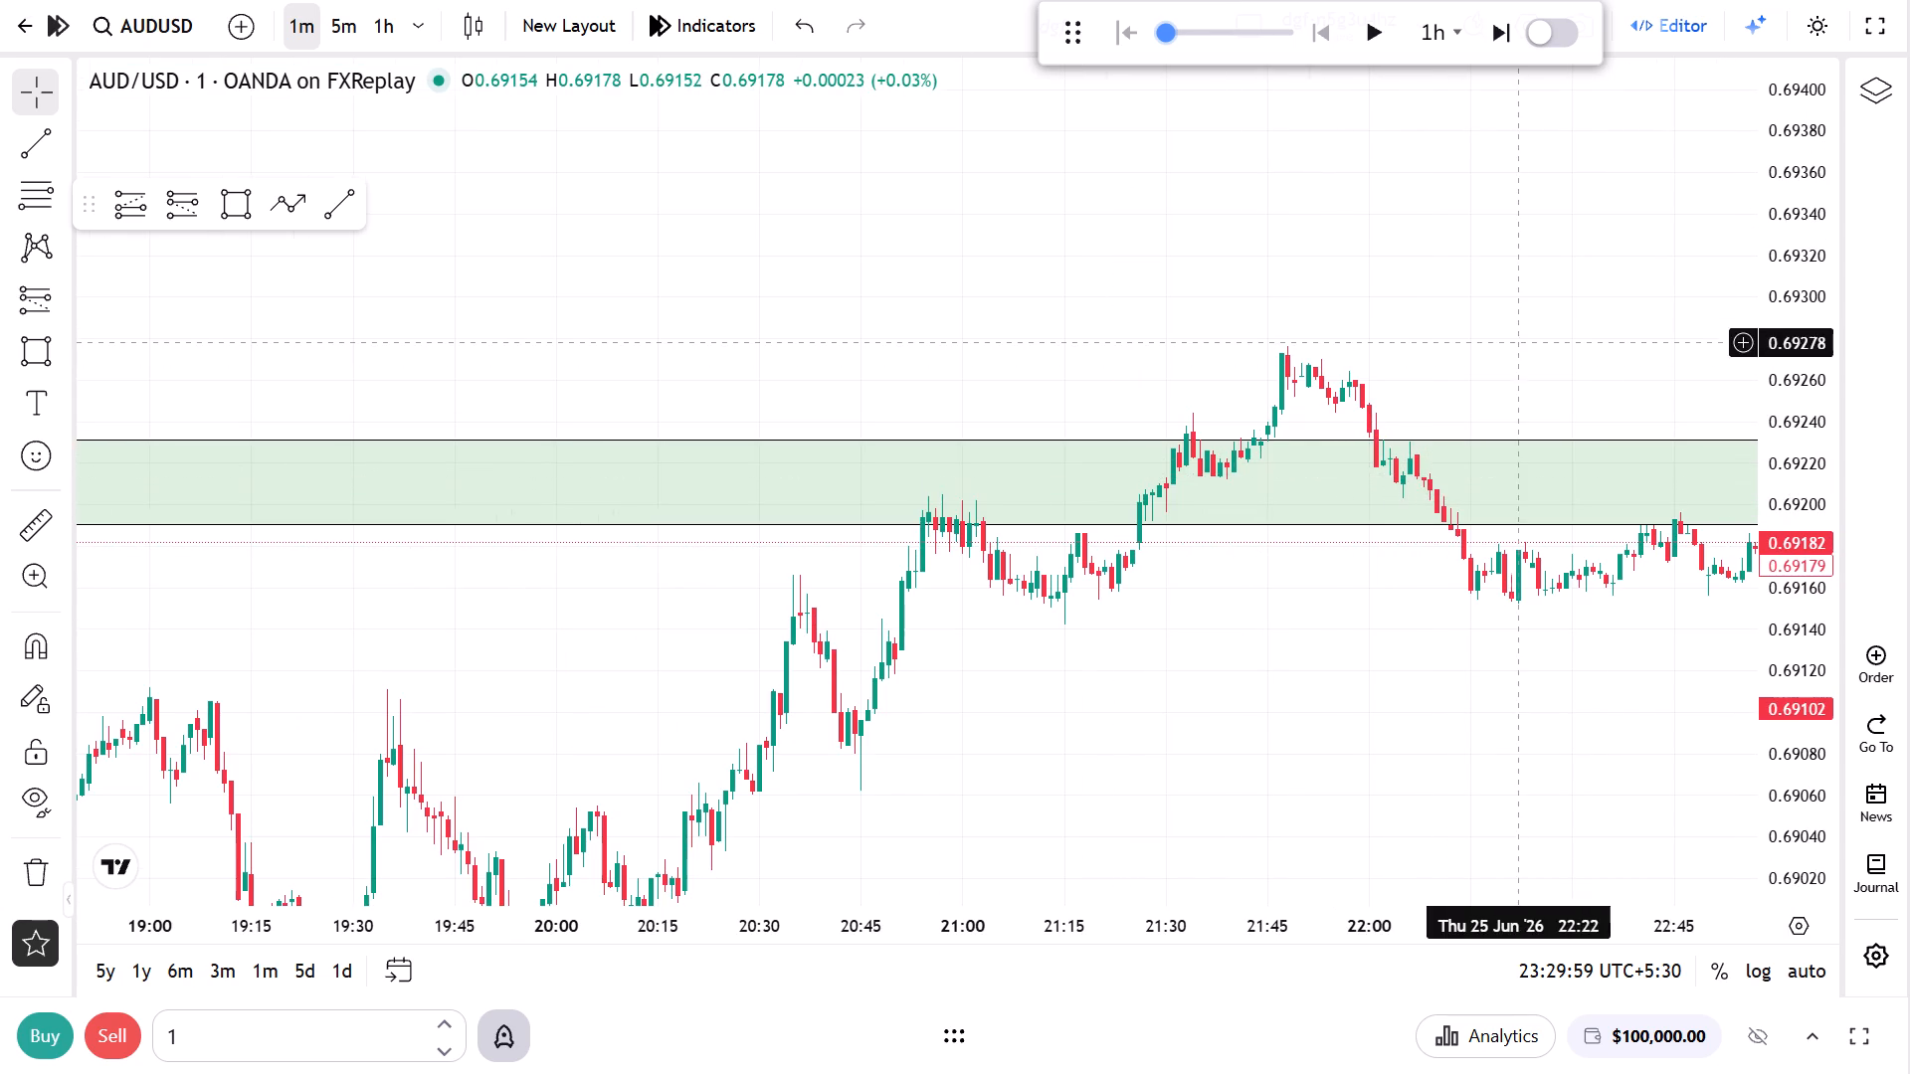
pyautogui.moveTo(1504, 342); pyautogui.dragTo(1001, 346)
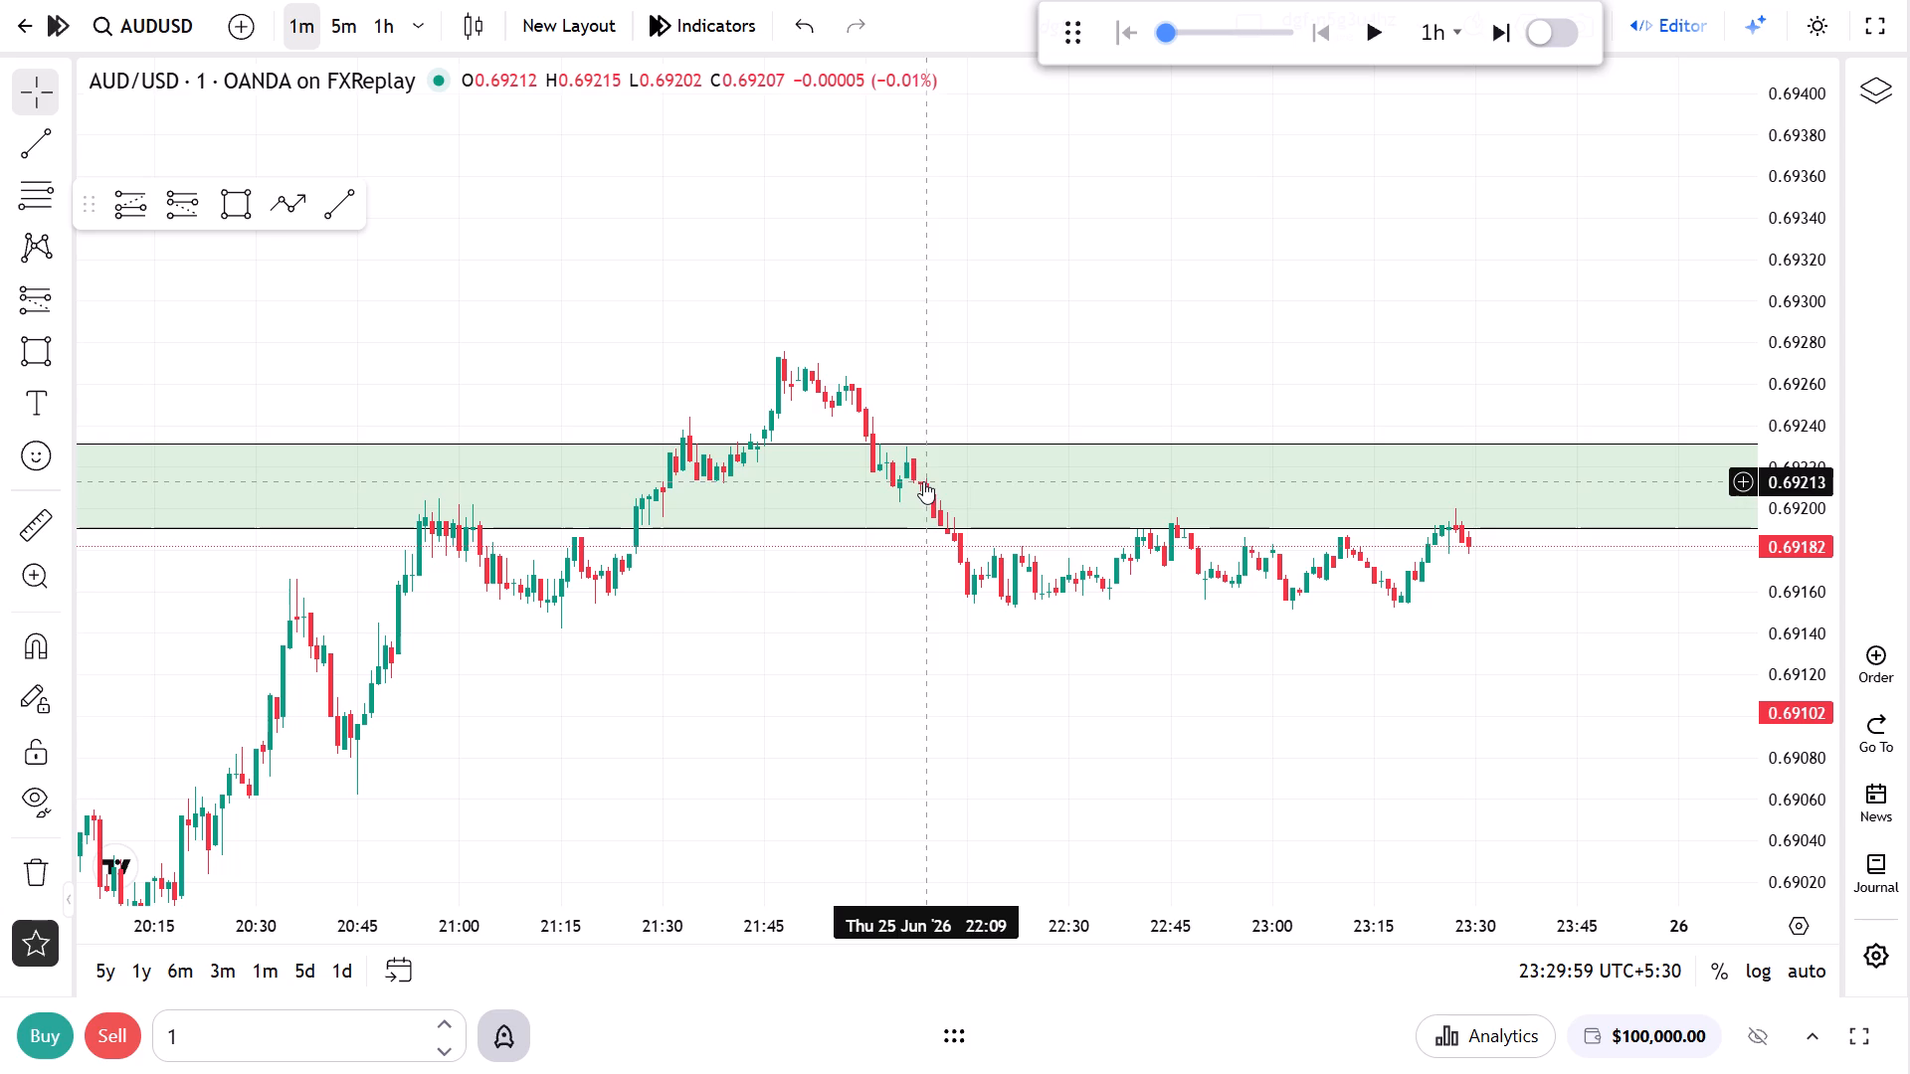
# Place a short position at 22:07 on 25 June with entry 0.69213 and stop about 0.69283, above the swing high.
pyautogui.click(175, 206)
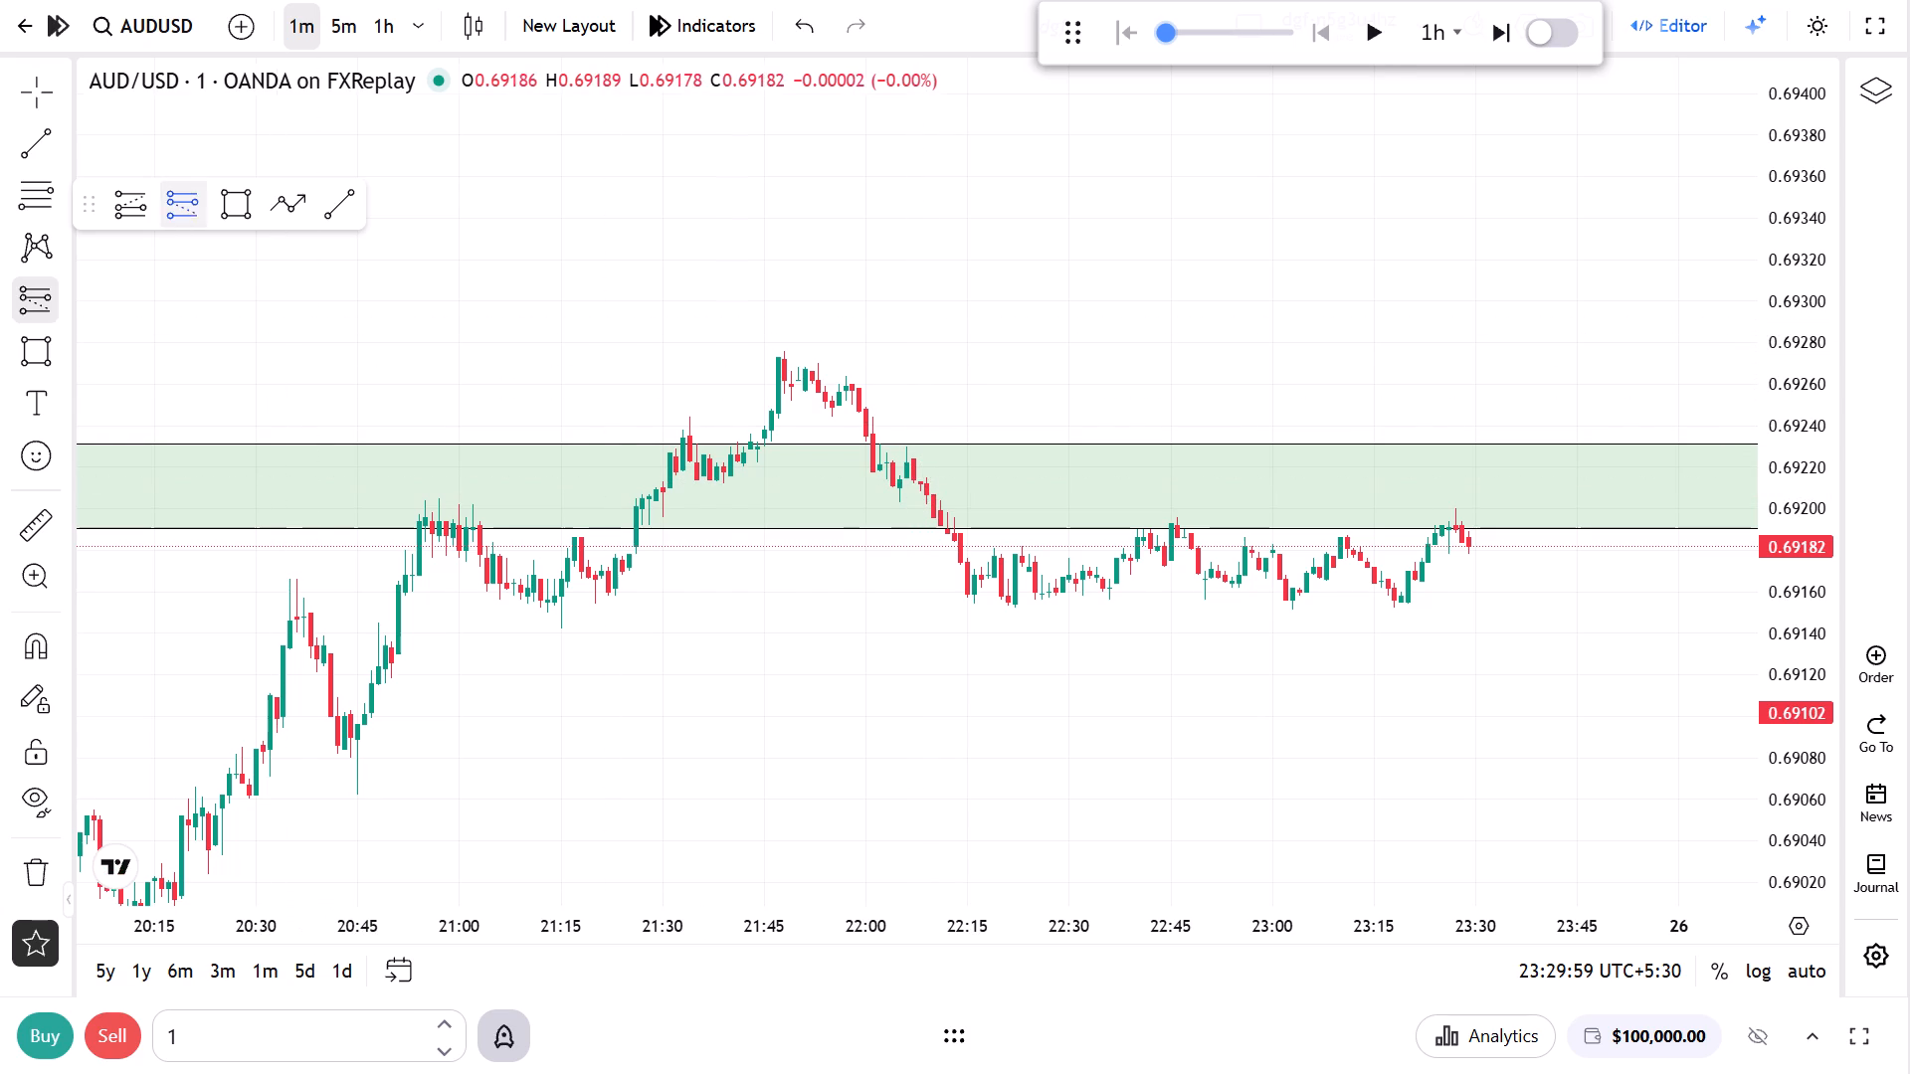
pyautogui.click(912, 481)
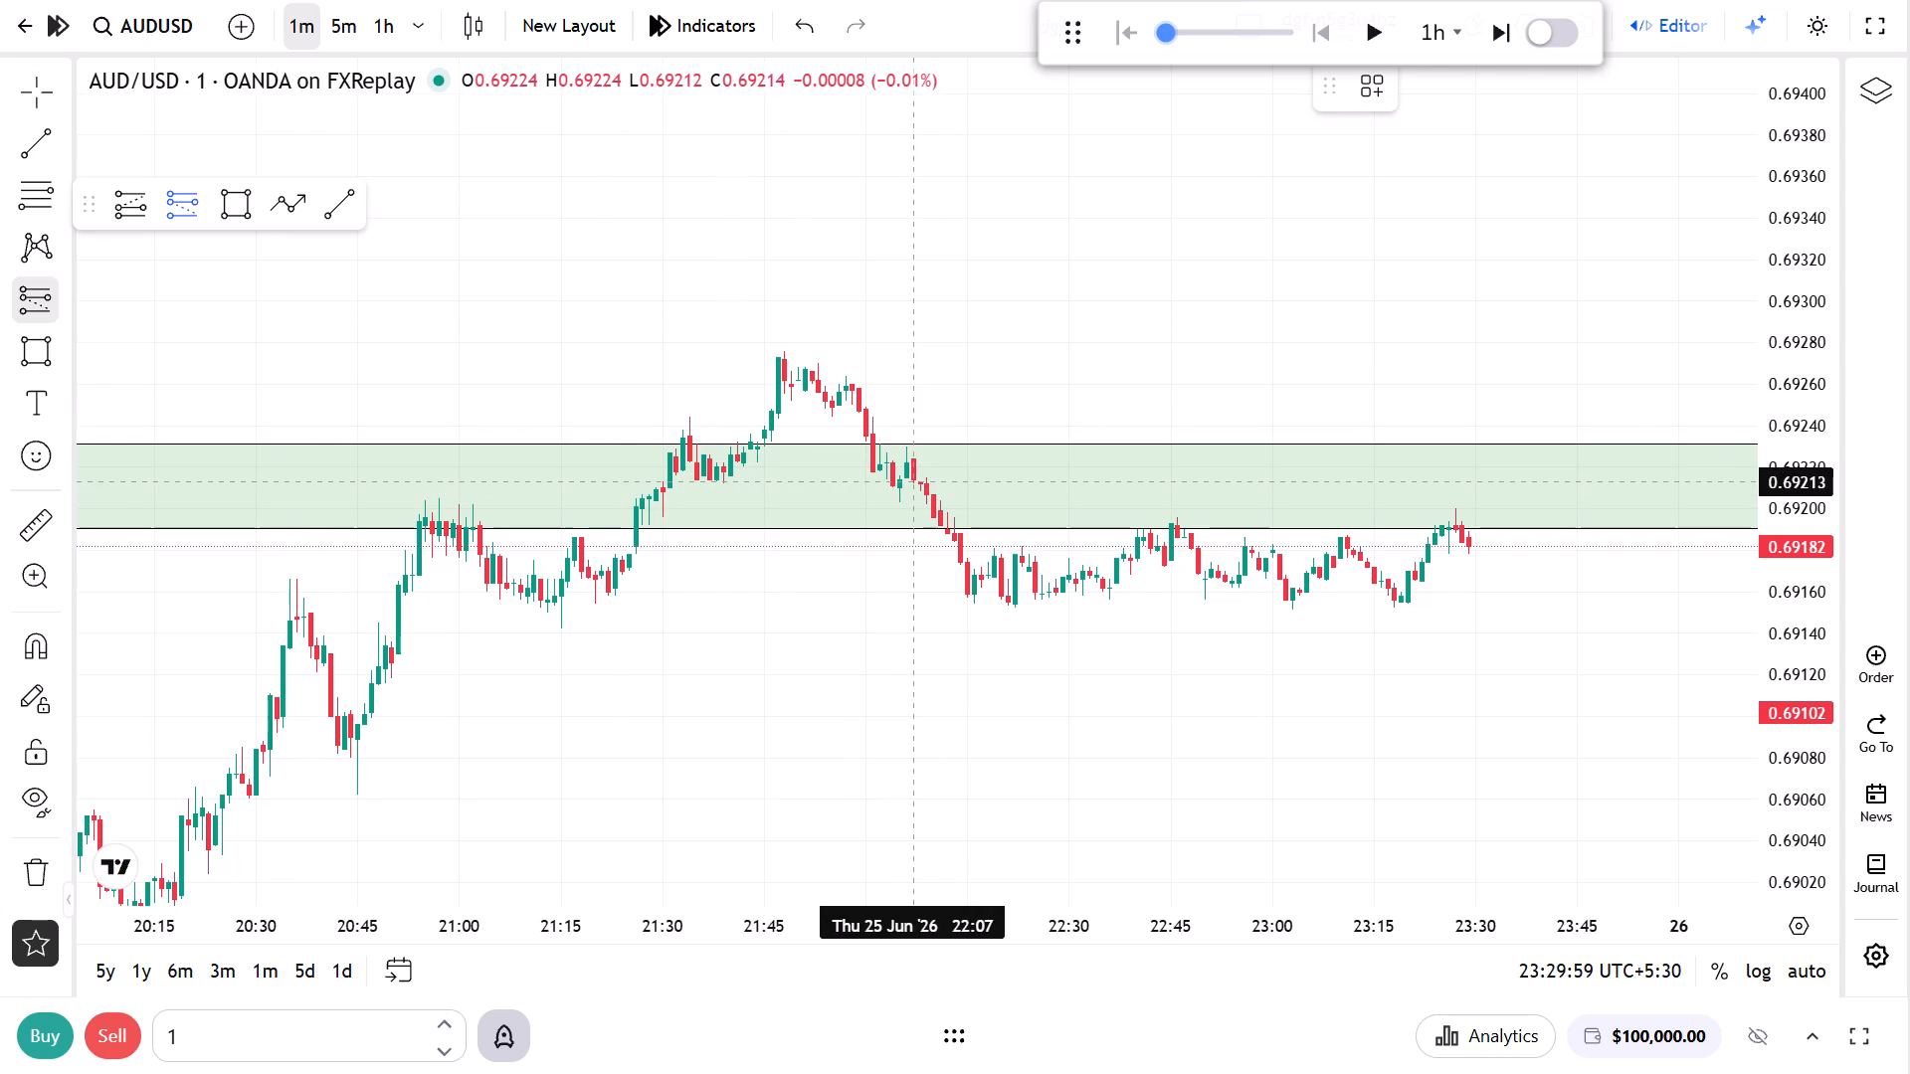
pyautogui.moveTo(917, 369); pyautogui.dragTo(916, 347)
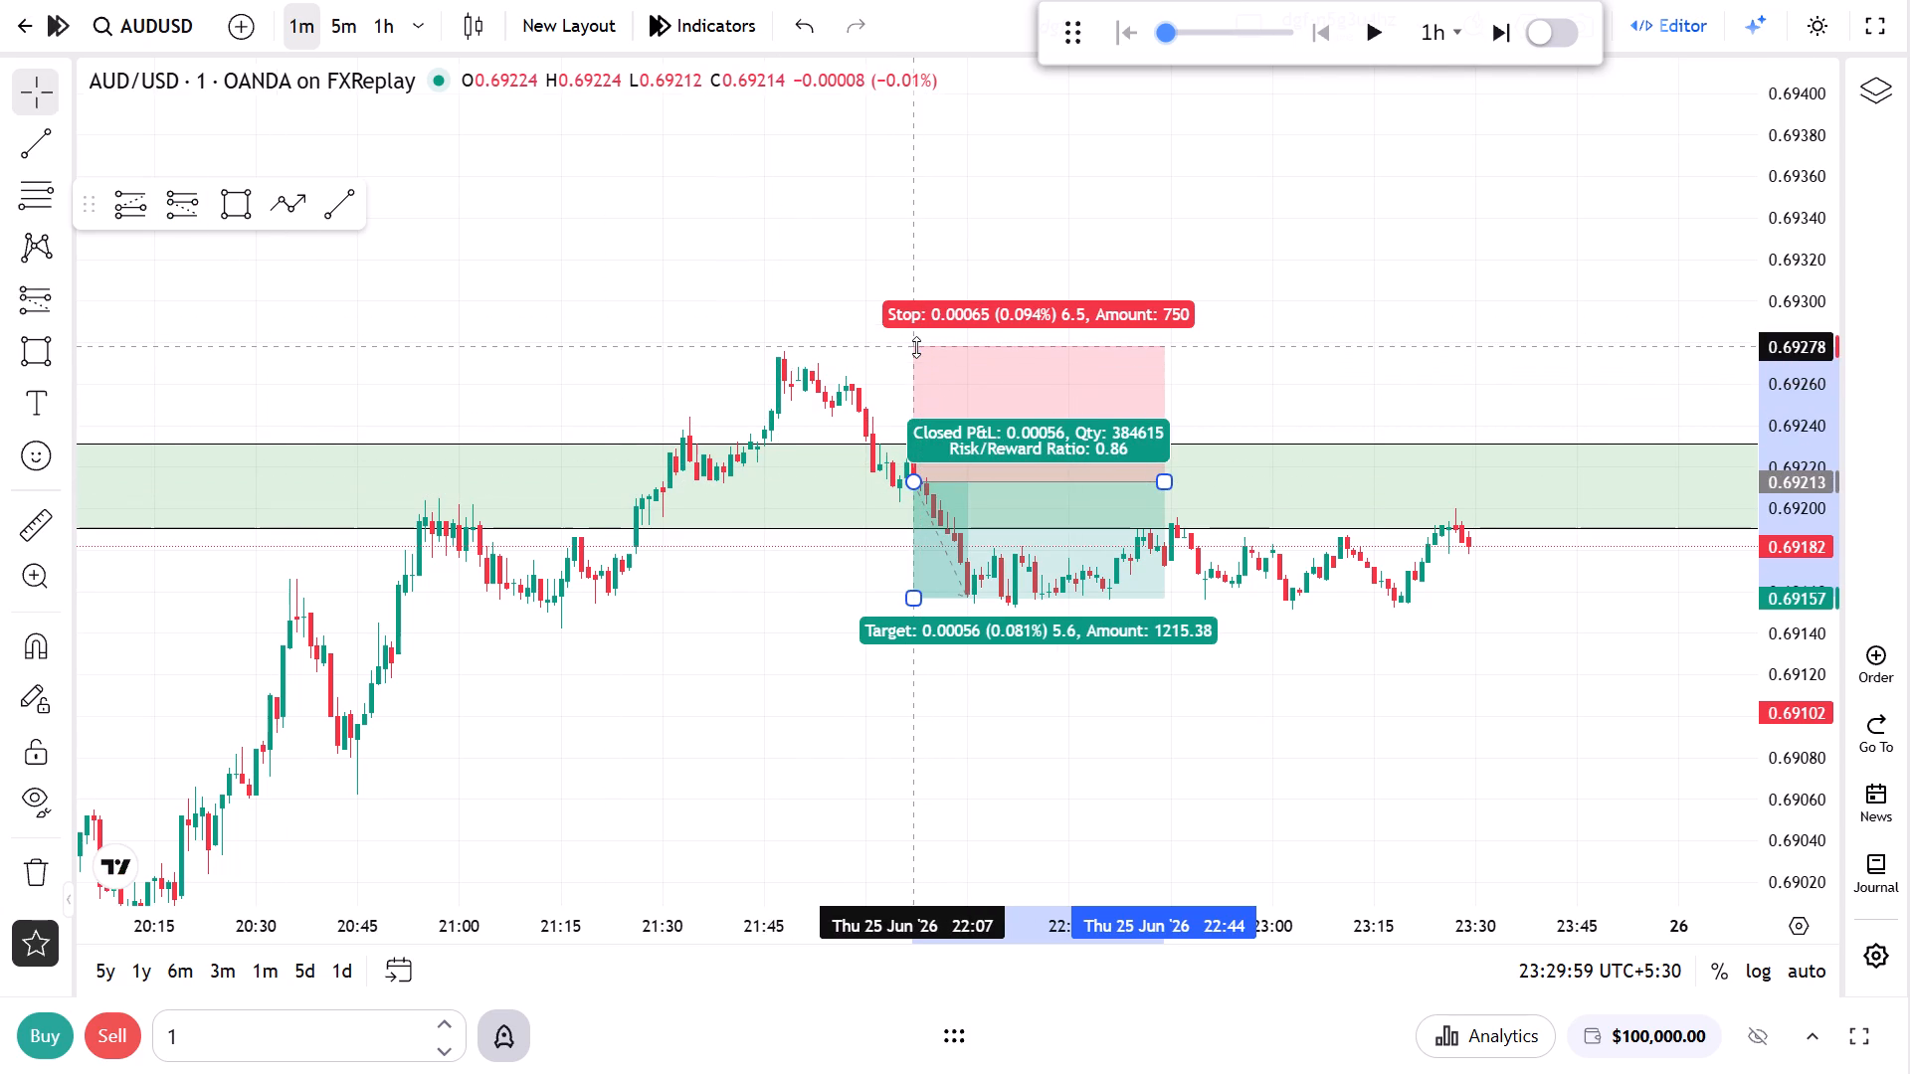
pyautogui.moveTo(916, 347); pyautogui.dragTo(916, 335)
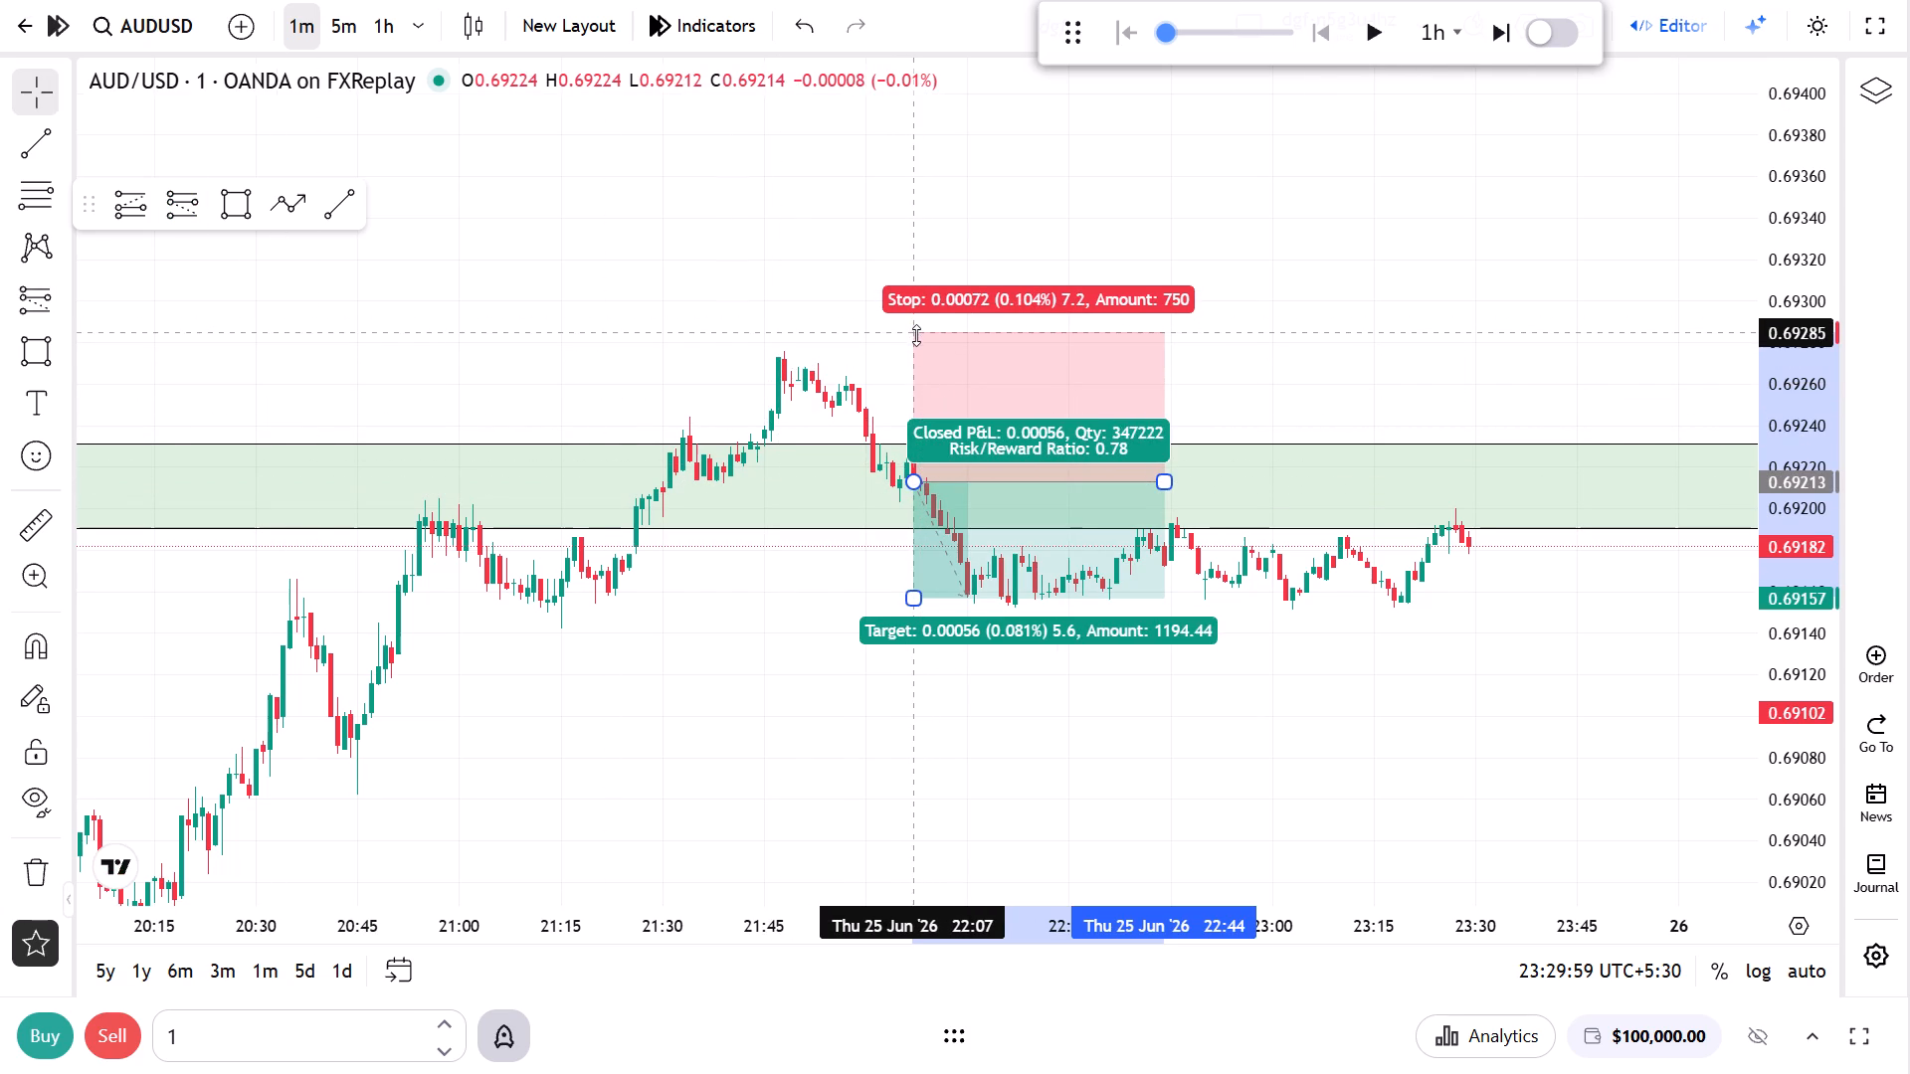
pyautogui.moveTo(916, 335); pyautogui.dragTo(916, 337)
# Lower the new short position's target to about 0.69108 and extend its end to about 00:10 on 26 June.
pyautogui.moveTo(856, 400); pyautogui.dragTo(663, 268)
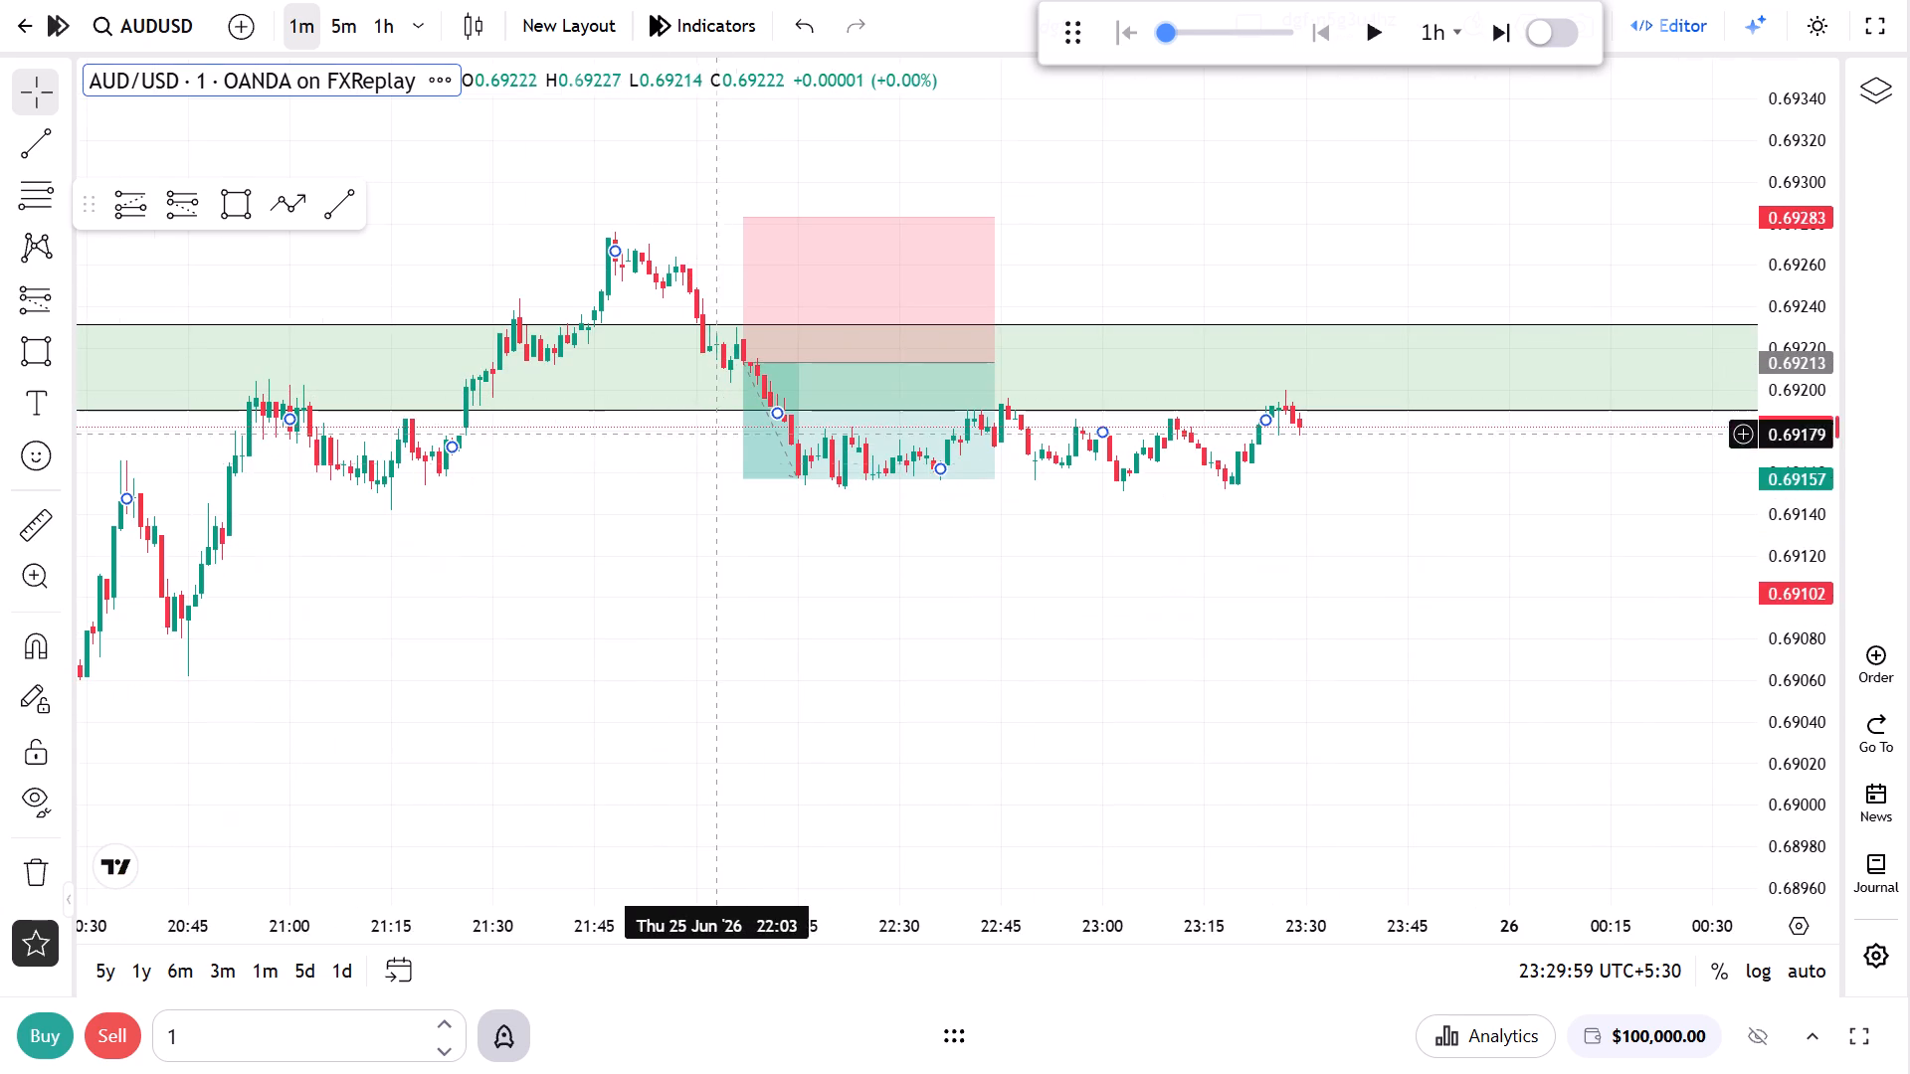
pyautogui.moveTo(747, 487); pyautogui.dragTo(741, 608)
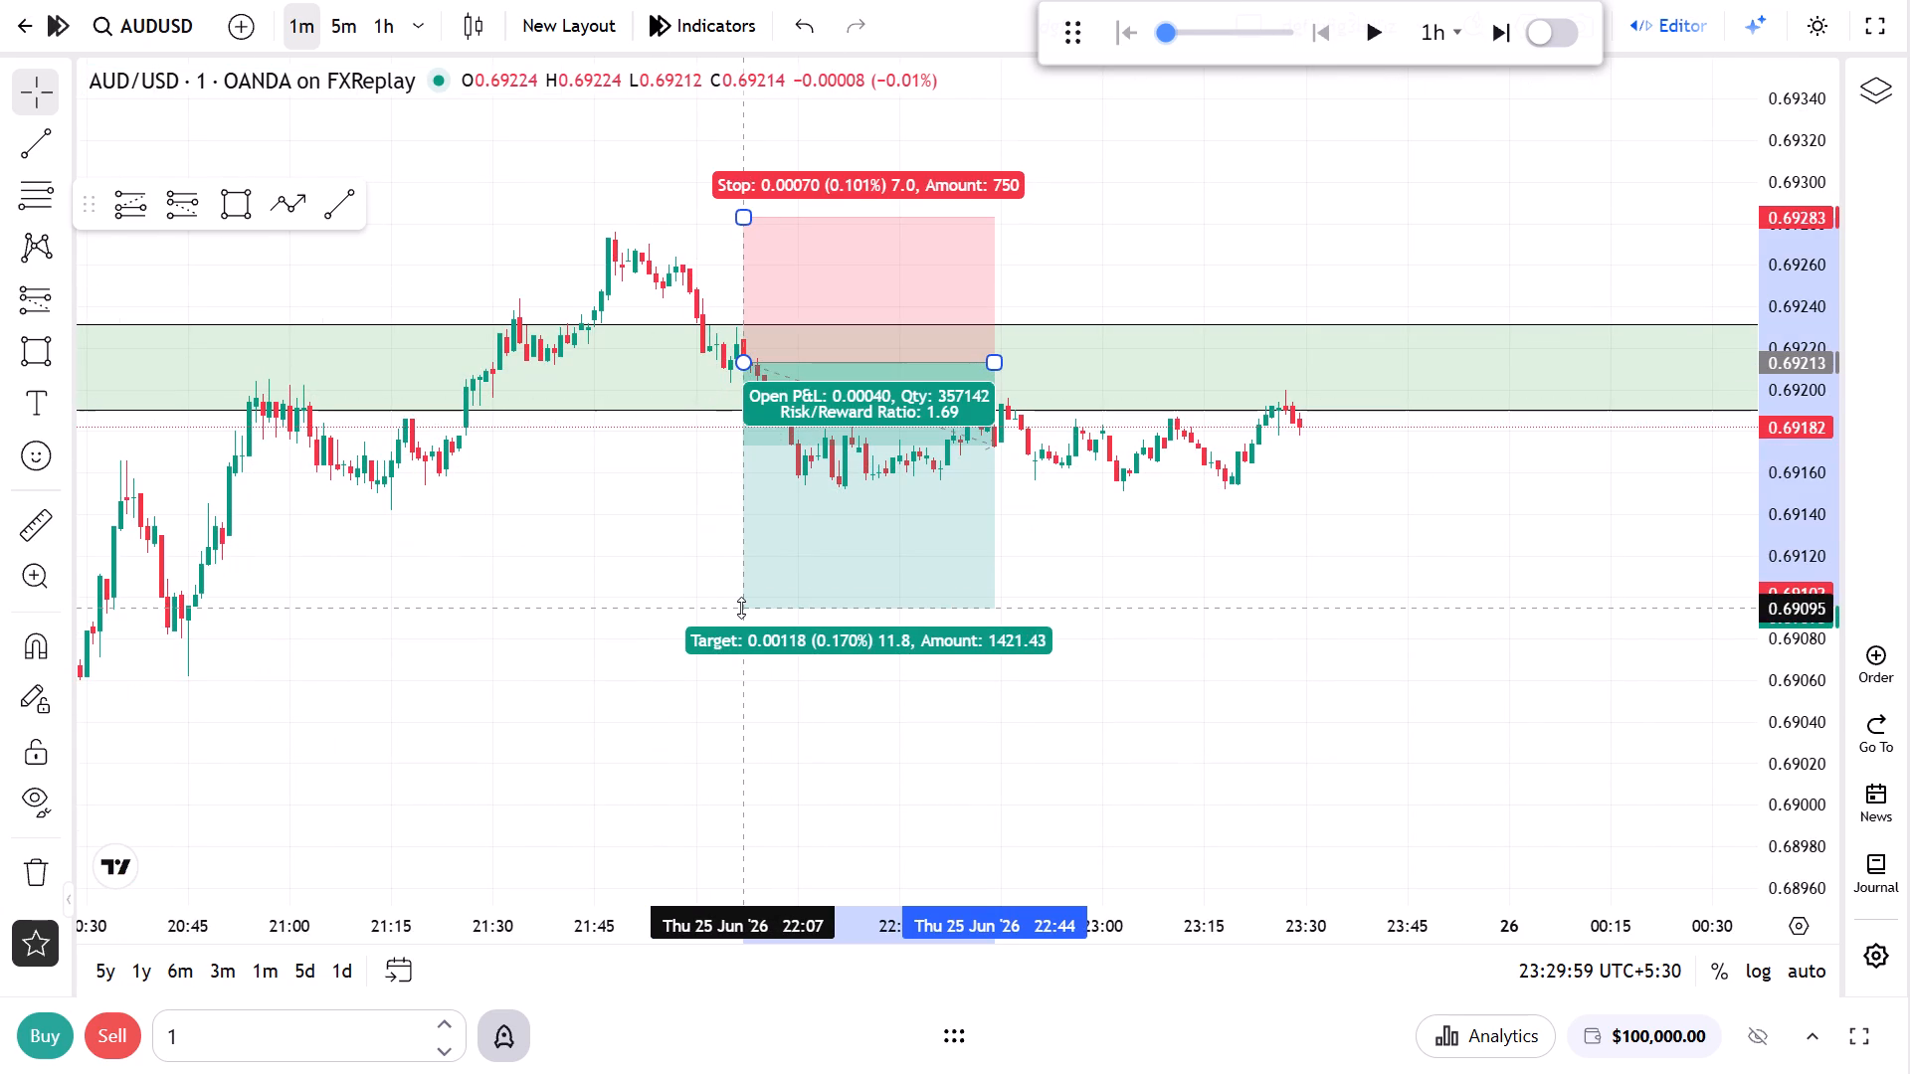
pyautogui.moveTo(741, 608); pyautogui.dragTo(742, 583)
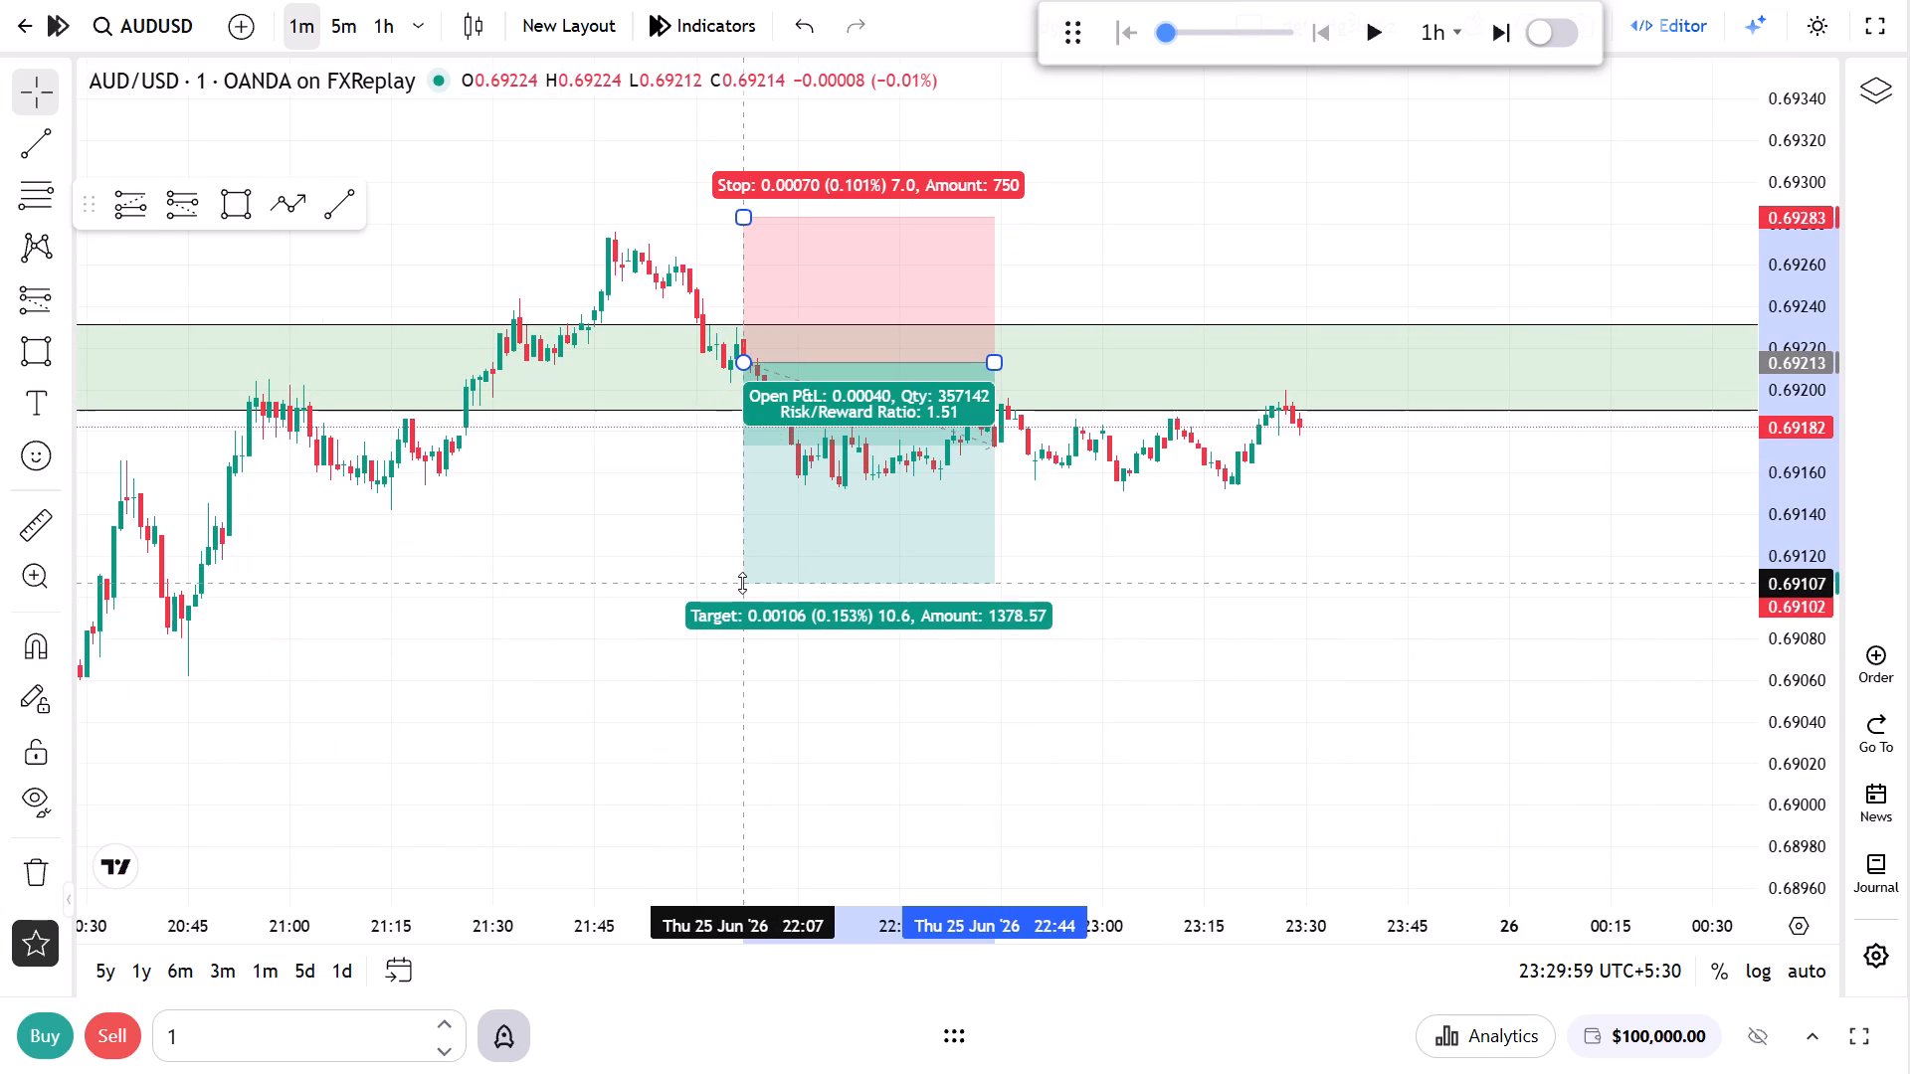
pyautogui.moveTo(742, 583); pyautogui.dragTo(742, 582)
pyautogui.moveTo(993, 360); pyautogui.dragTo(1494, 370)
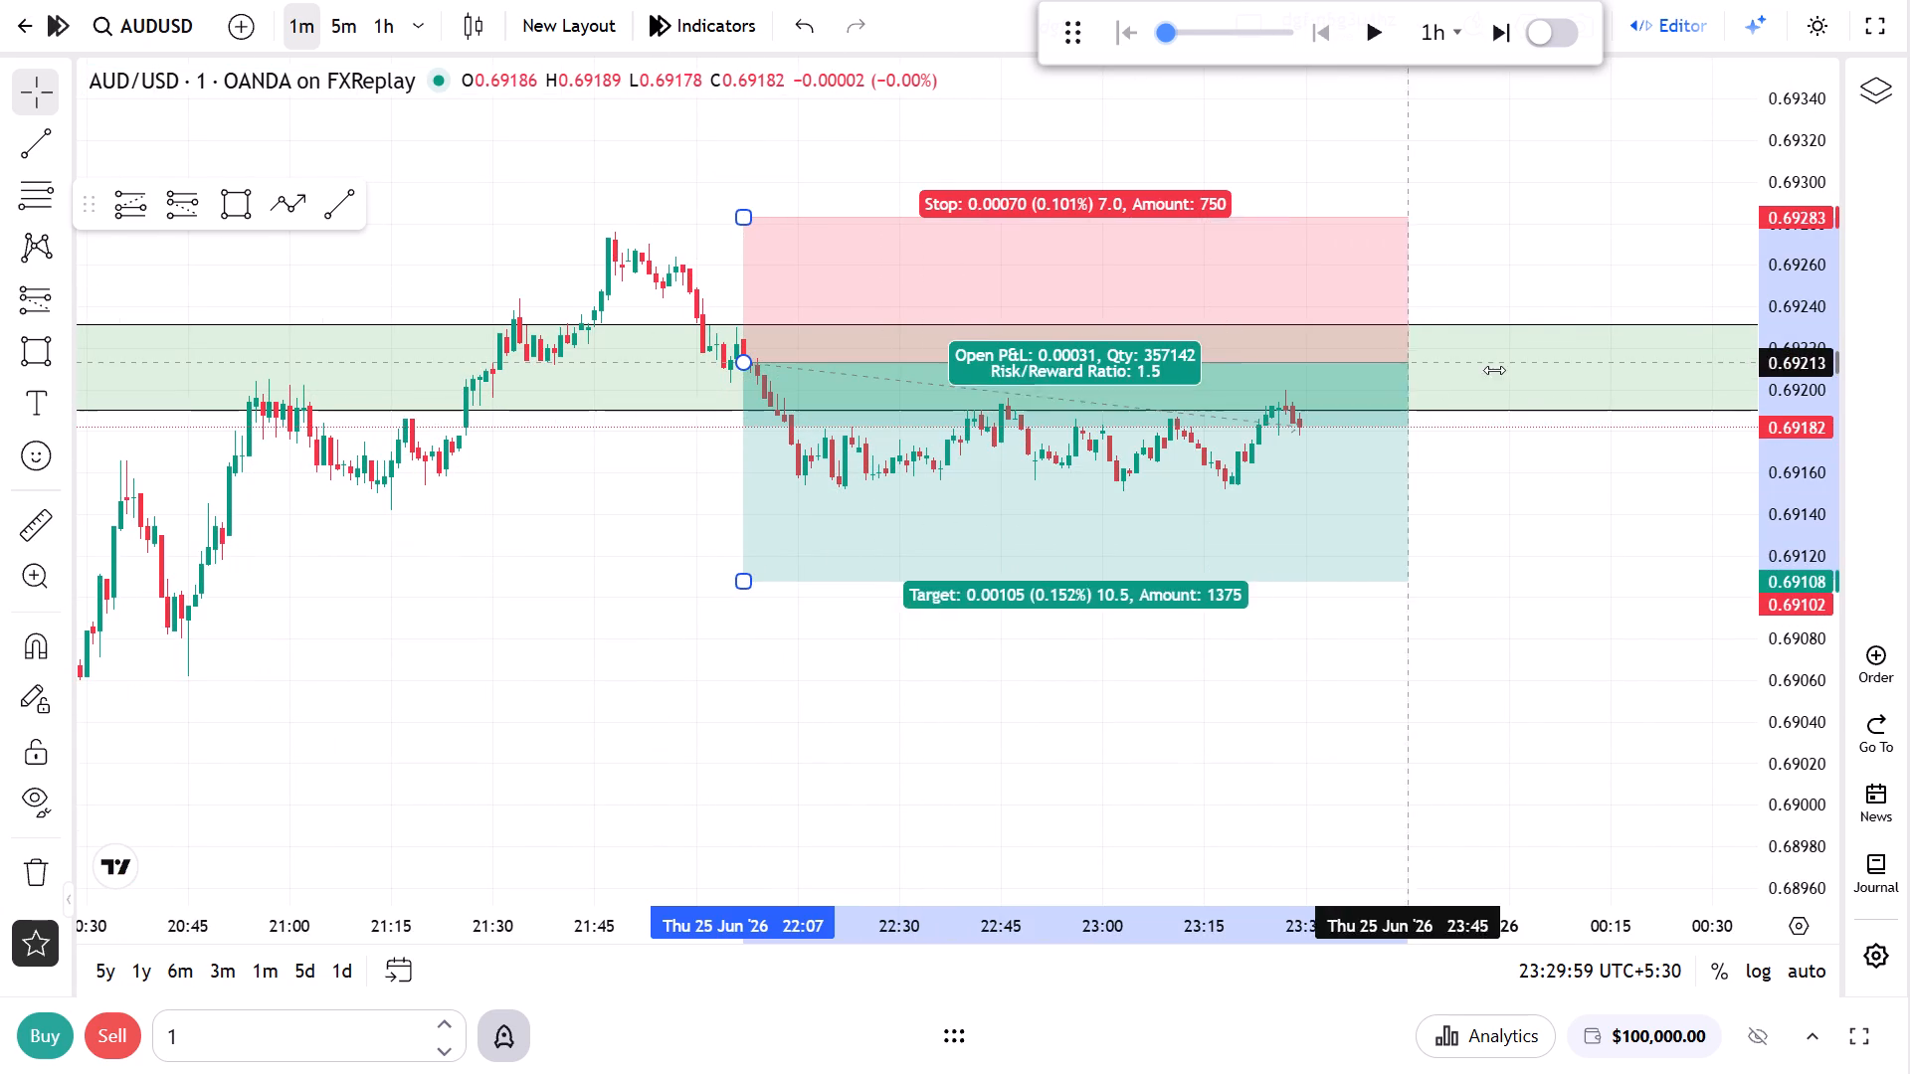
pyautogui.moveTo(1494, 370); pyautogui.dragTo(1576, 400)
# Advance the replay two hours to about 01:29 on 26 June to follow the new short position.
pyautogui.moveTo(1632, 562); pyautogui.dragTo(1088, 574)
pyautogui.scroll(-5, 1072, 588)
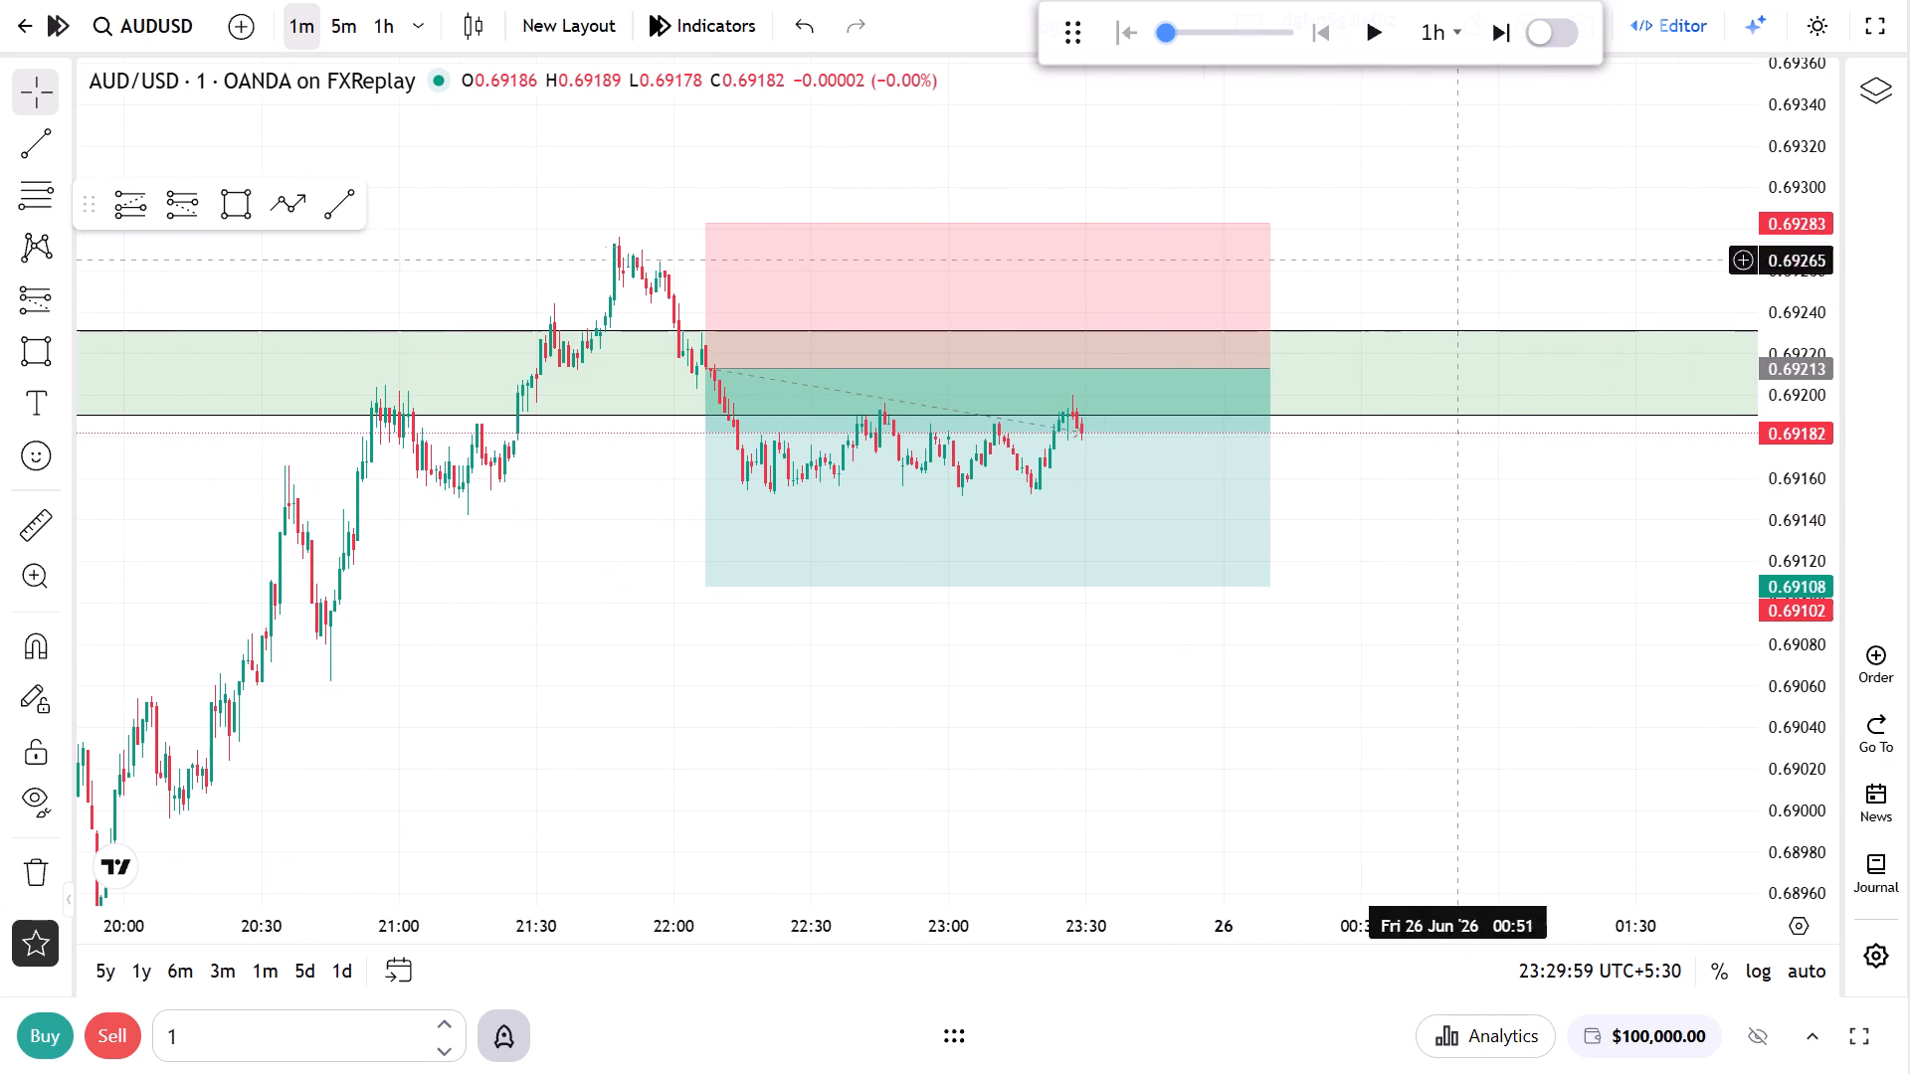
pyautogui.click(1497, 51)
pyautogui.click(1497, 51)
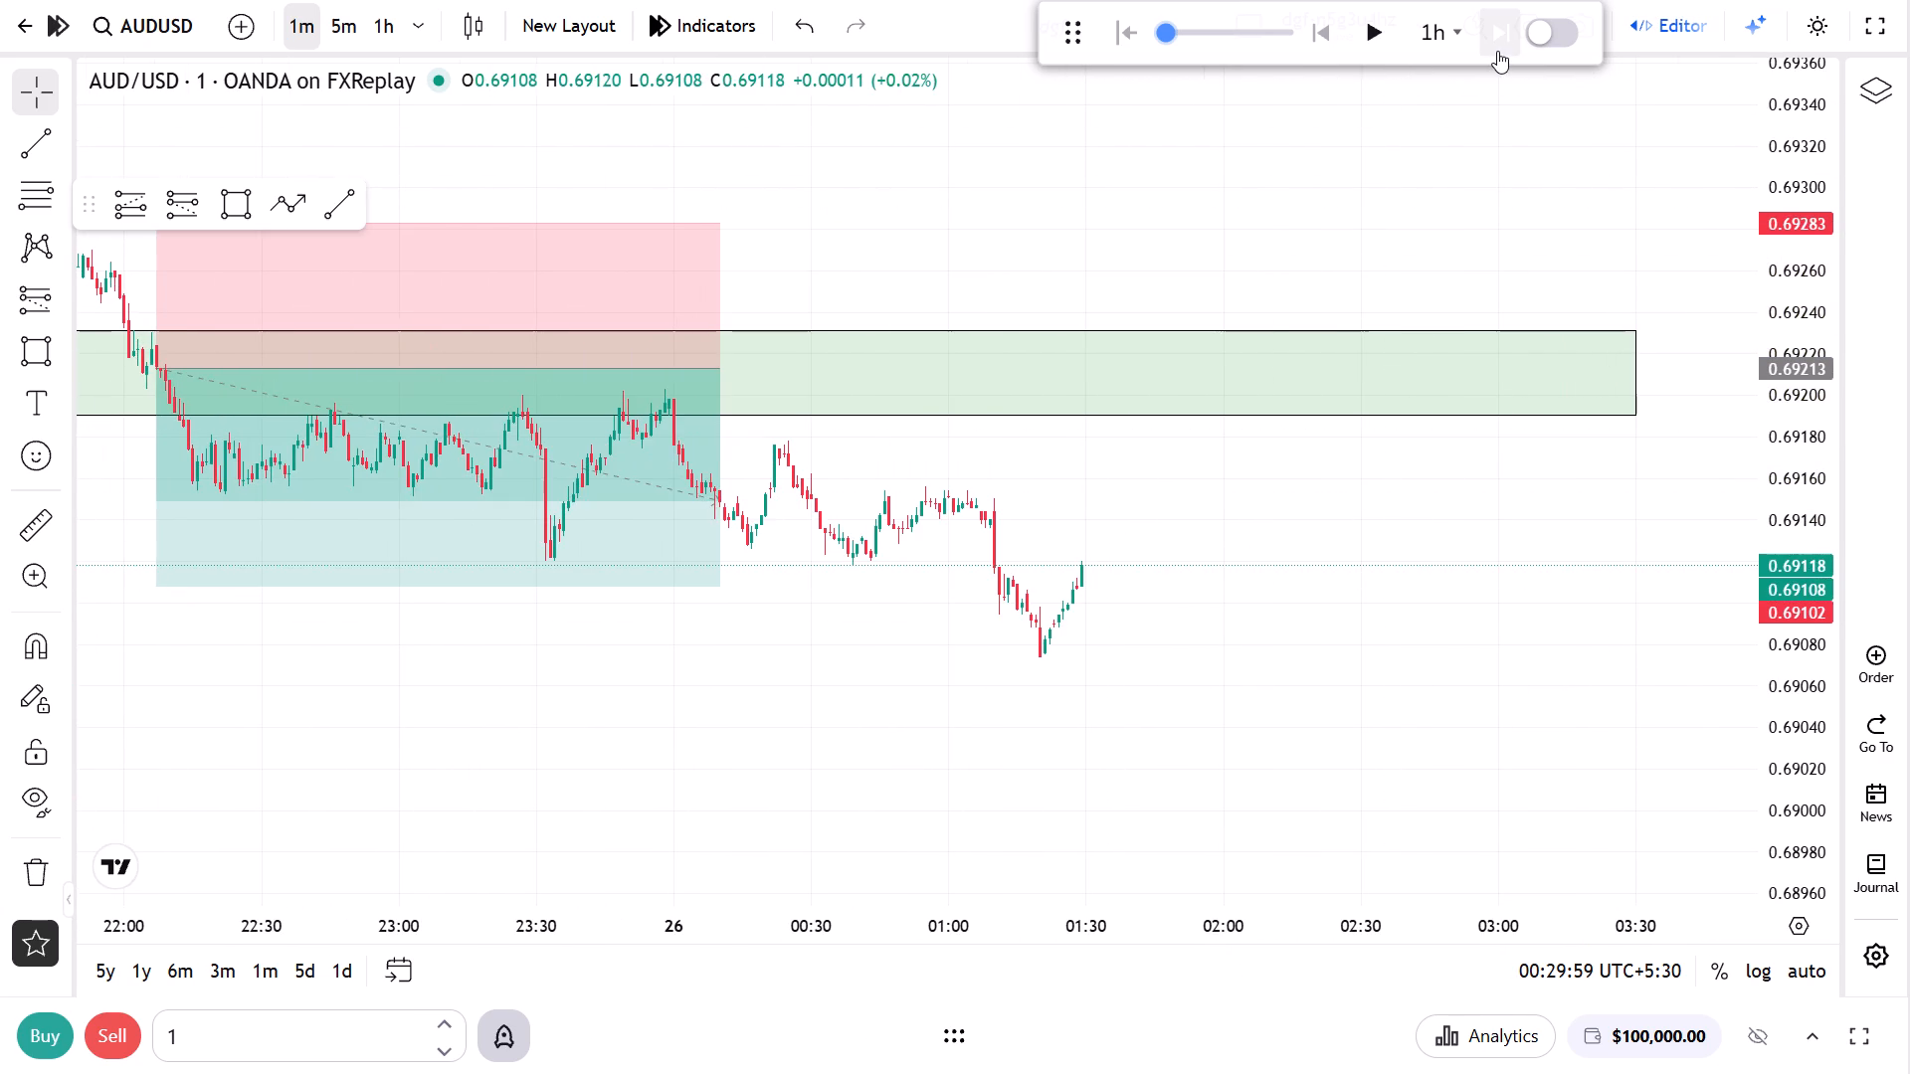
# Extend the new short position's end to about 01:13 on 26 June, where price reaches its target.
pyautogui.moveTo(715, 372); pyautogui.dragTo(854, 383)
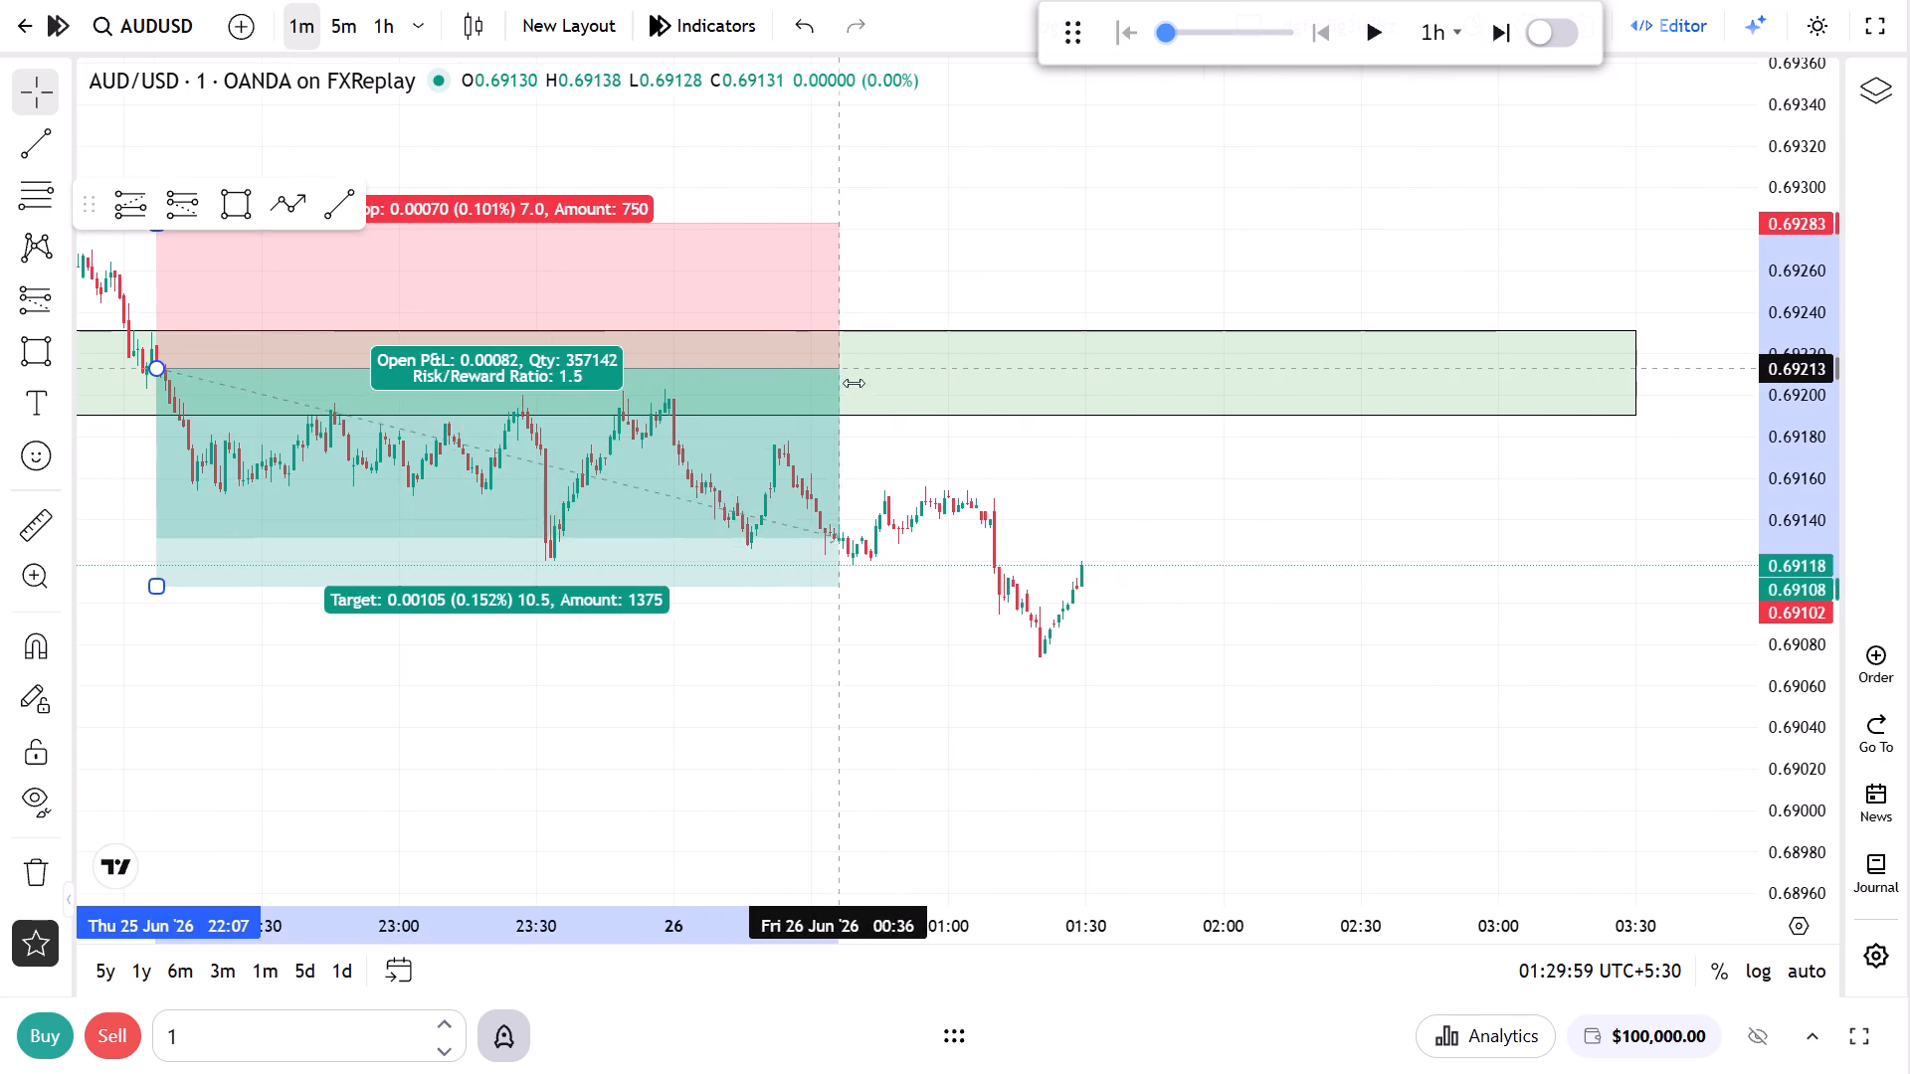
pyautogui.moveTo(854, 383); pyautogui.dragTo(1009, 389)
pyautogui.click(1143, 615)
# Review both short positions and the price action at their zones on the 1-minute chart.
pyautogui.scroll(-4, 1128, 616)
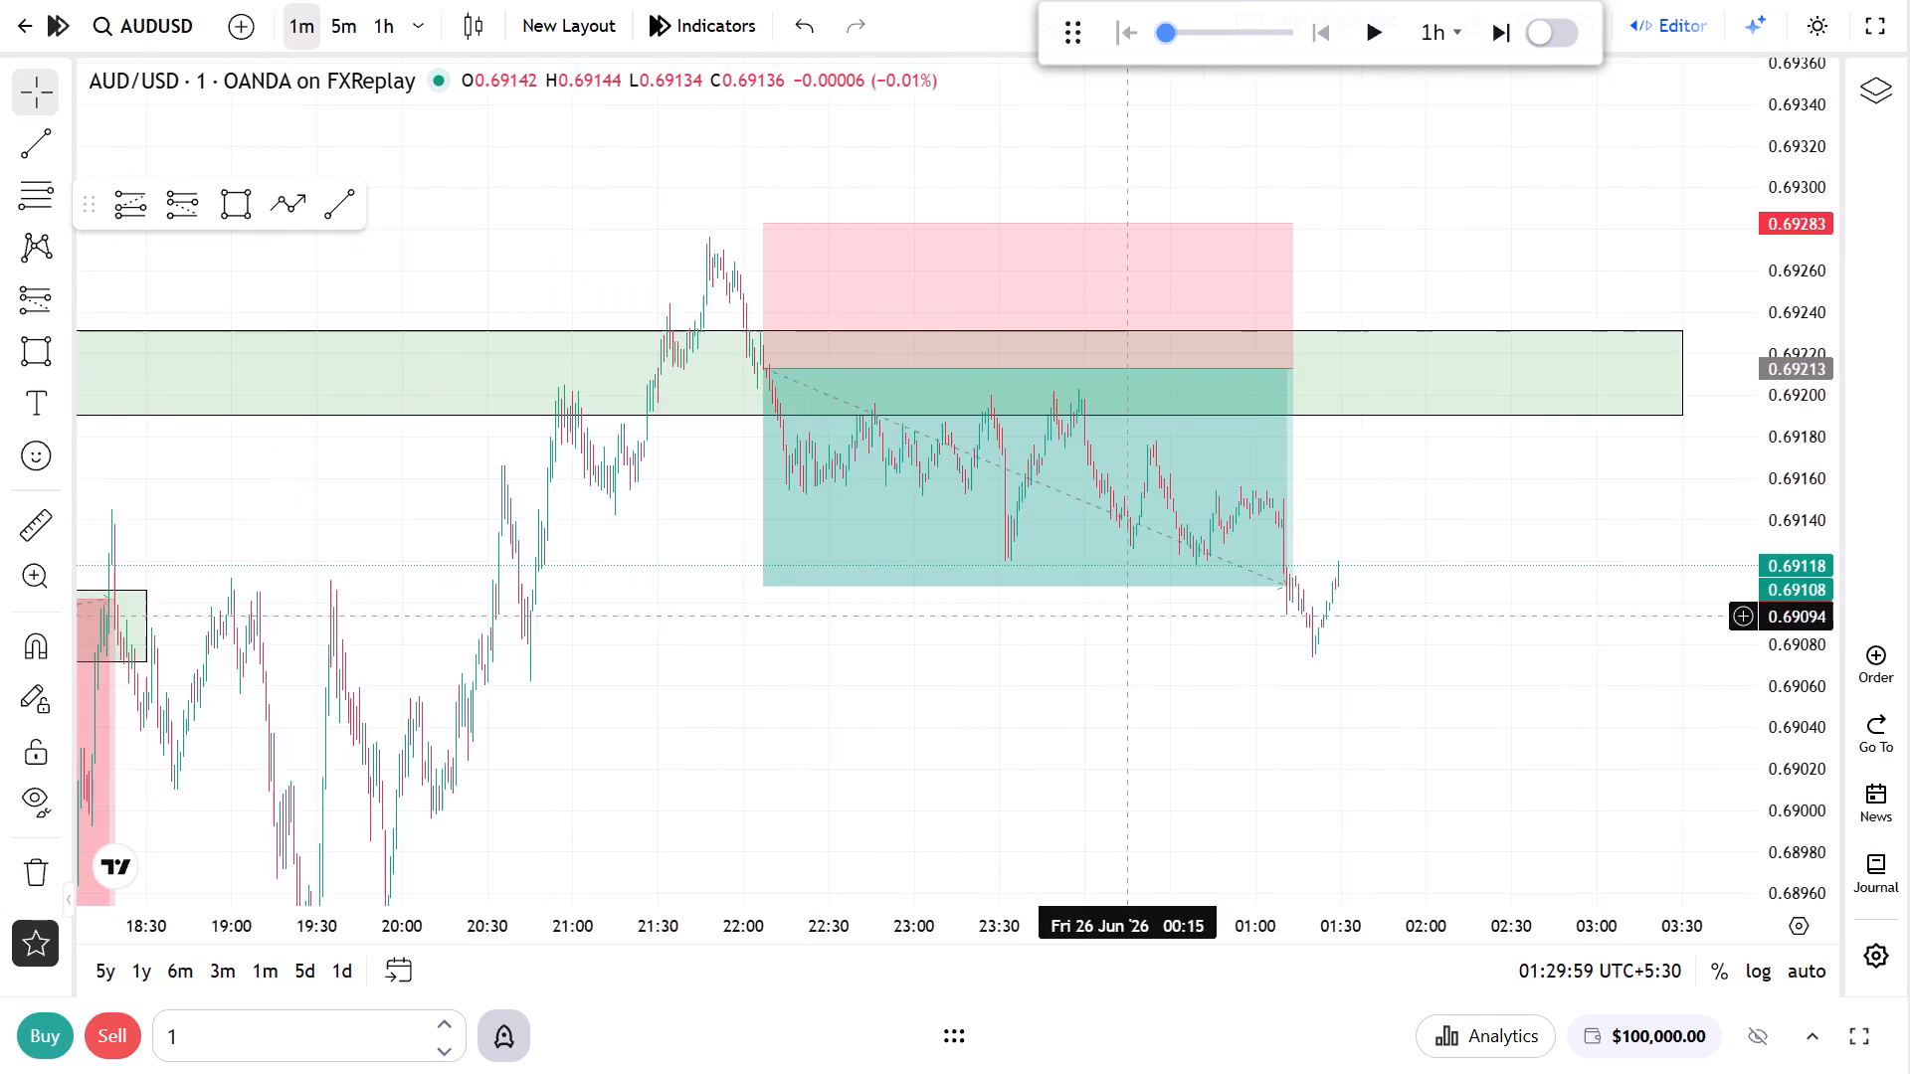
pyautogui.scroll(-4, 1130, 615)
pyautogui.moveTo(728, 571); pyautogui.dragTo(764, 502)
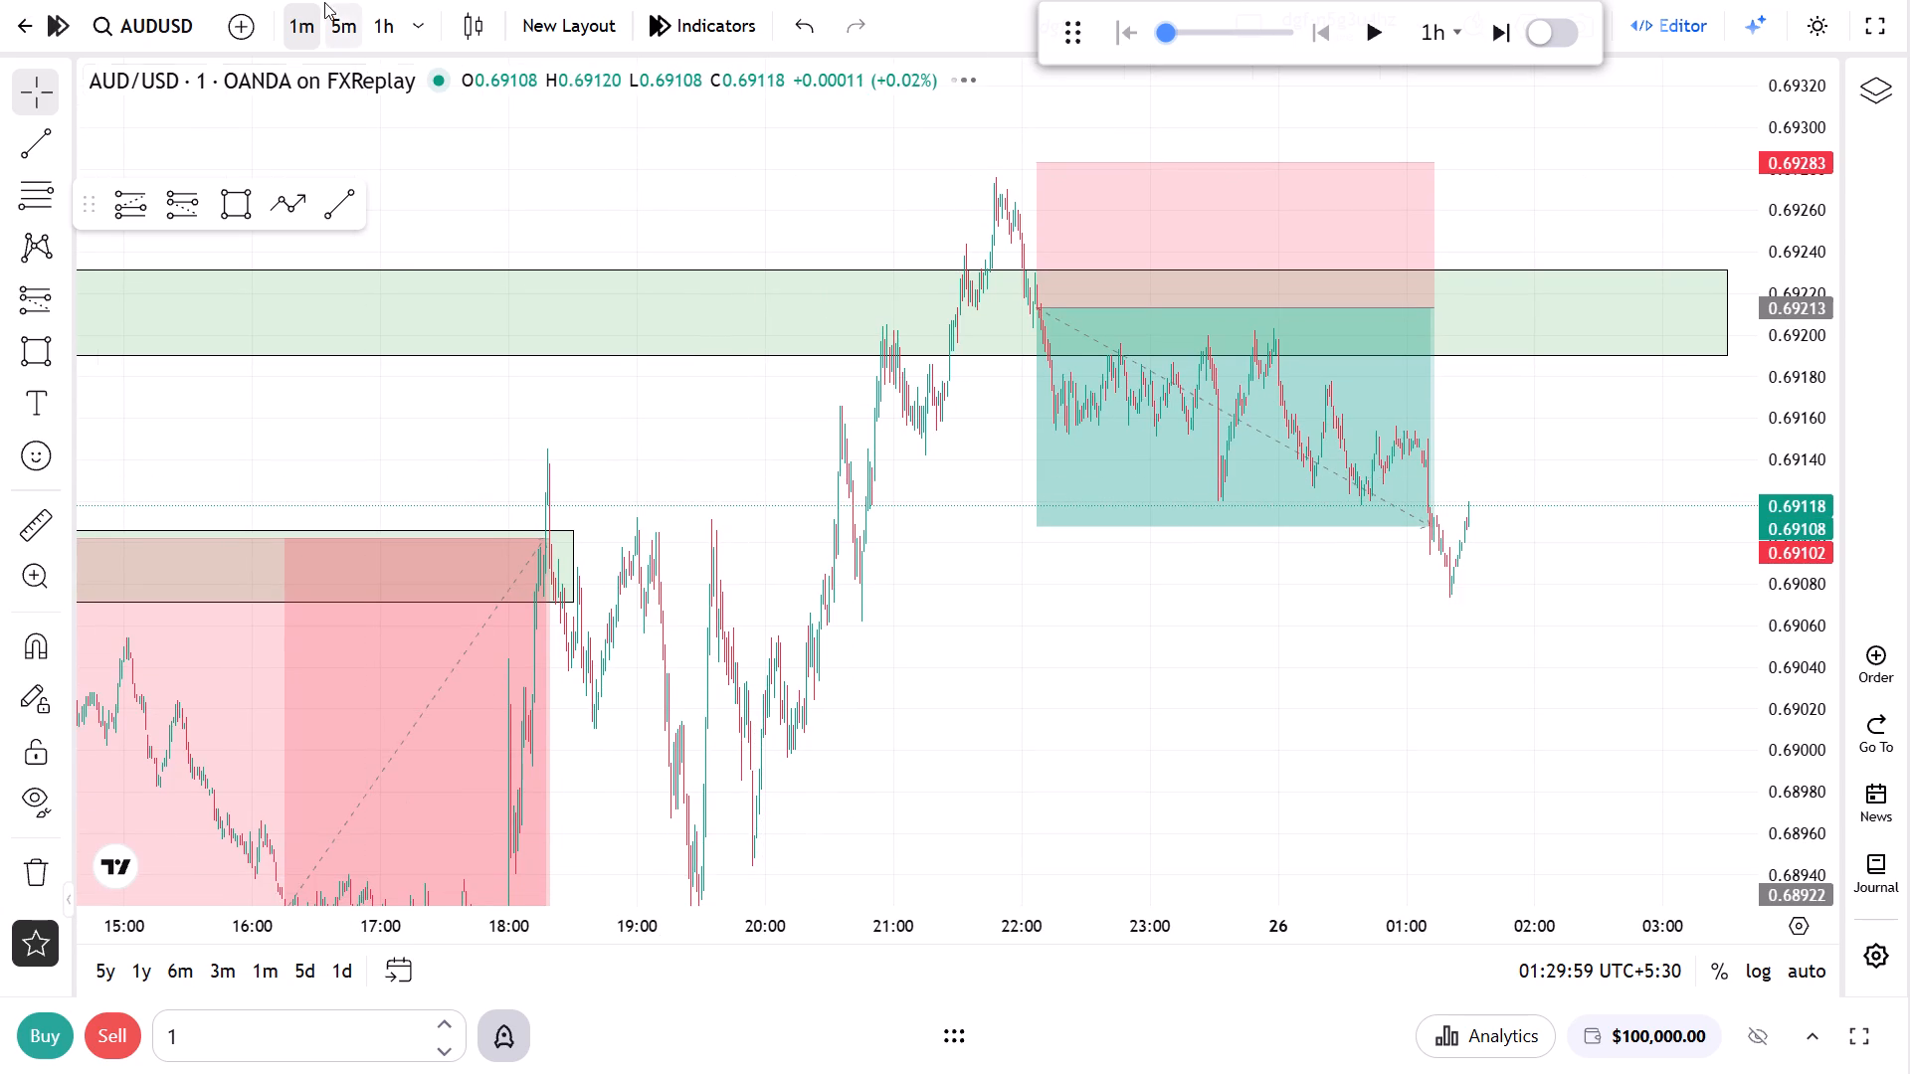
pyautogui.moveTo(713, 496); pyautogui.dragTo(1061, 312)
pyautogui.scroll(-2, 952, 563)
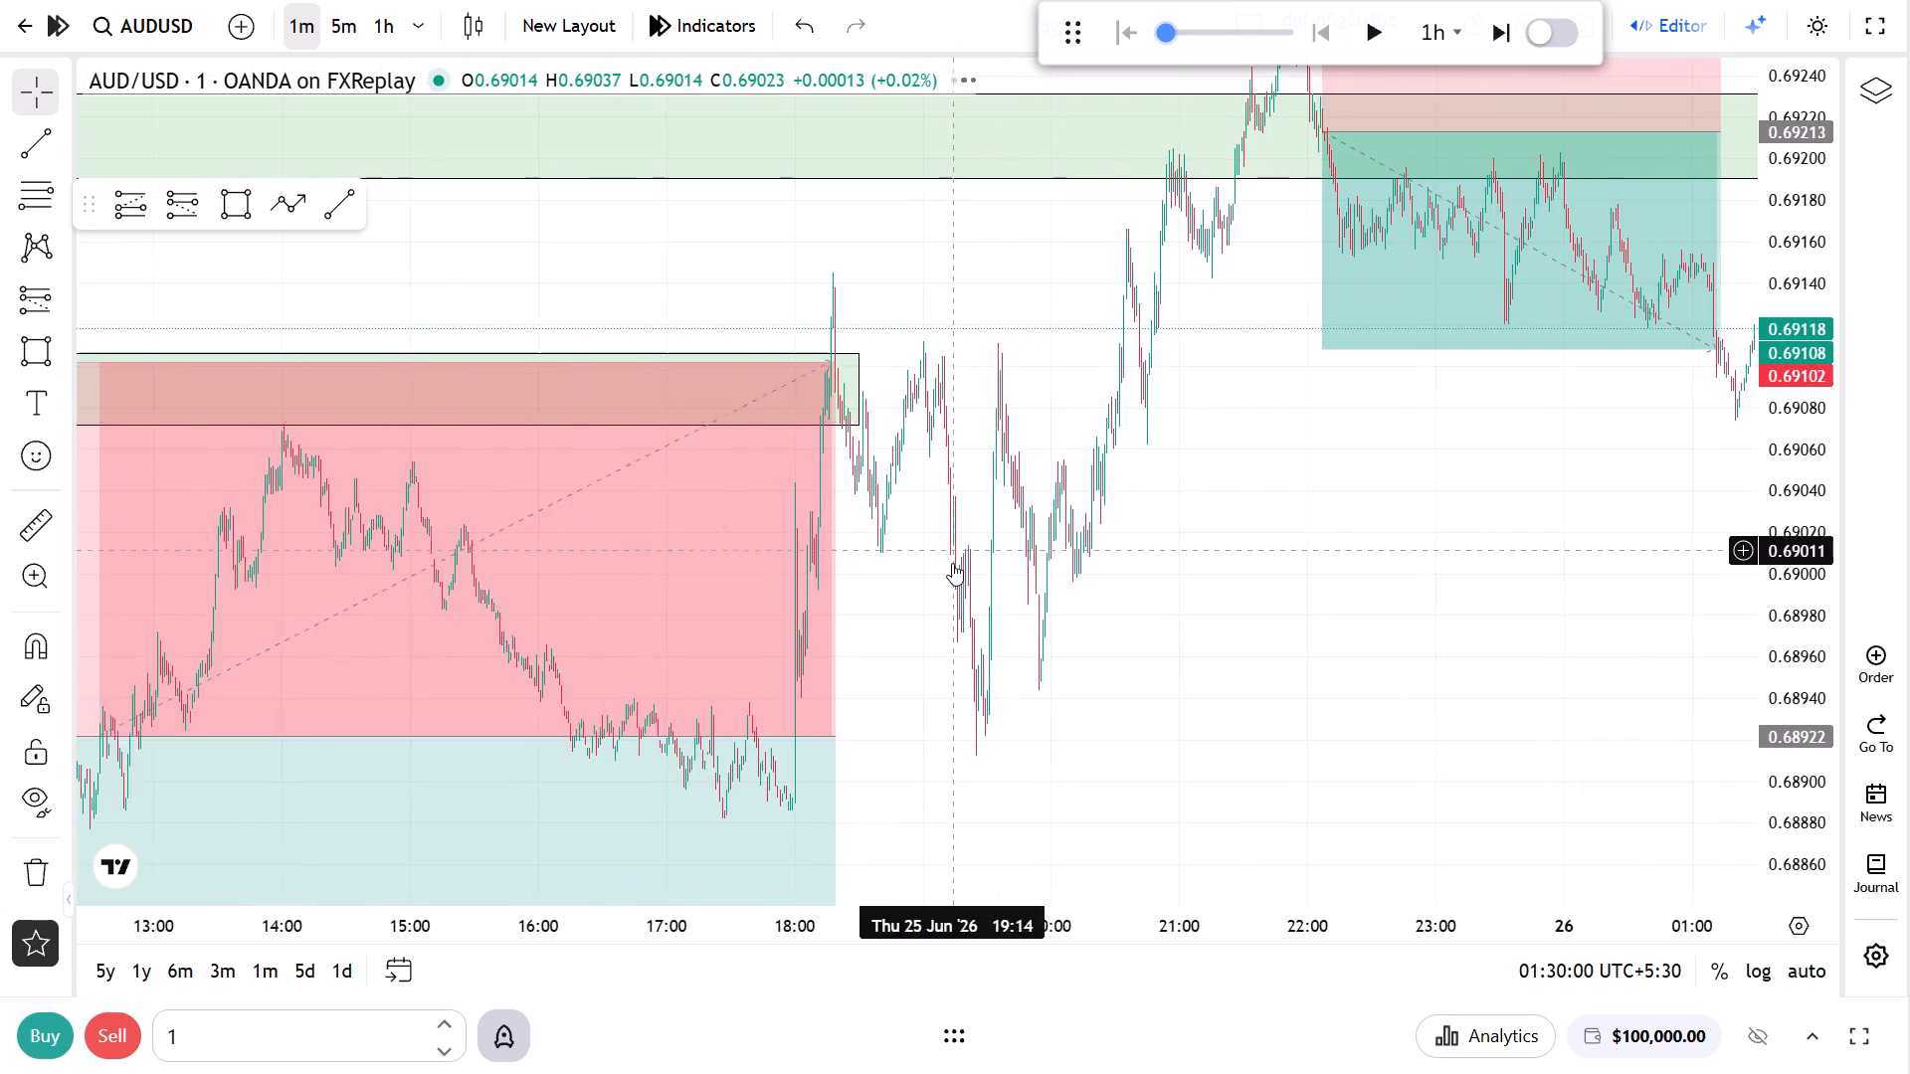
pyautogui.scroll(-10, 952, 563)
pyautogui.moveTo(802, 570); pyautogui.dragTo(1047, 404)
pyautogui.scroll(3, 741, 624)
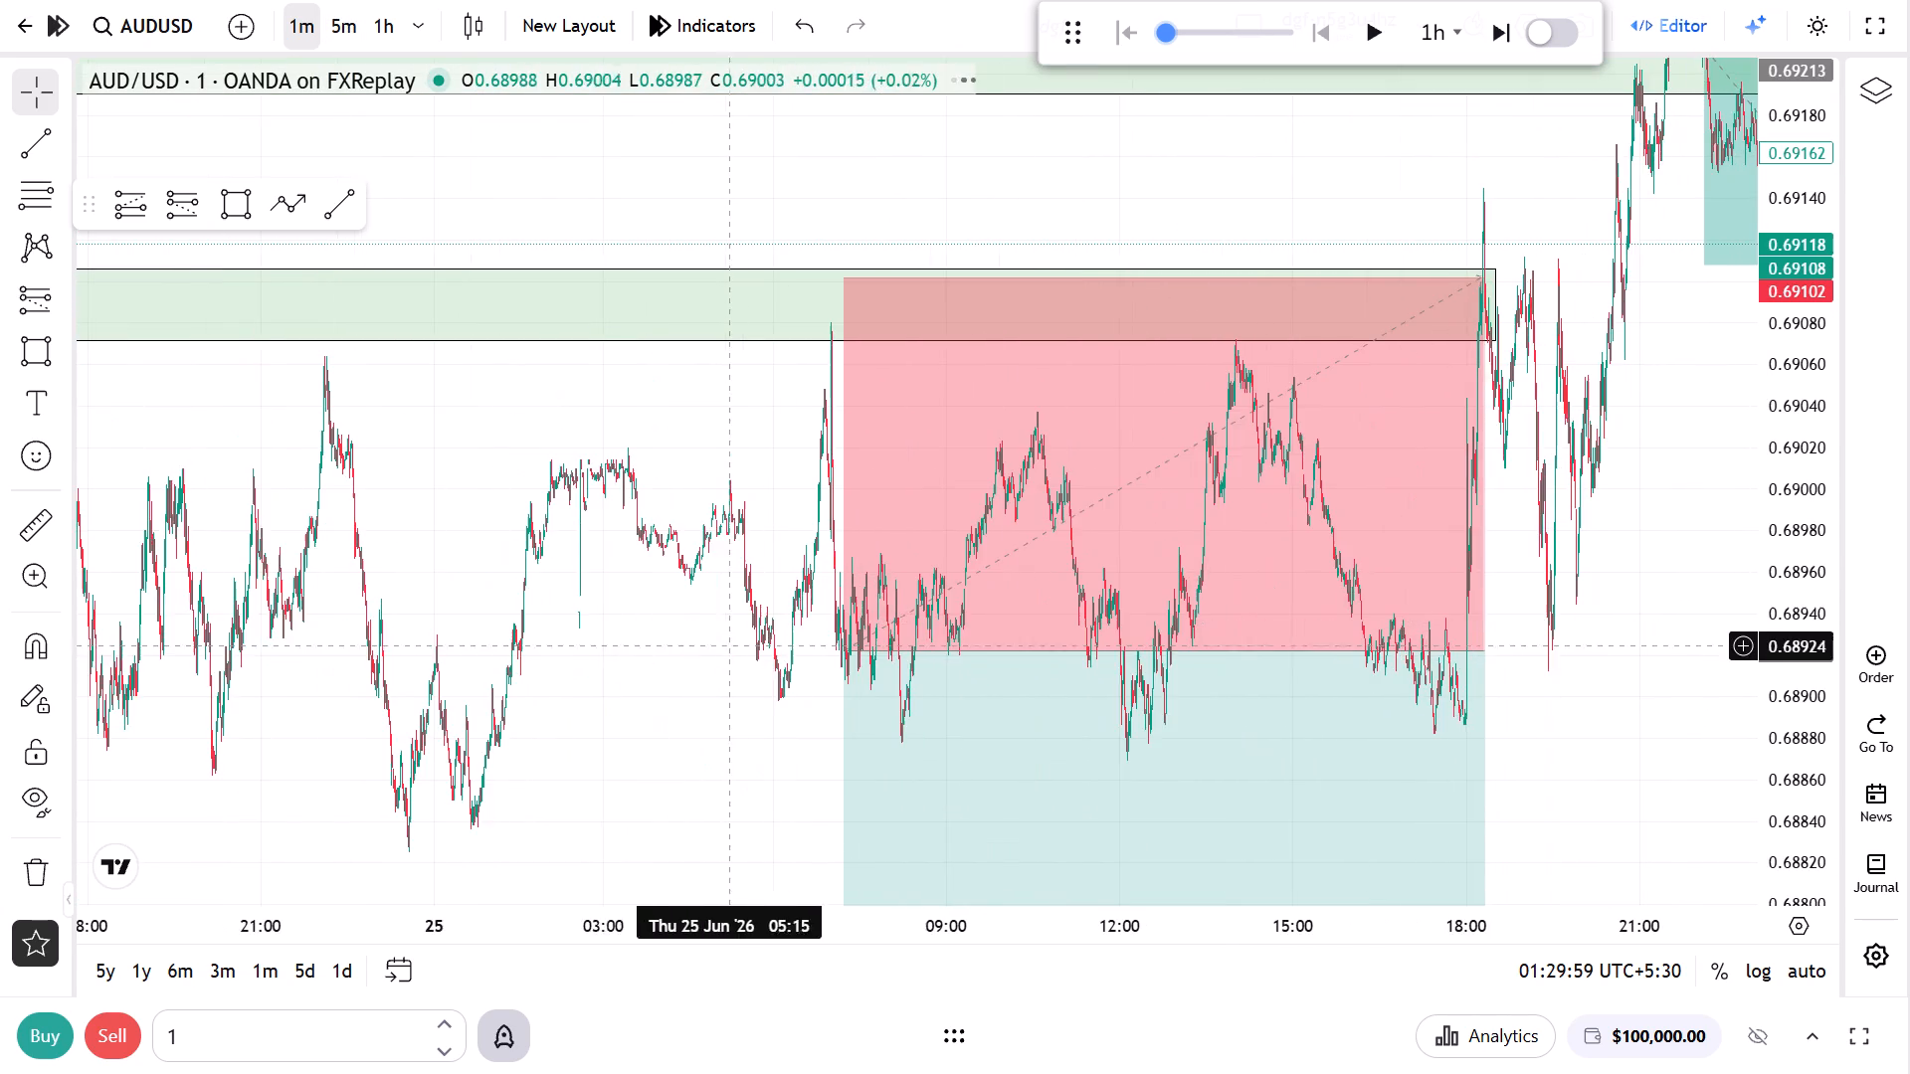
# Examine both short positions and their zones on the 1-minute chart and on the hourly chart.
pyautogui.moveTo(573, 667); pyautogui.dragTo(905, 667)
pyautogui.moveTo(915, 642); pyautogui.dragTo(728, 660)
pyautogui.scroll(2, 710, 661)
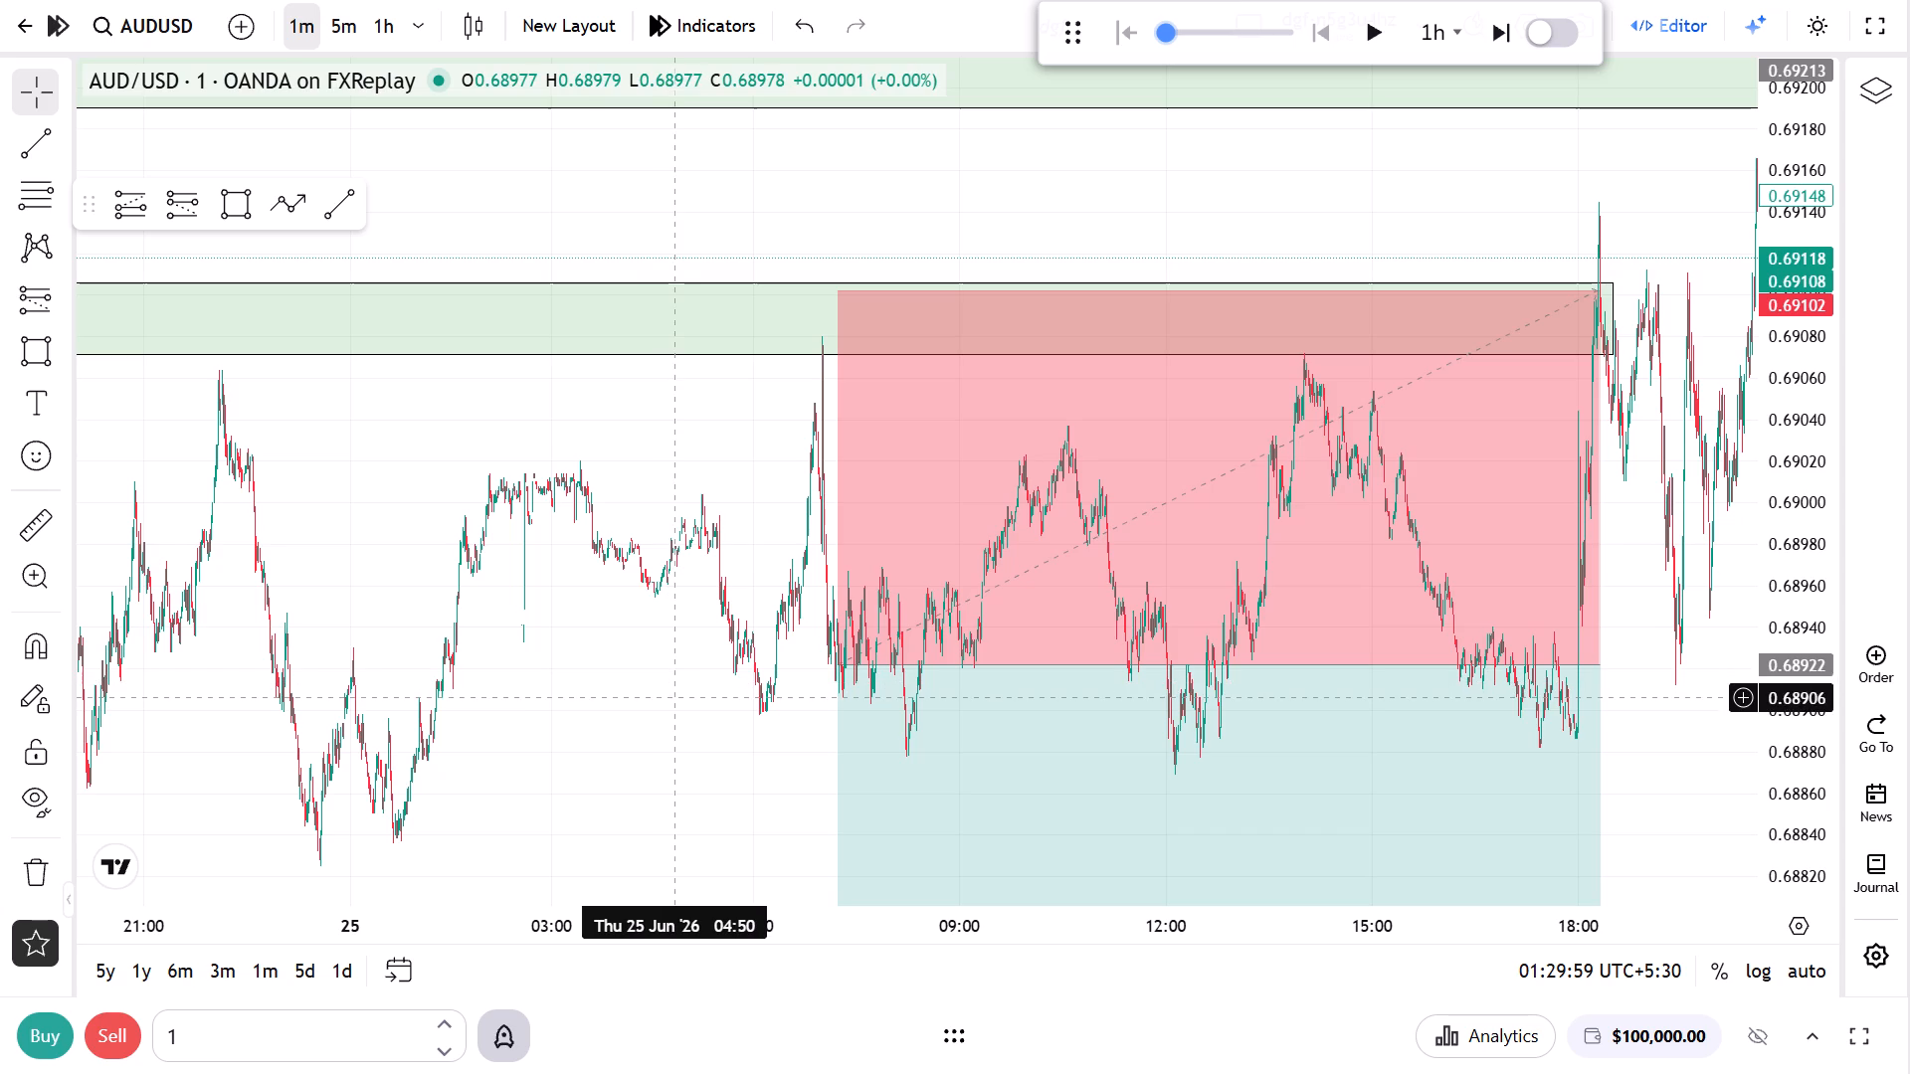
pyautogui.click(381, 34)
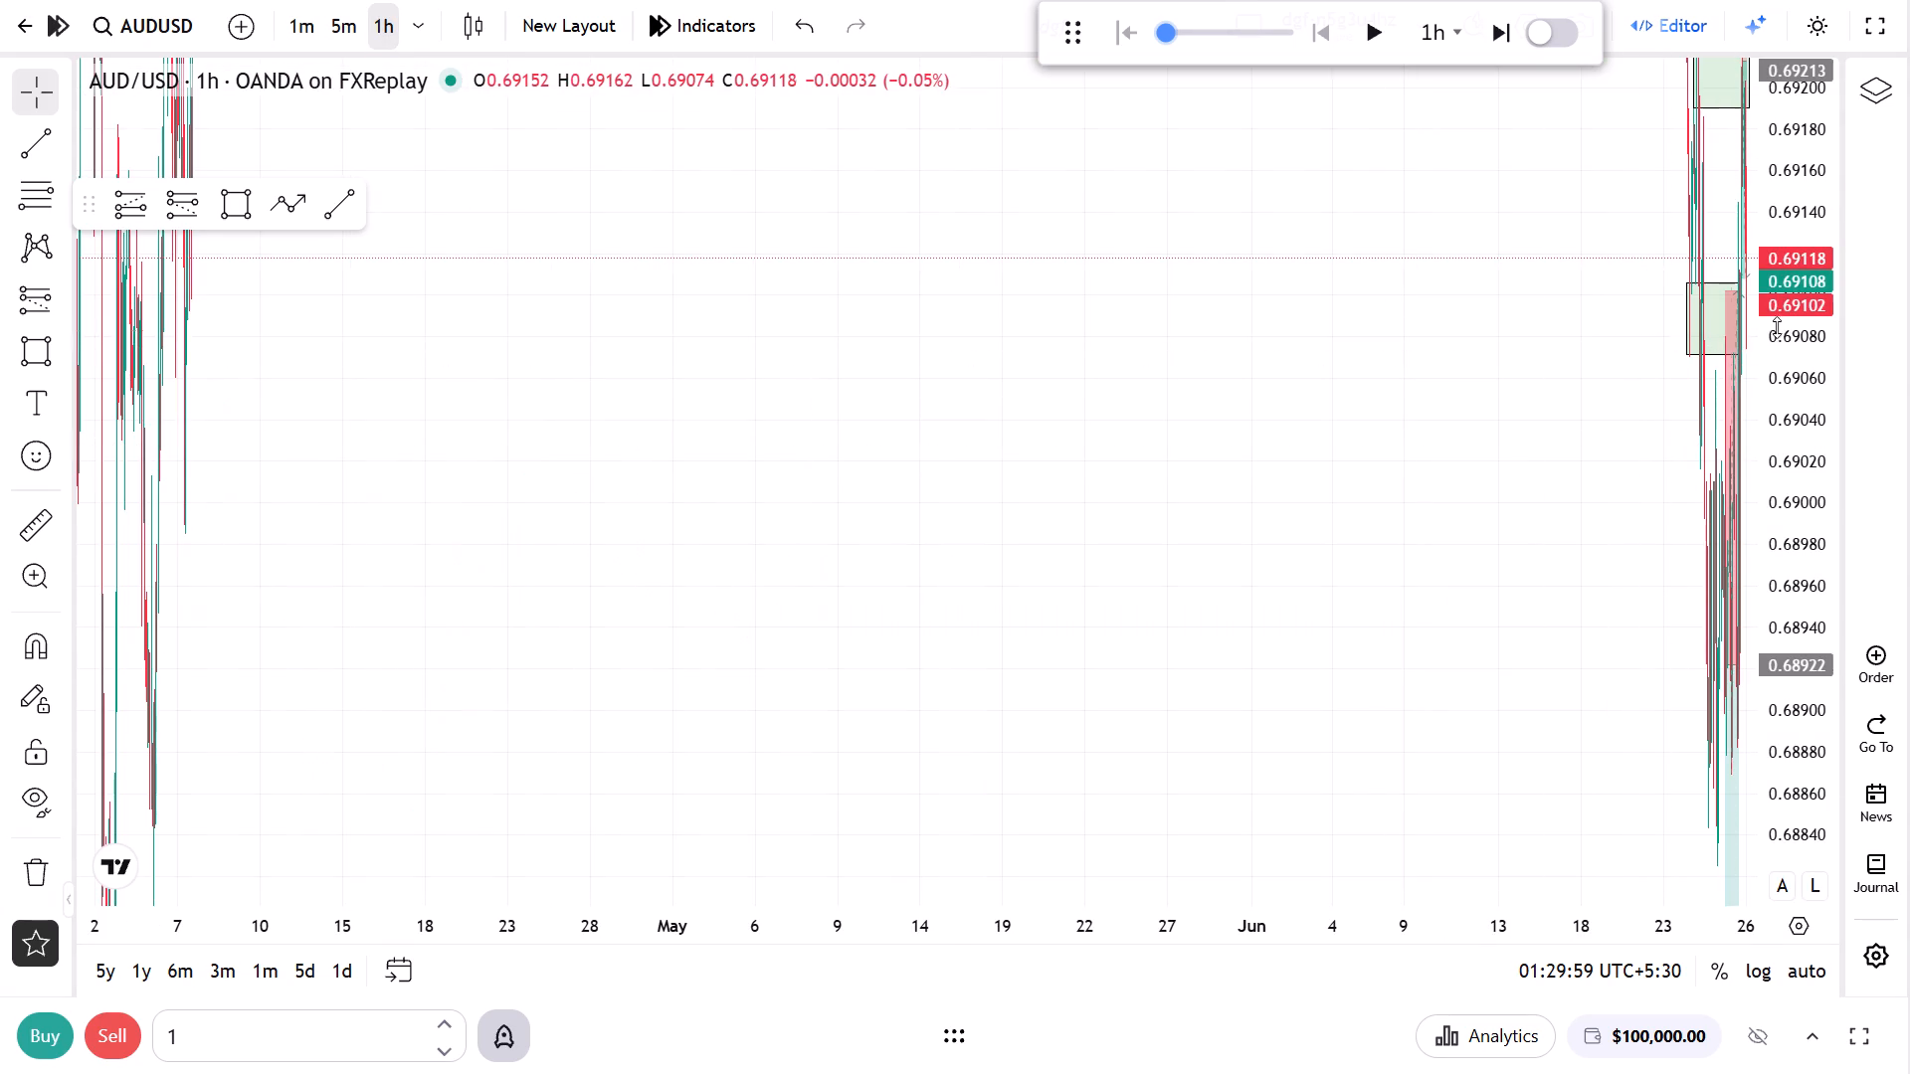
pyautogui.moveTo(1782, 326); pyautogui.dragTo(1753, 884)
pyautogui.scroll(7, 1536, 815)
pyautogui.scroll(10, 1153, 716)
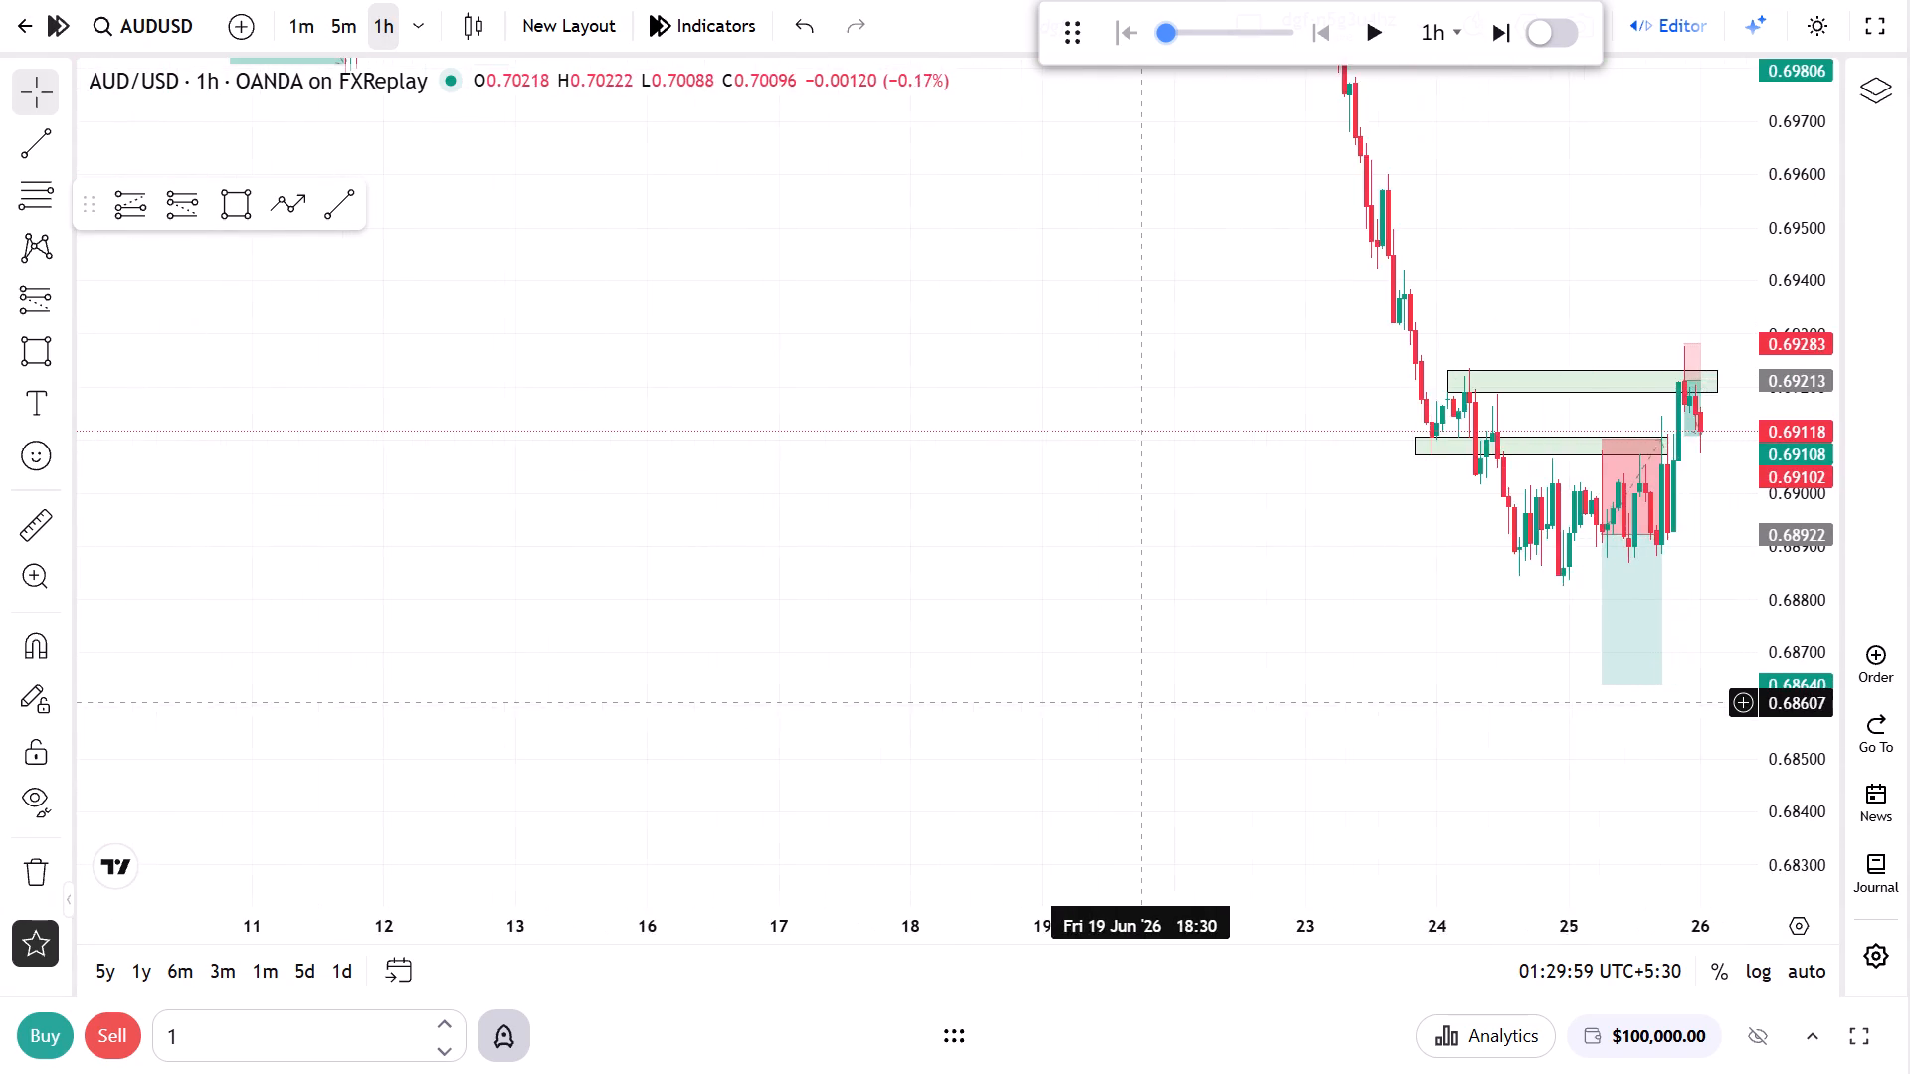
pyautogui.scroll(16, 1141, 702)
pyautogui.moveTo(1595, 531); pyautogui.dragTo(1227, 567)
pyautogui.scroll(-2, 1242, 599)
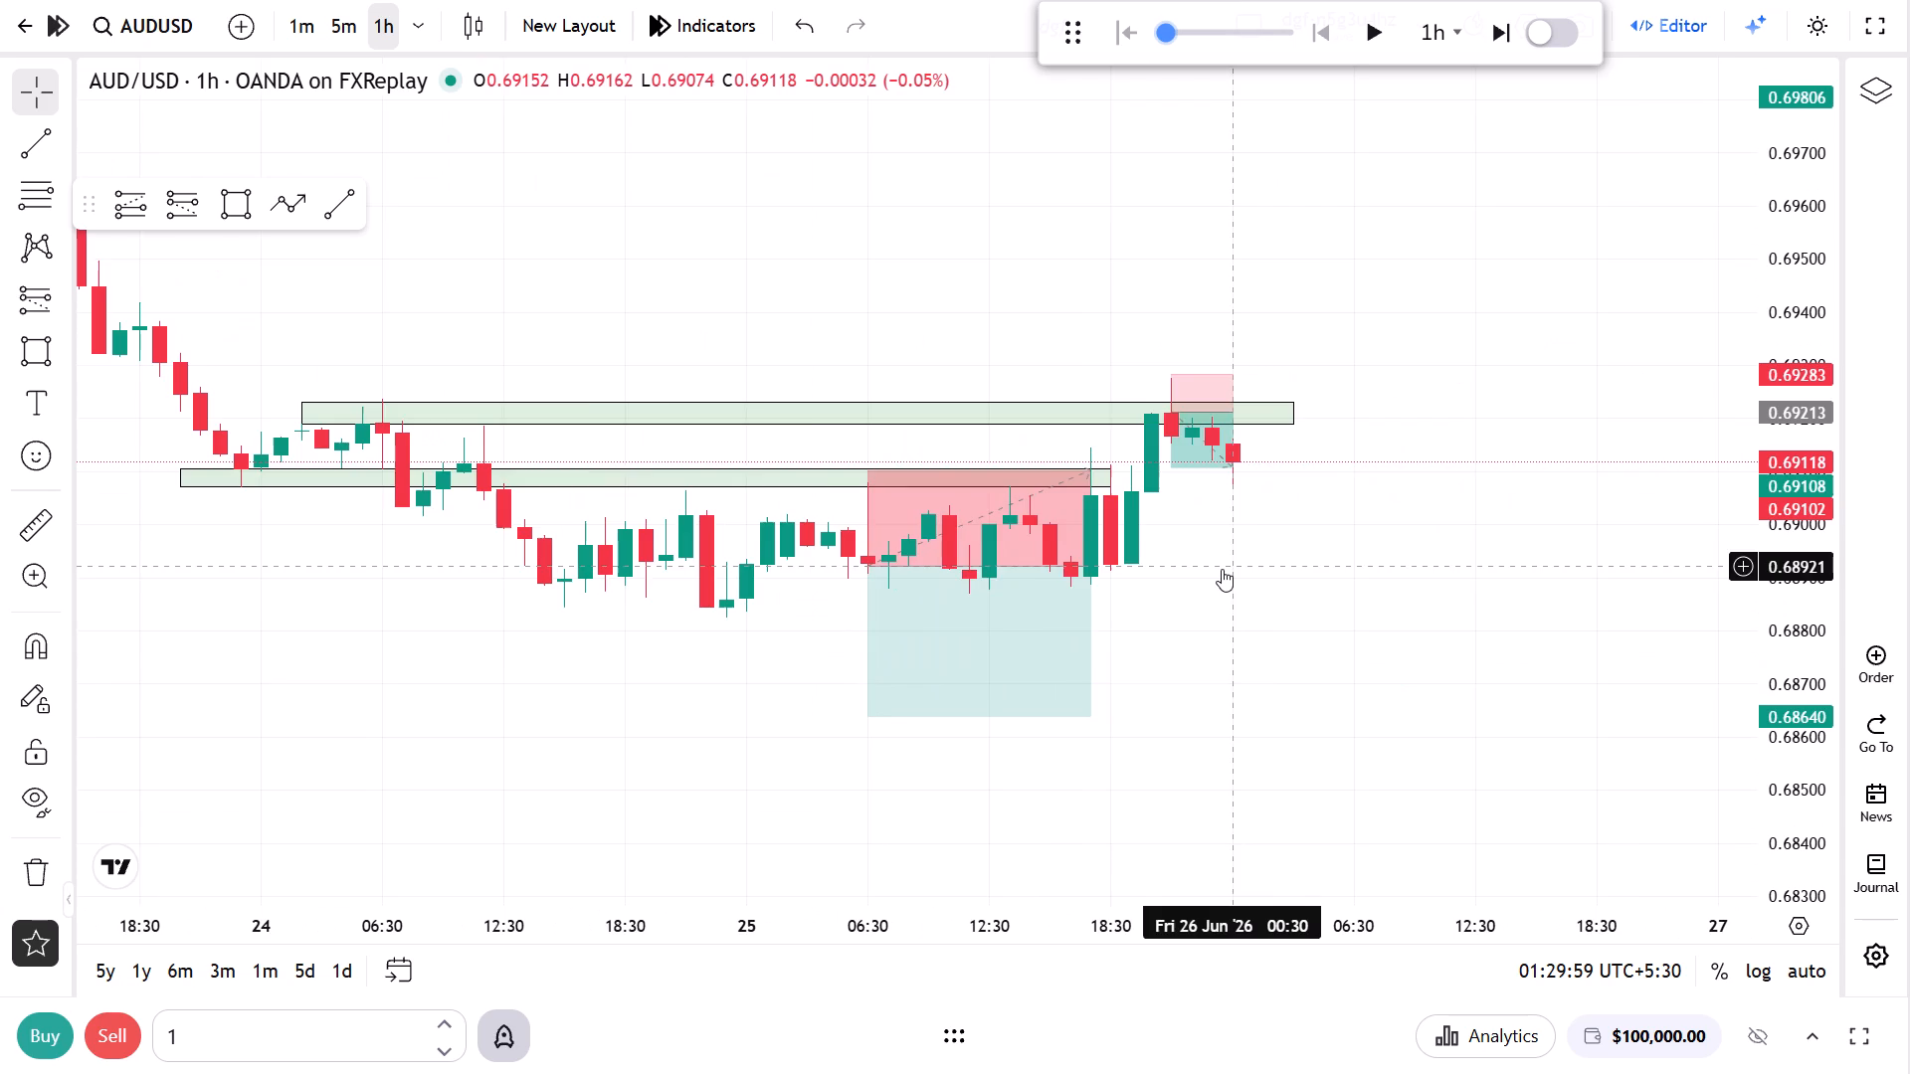
pyautogui.scroll(-2, 1222, 569)
pyautogui.scroll(-5, 1339, 645)
pyautogui.moveTo(1560, 622); pyautogui.dragTo(1500, 622)
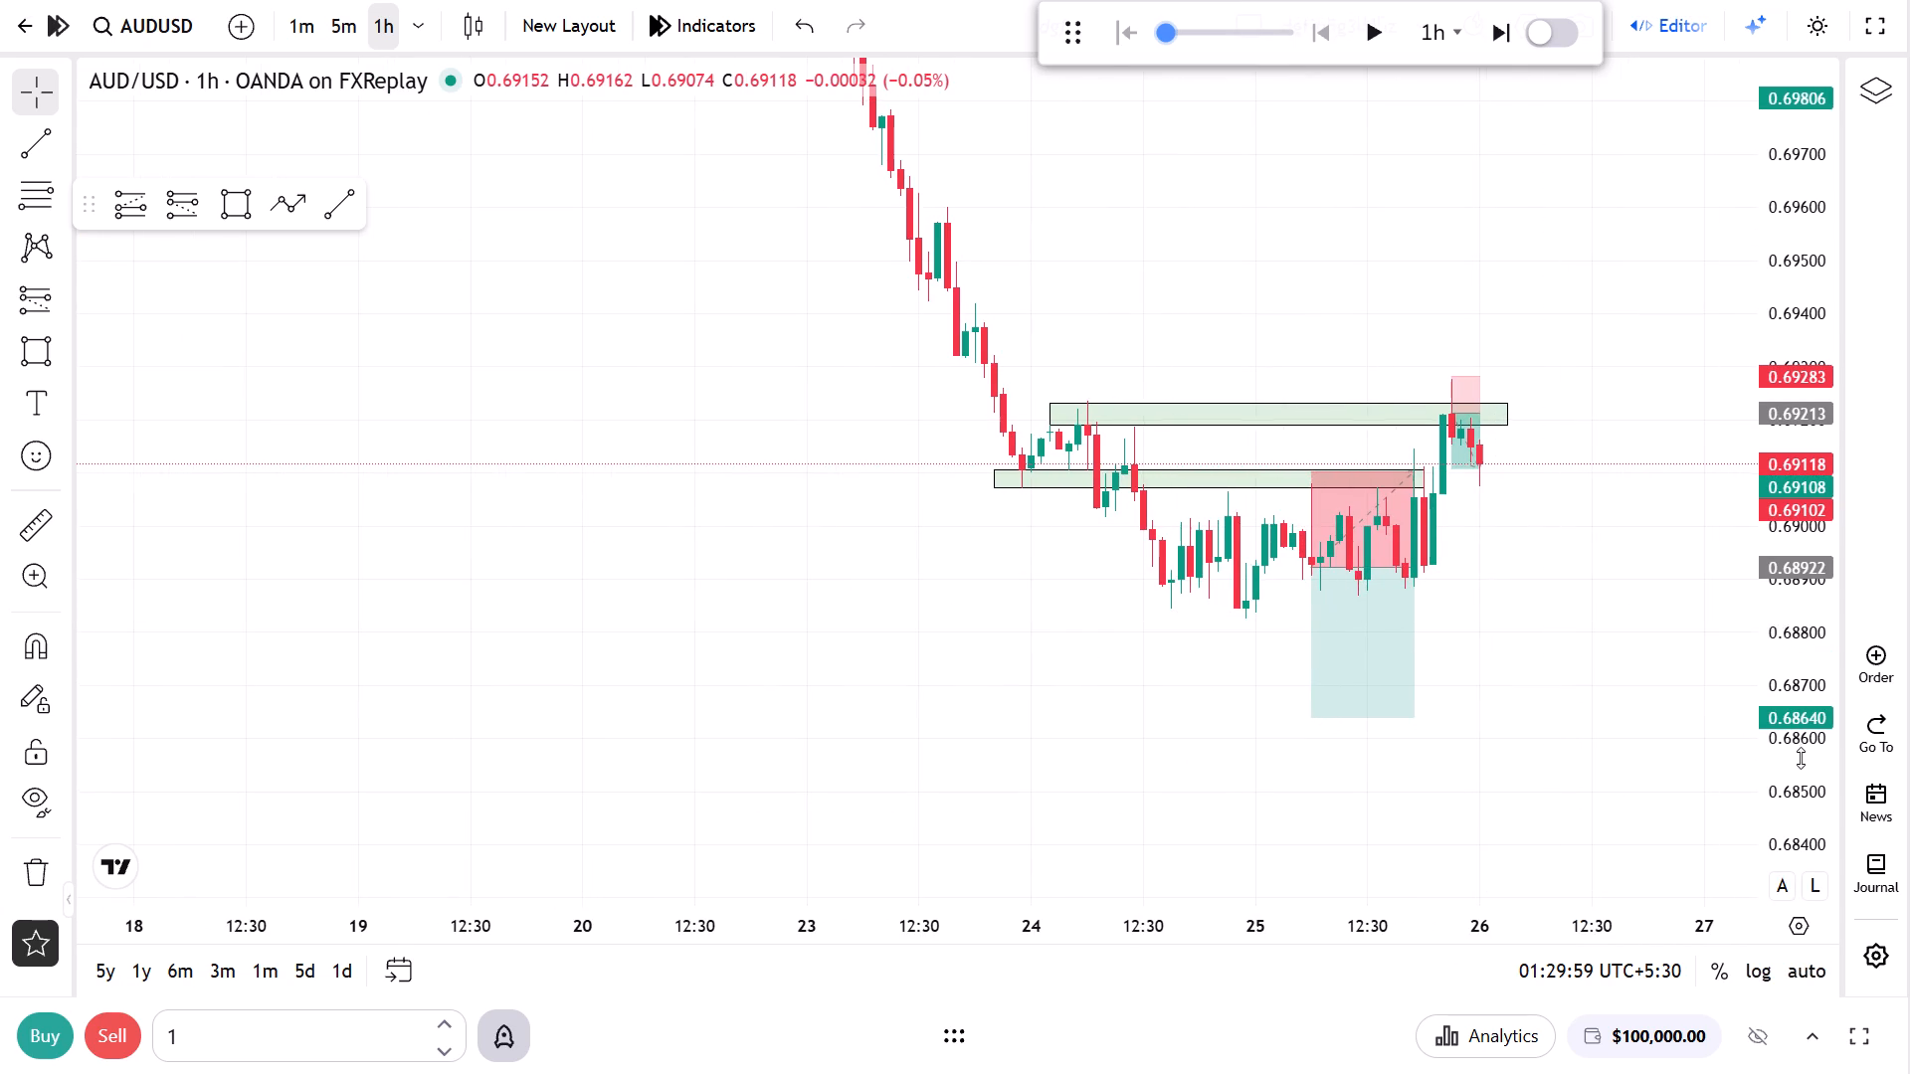
pyautogui.moveTo(1799, 764); pyautogui.dragTo(1899, 171)
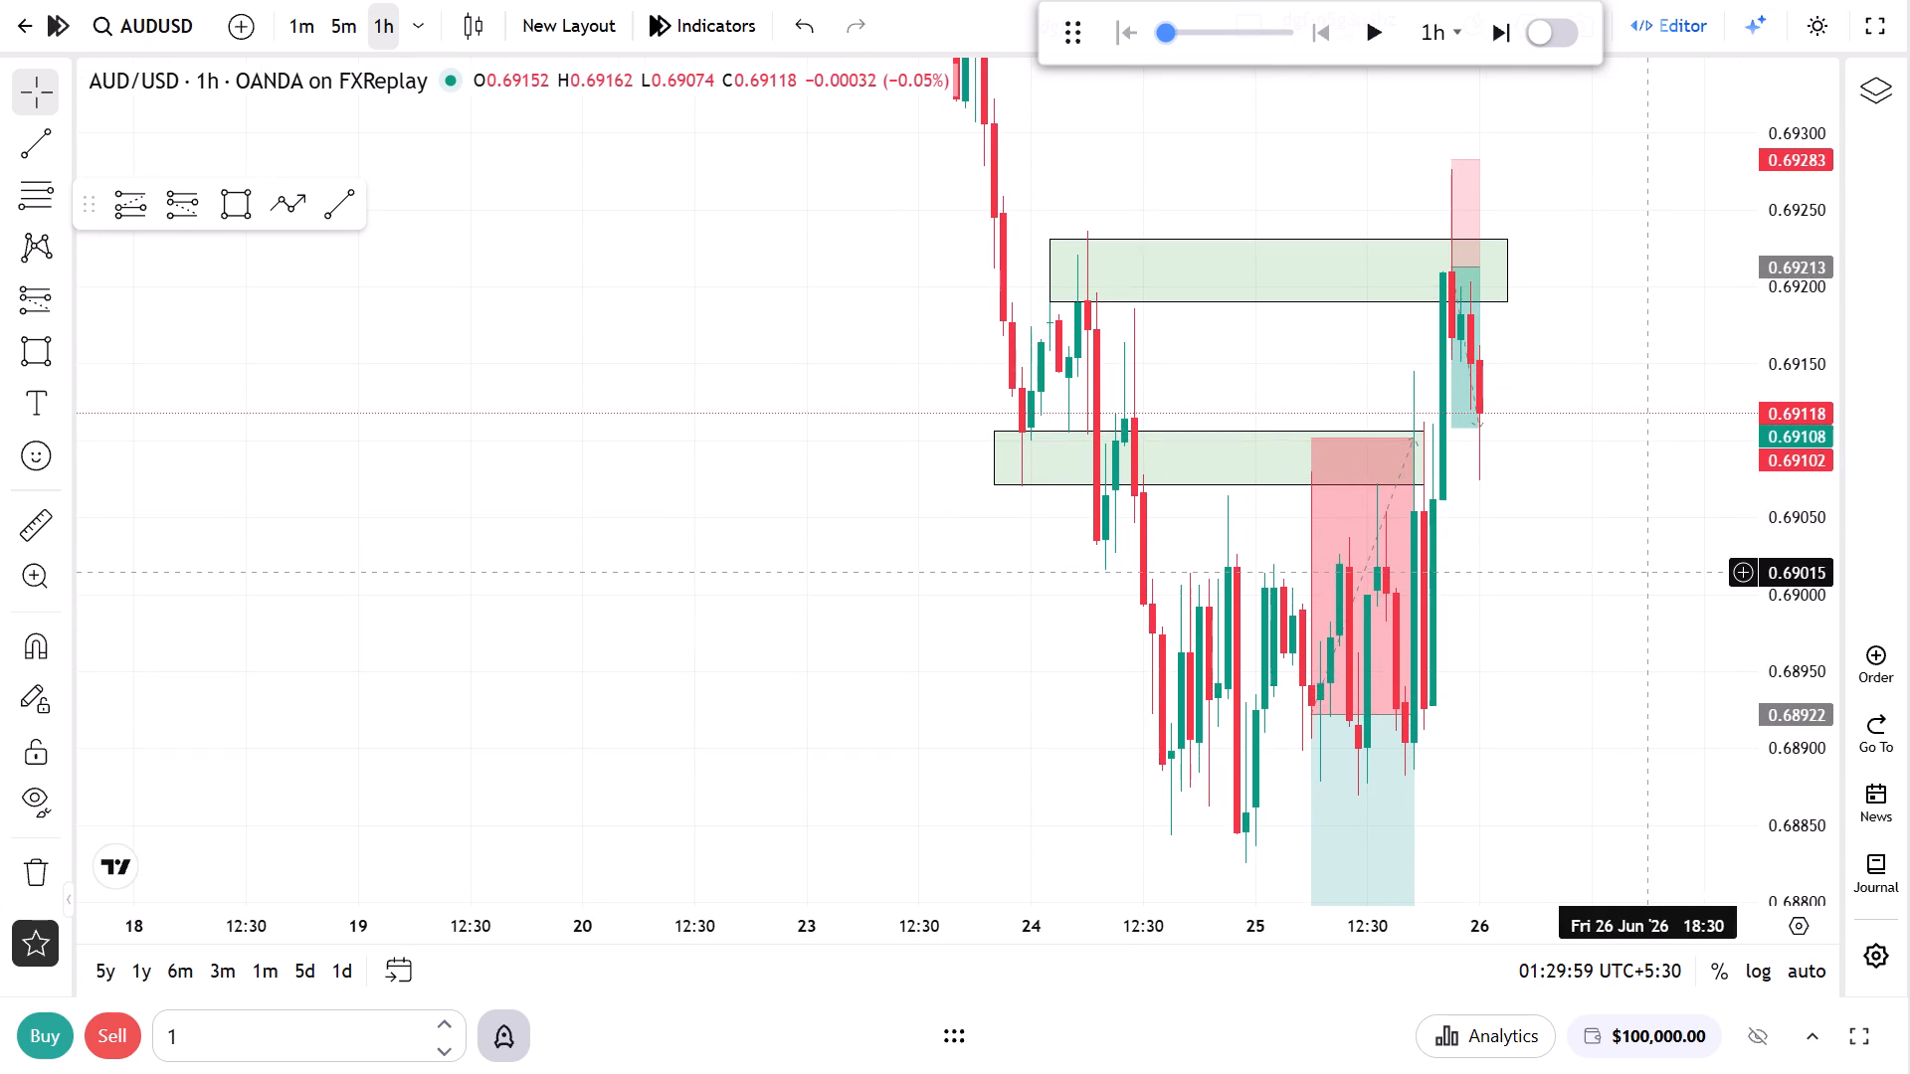
pyautogui.moveTo(1646, 572); pyautogui.dragTo(1623, 567)
pyautogui.scroll(4, 1613, 581)
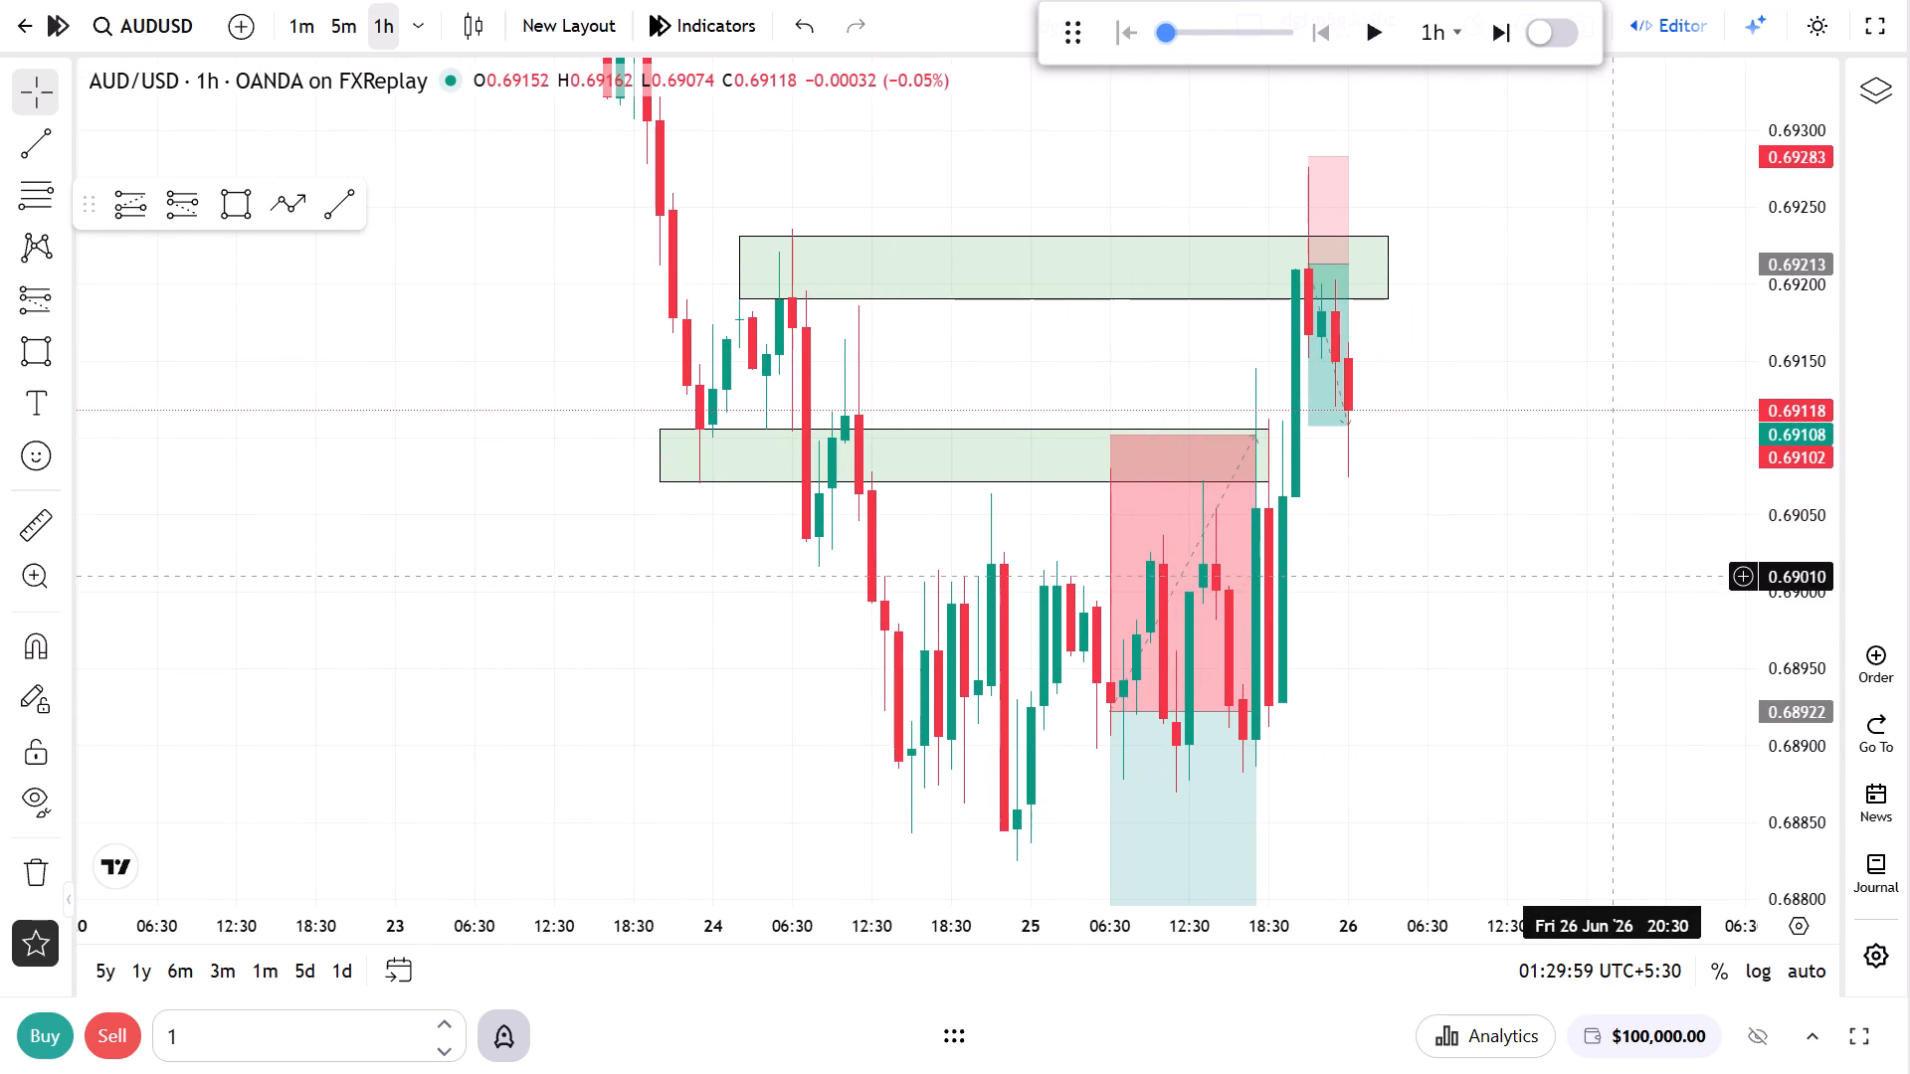
# Advance the replay hour by hour to about 11:29 on 26 June on the hourly chart.
pyautogui.click(1510, 22)
pyautogui.tripleClick(1510, 22)
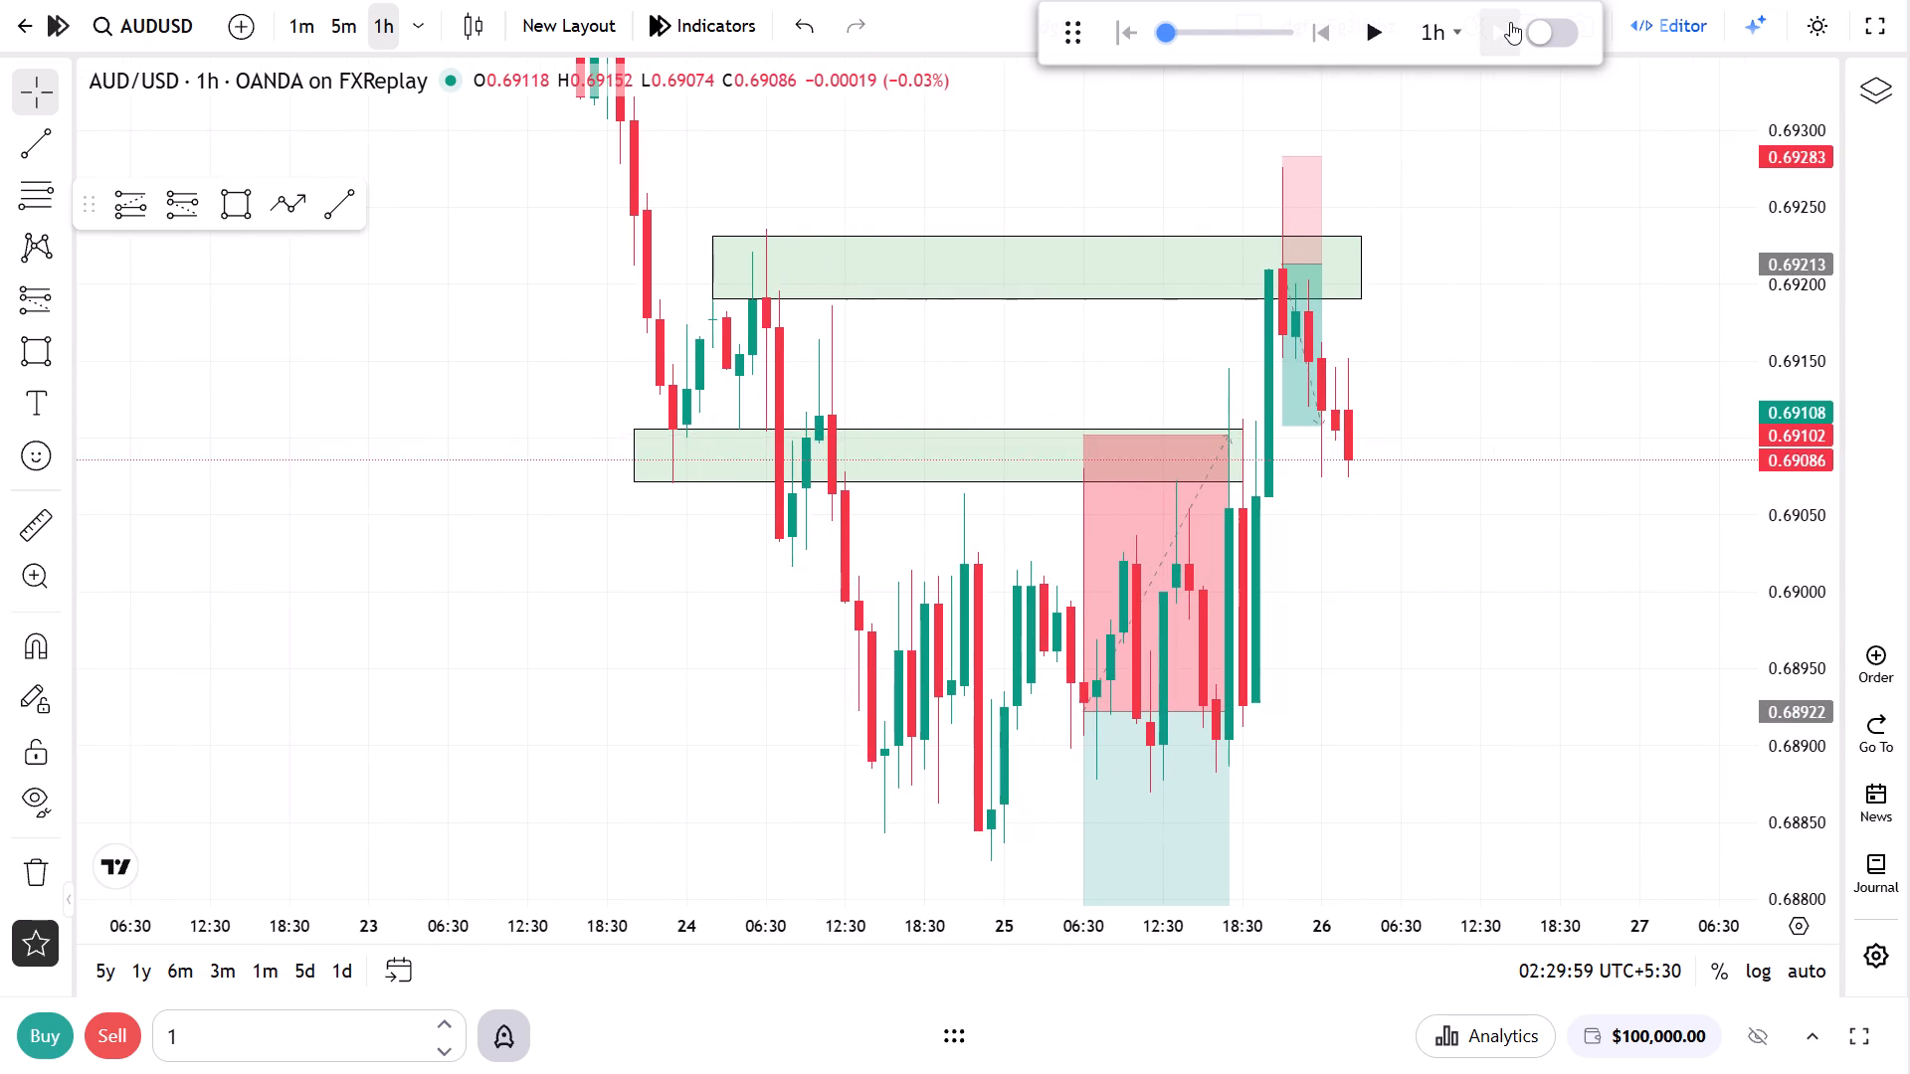
pyautogui.tripleClick(1510, 22)
pyautogui.tripleClick(1510, 22)
pyautogui.moveTo(1519, 710); pyautogui.dragTo(1530, 664)
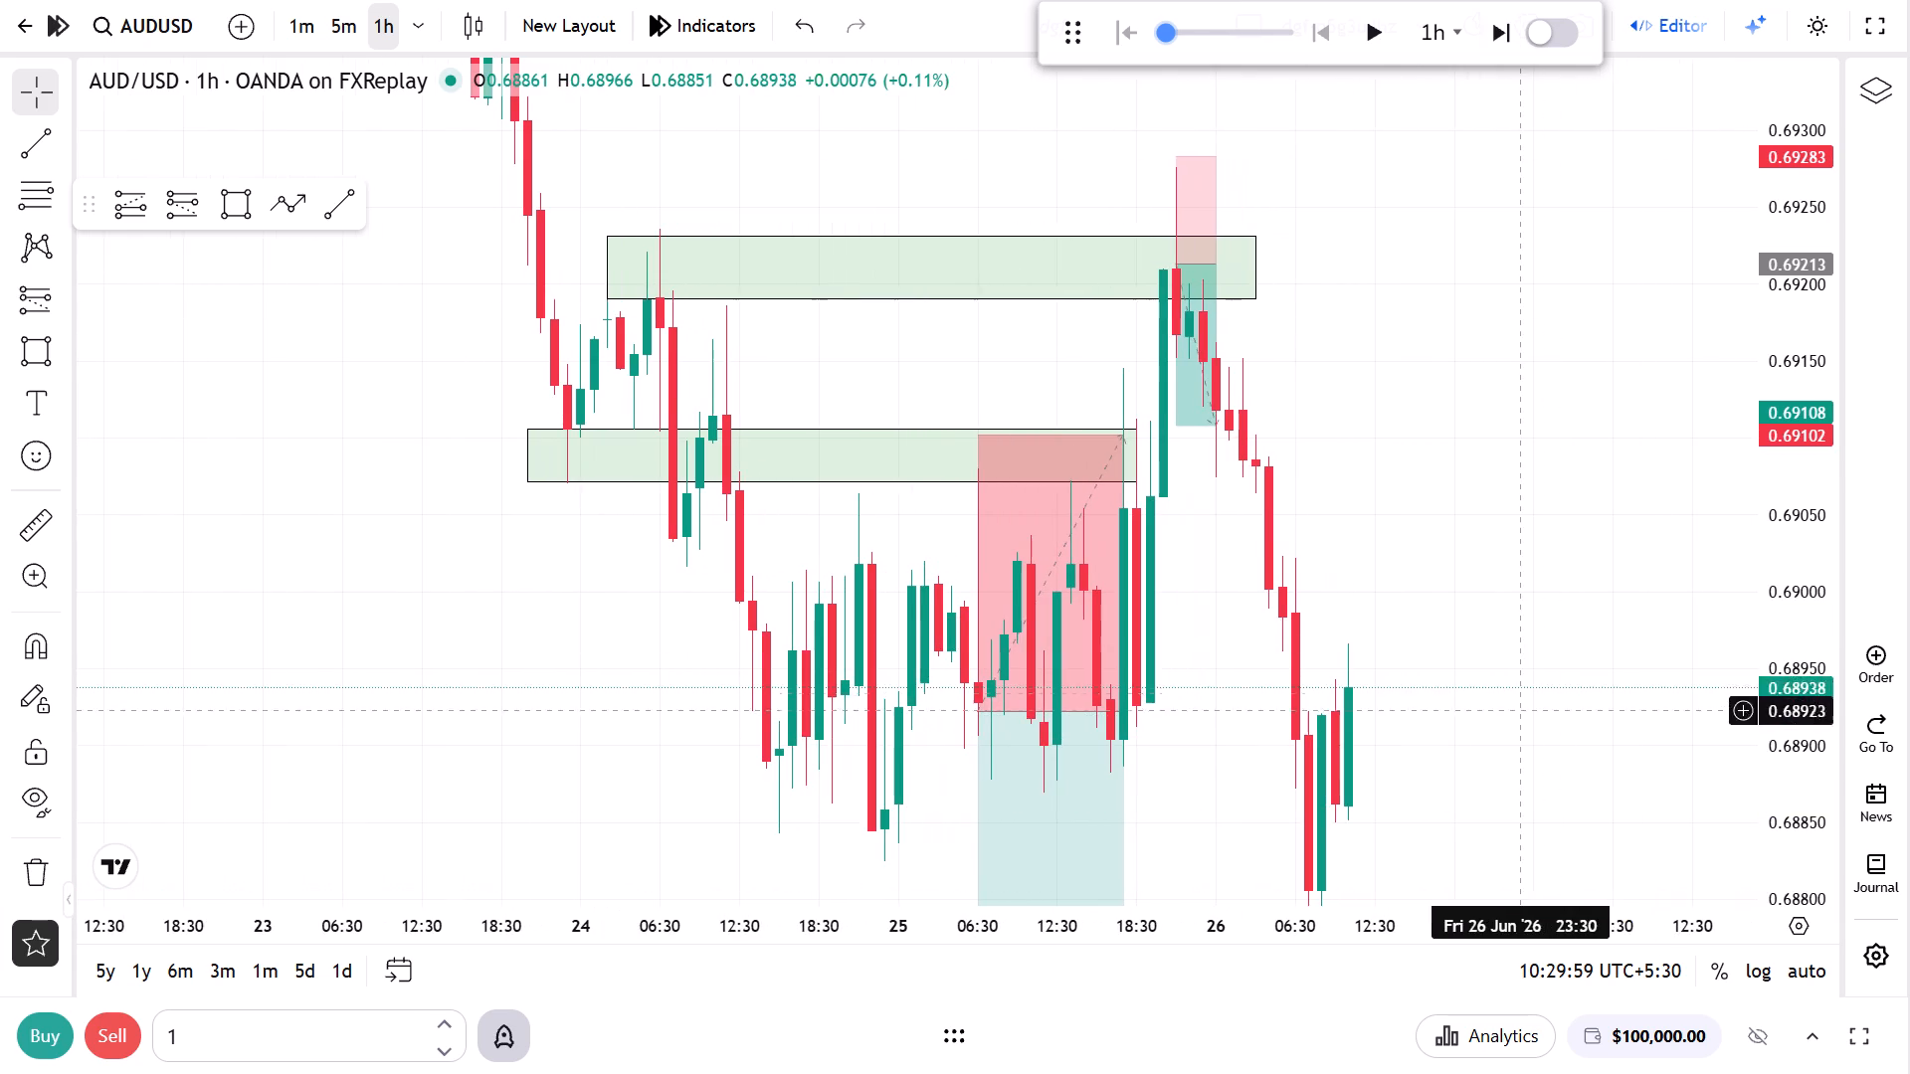
pyautogui.moveTo(1530, 664); pyautogui.dragTo(1553, 493)
pyautogui.moveTo(1768, 555); pyautogui.dragTo(1798, 711)
pyautogui.click(1662, 703)
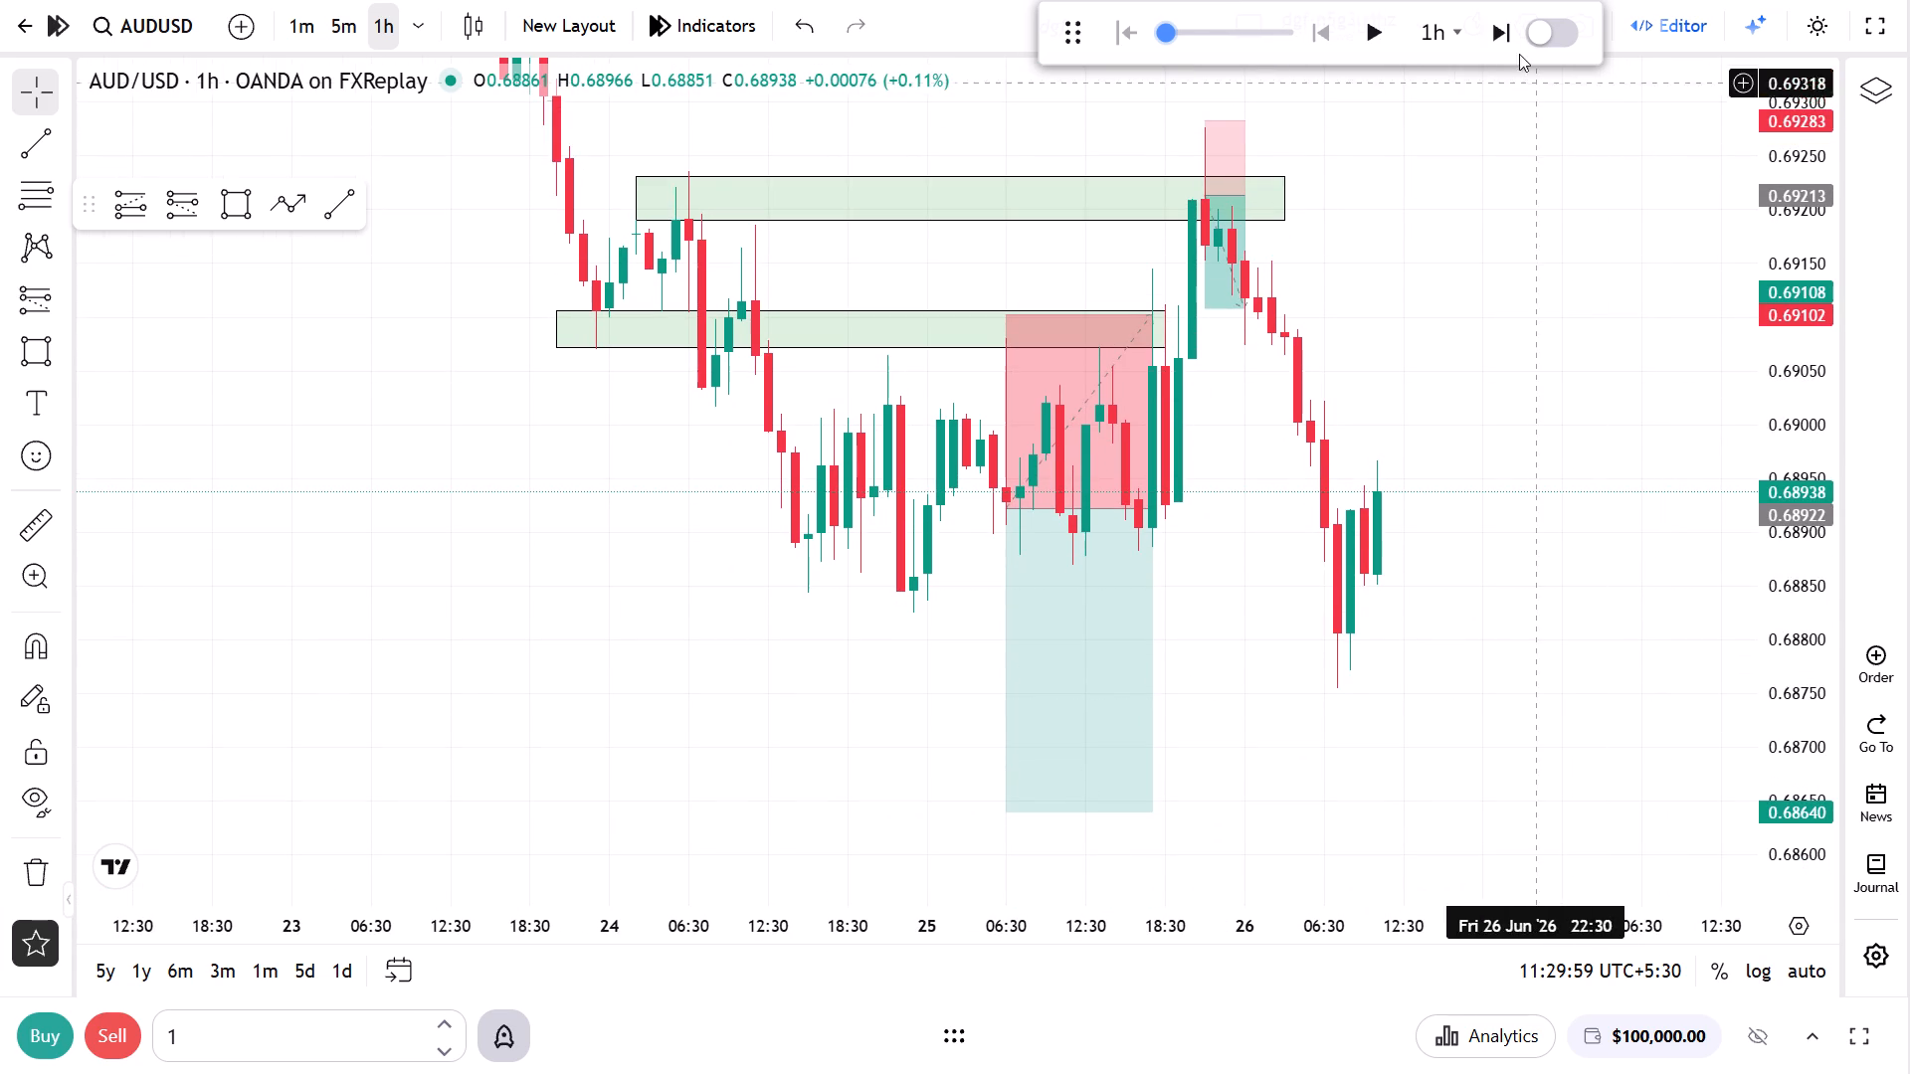
# Advance the replay hour by hour on the hourly chart to about 15:29 on 30 June.
pyautogui.tripleClick(1517, 39)
pyautogui.tripleClick(1517, 39)
pyautogui.tripleClick(1517, 39)
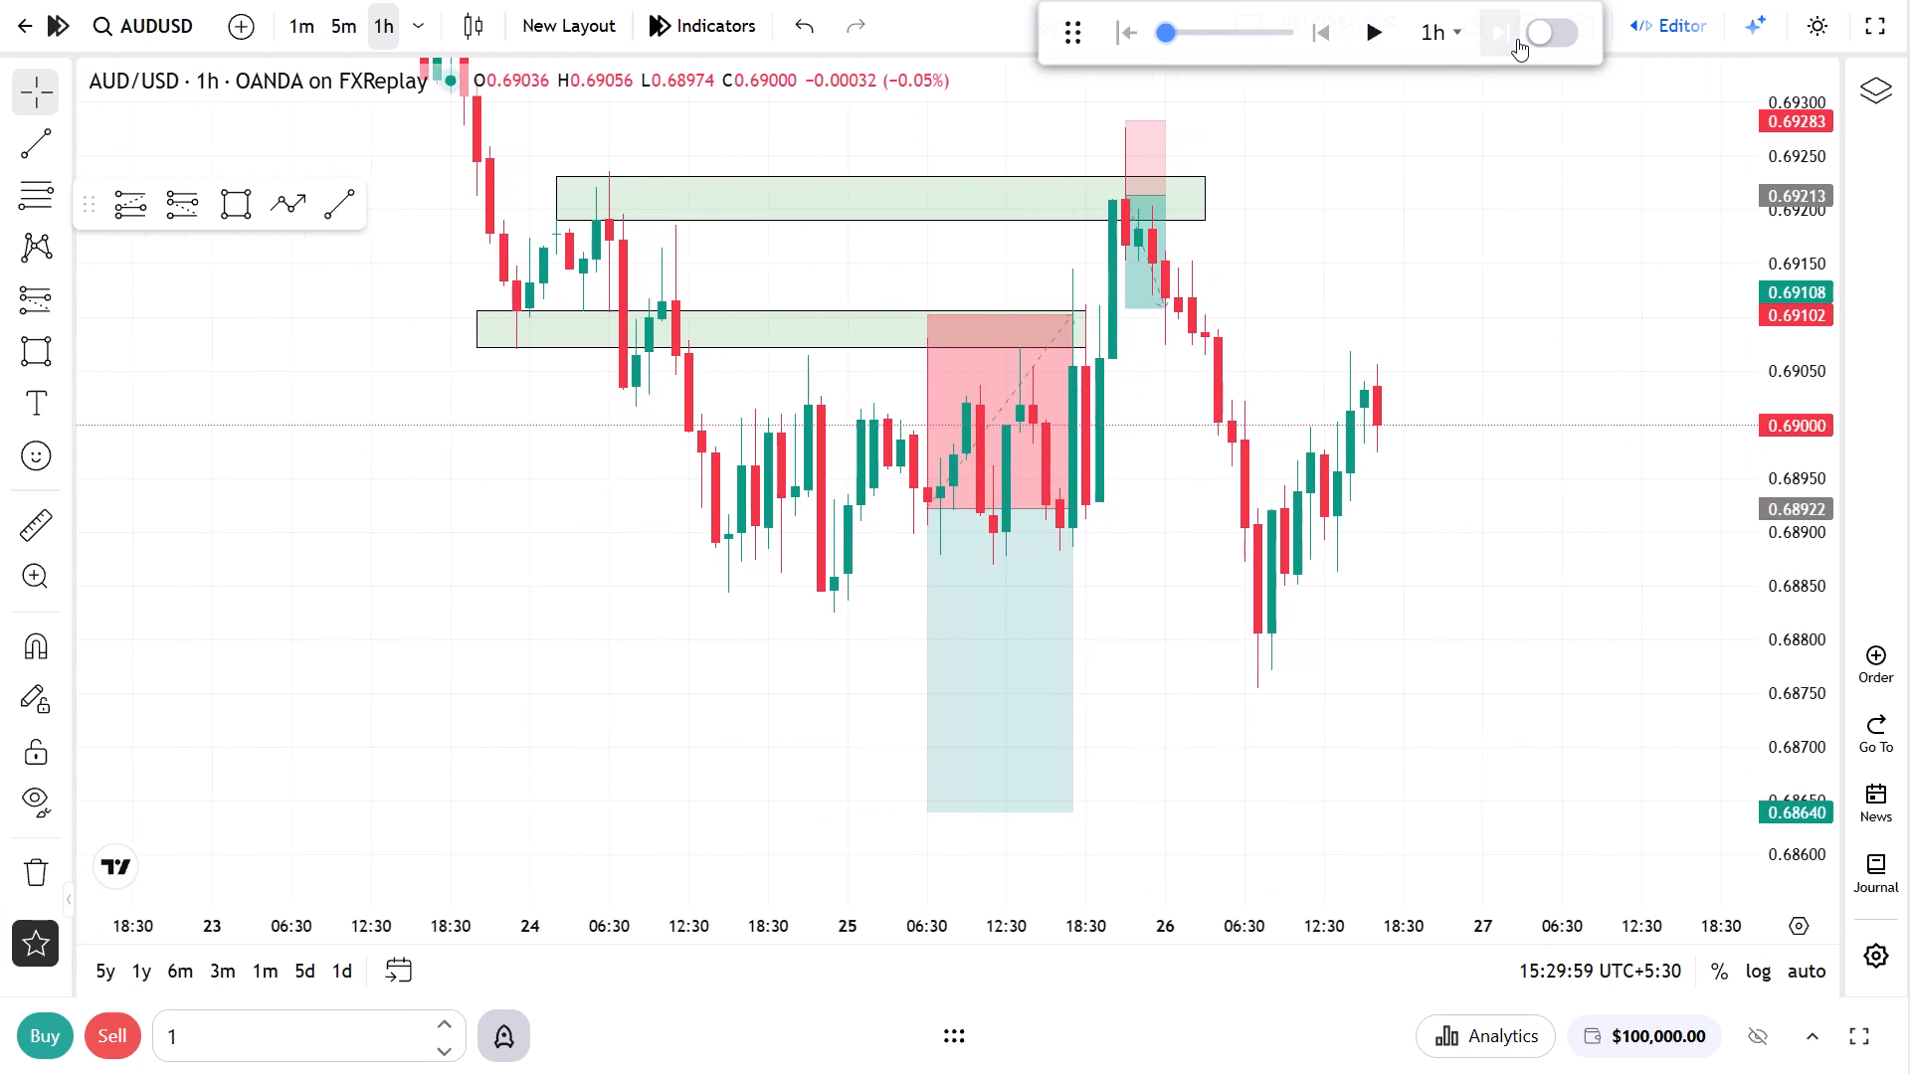
pyautogui.tripleClick(1517, 39)
pyautogui.tripleClick(1517, 39)
pyautogui.tripleClick(1517, 39)
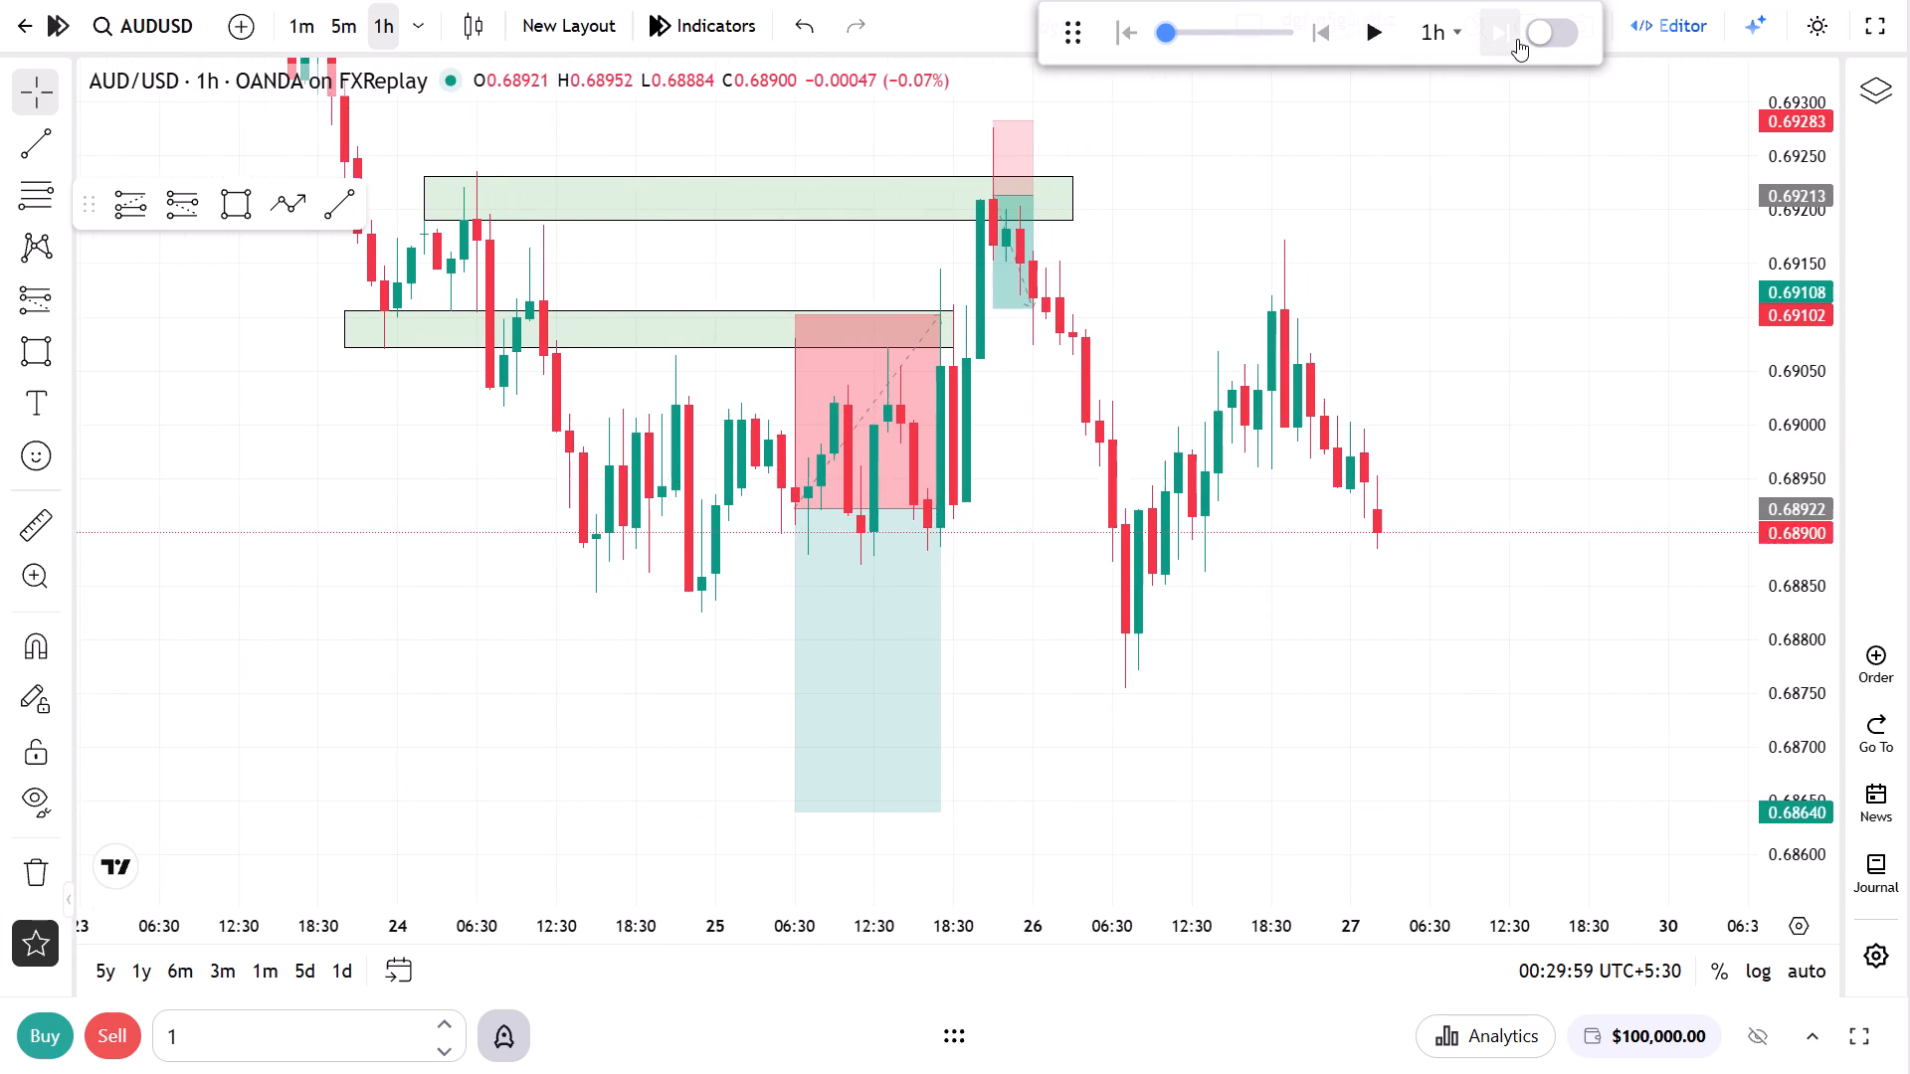
pyautogui.tripleClick(1517, 39)
pyautogui.tripleClick(1517, 39)
pyautogui.tripleClick(1517, 39)
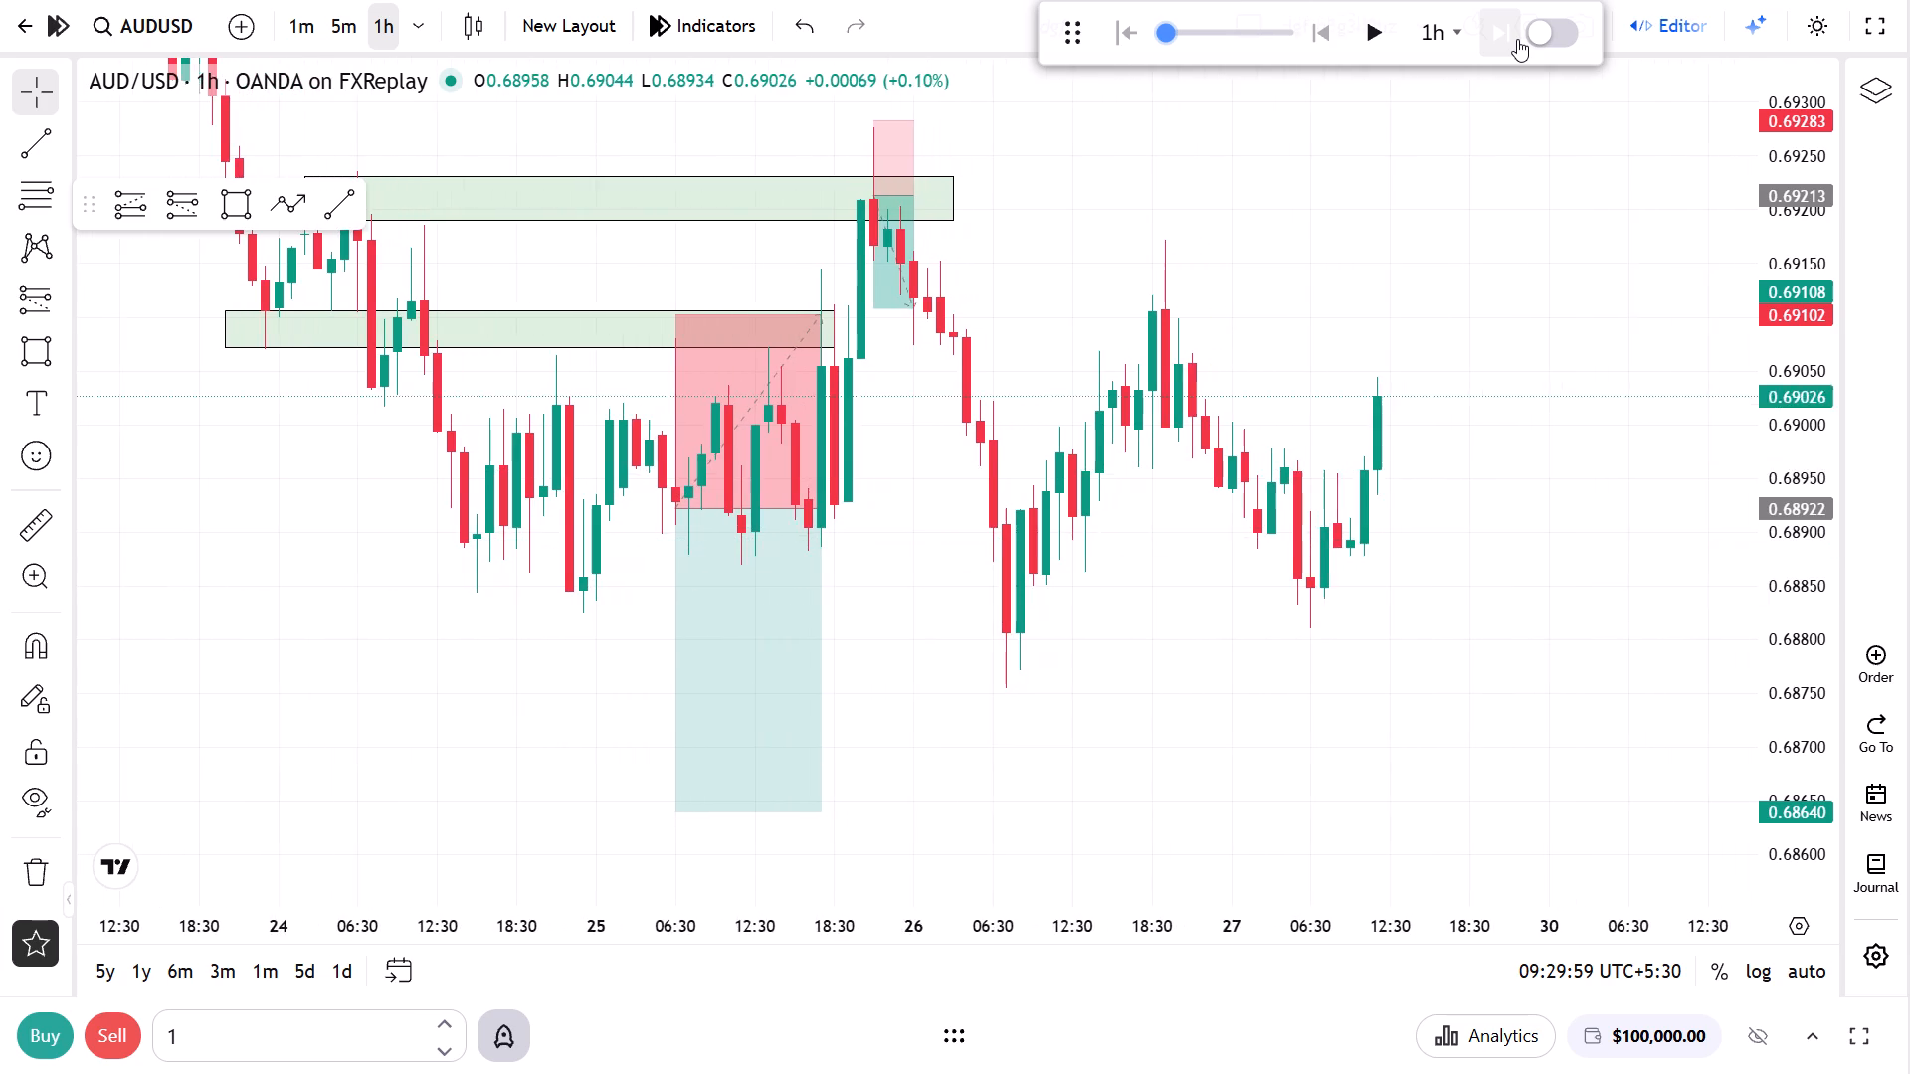
pyautogui.tripleClick(1517, 39)
pyautogui.tripleClick(1517, 39)
pyautogui.tripleClick(1517, 39)
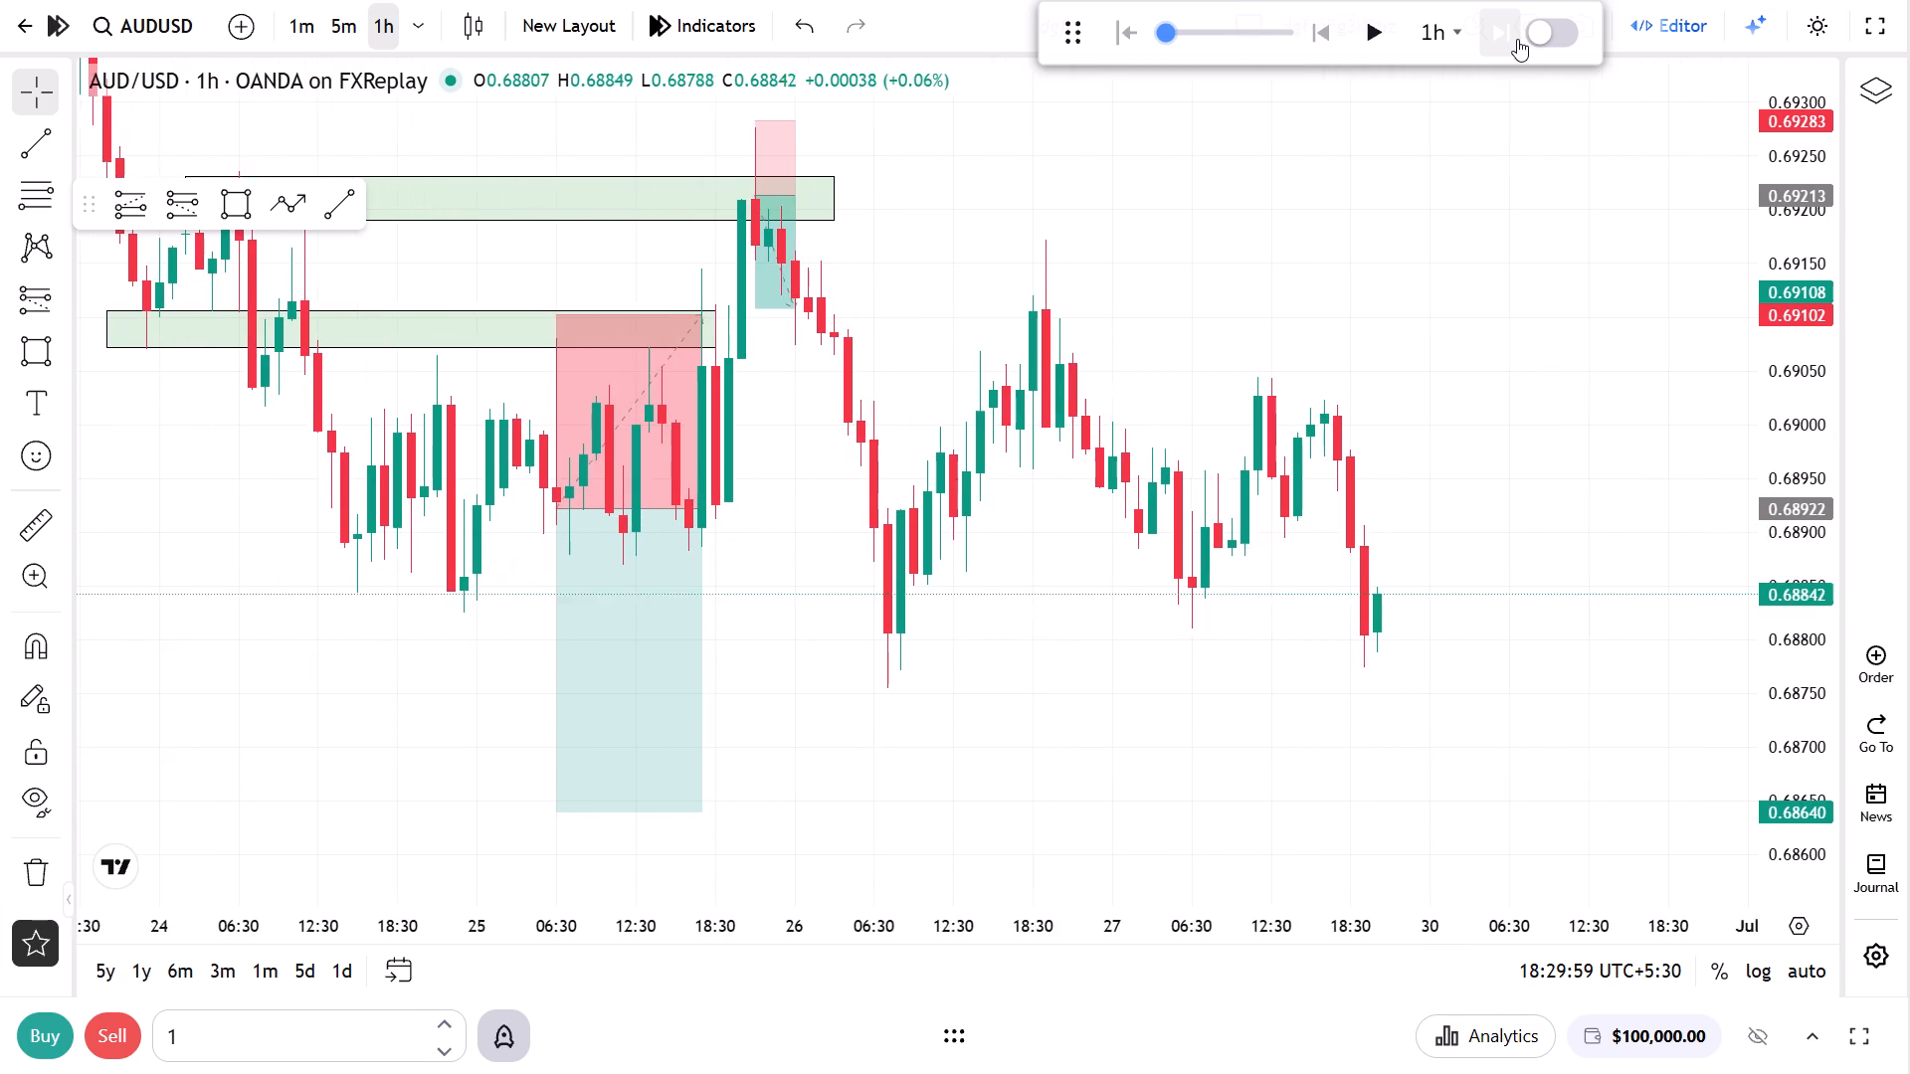
pyautogui.tripleClick(1517, 39)
pyautogui.tripleClick(1517, 39)
pyautogui.tripleClick(1517, 39)
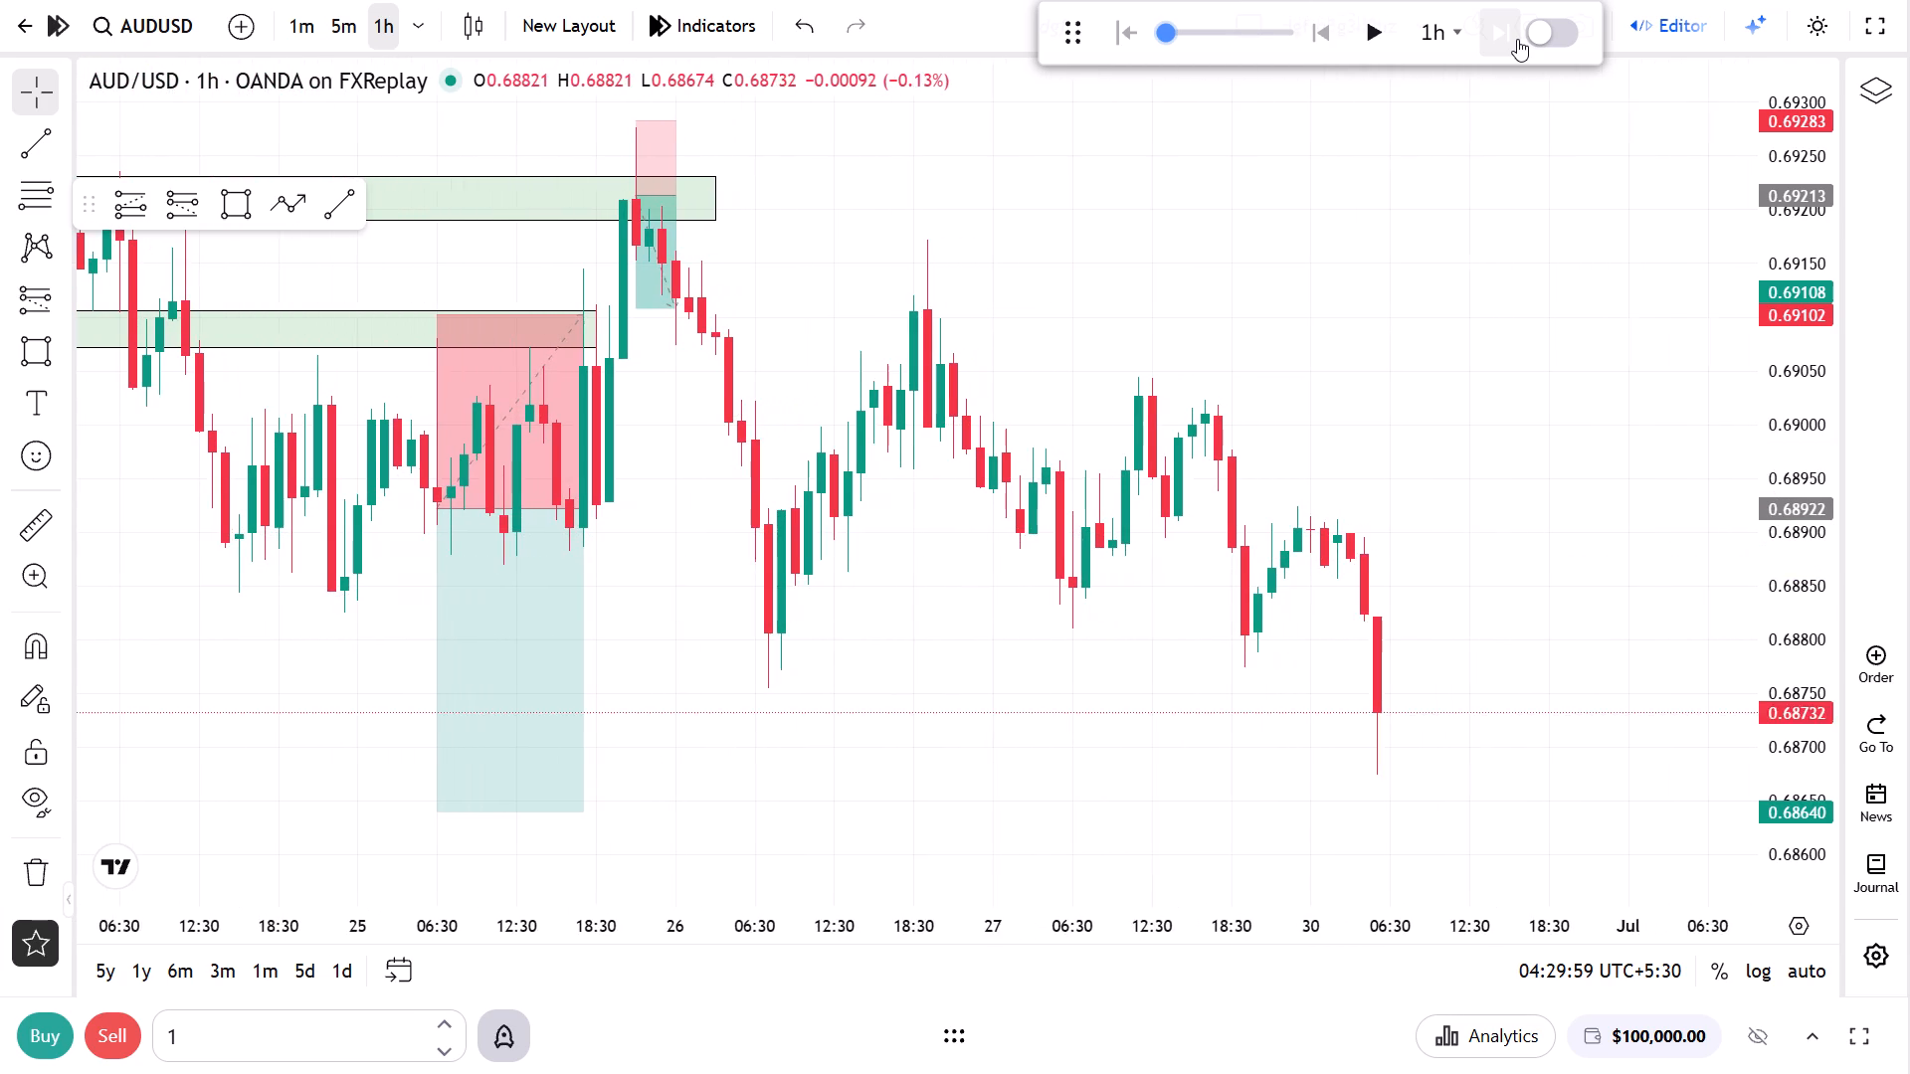
pyautogui.tripleClick(1517, 39)
pyautogui.tripleClick(1517, 39)
pyautogui.click(1517, 39)
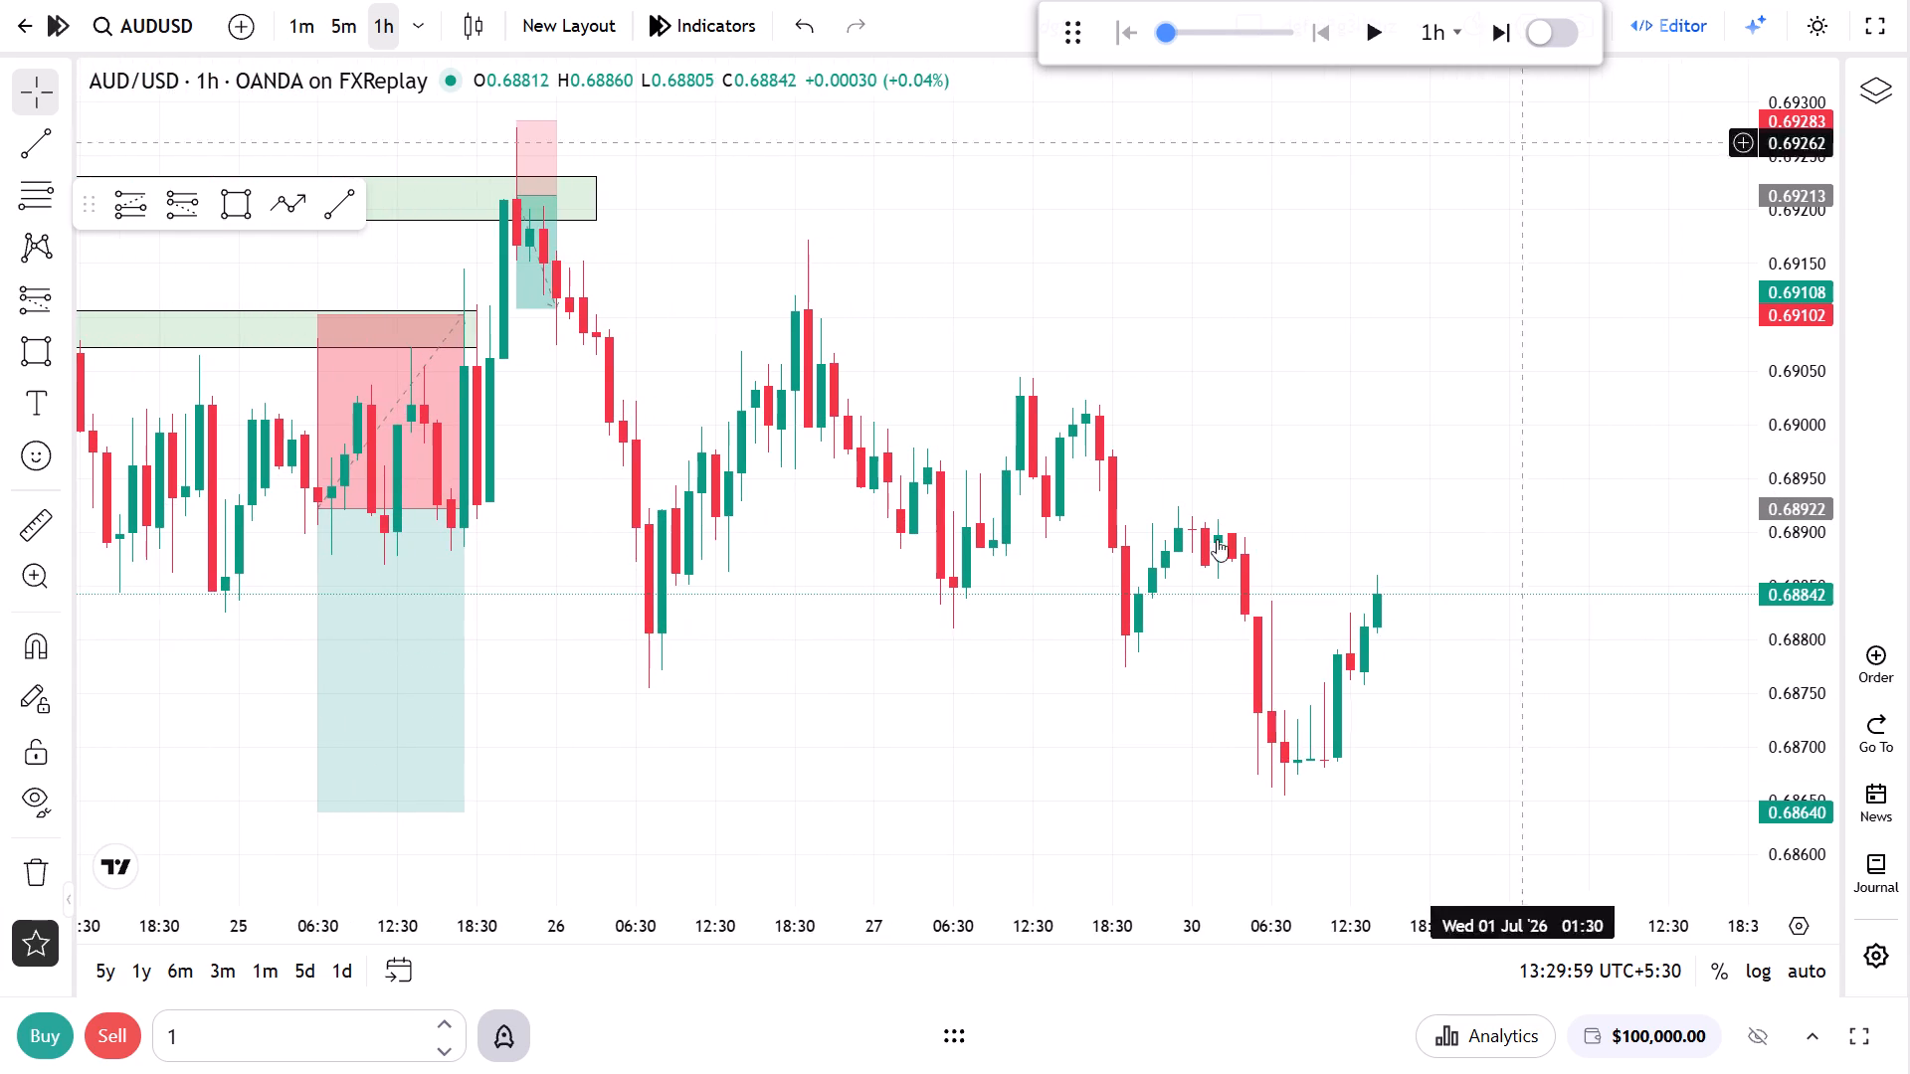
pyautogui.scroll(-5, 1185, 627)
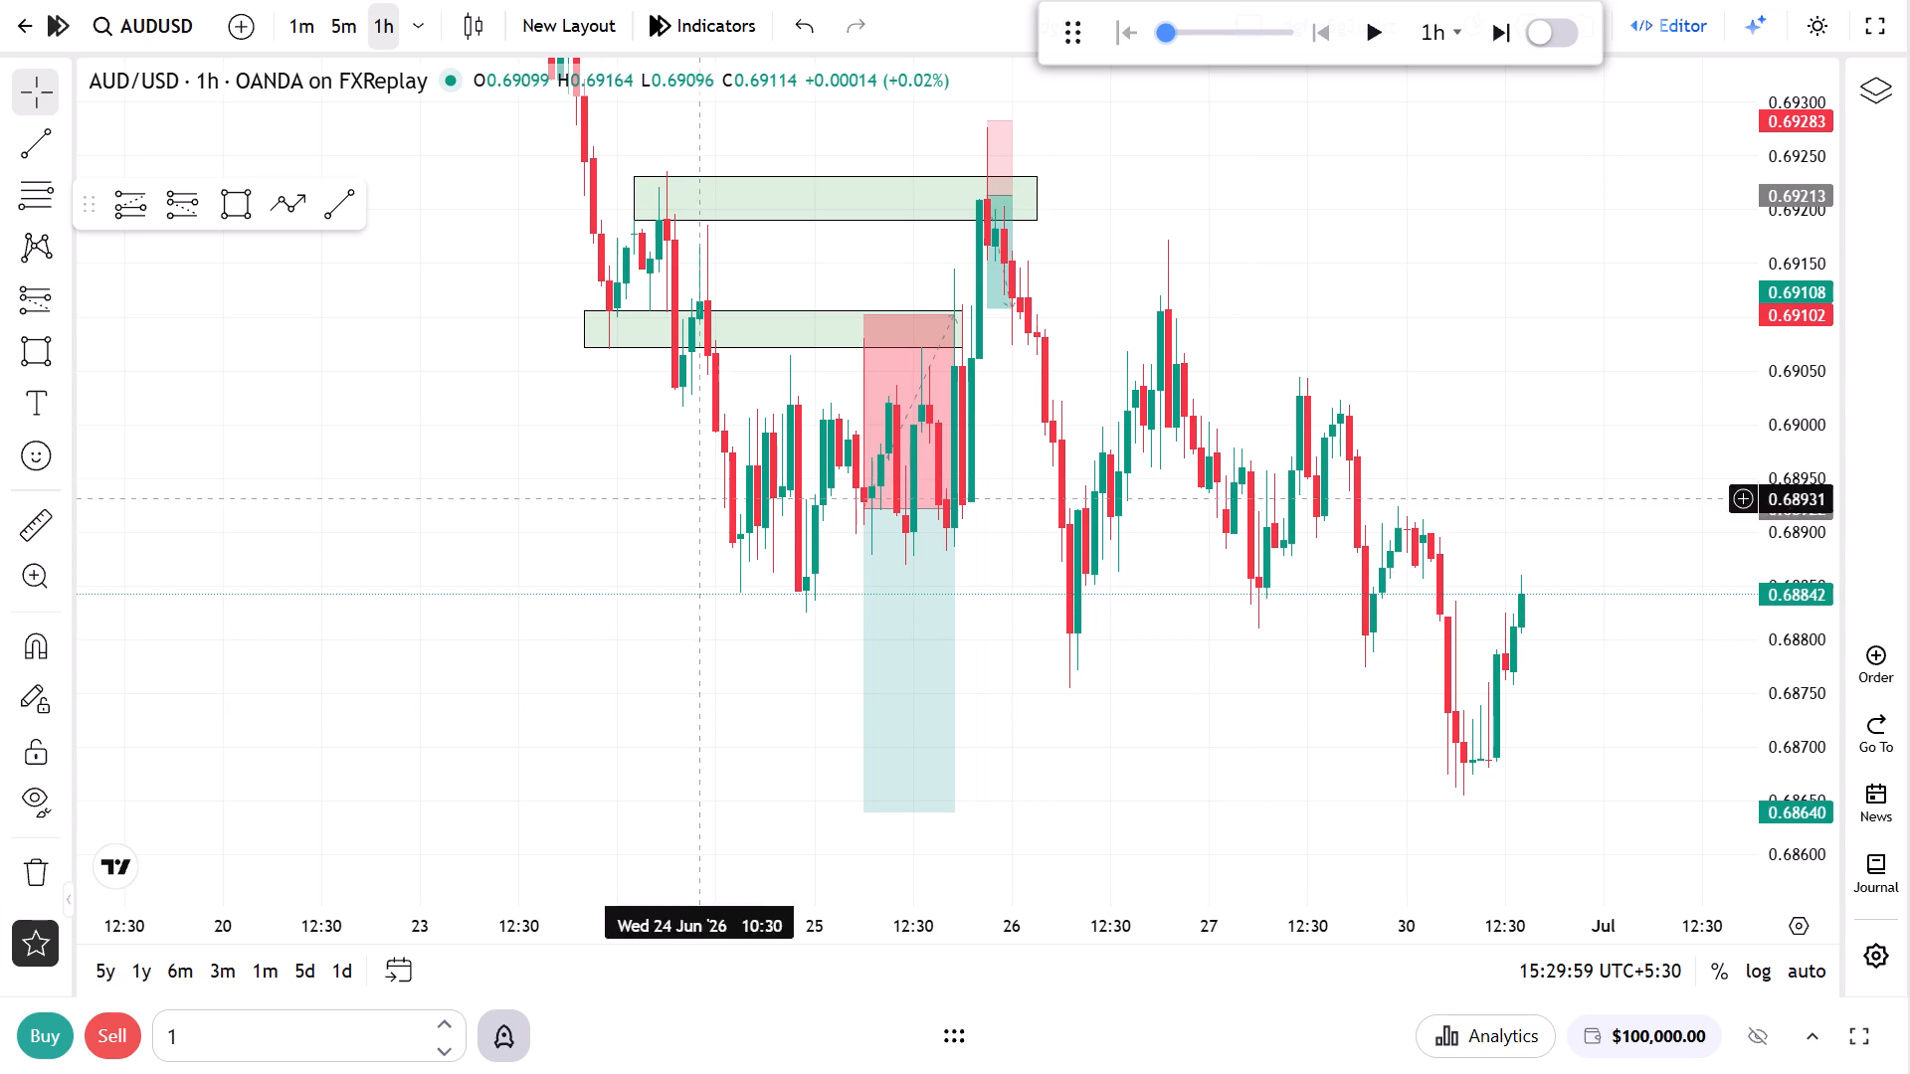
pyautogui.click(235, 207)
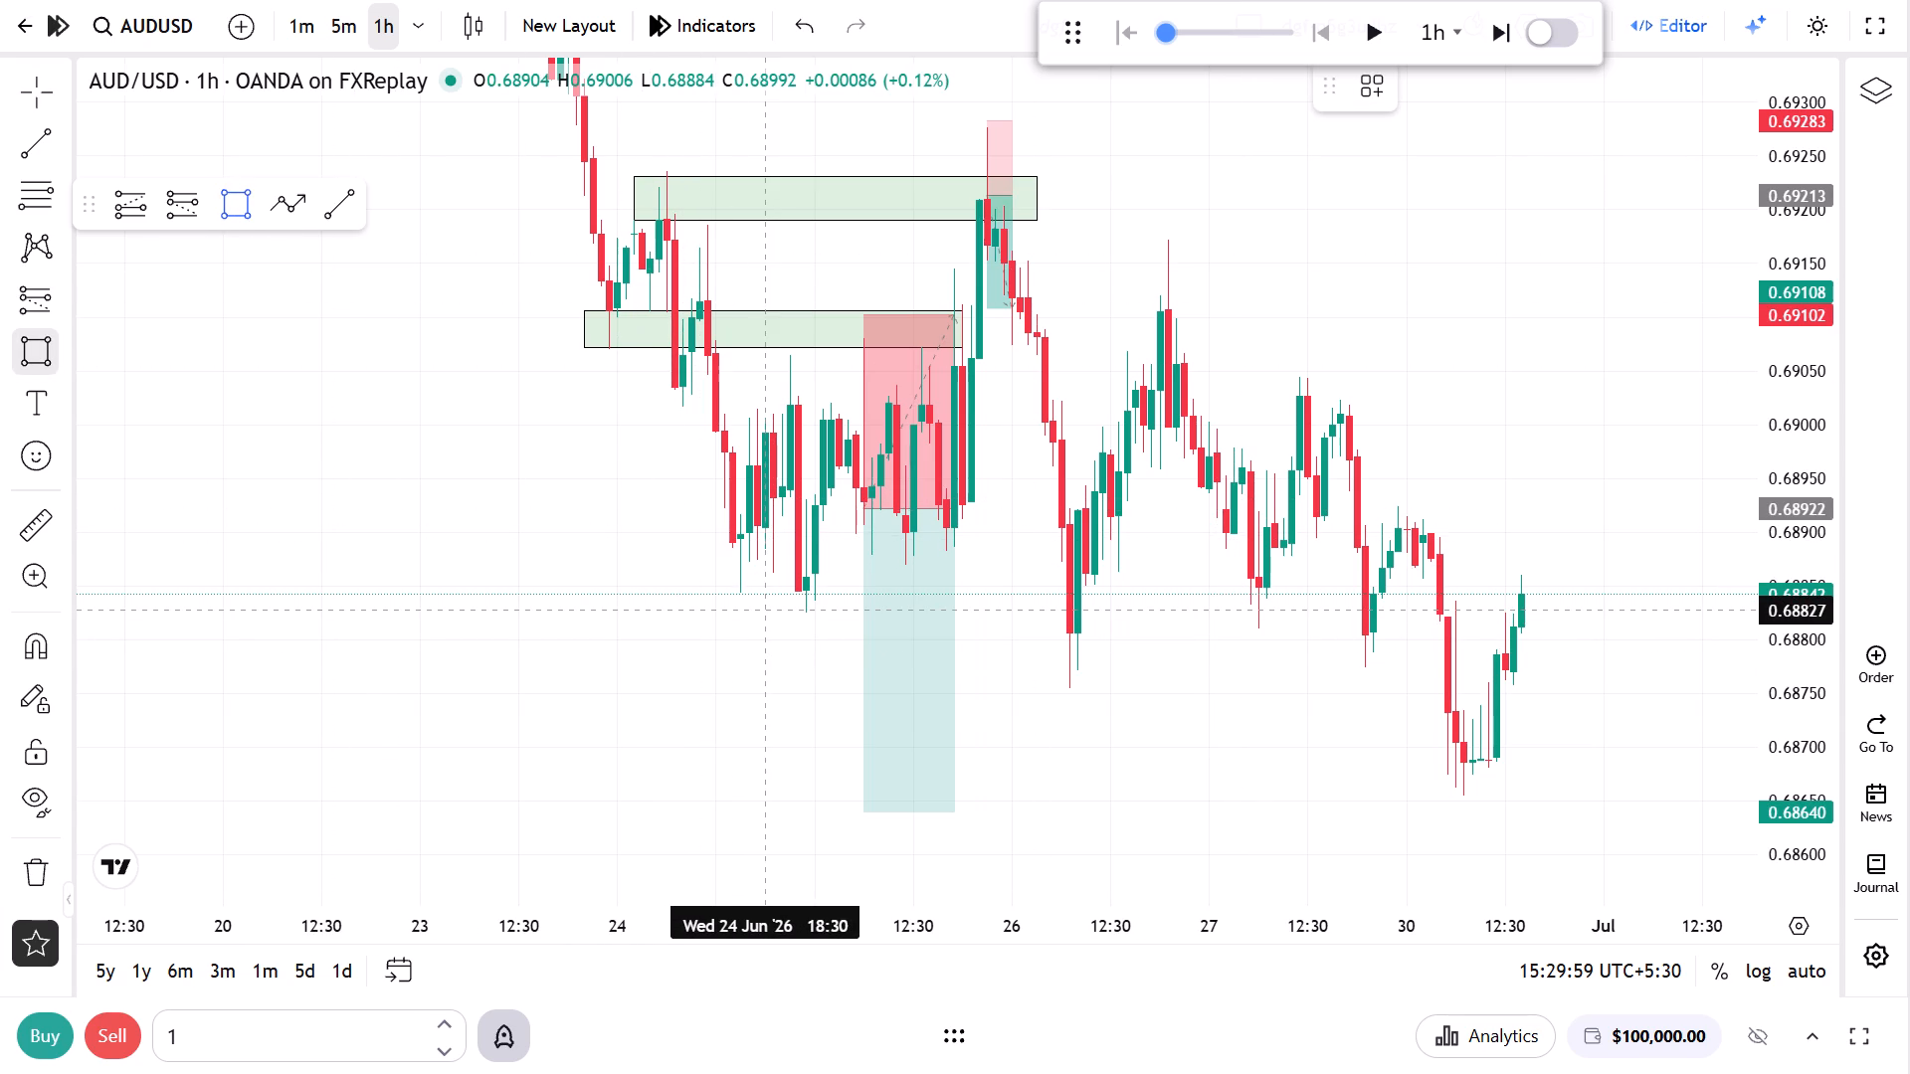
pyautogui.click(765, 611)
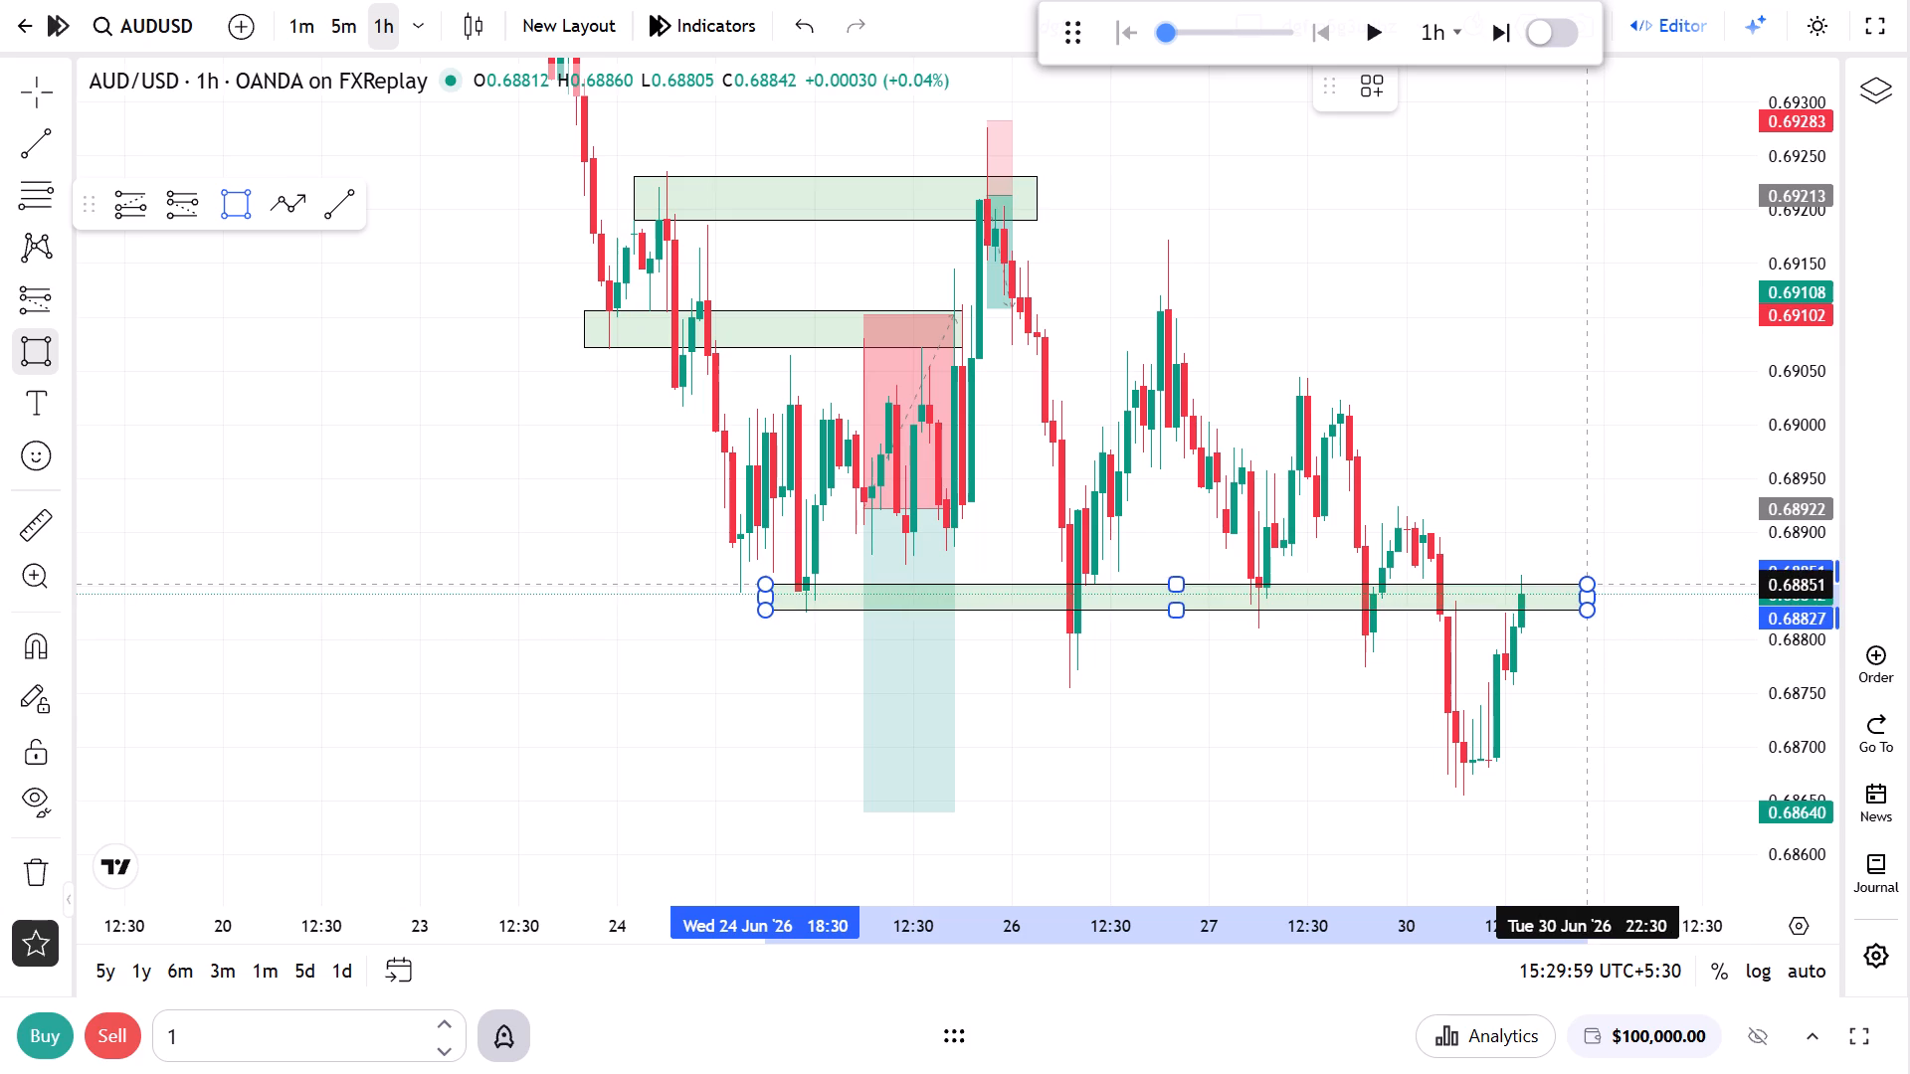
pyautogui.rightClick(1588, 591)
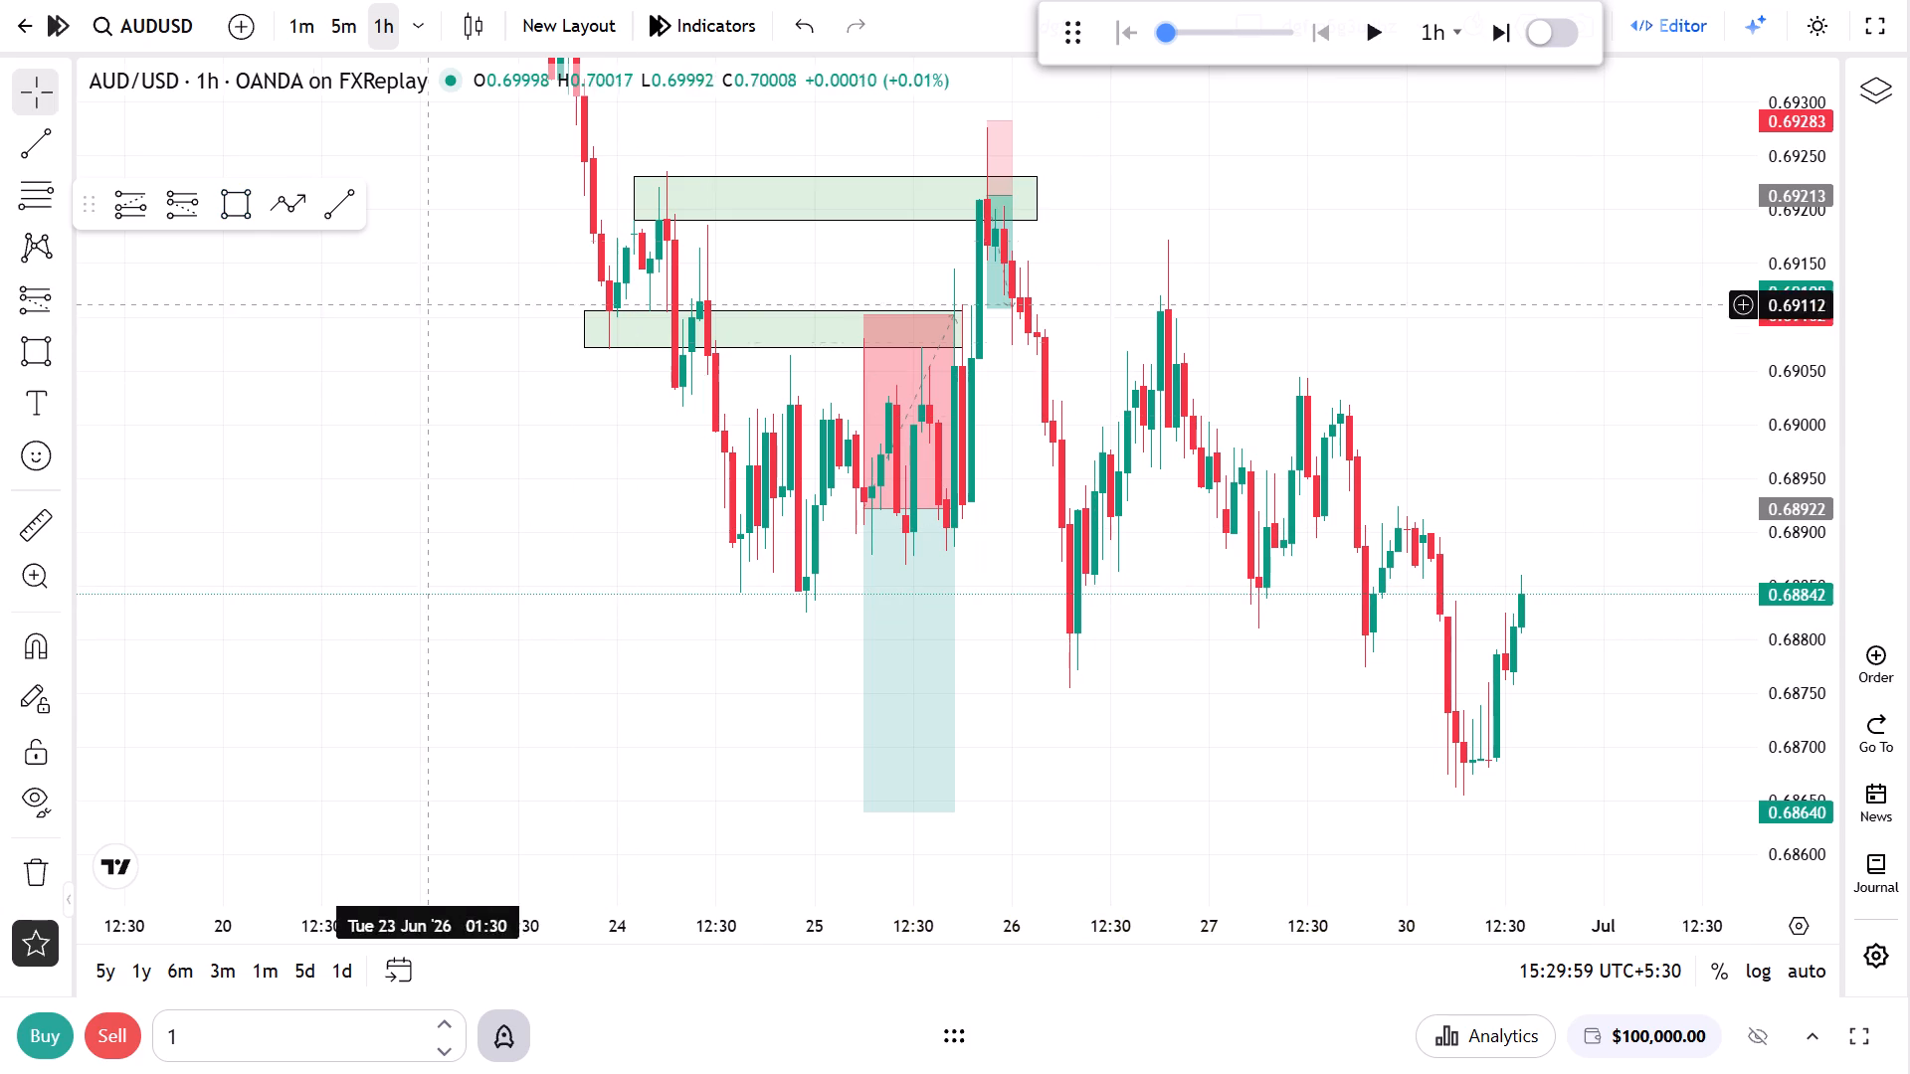
# Draw a rectangle zone from about 0.68842 to 0.68891, starting at 13:30 on 24 June and extending into 1 July.
pyautogui.click(234, 184)
pyautogui.click(722, 594)
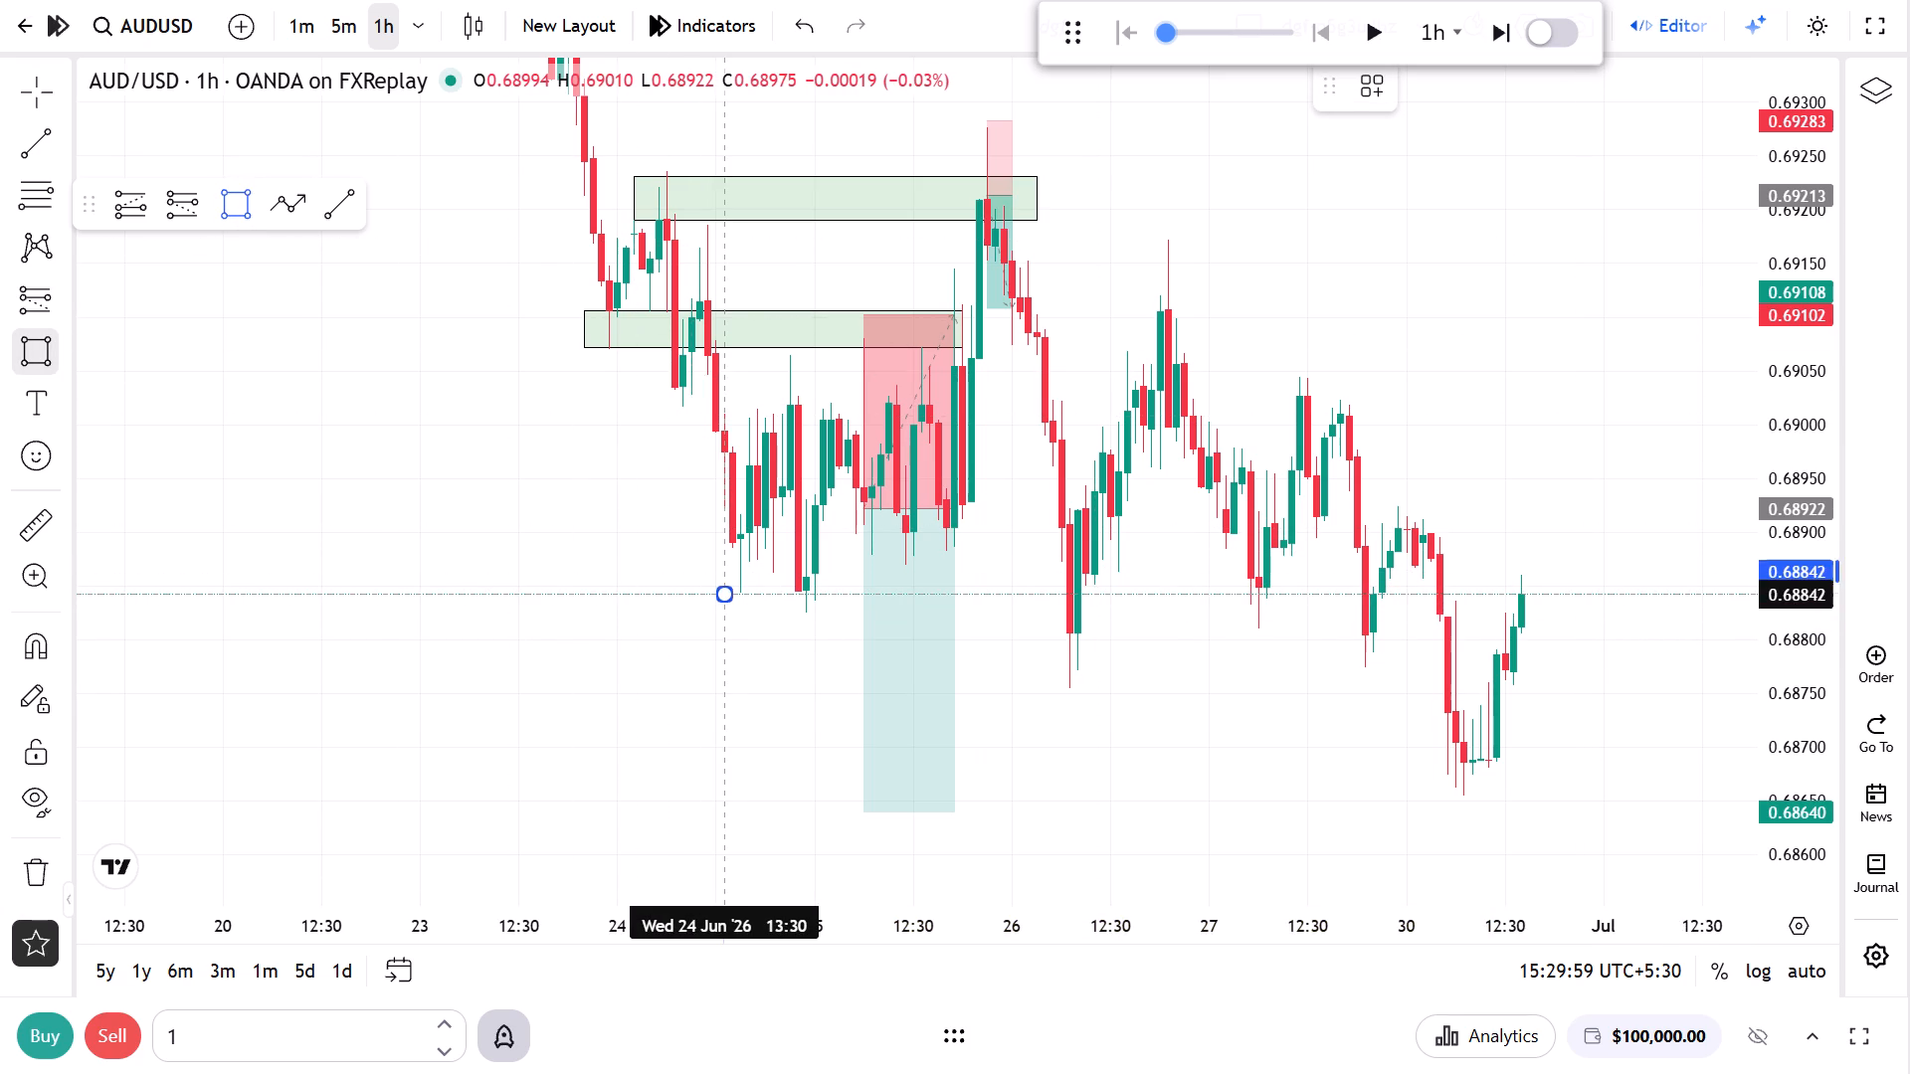
pyautogui.click(1698, 542)
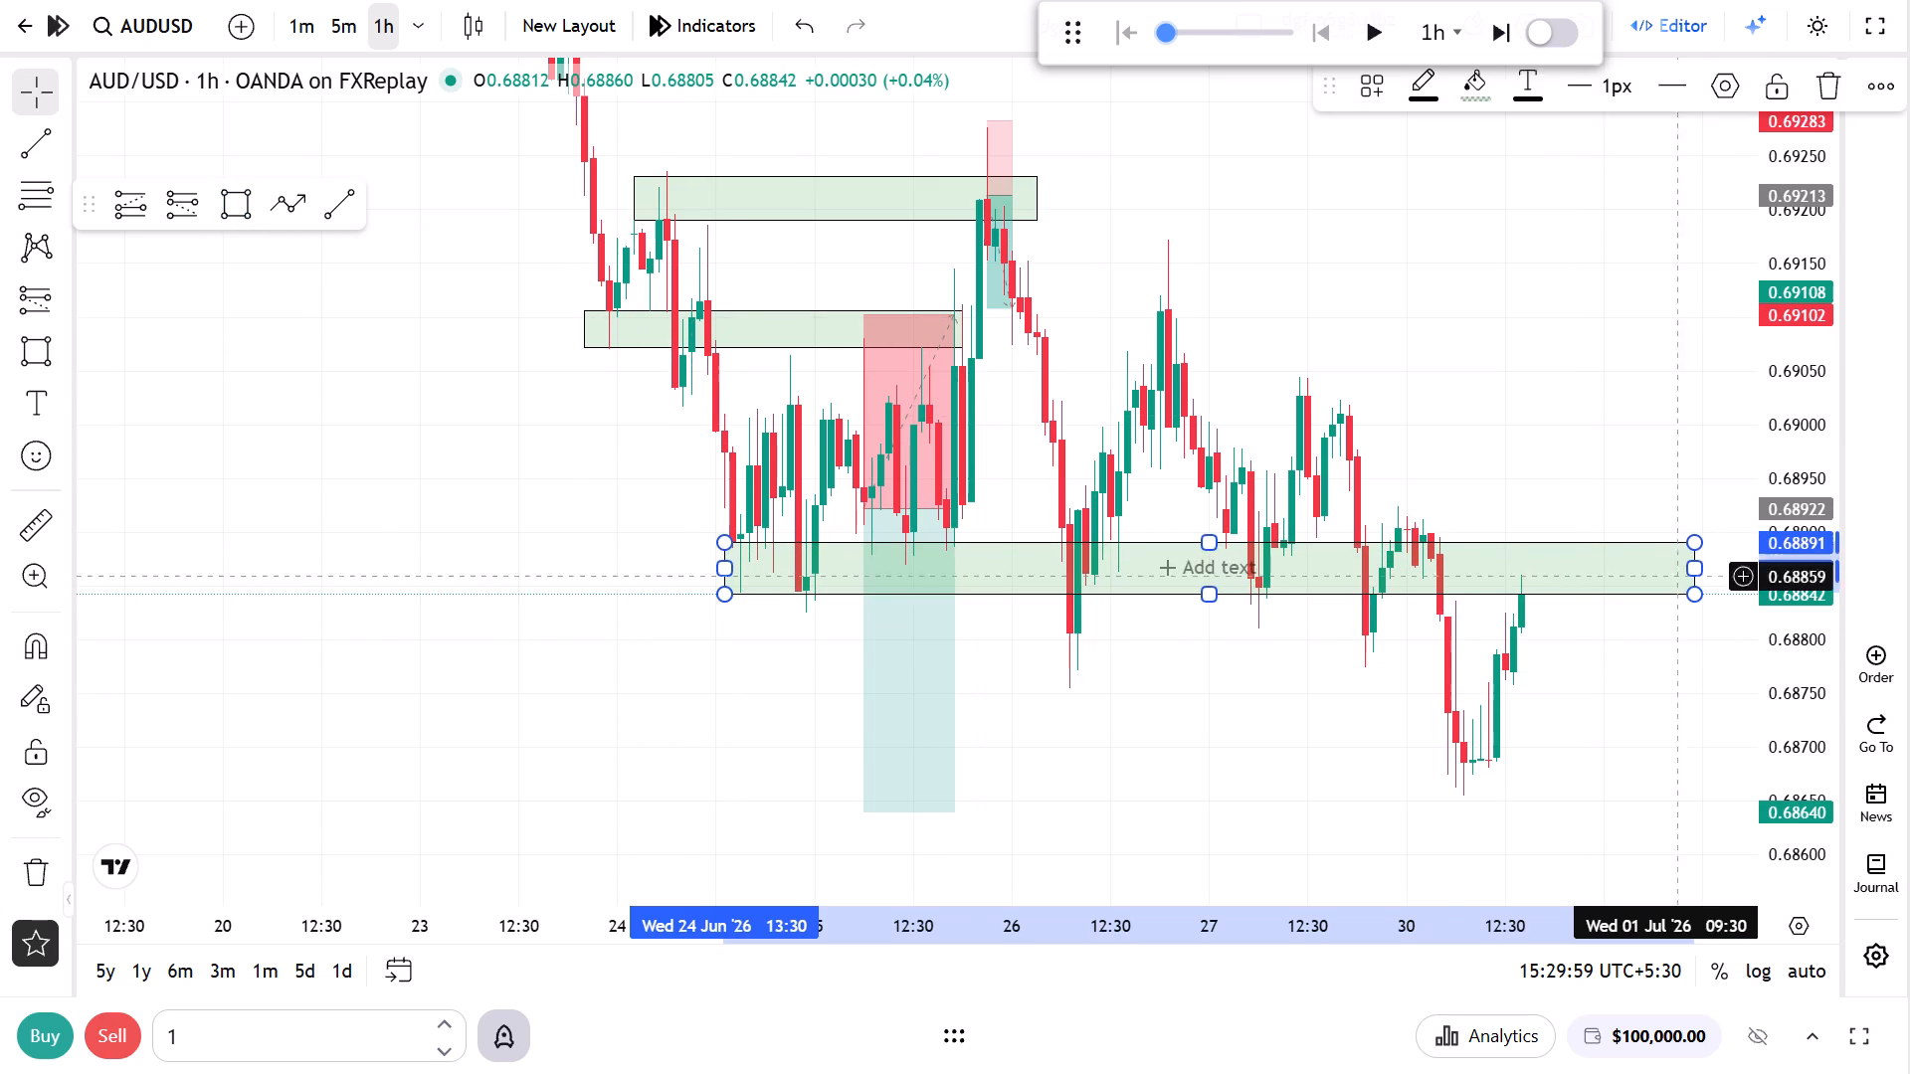
pyautogui.click(1547, 693)
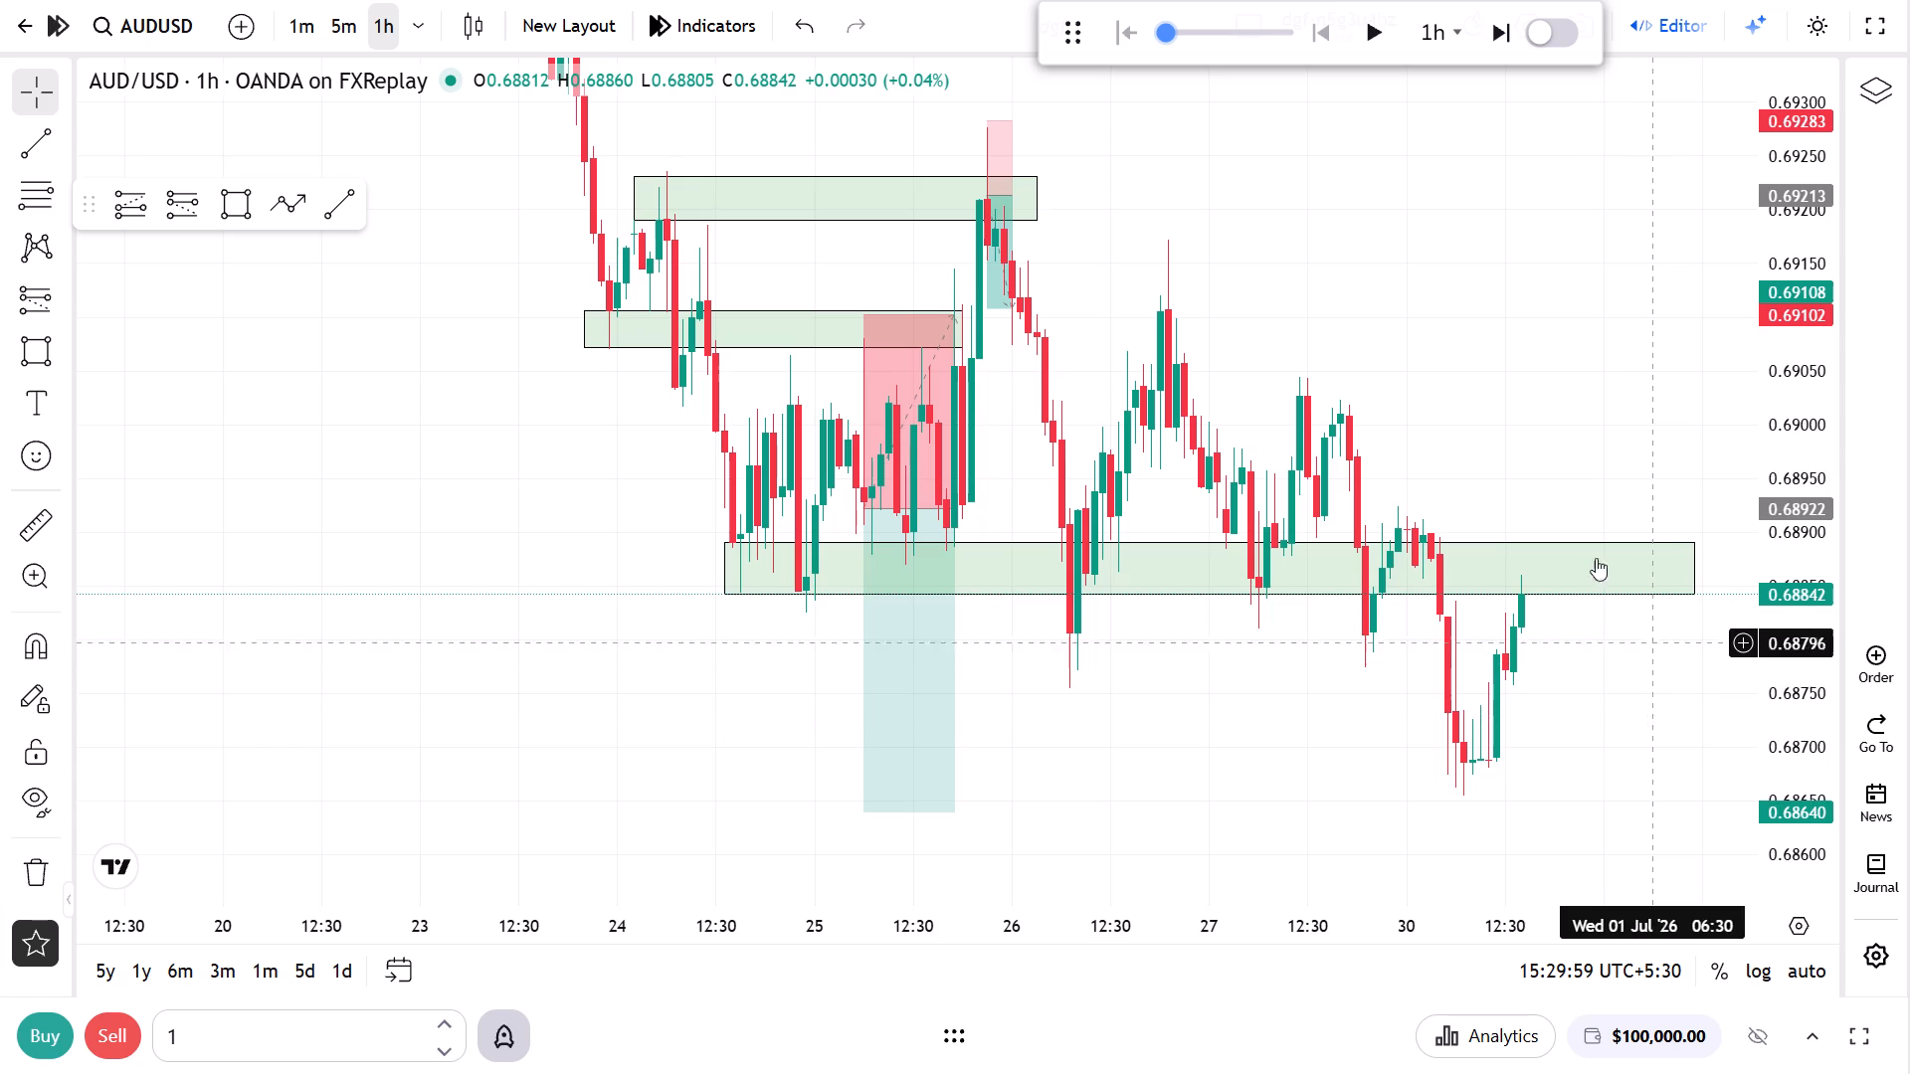
# Switch to the 1-minute chart and advance the replay two hours to about 17:29 on 30 June, following price at the new zone.
pyautogui.click(280, 32)
pyautogui.scroll(-5, 1401, 691)
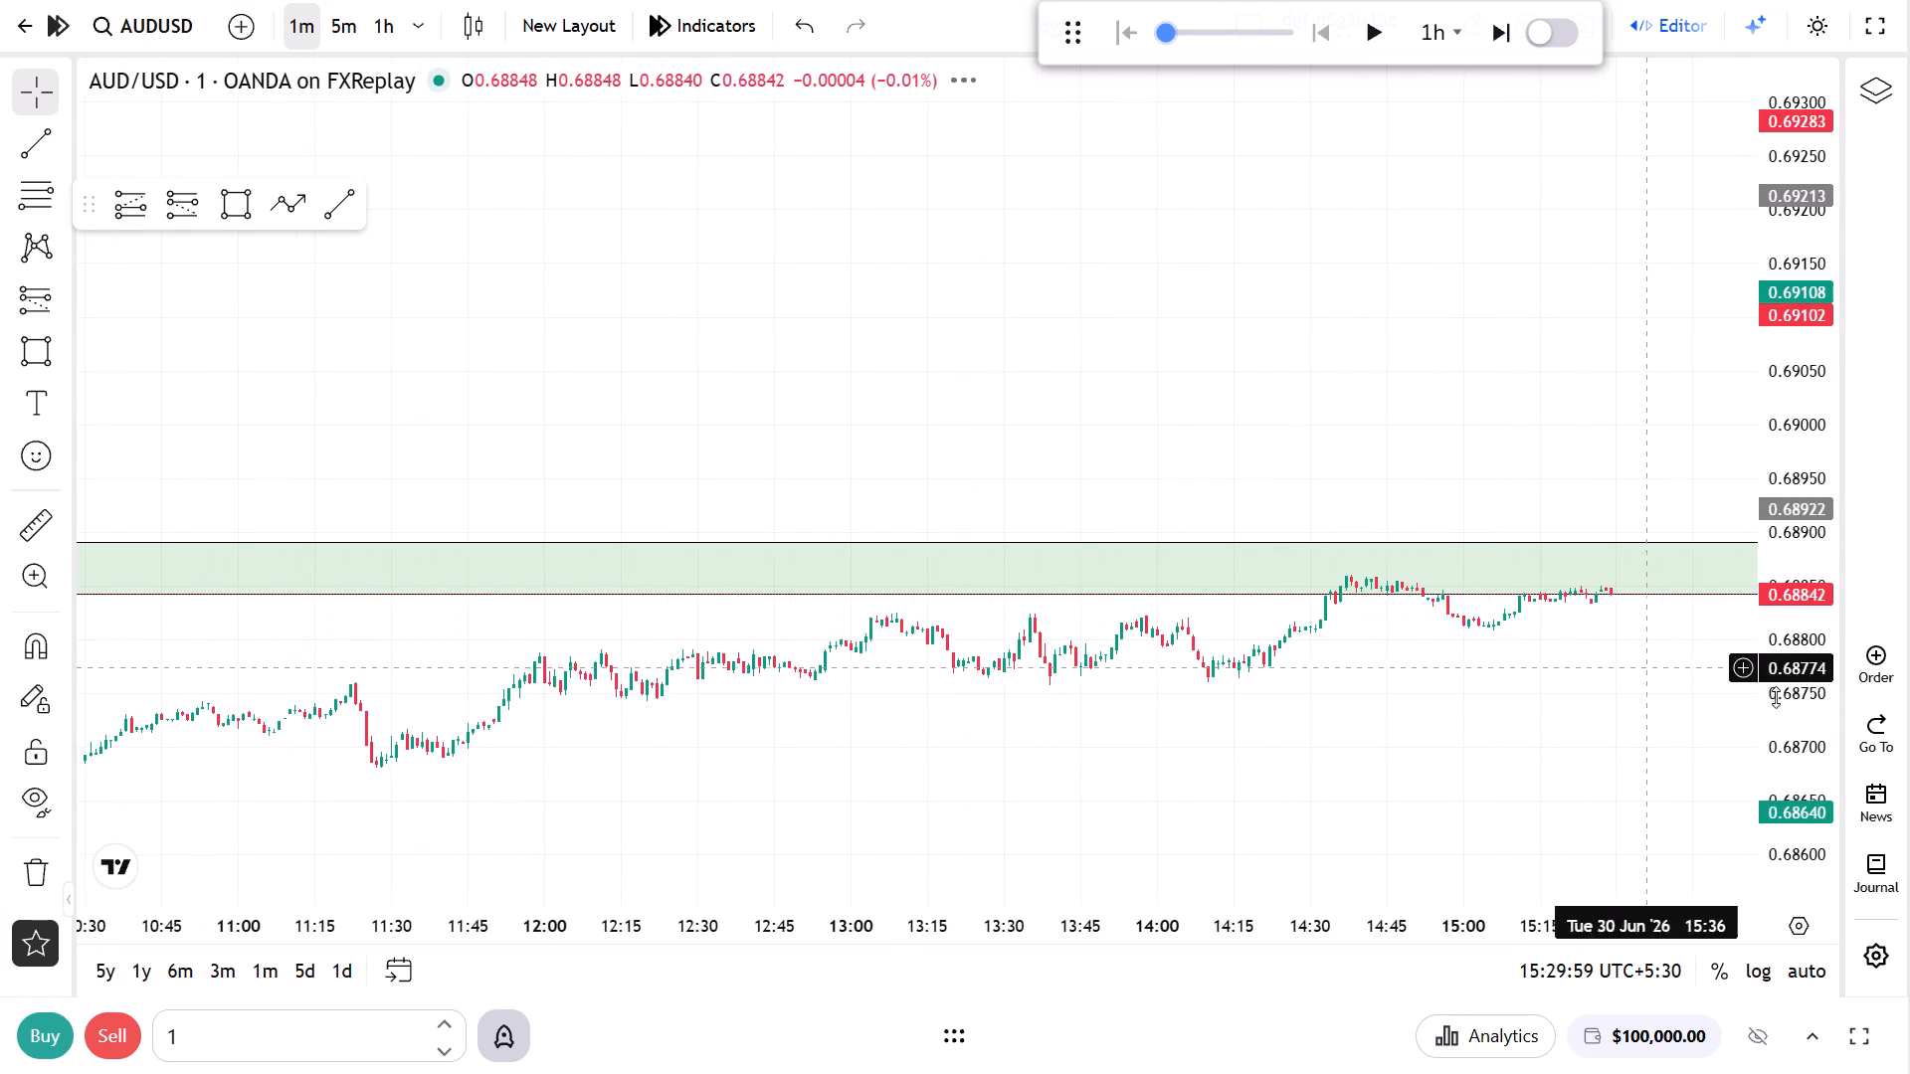
pyautogui.moveTo(1810, 800); pyautogui.dragTo(1790, 104)
pyautogui.moveTo(1571, 324); pyautogui.dragTo(1352, 22)
pyautogui.scroll(3, 1204, 626)
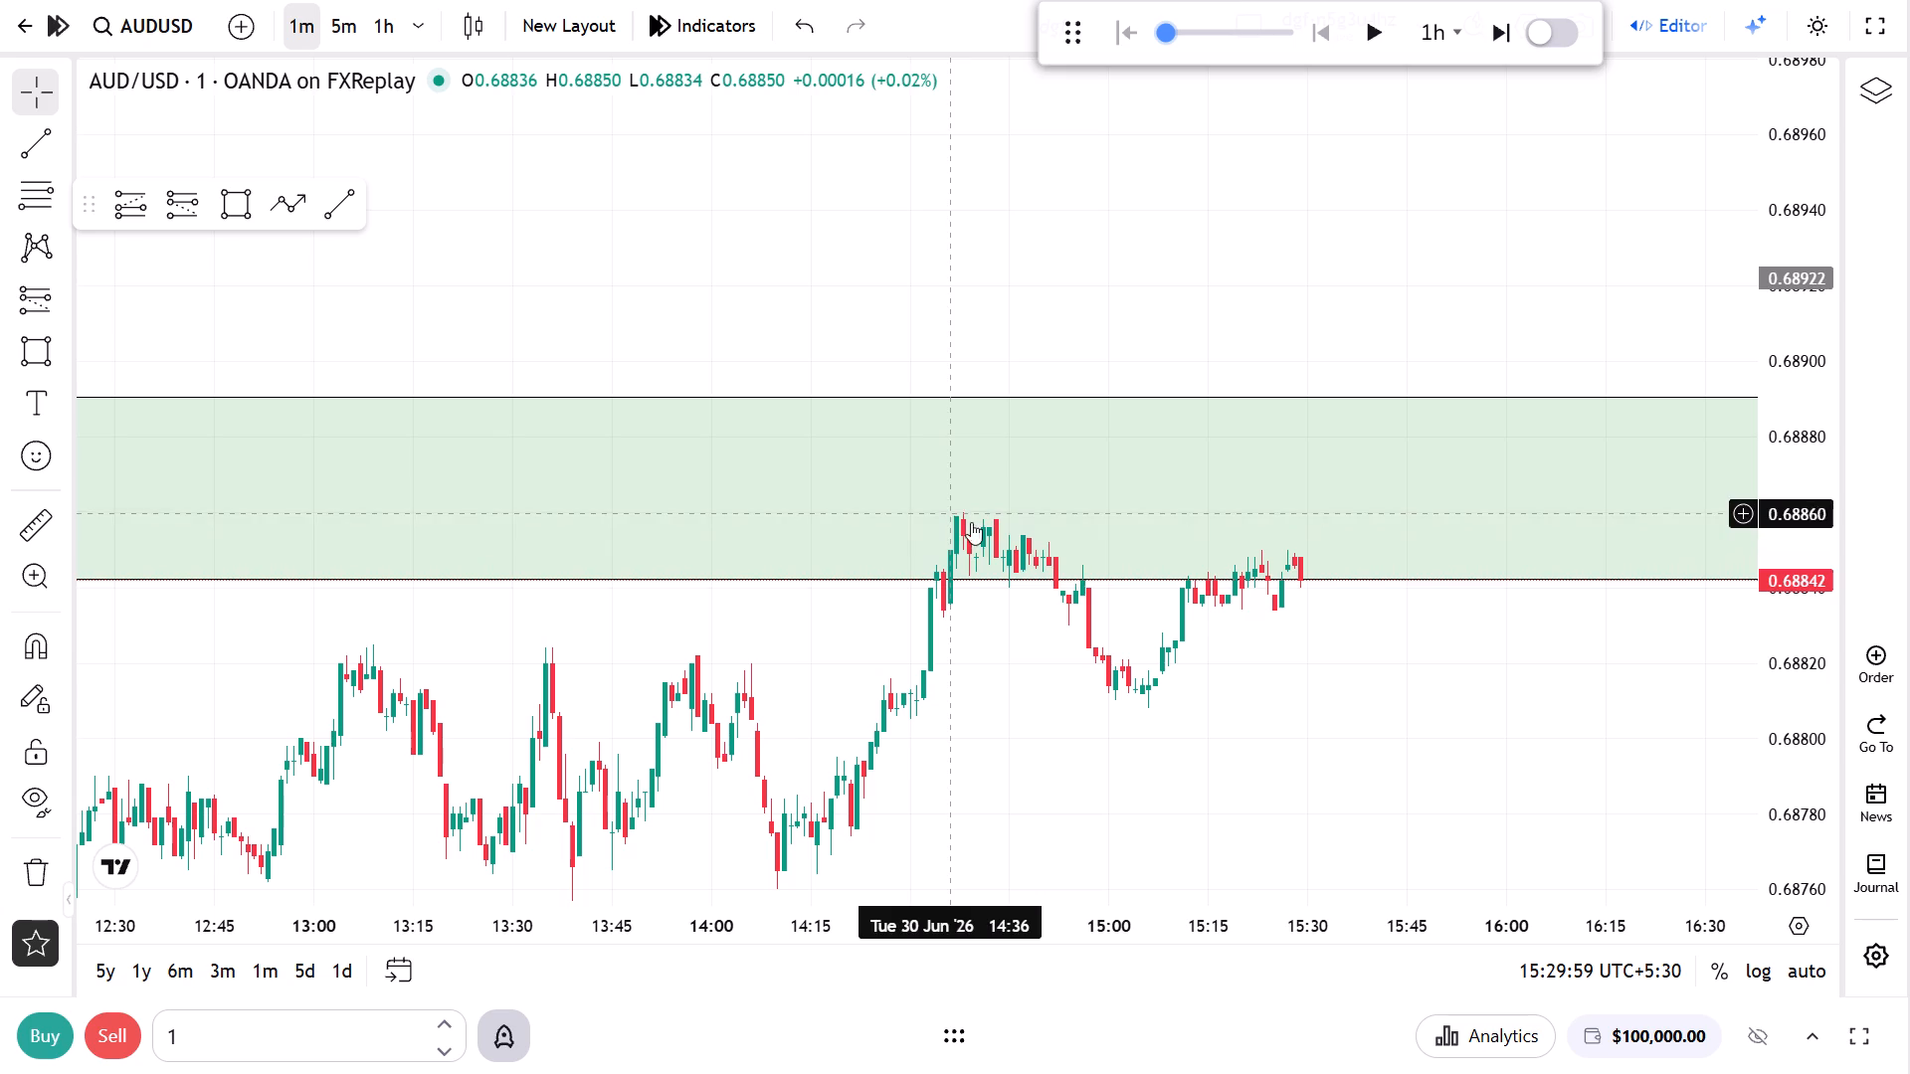
pyautogui.click(1484, 31)
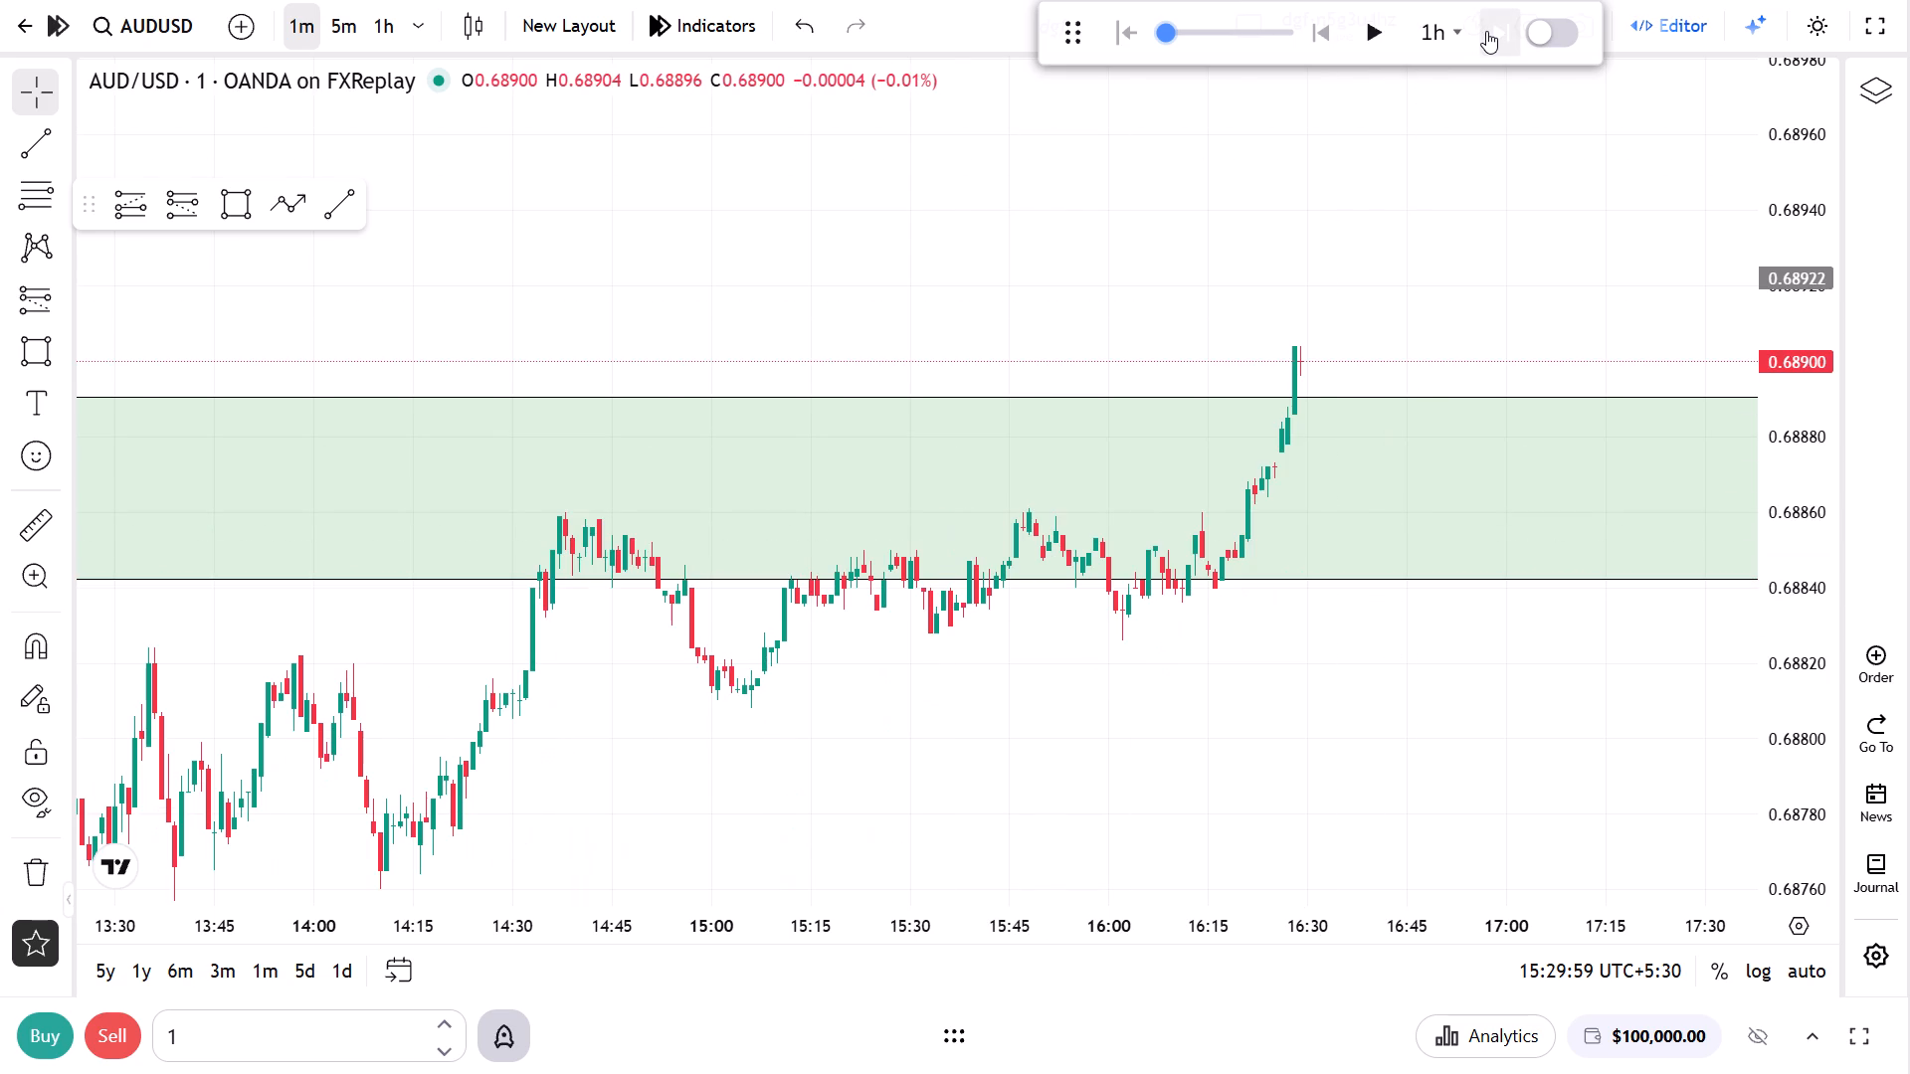
pyautogui.click(1489, 37)
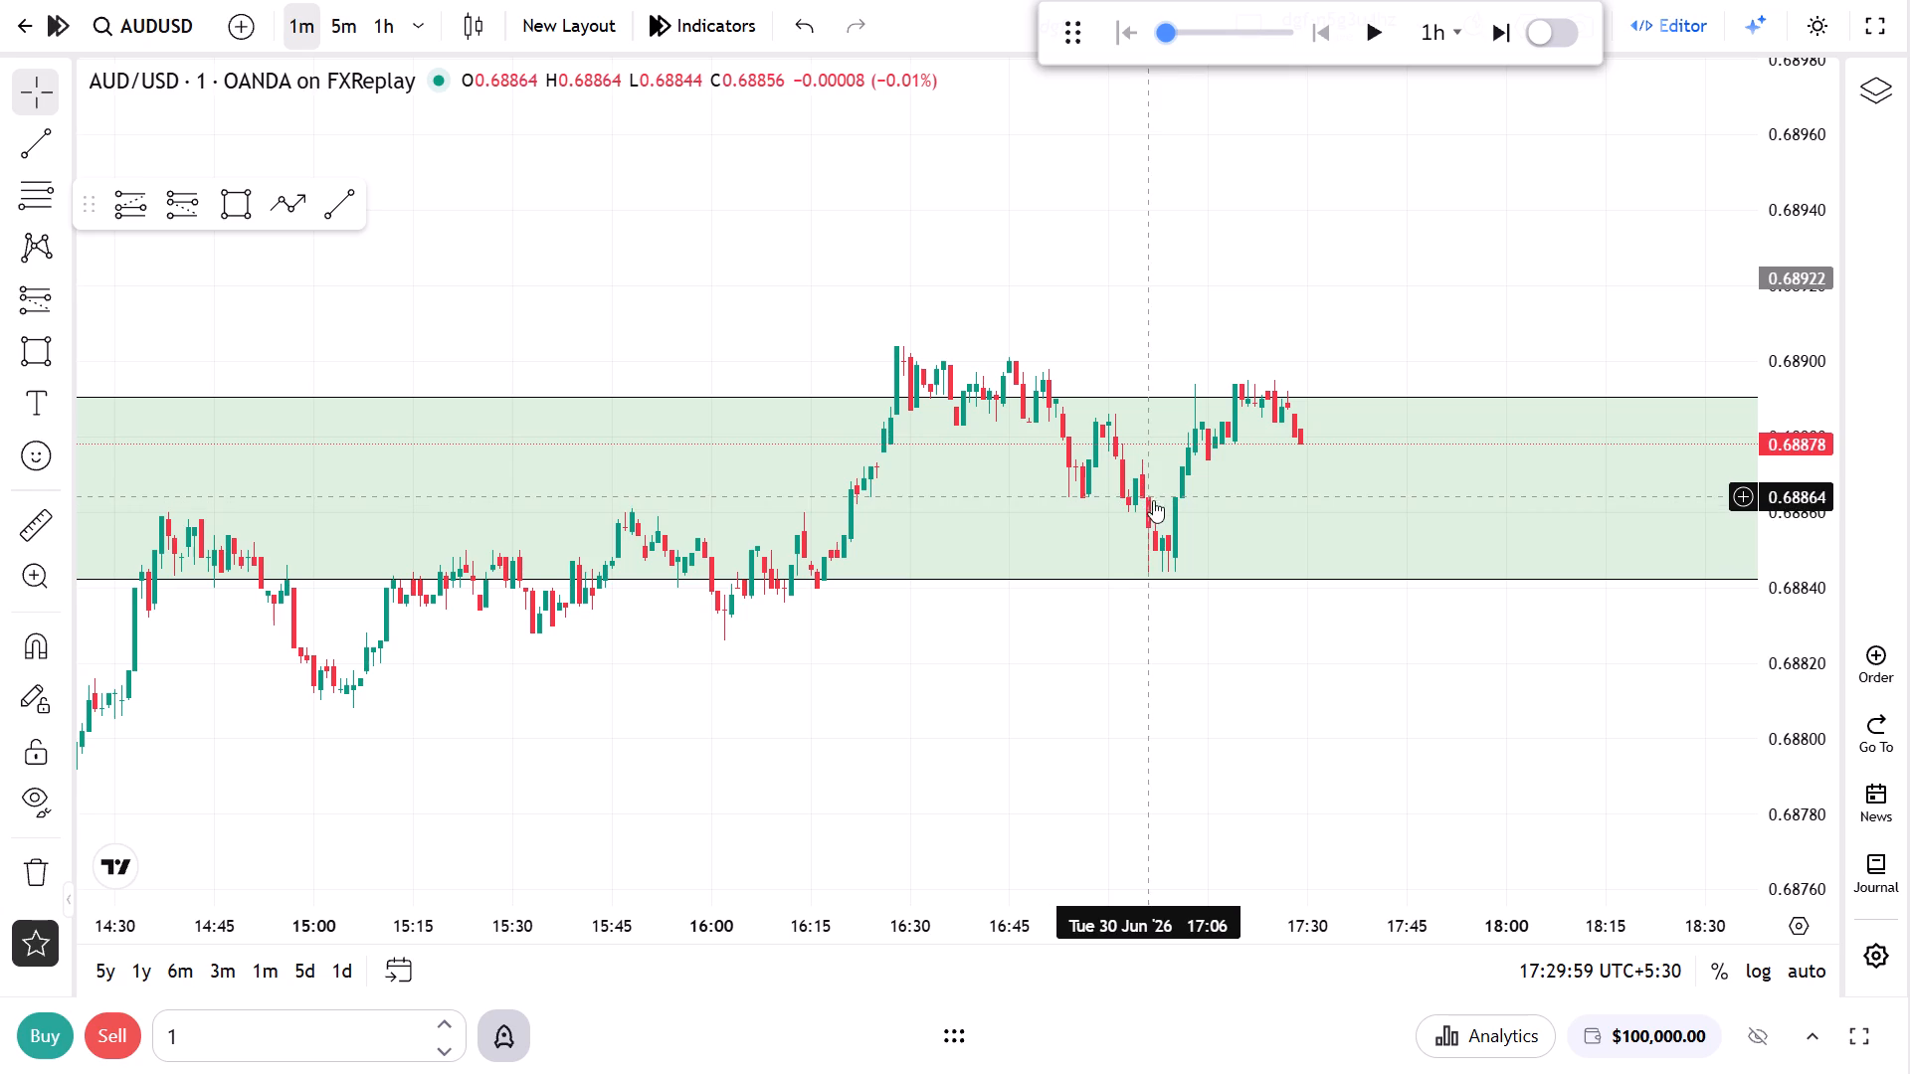
# Place a short position at 17:06 on 30 June with entry at about 0.68856 and stop at about 0.68907.
pyautogui.click(194, 199)
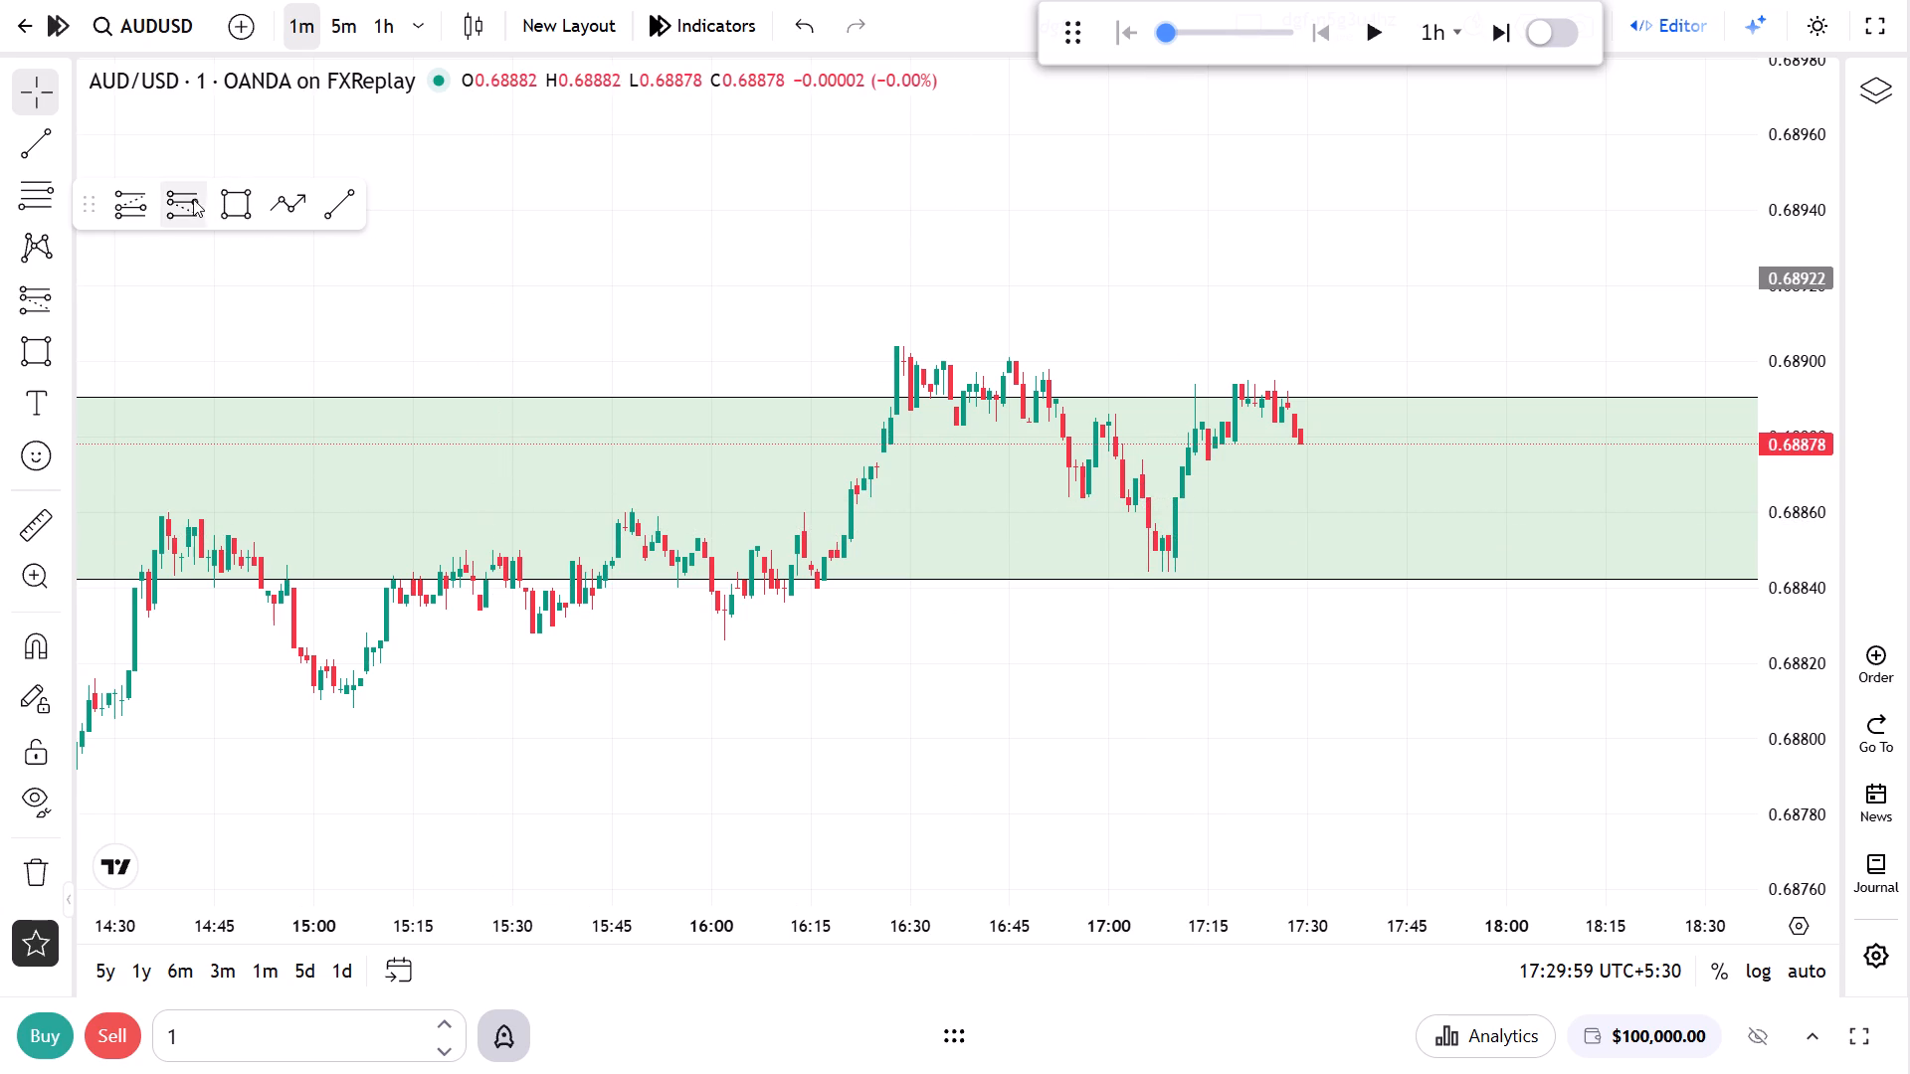
pyautogui.click(1148, 529)
pyautogui.moveTo(1154, 447); pyautogui.dragTo(1149, 334)
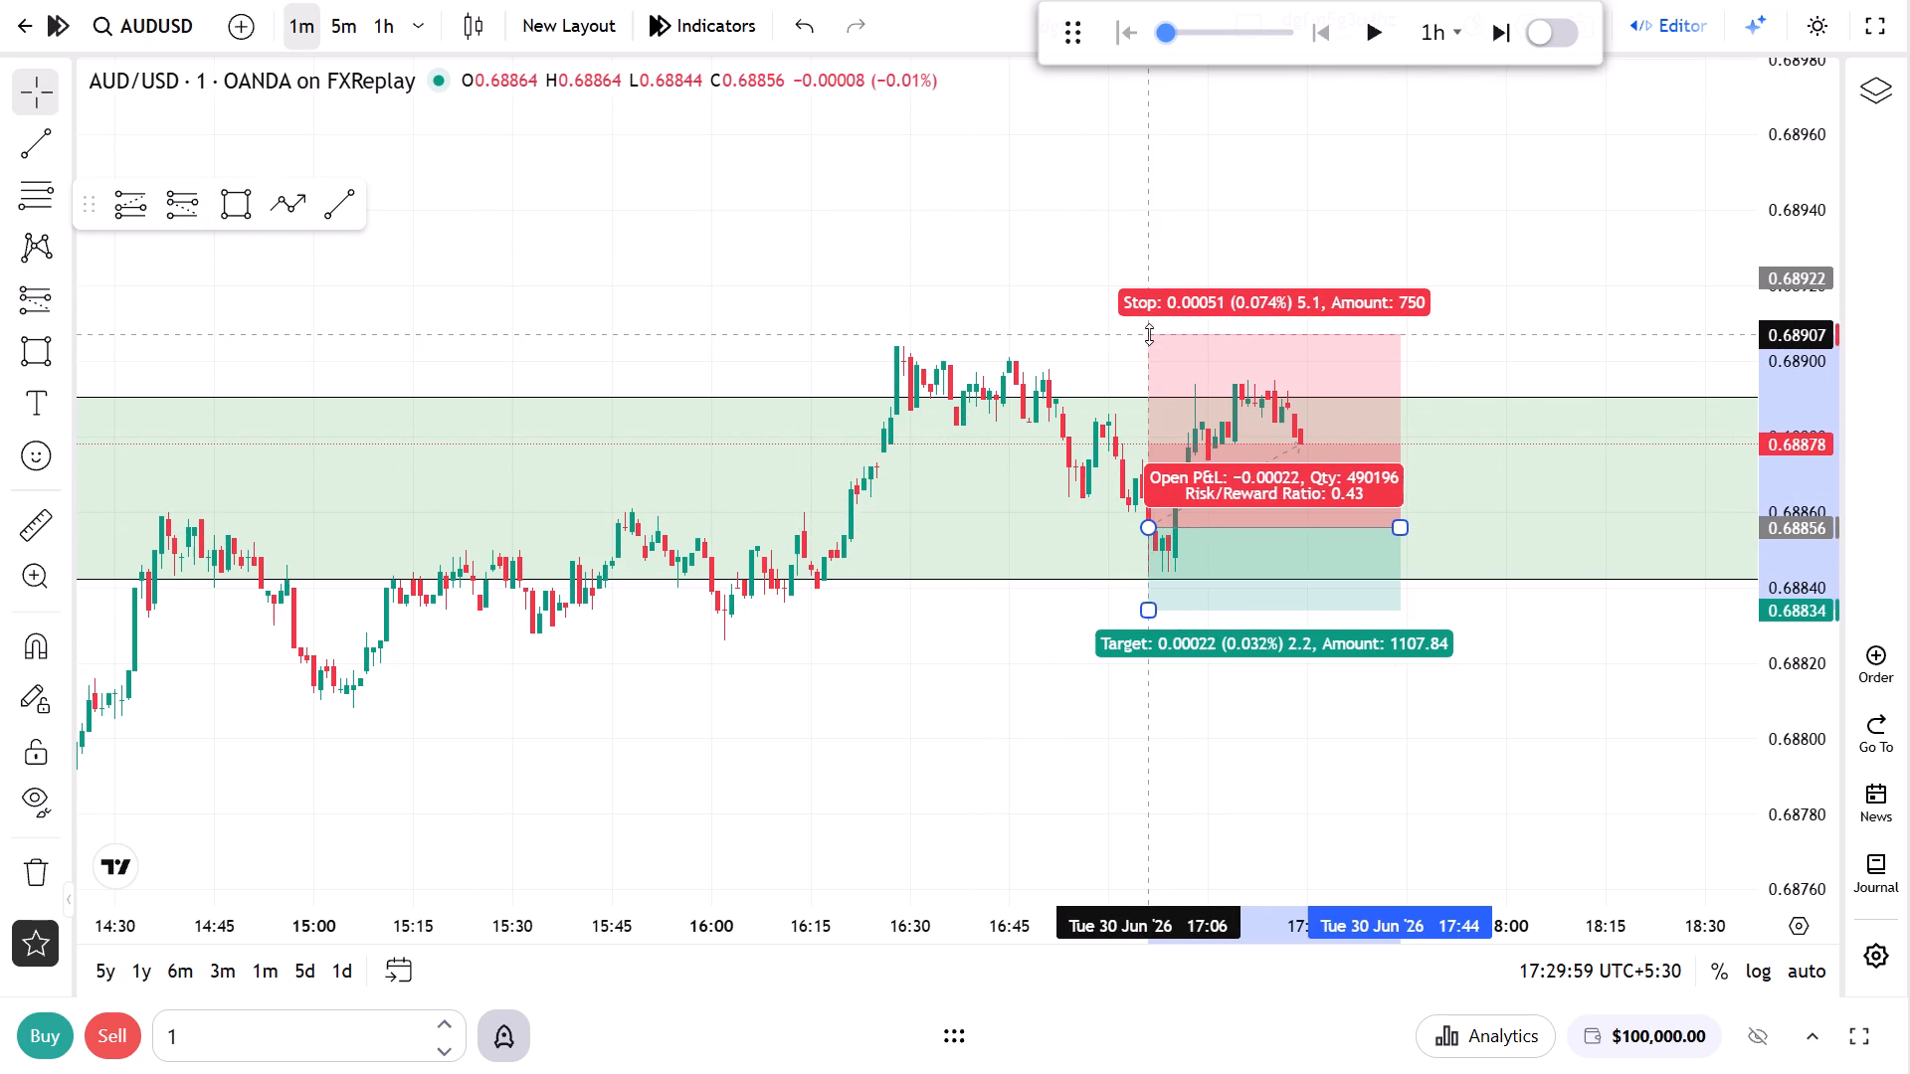
pyautogui.moveTo(1149, 334); pyautogui.dragTo(1157, 341)
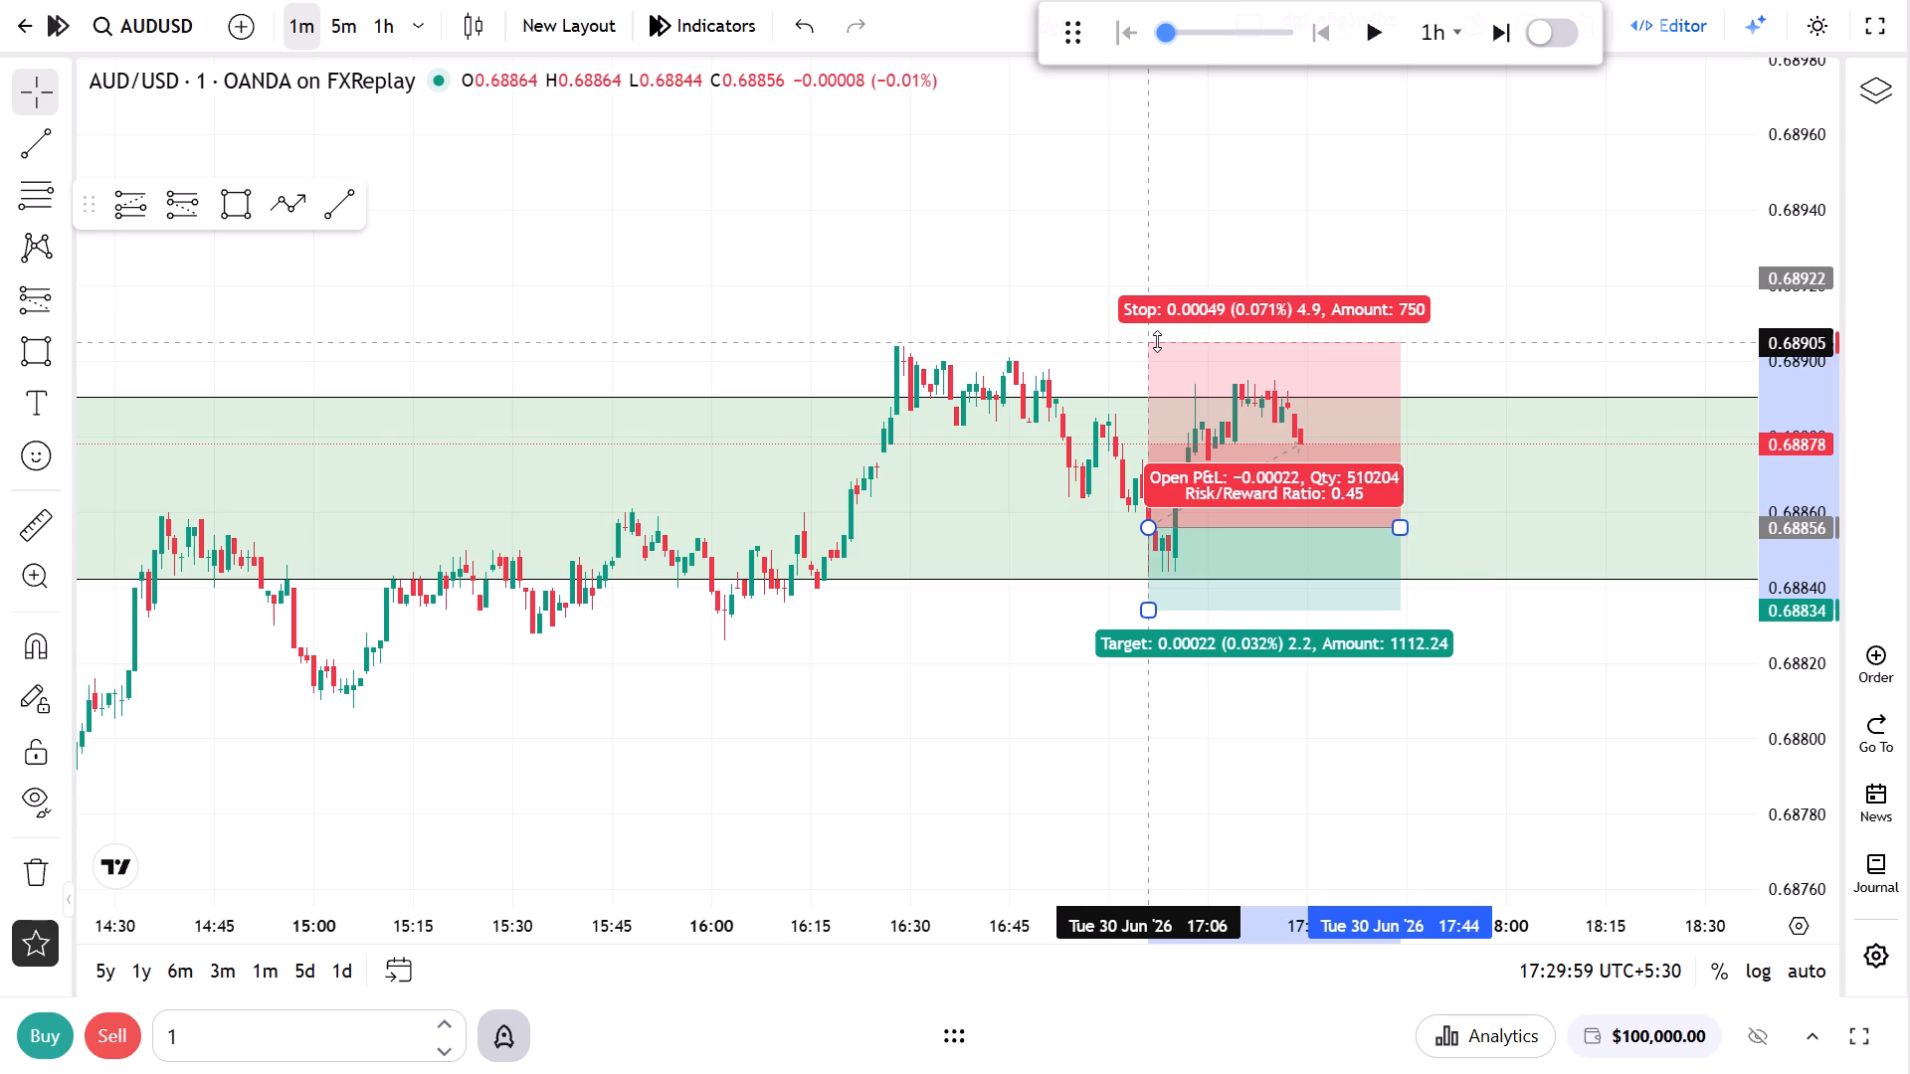
pyautogui.moveTo(1157, 341); pyautogui.dragTo(1157, 336)
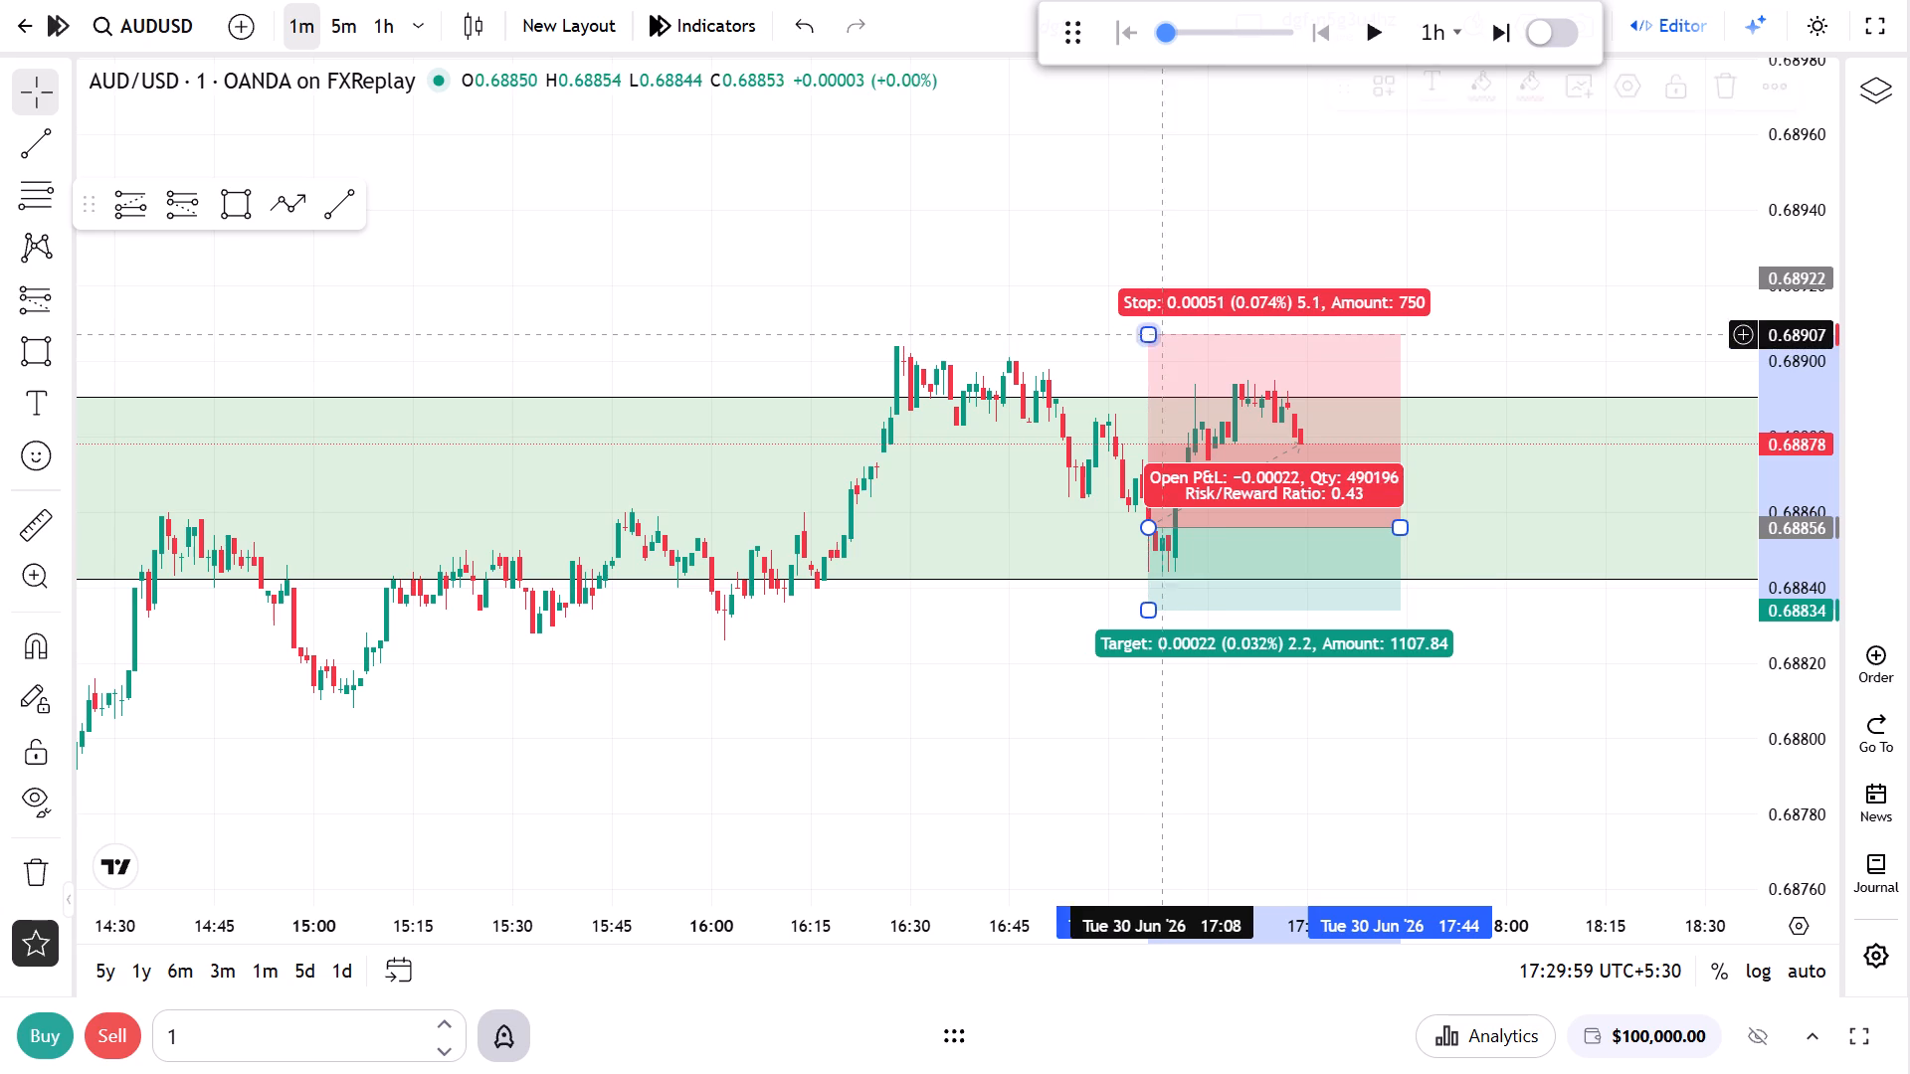
pyautogui.click(1281, 257)
# Advance the replay one hour to about 18:29 on 30 June.
pyautogui.click(1512, 40)
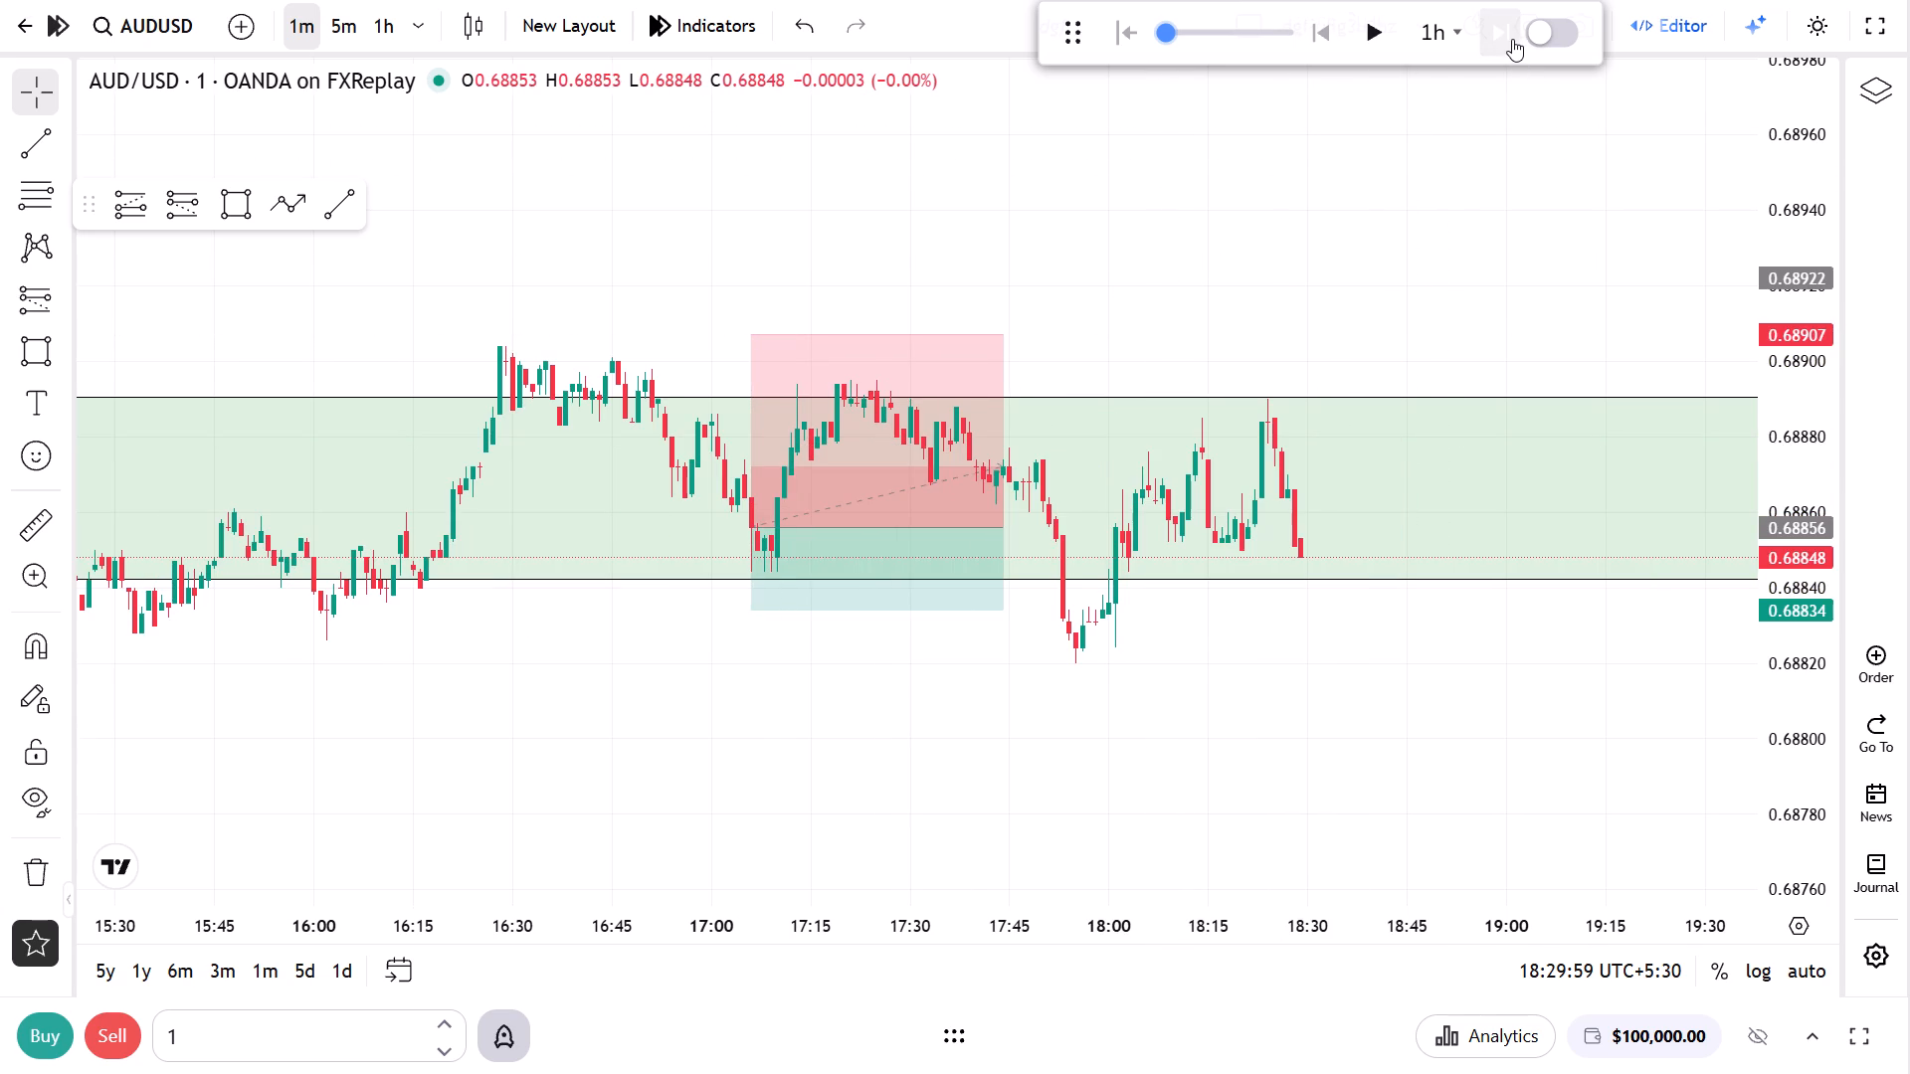
# Lower the new short position's target to about 0.68781.
pyautogui.moveTo(1087, 630); pyautogui.dragTo(1107, 476)
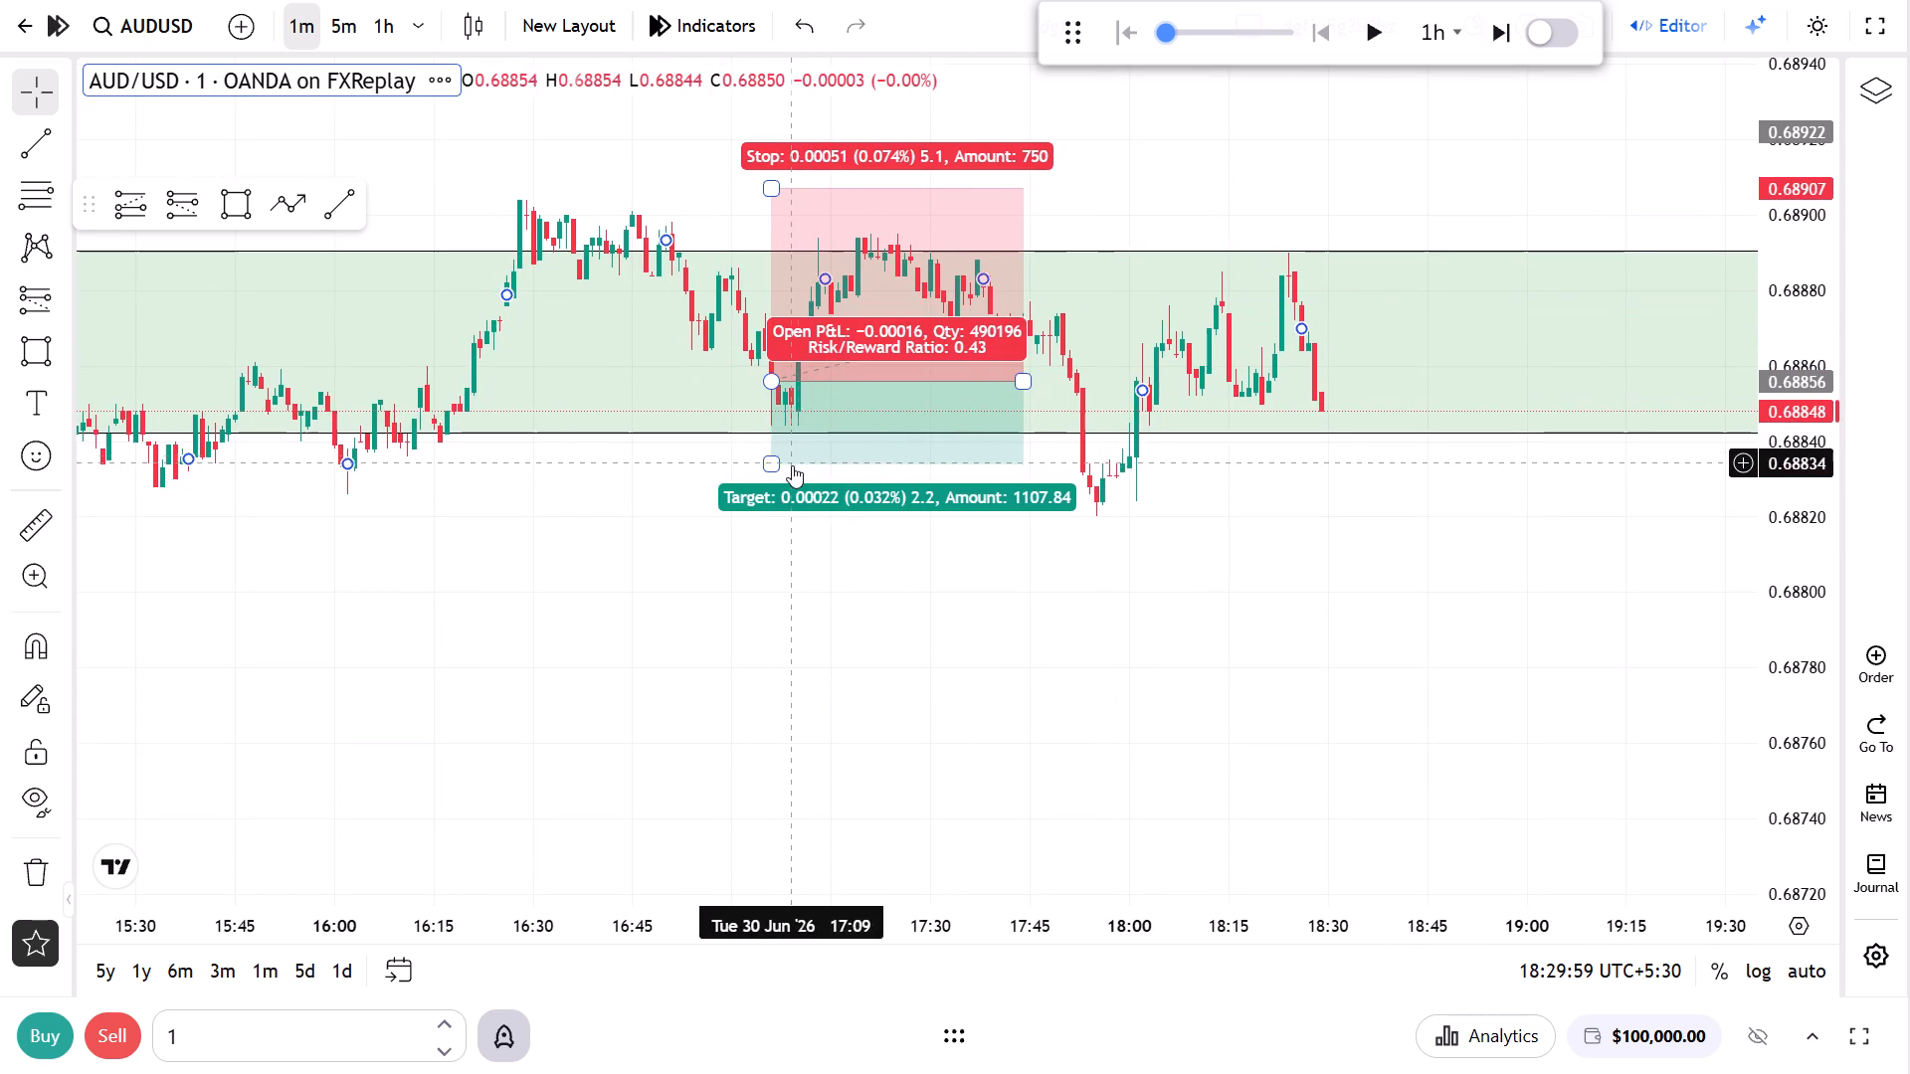
pyautogui.moveTo(779, 467); pyautogui.dragTo(758, 649)
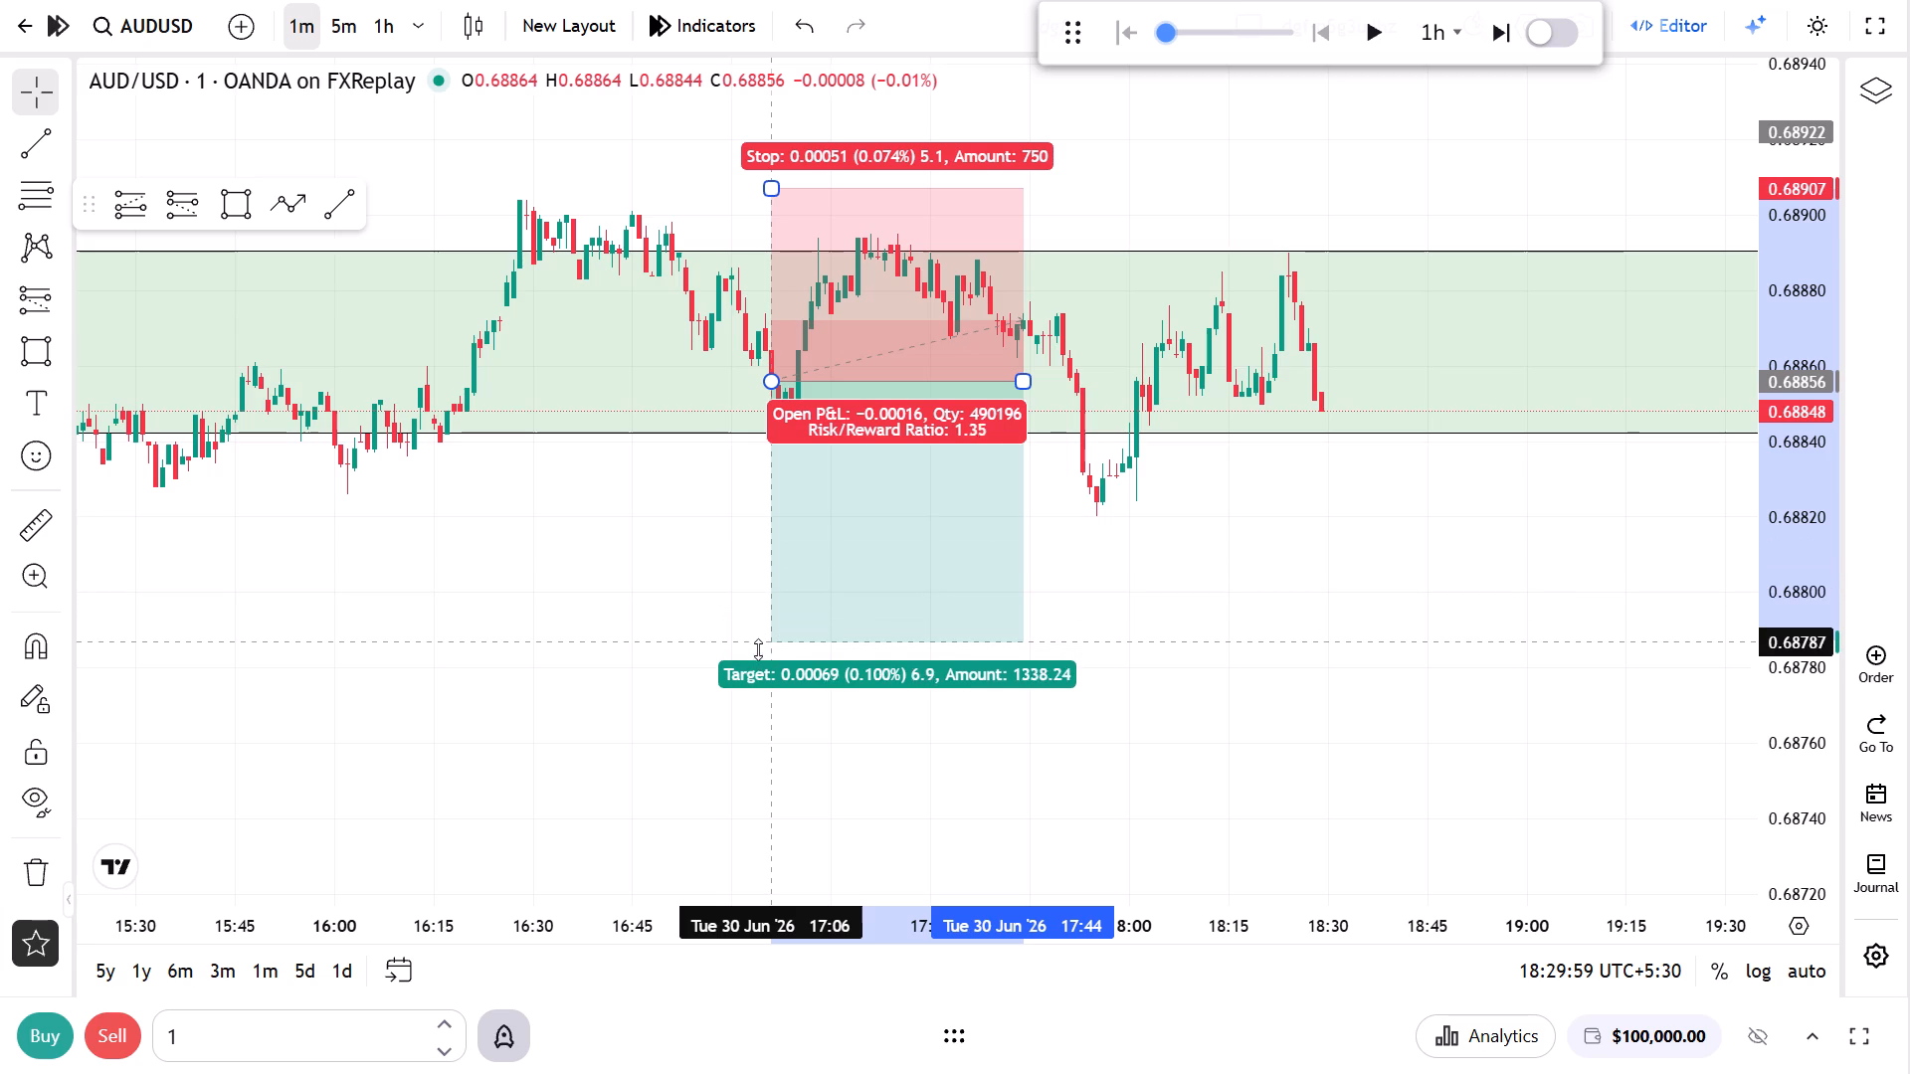
pyautogui.moveTo(758, 649); pyautogui.dragTo(756, 662)
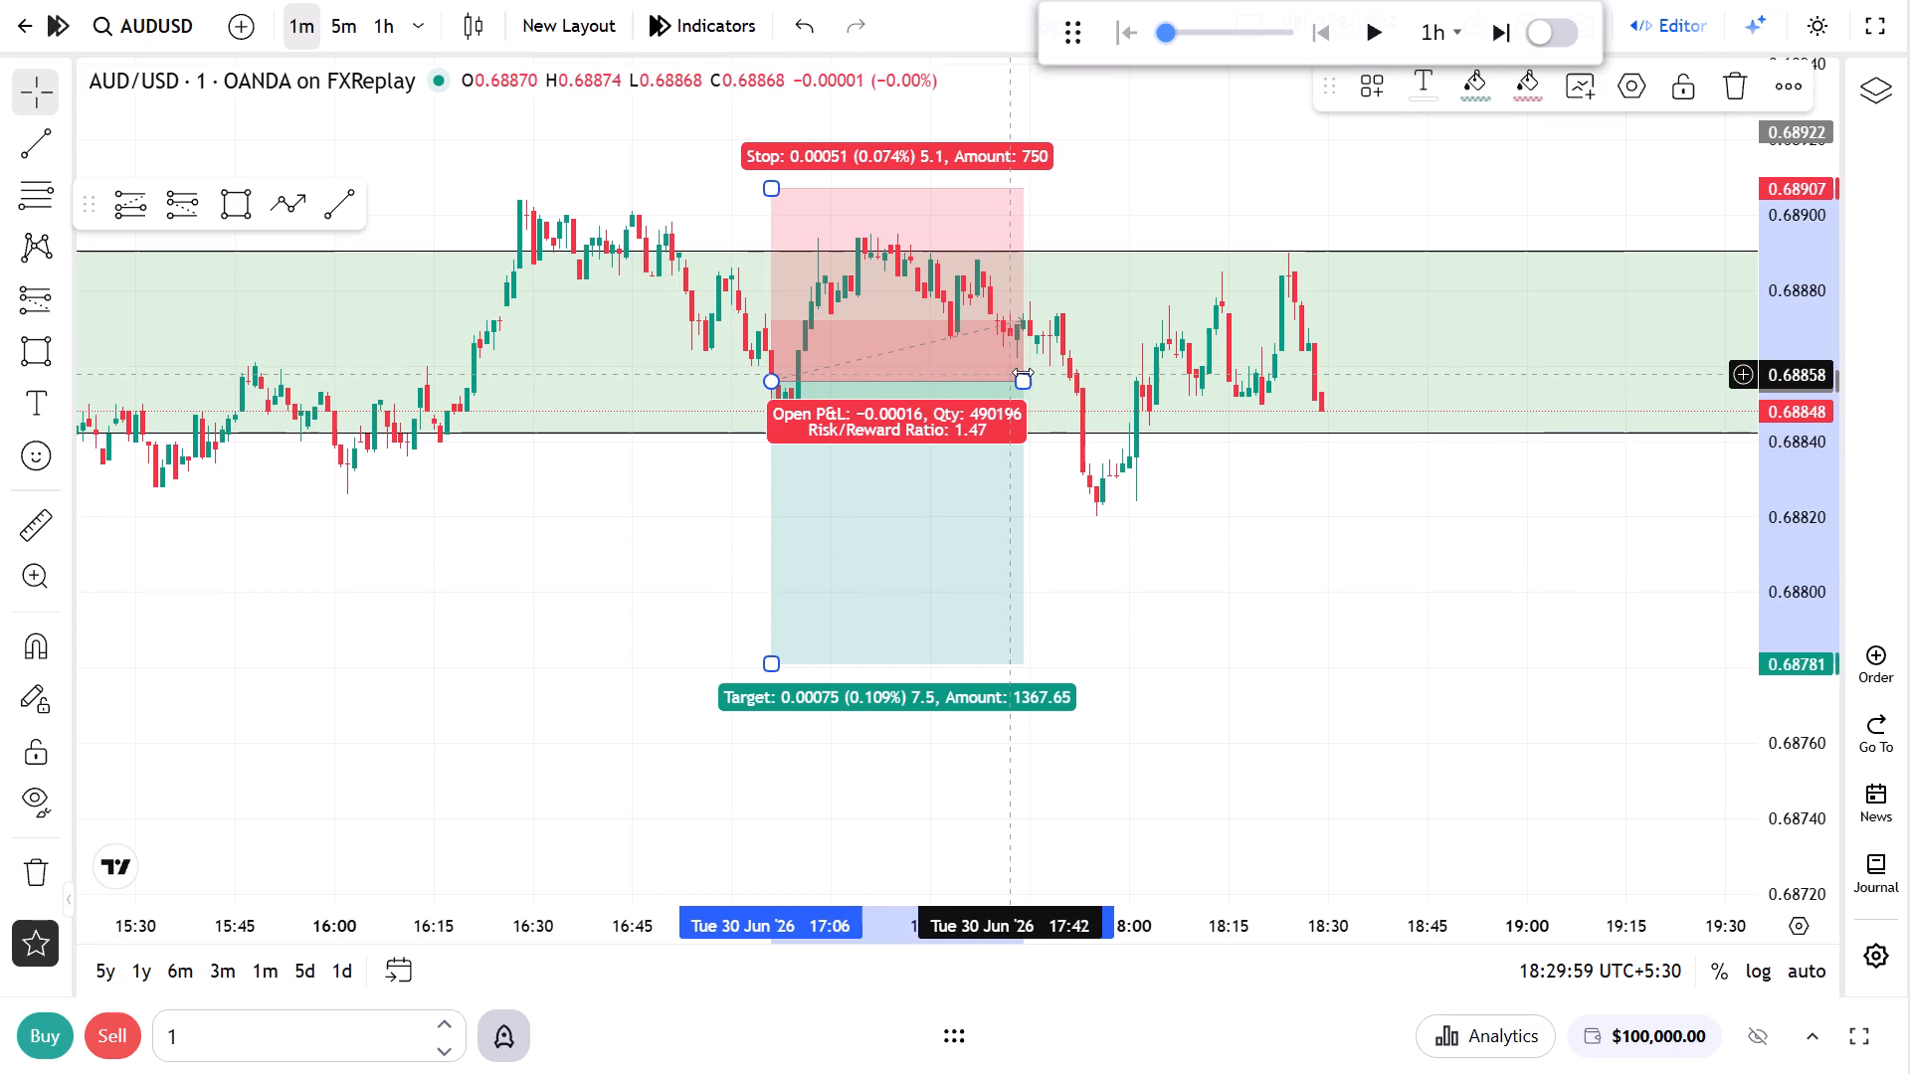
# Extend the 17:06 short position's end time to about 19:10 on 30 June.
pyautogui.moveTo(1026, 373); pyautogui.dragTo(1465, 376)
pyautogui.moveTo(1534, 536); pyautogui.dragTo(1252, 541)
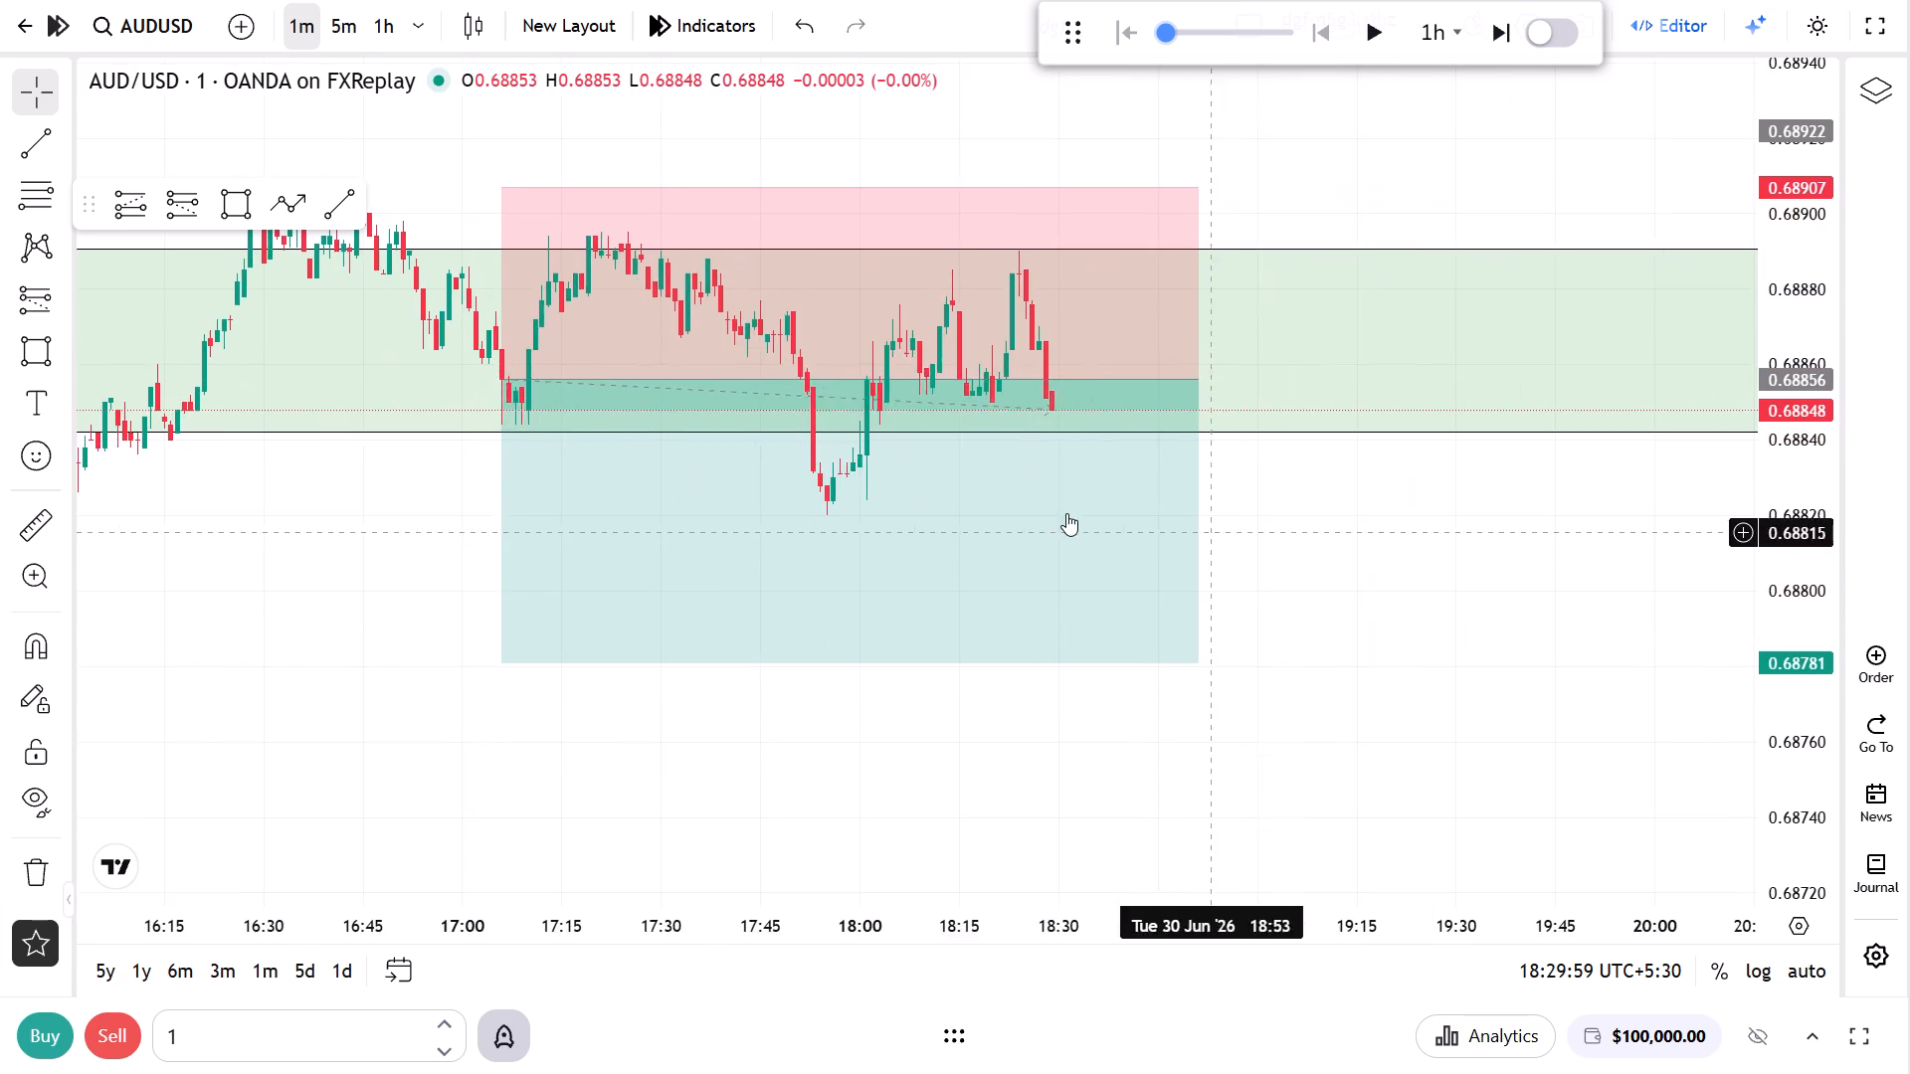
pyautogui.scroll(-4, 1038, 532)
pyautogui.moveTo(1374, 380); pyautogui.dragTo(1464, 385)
# Advance the replay one hour to about 19:29 on 30 June.
pyautogui.moveTo(1553, 686); pyautogui.dragTo(1550, 670)
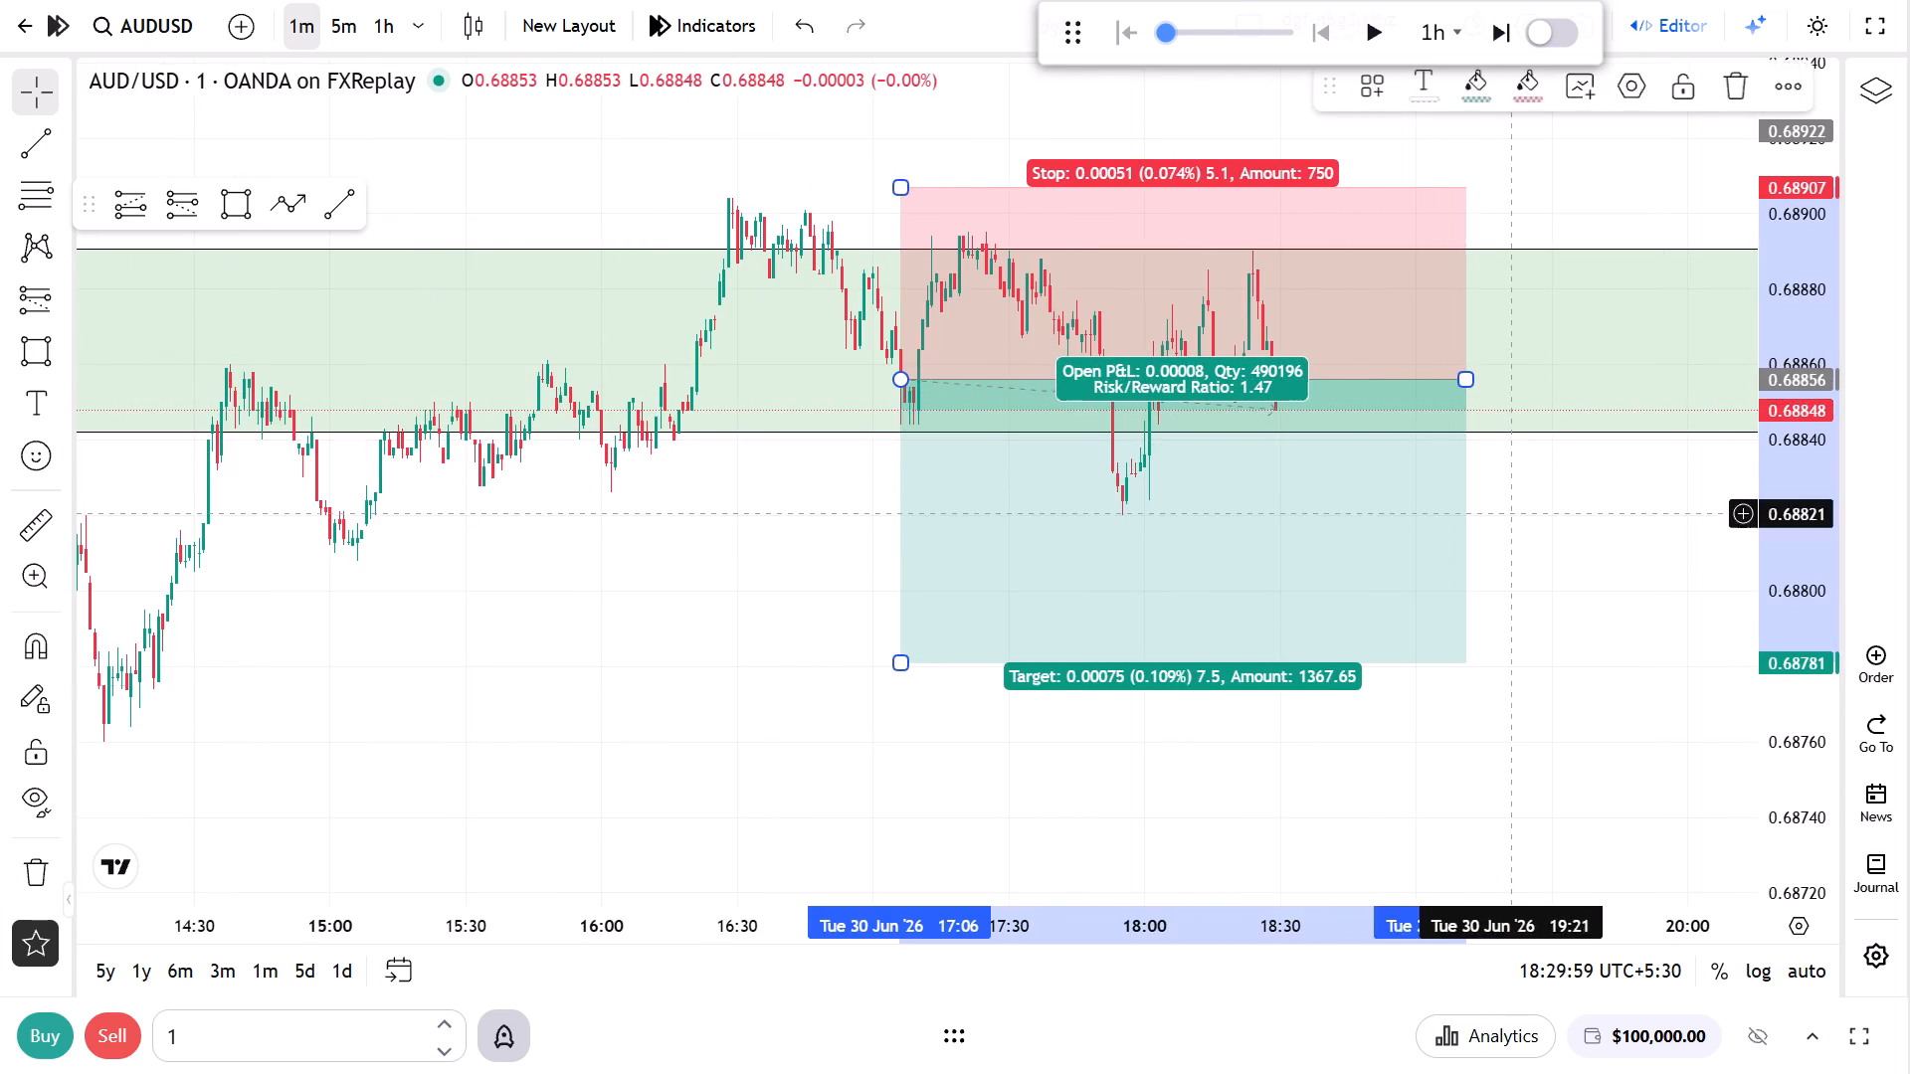
pyautogui.moveTo(1550, 670); pyautogui.dragTo(1319, 663)
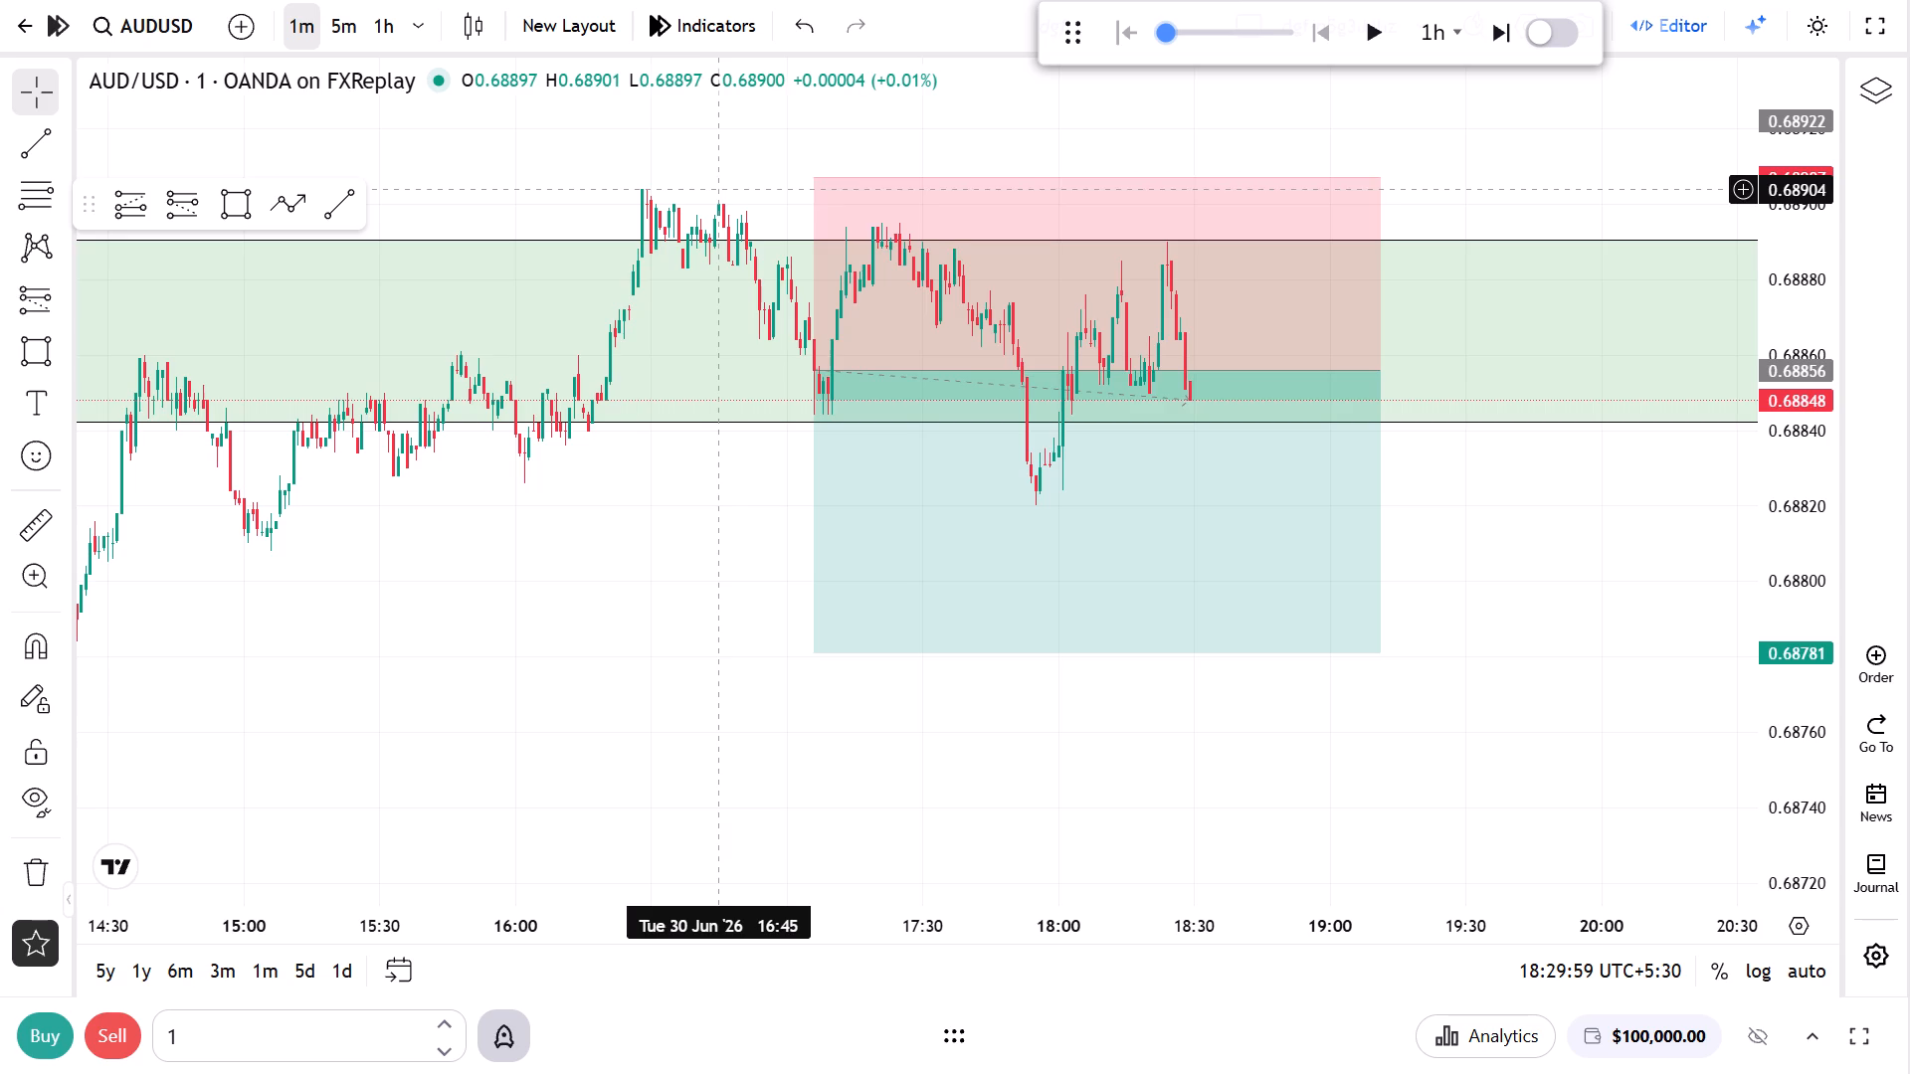
pyautogui.moveTo(726, 183); pyautogui.dragTo(522, 170)
pyautogui.scroll(-4, 572, 179)
pyautogui.click(1497, 44)
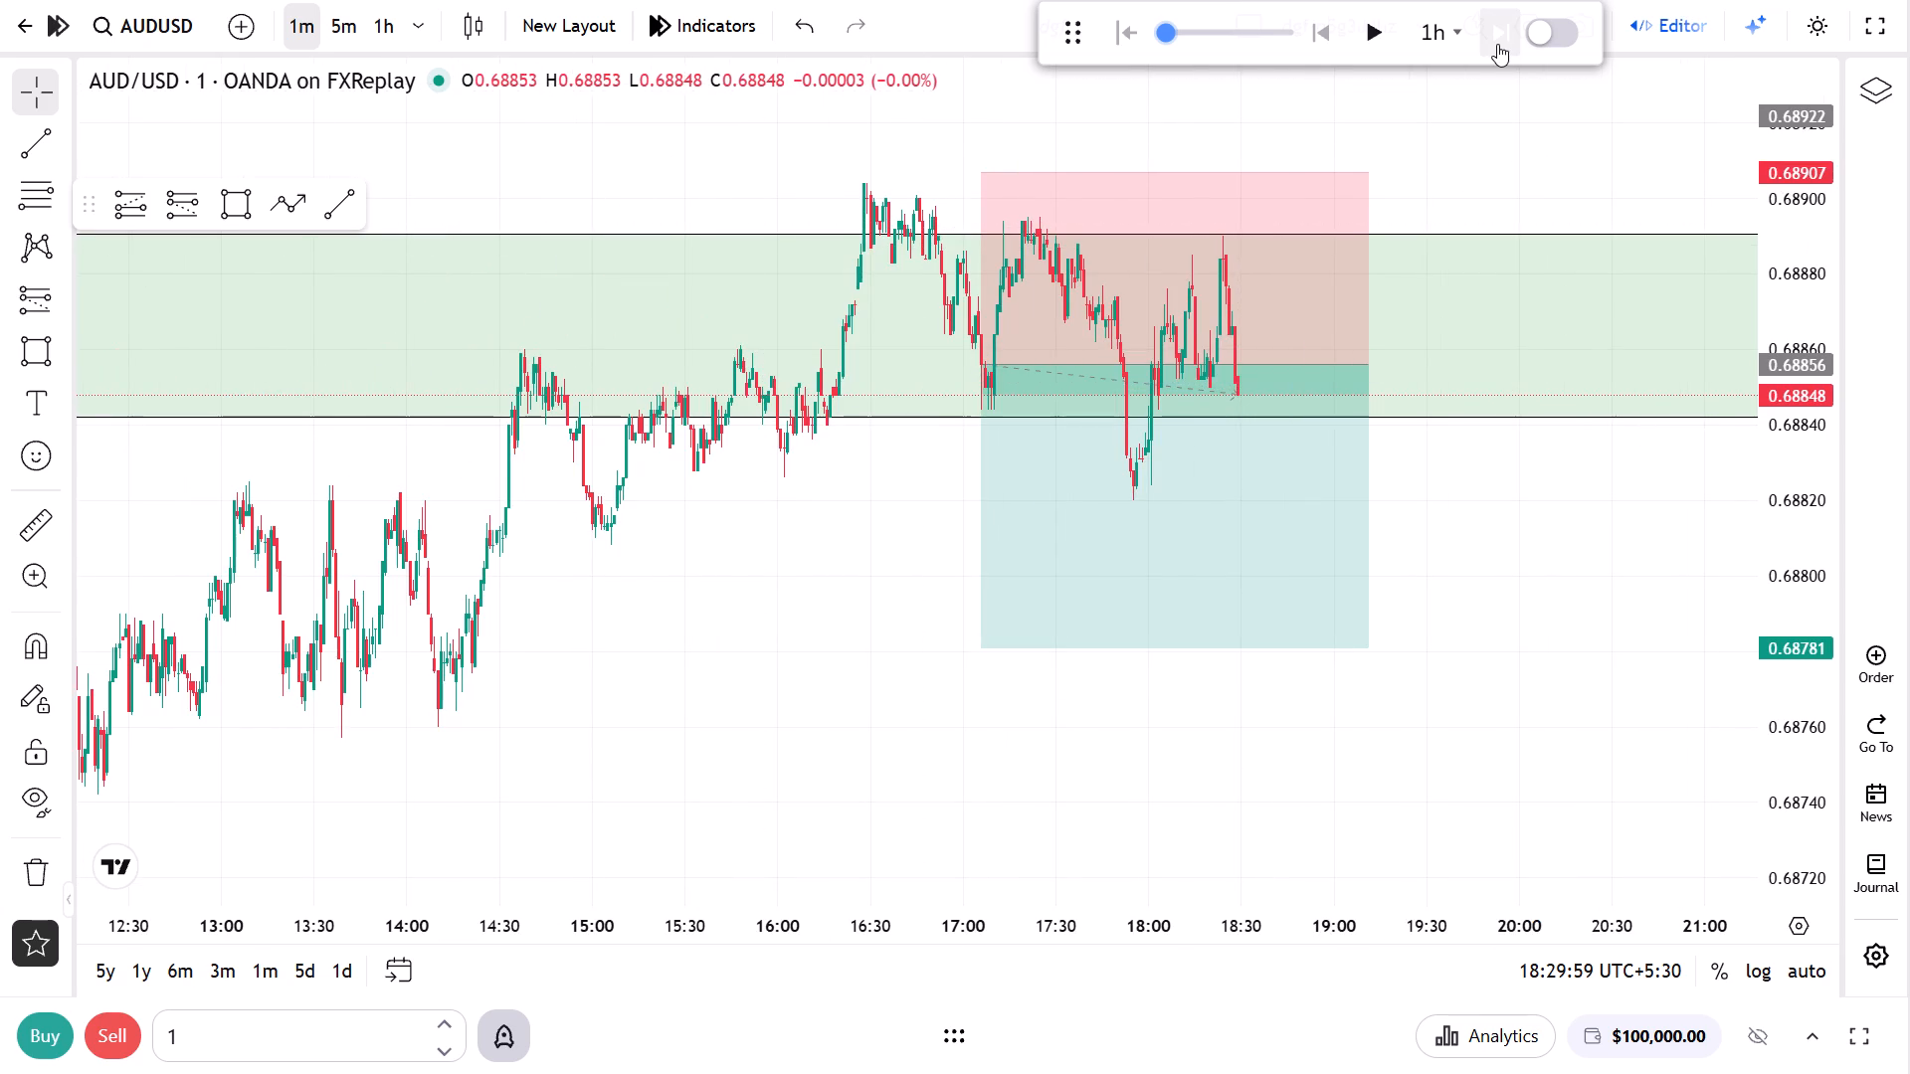
# Shorten the 17:06 short position so it ends at about 18:48, just past the candle that reaches its stop.
pyautogui.moveTo(1301, 624); pyautogui.dragTo(1300, 766)
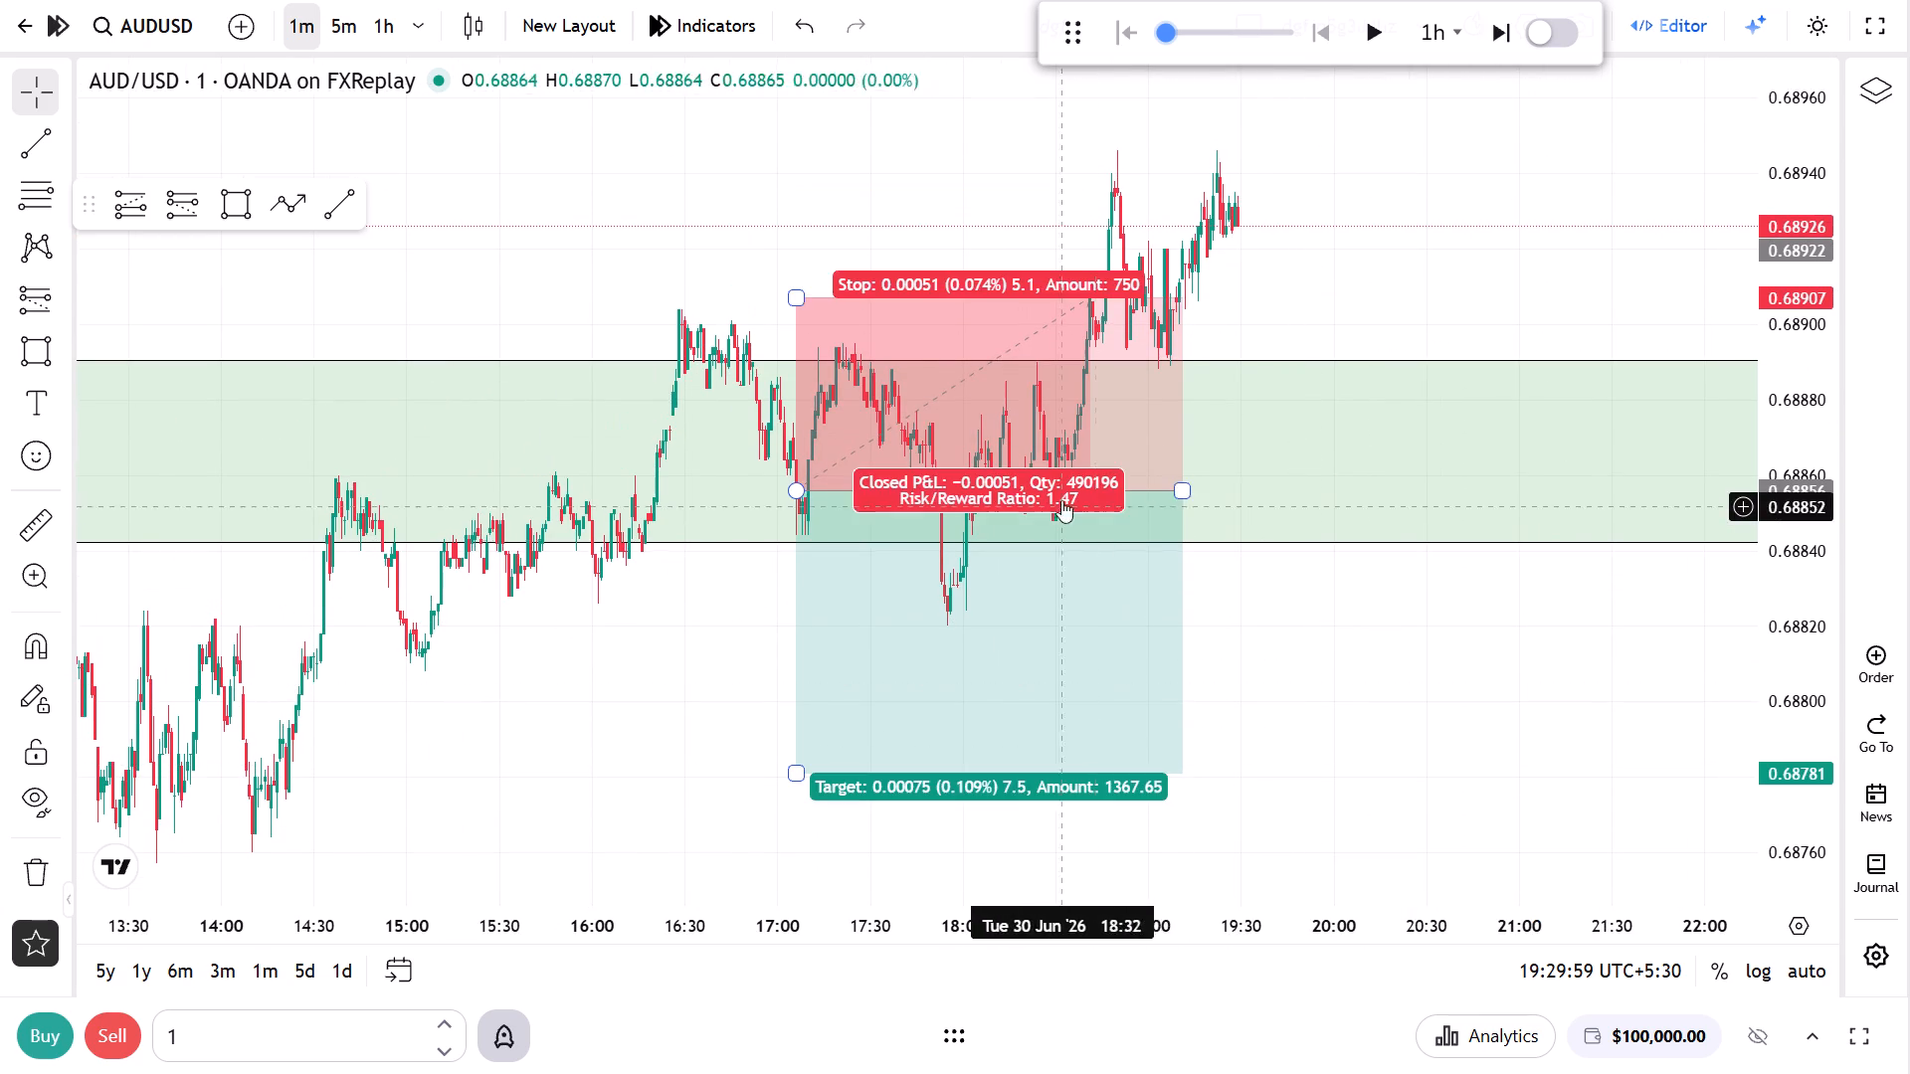
pyautogui.moveTo(1187, 492); pyautogui.dragTo(1091, 492)
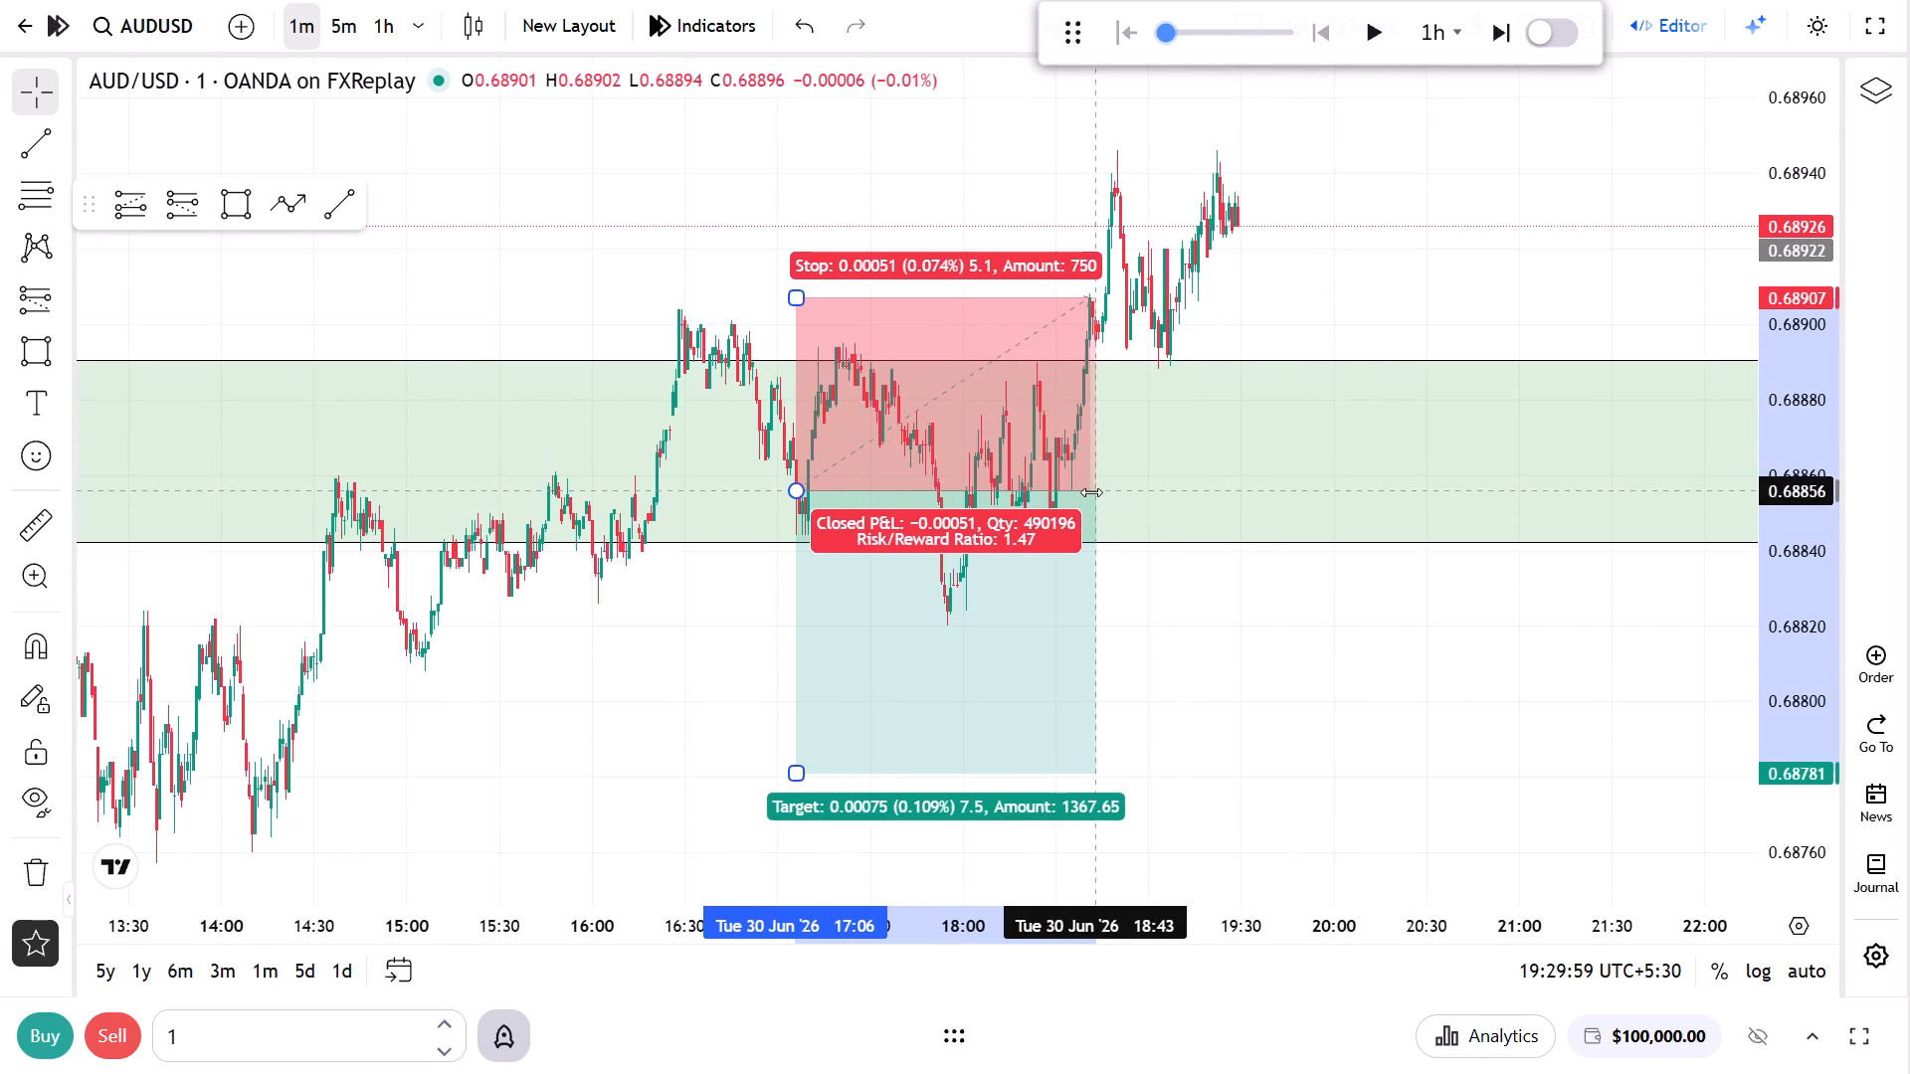
pyautogui.moveTo(1091, 492); pyautogui.dragTo(1087, 492)
pyautogui.click(1240, 749)
pyautogui.moveTo(1090, 485); pyautogui.dragTo(1113, 493)
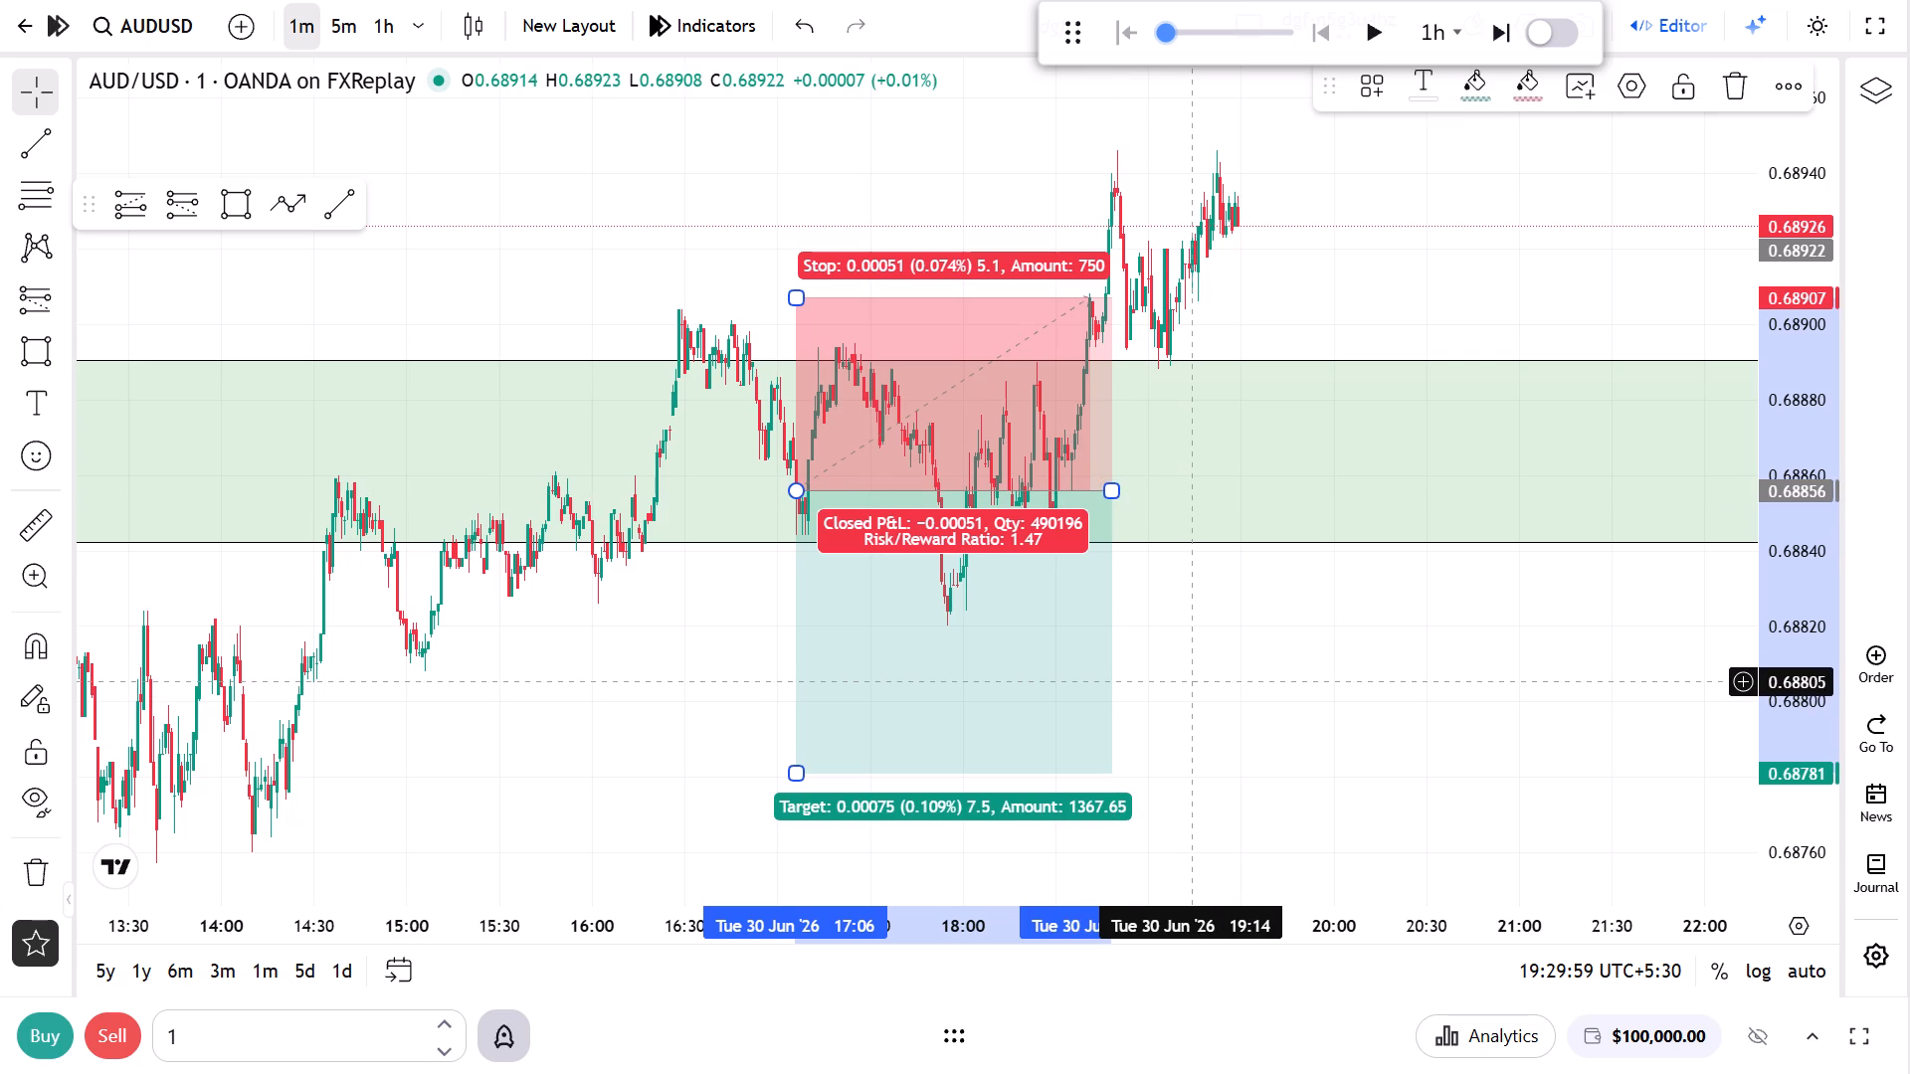
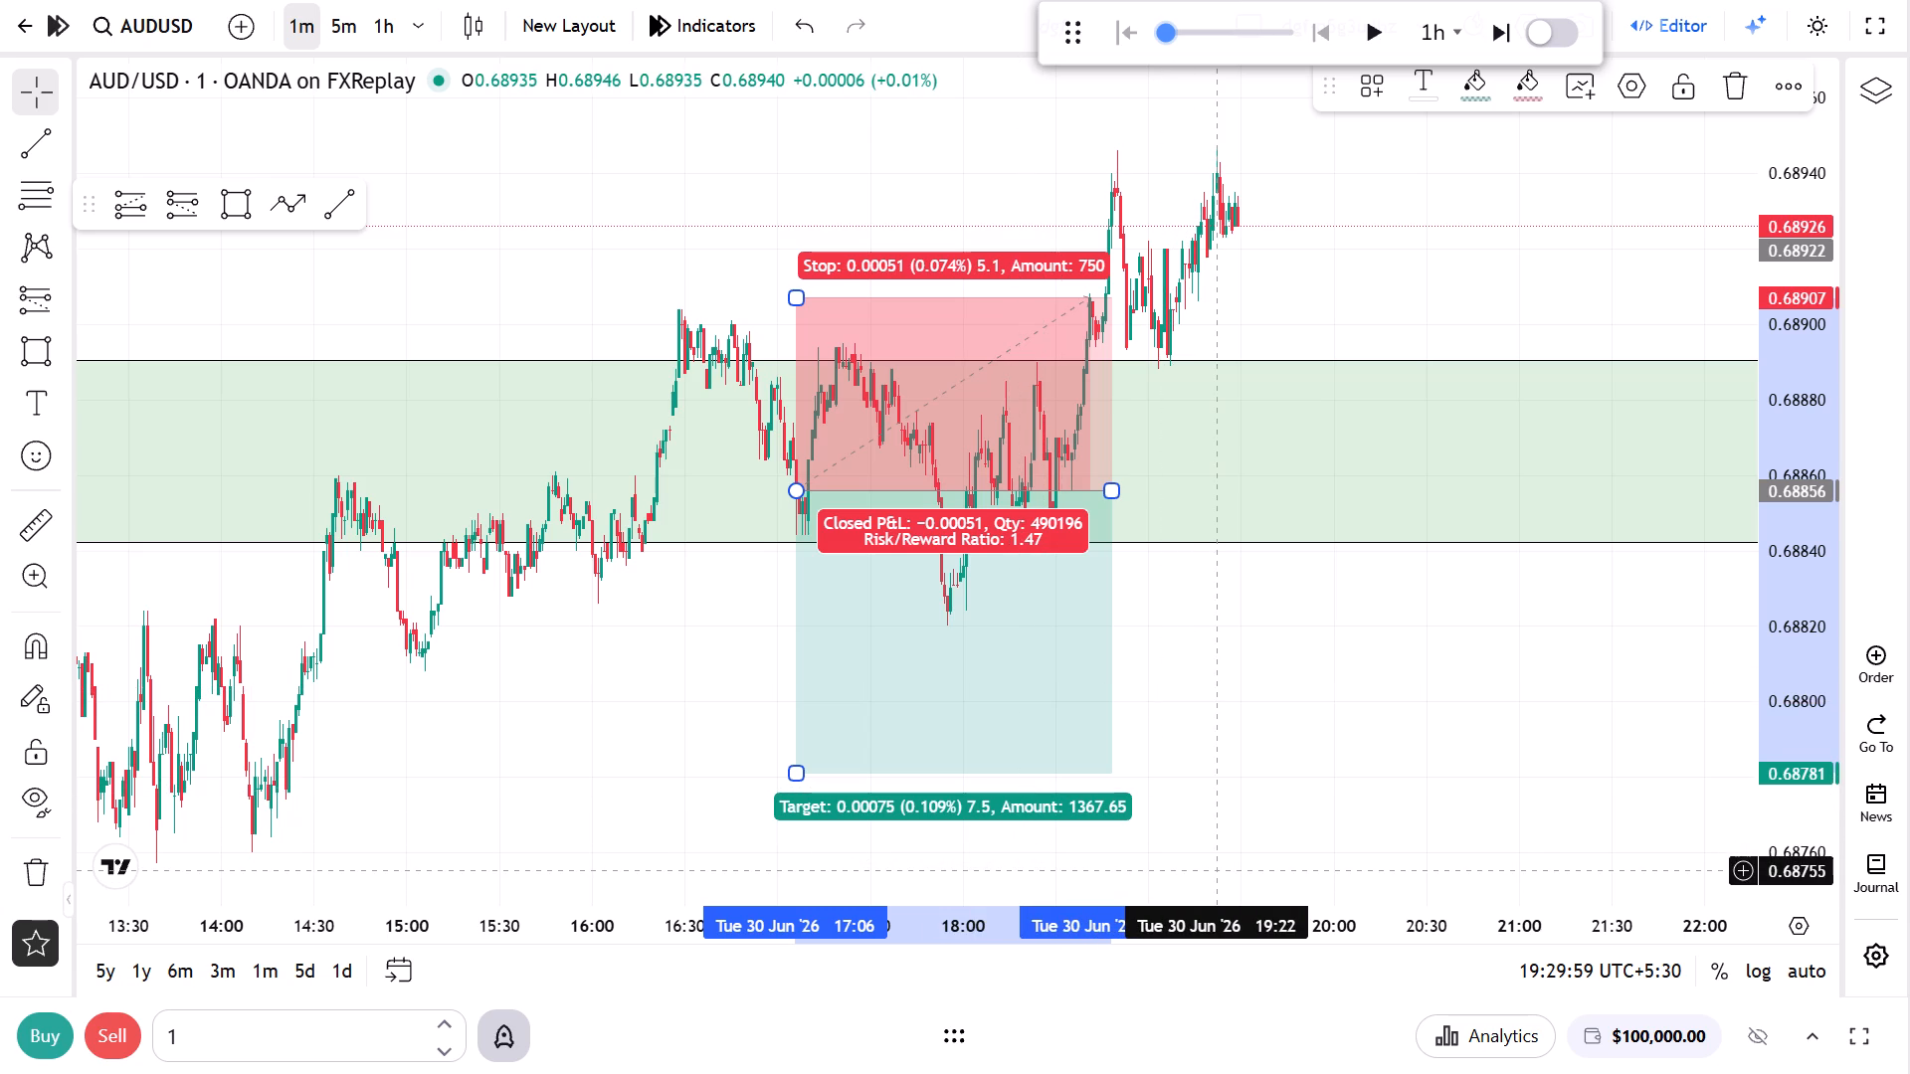
# Advance the replay in one-hour increments to the simulation's end at about 00:29 on 1 July, staying on the chart.
pyautogui.tripleClick(1510, 39)
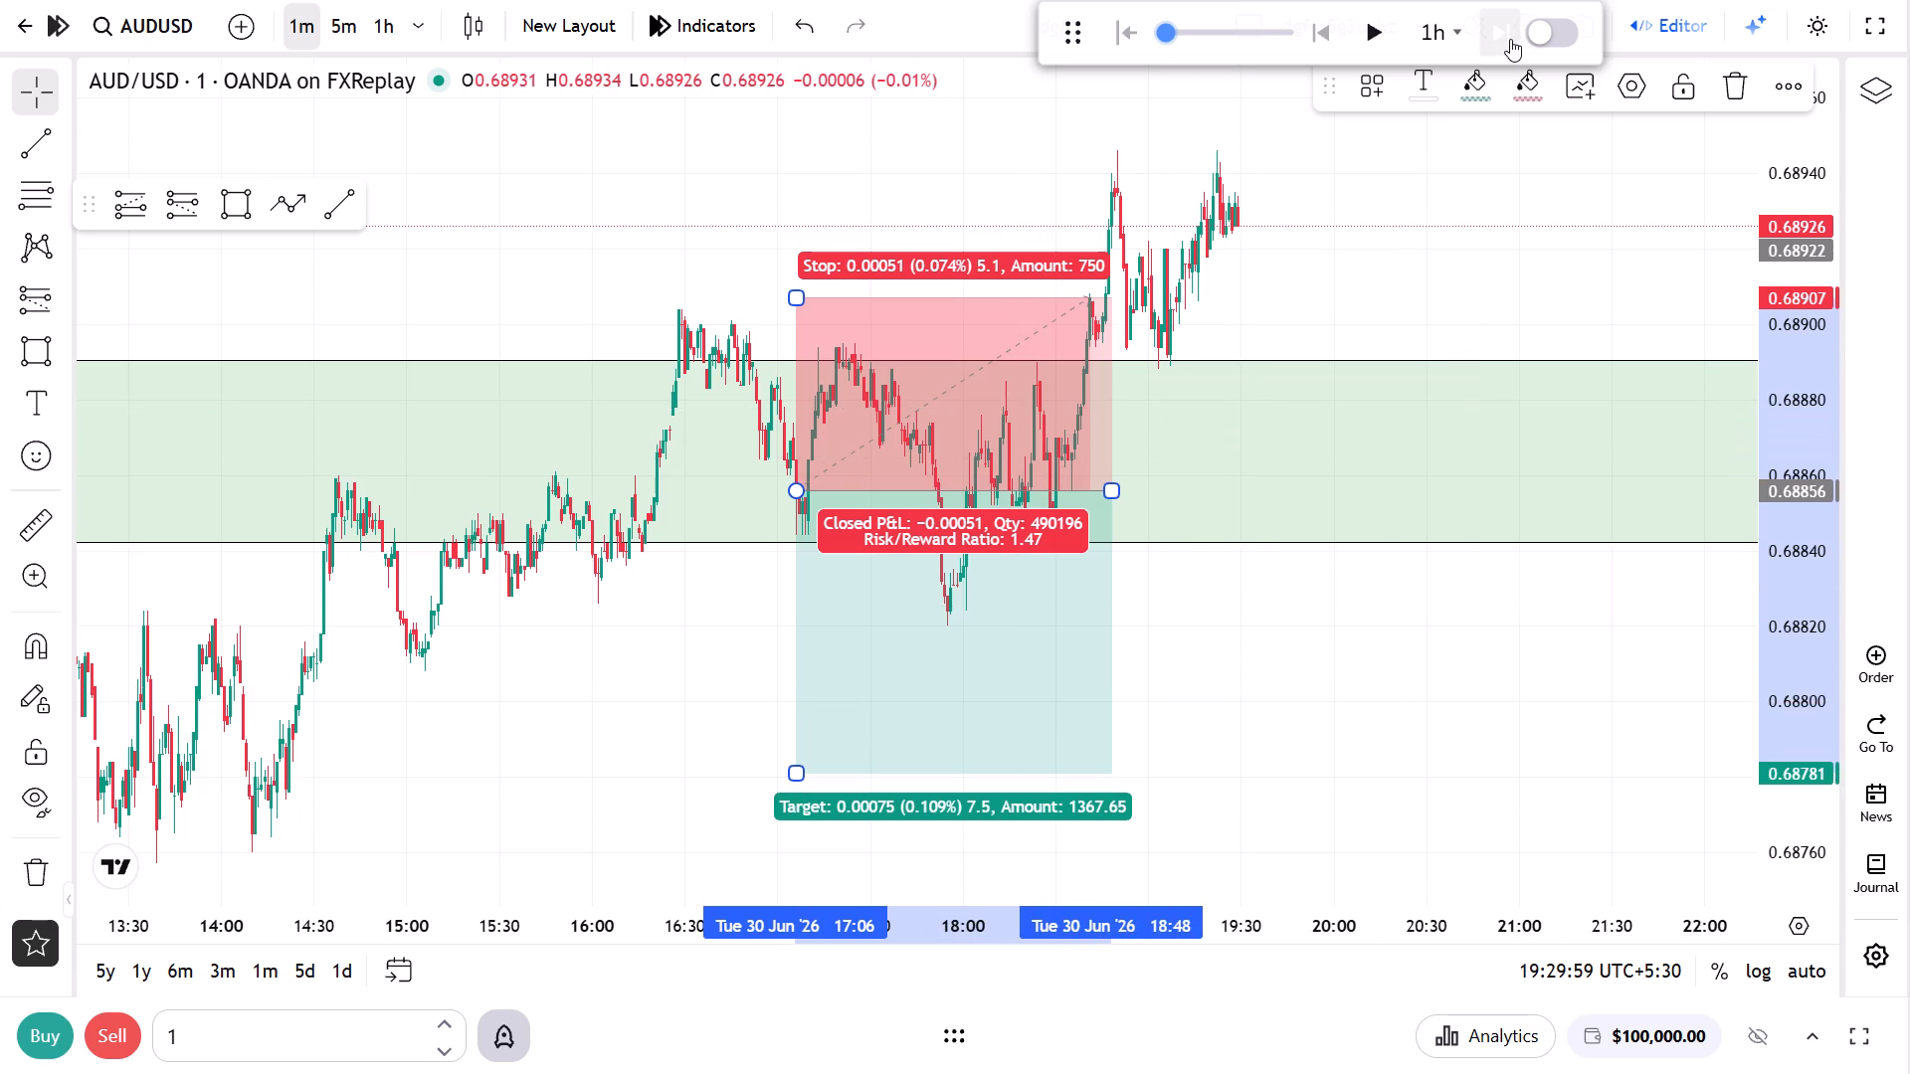
pyautogui.tripleClick(1510, 39)
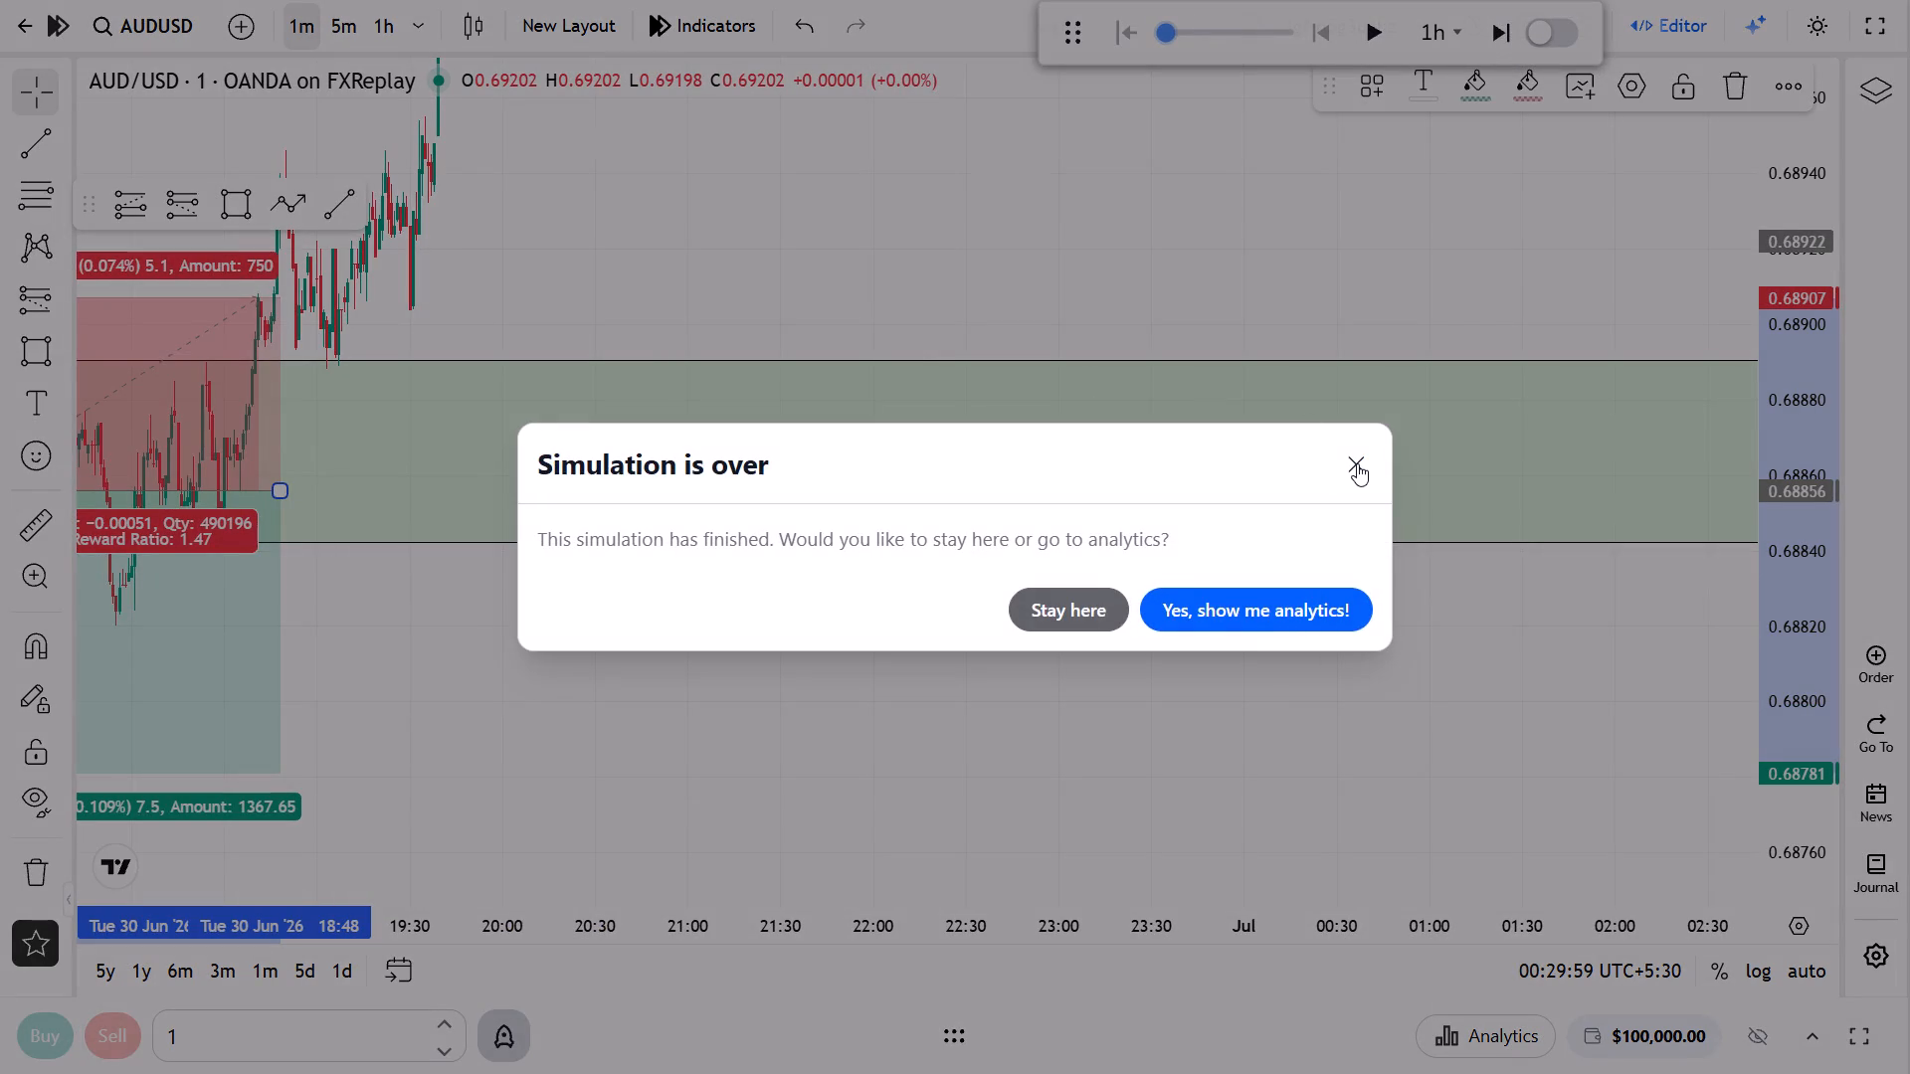
pyautogui.click(1357, 463)
# On the hourly chart, draw a rectangle zone from about 0.69209 to 0.69275, starting 25 June 16:30 and ending early on 1 July.
pyautogui.click(376, 39)
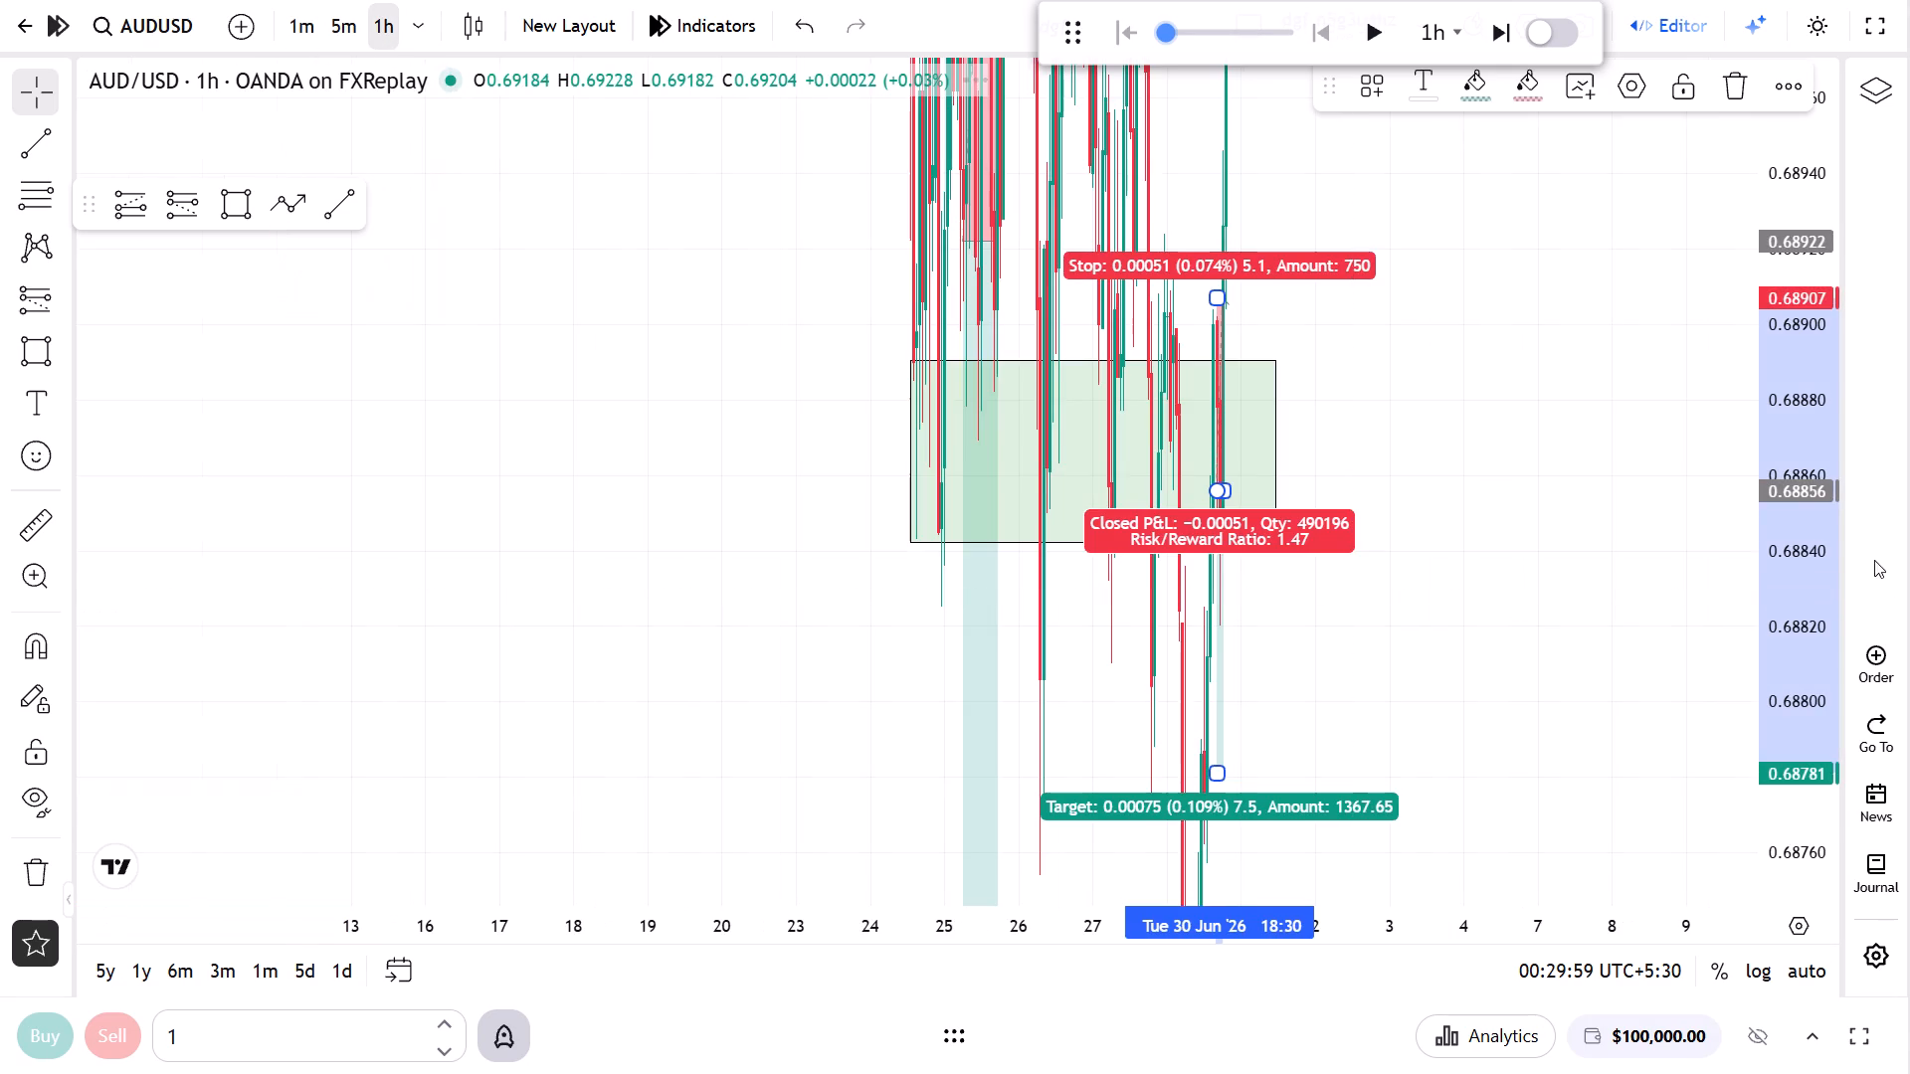
pyautogui.moveTo(1805, 486); pyautogui.dragTo(1748, 863)
pyautogui.scroll(6, 1494, 783)
pyautogui.moveTo(1311, 456); pyautogui.dragTo(1640, 767)
pyautogui.scroll(4, 1566, 780)
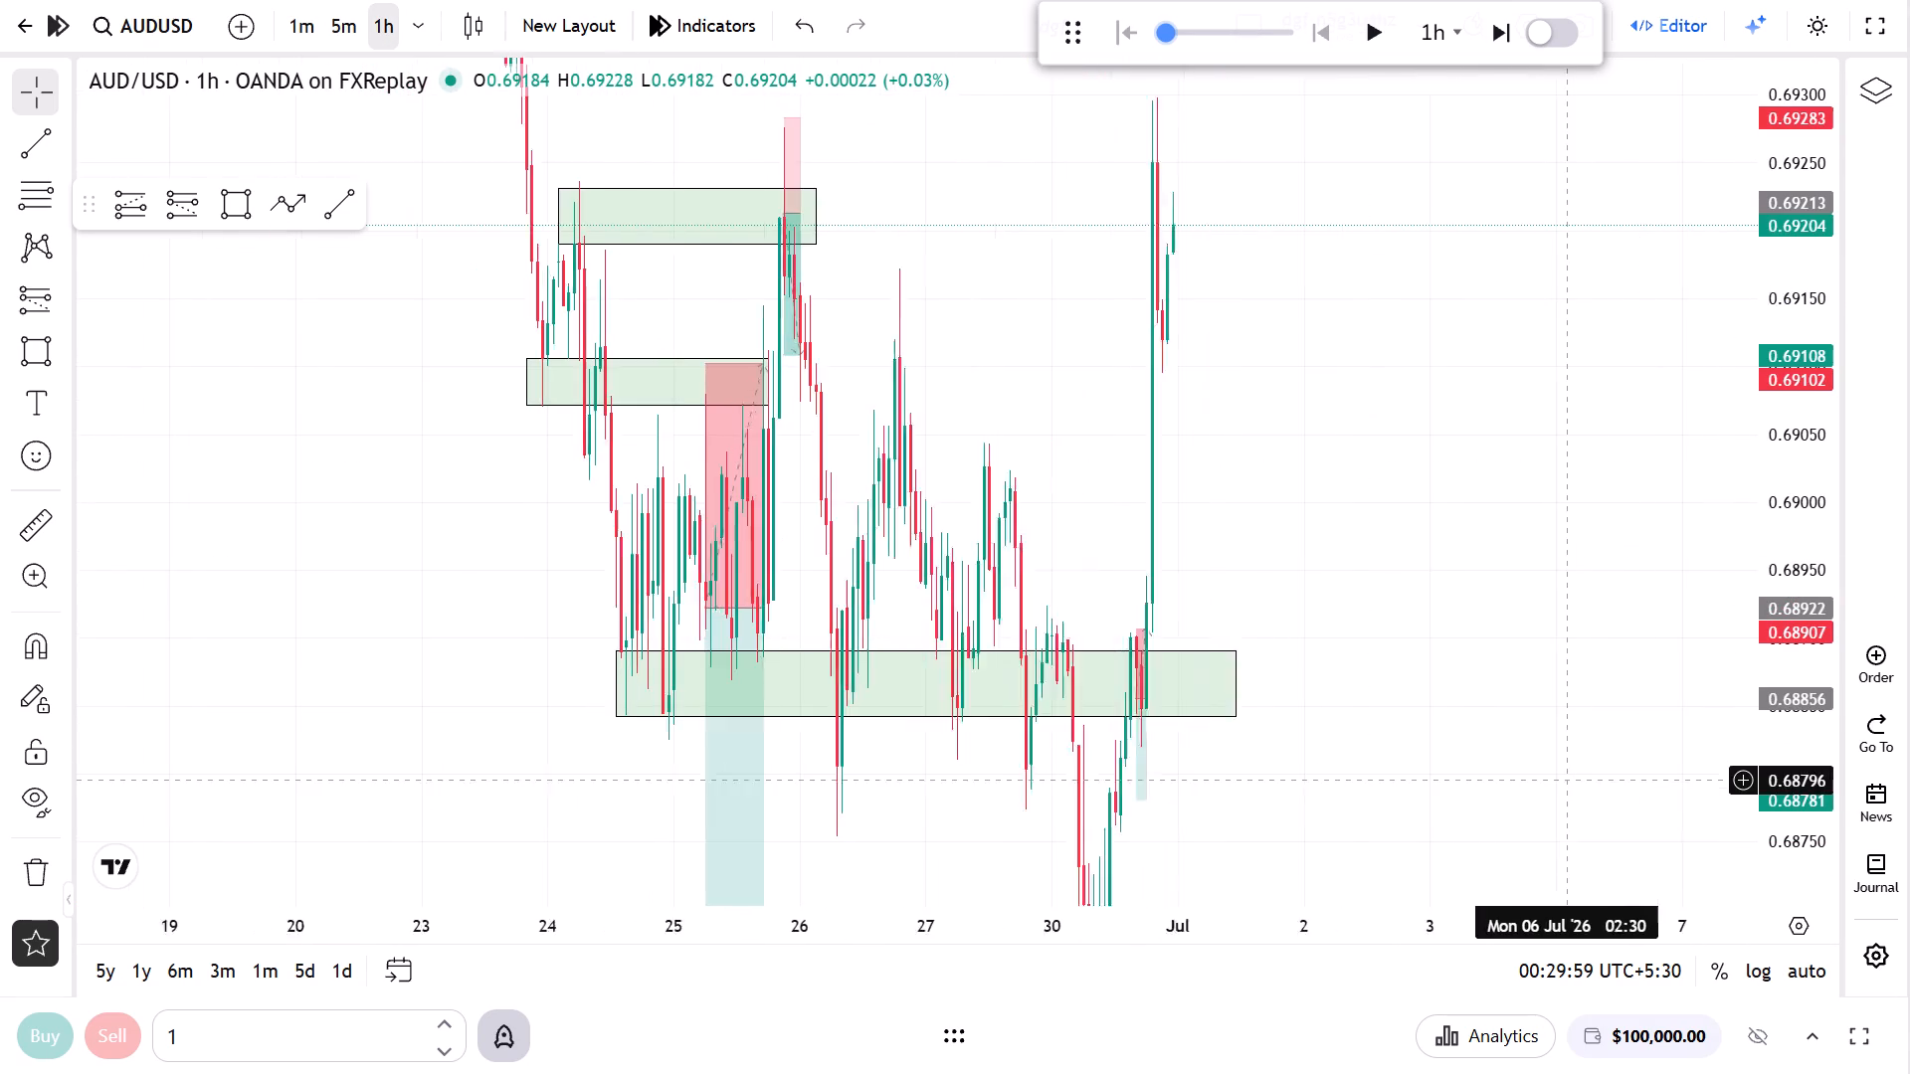
pyautogui.moveTo(1439, 727); pyautogui.dragTo(1536, 866)
pyautogui.moveTo(1348, 556); pyautogui.dragTo(1484, 604)
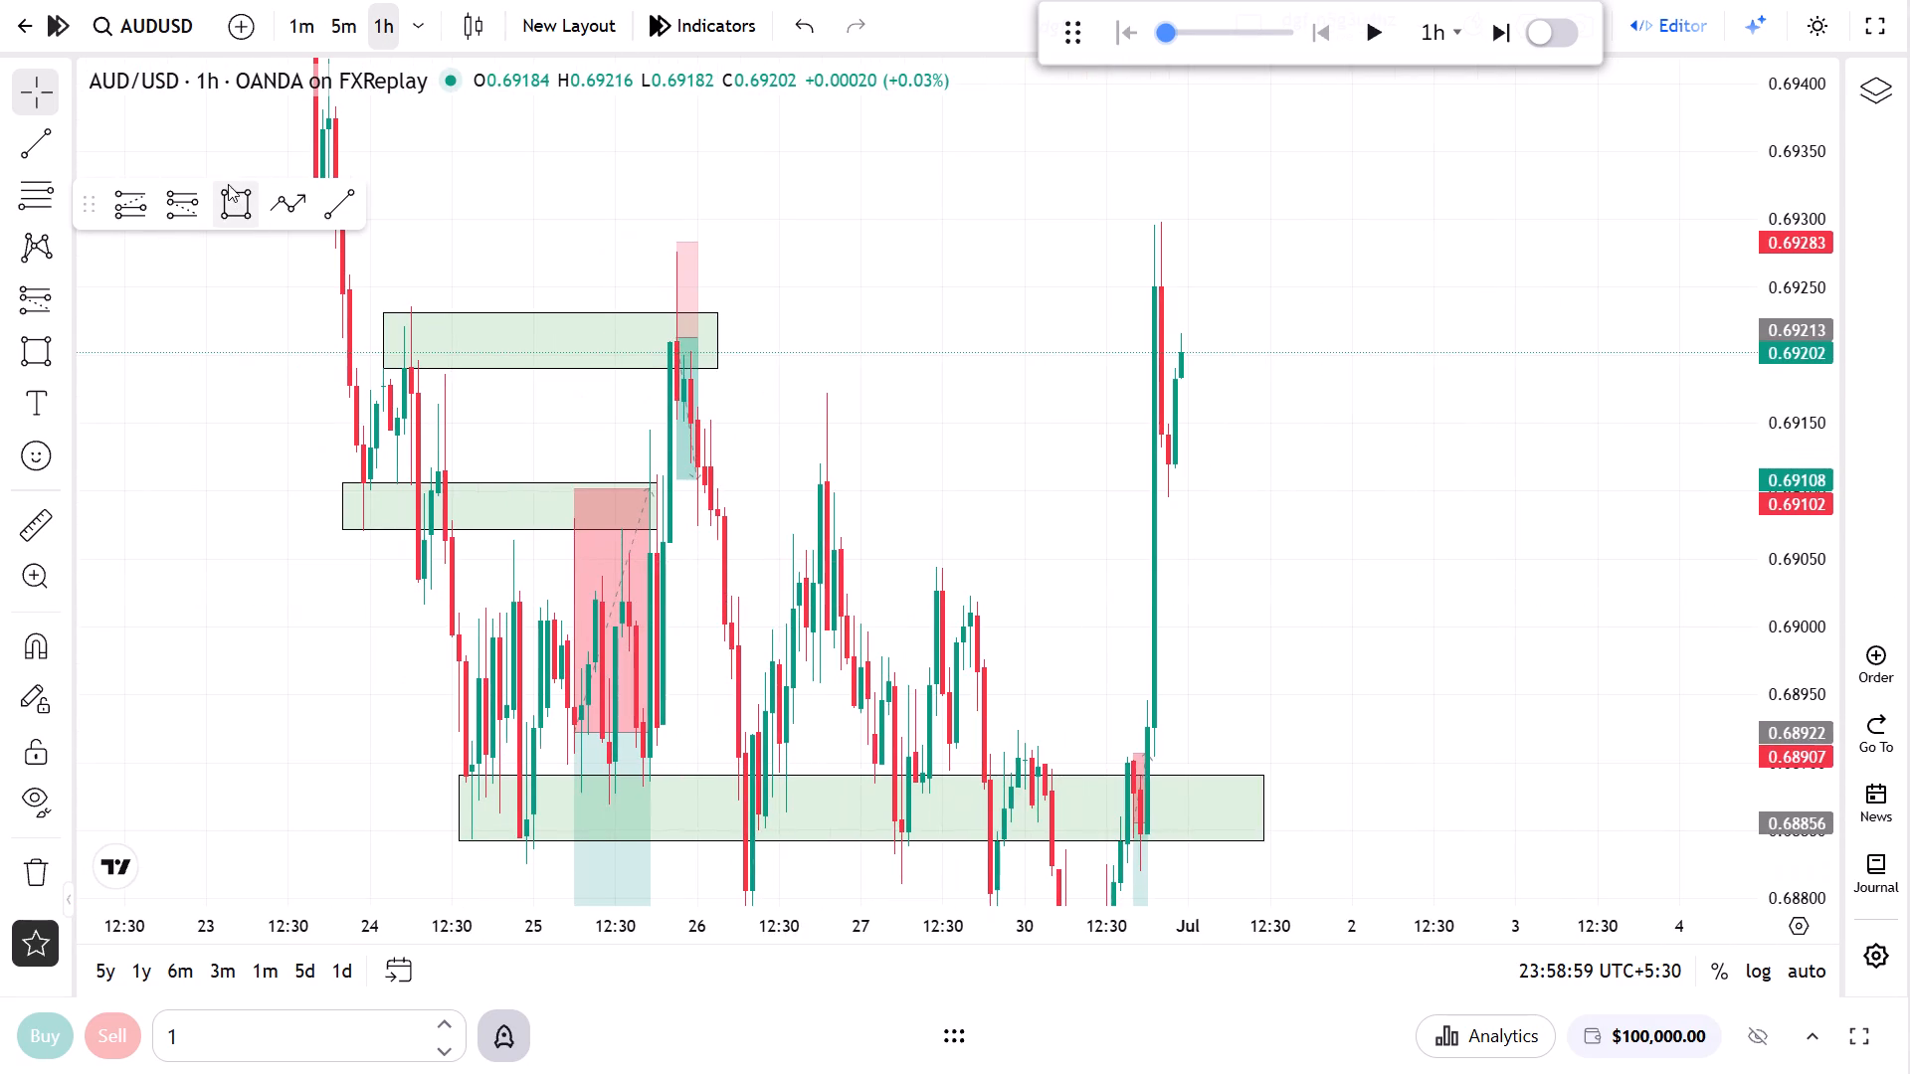
pyautogui.click(230, 186)
pyautogui.click(641, 342)
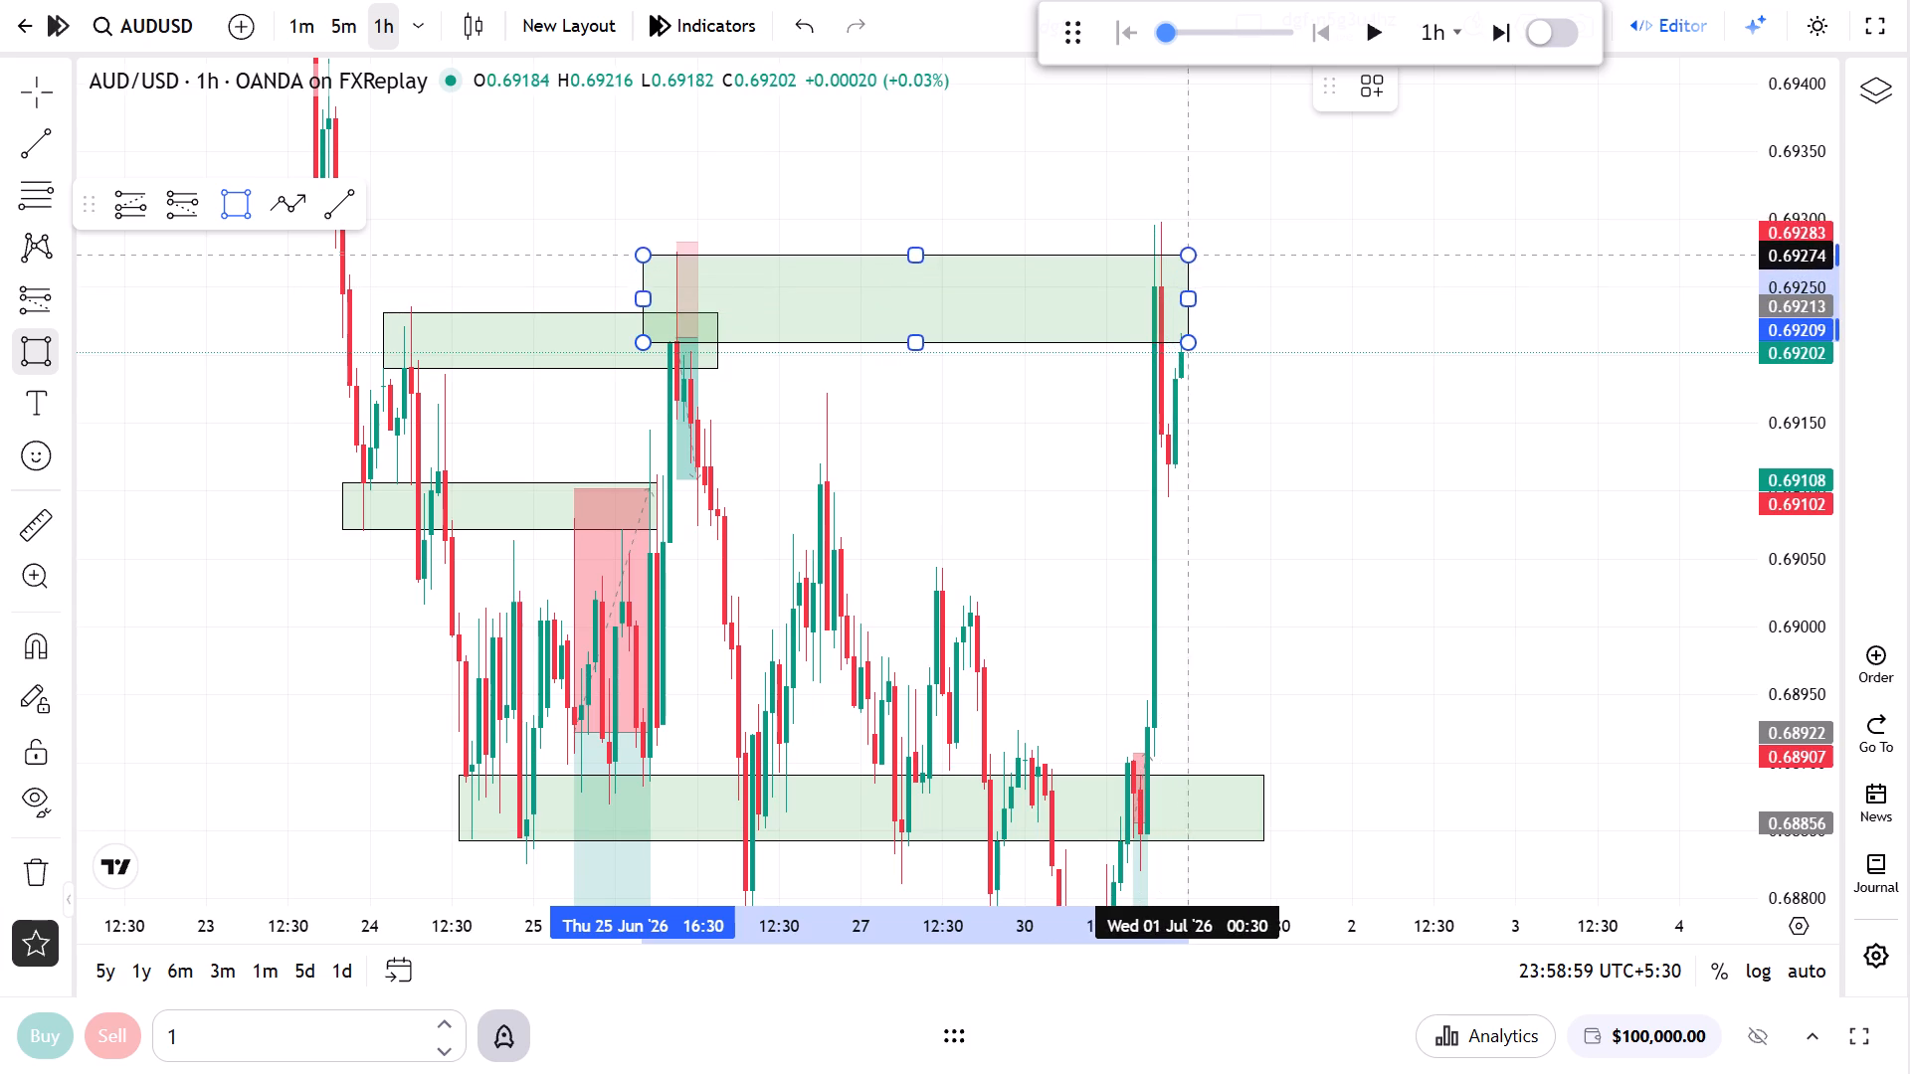
pyautogui.click(1192, 253)
pyautogui.click(1135, 423)
pyautogui.click(1135, 435)
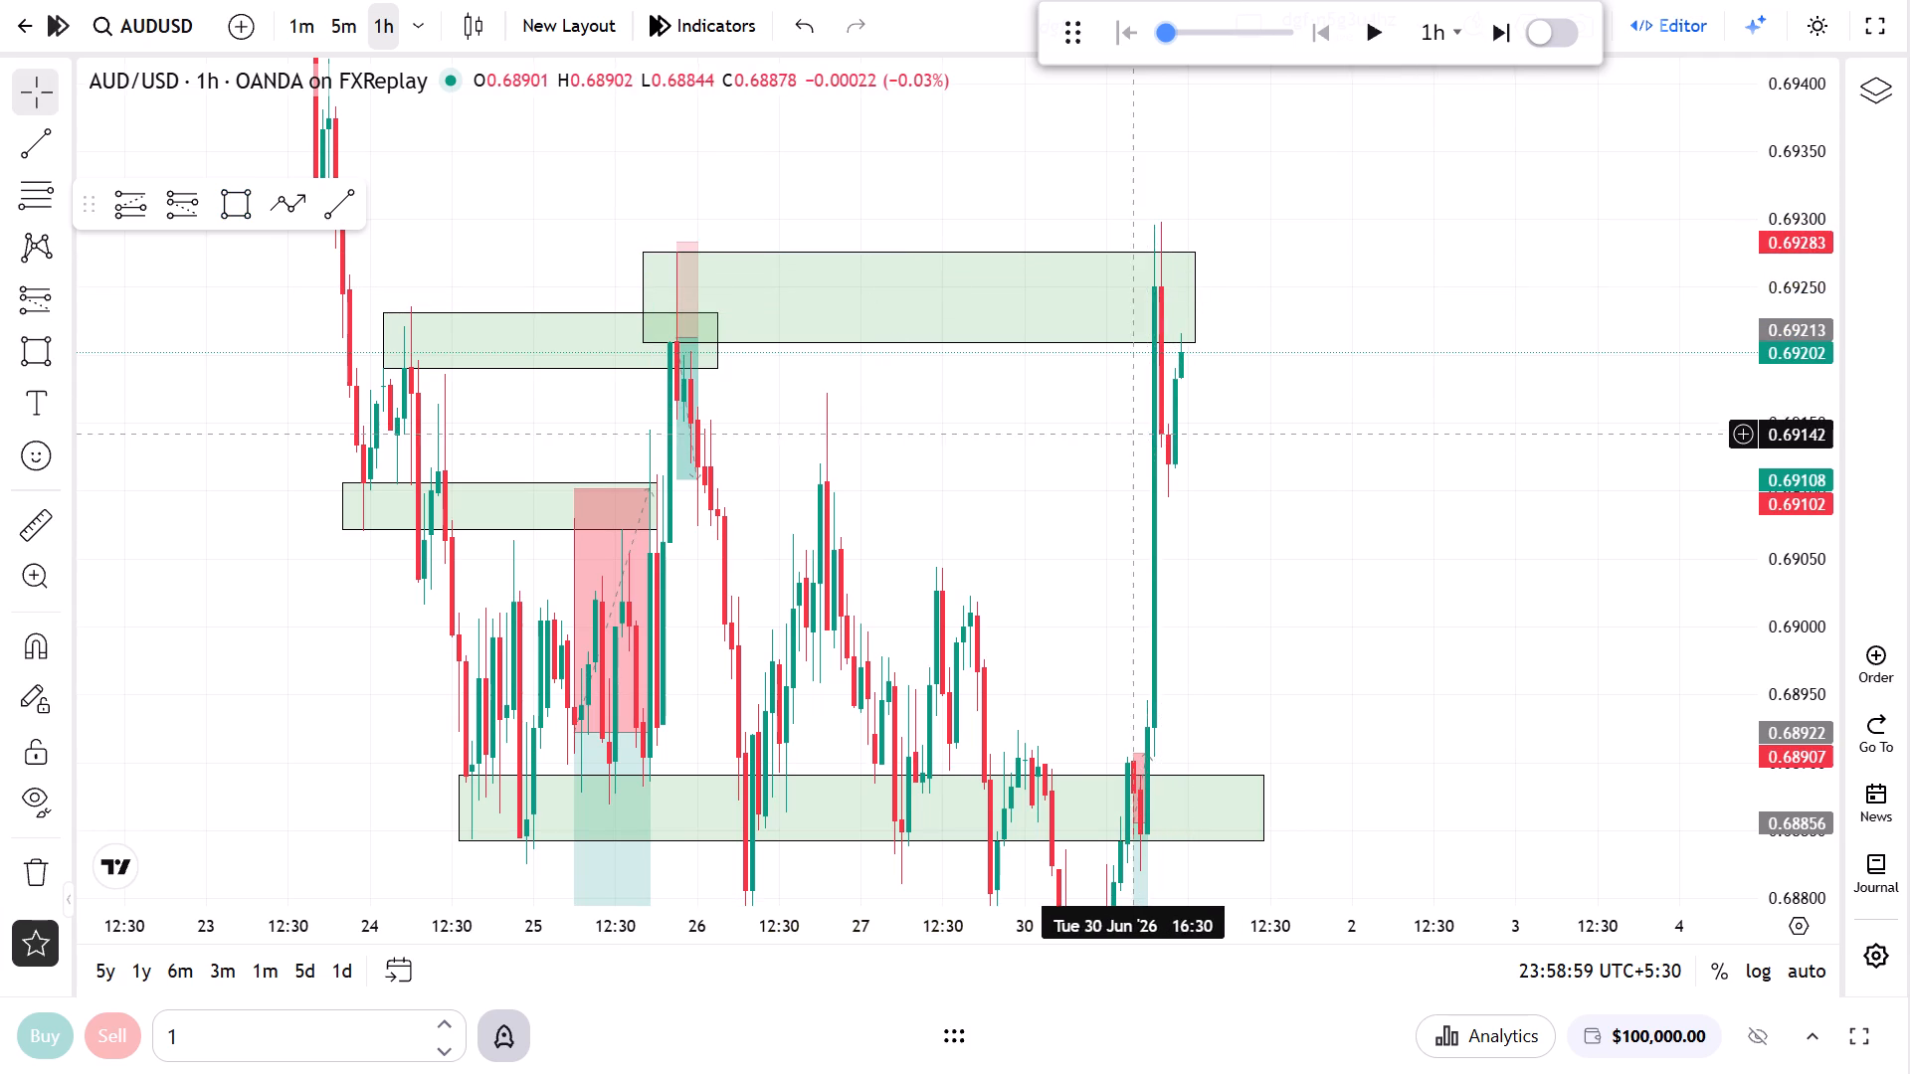
# On the 1-minute chart, place a short position at about 0.69157 from 21:04 on 30 June with its stop at about 0.69307.
pyautogui.click(286, 17)
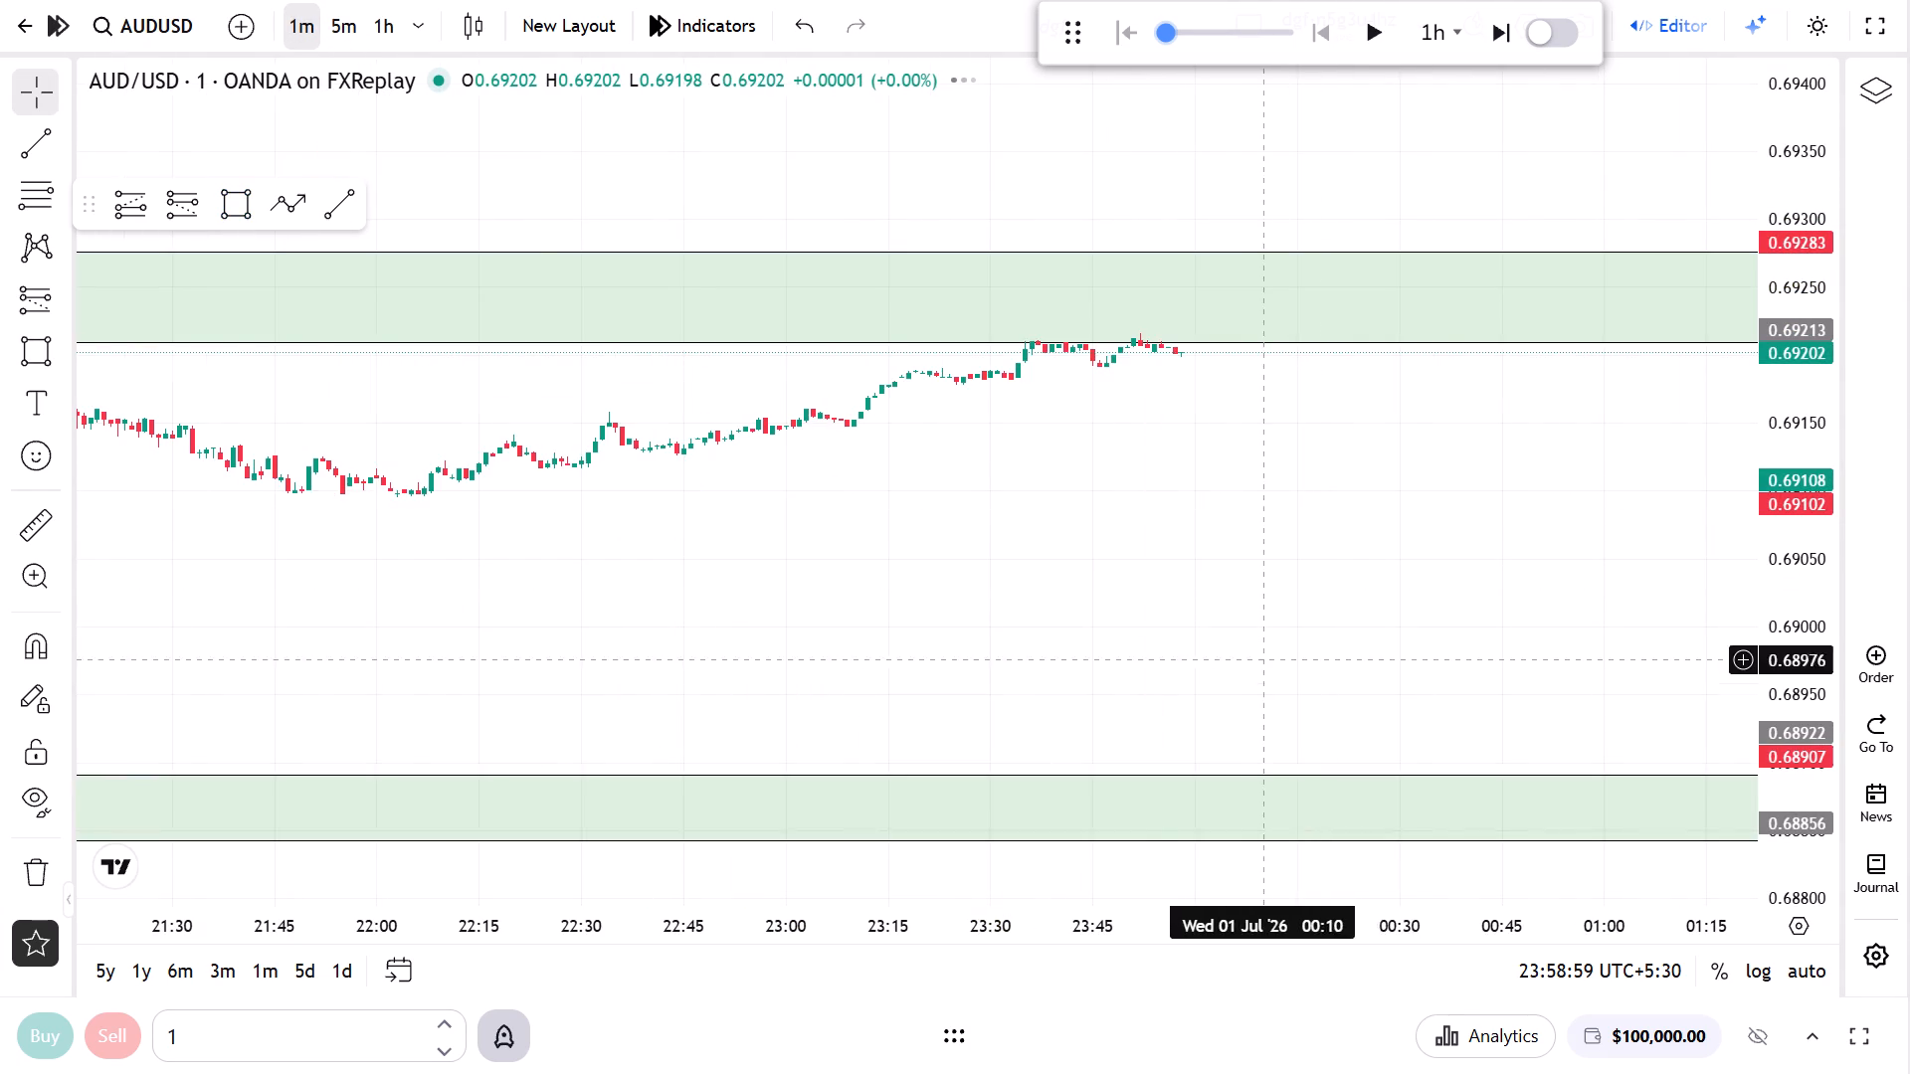
pyautogui.scroll(-13, 1264, 673)
pyautogui.moveTo(1133, 541); pyautogui.dragTo(1299, 635)
pyautogui.scroll(11, 1302, 650)
pyautogui.moveTo(790, 553); pyautogui.dragTo(1127, 585)
pyautogui.scroll(2, 863, 590)
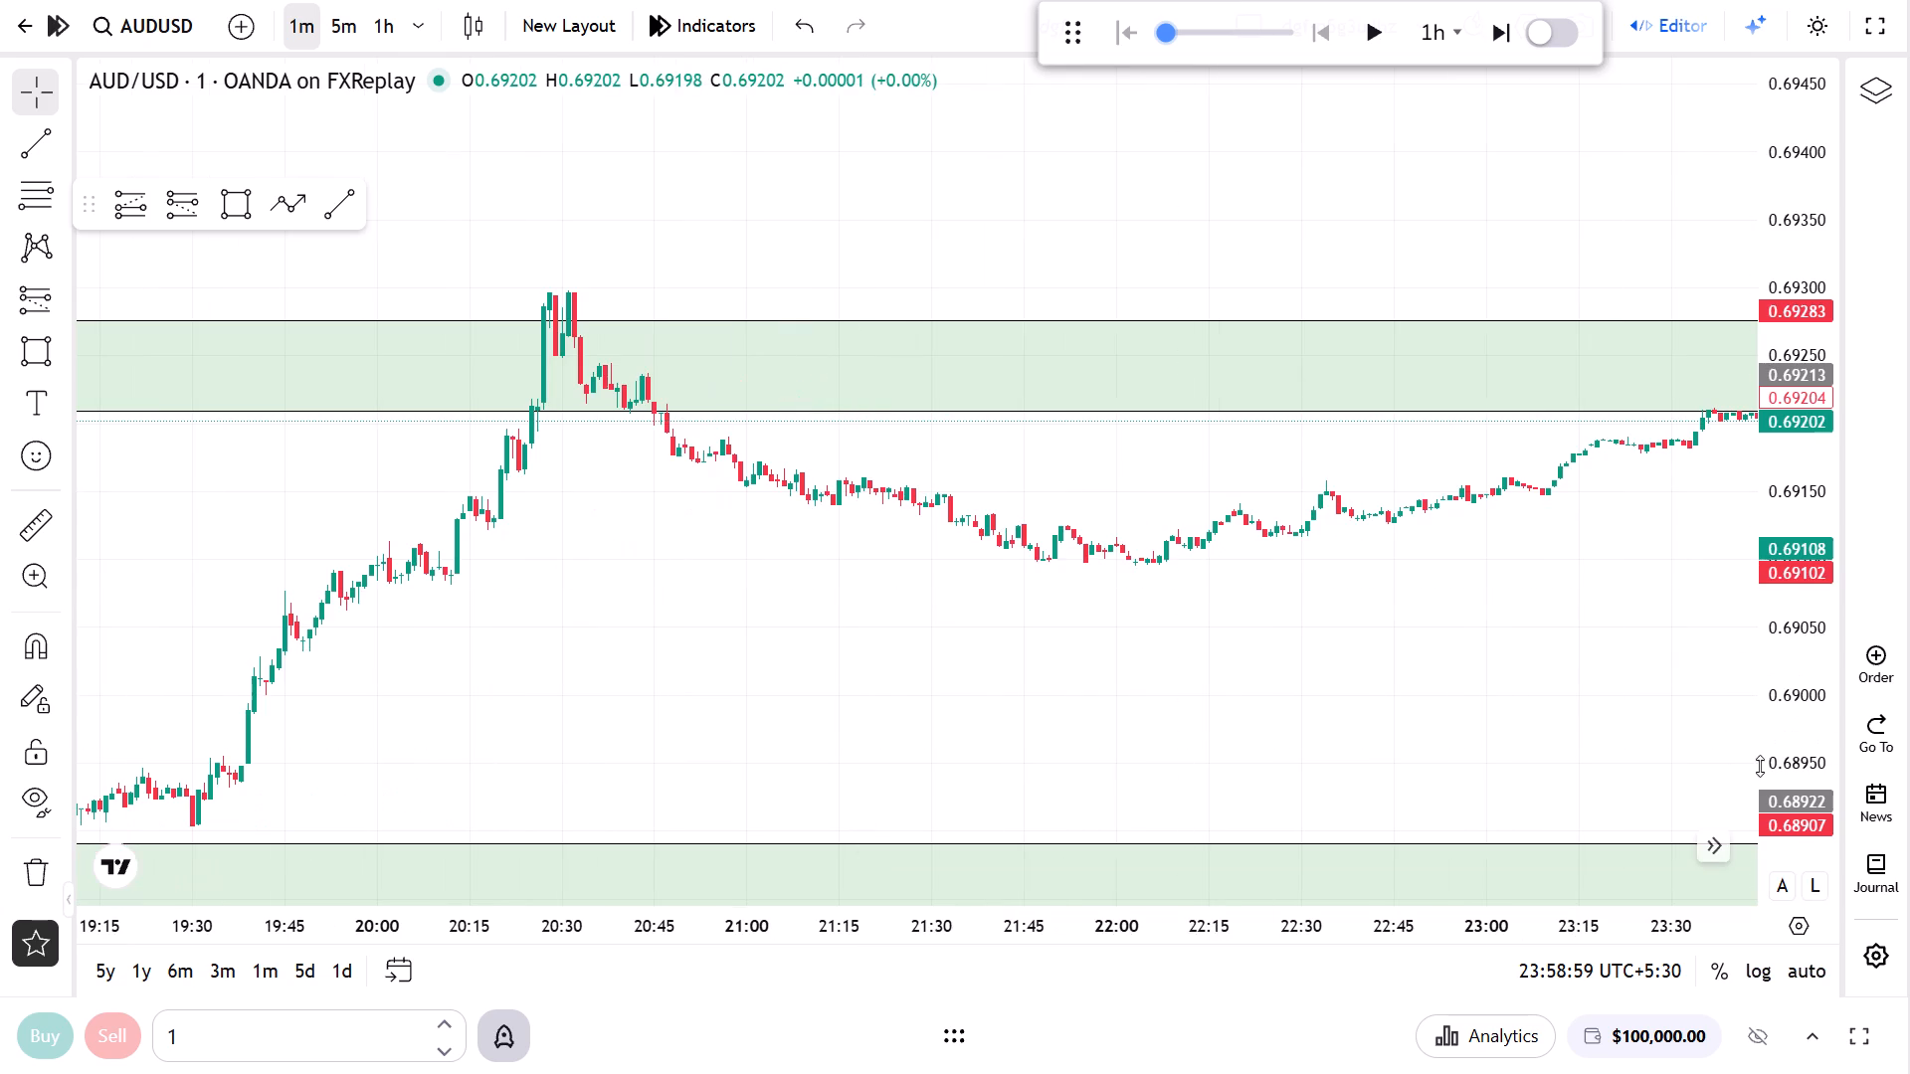
pyautogui.moveTo(1789, 770); pyautogui.dragTo(1789, 759)
pyautogui.moveTo(809, 546); pyautogui.dragTo(1037, 611)
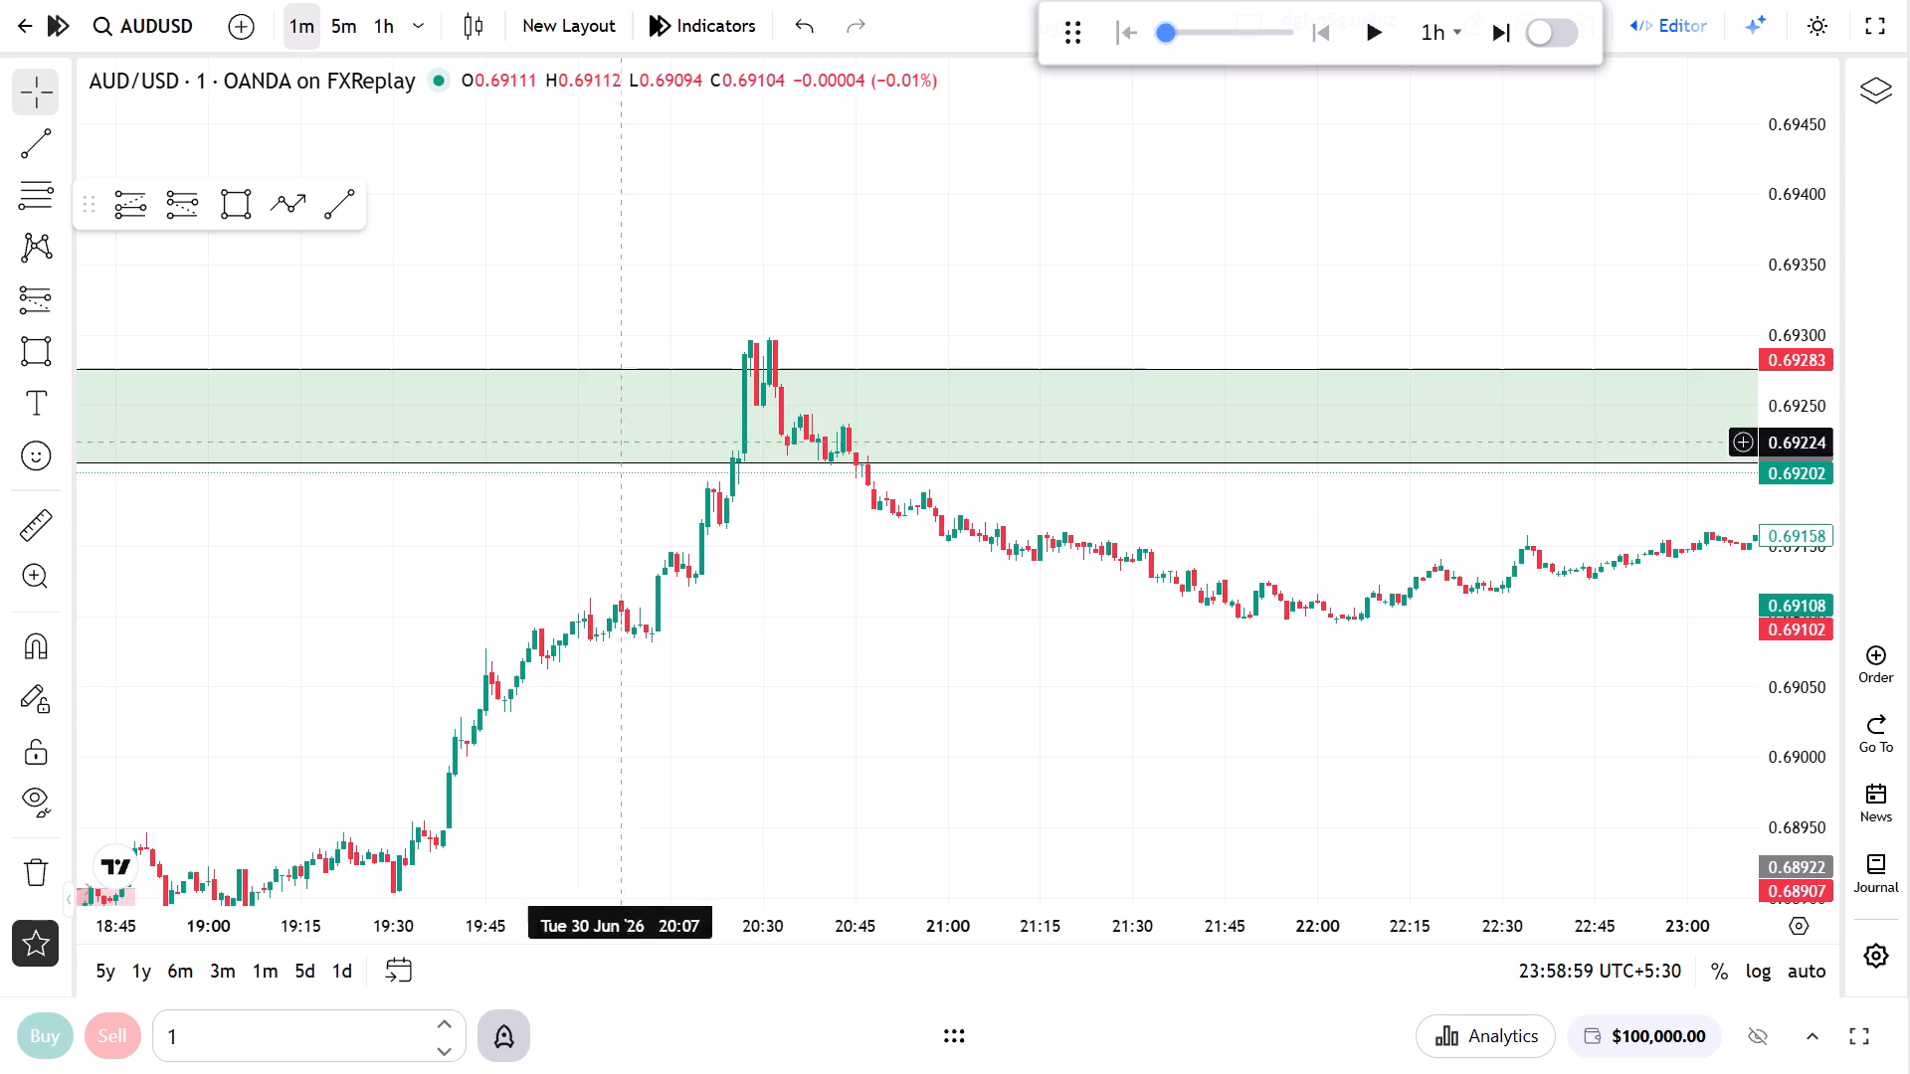
pyautogui.click(200, 204)
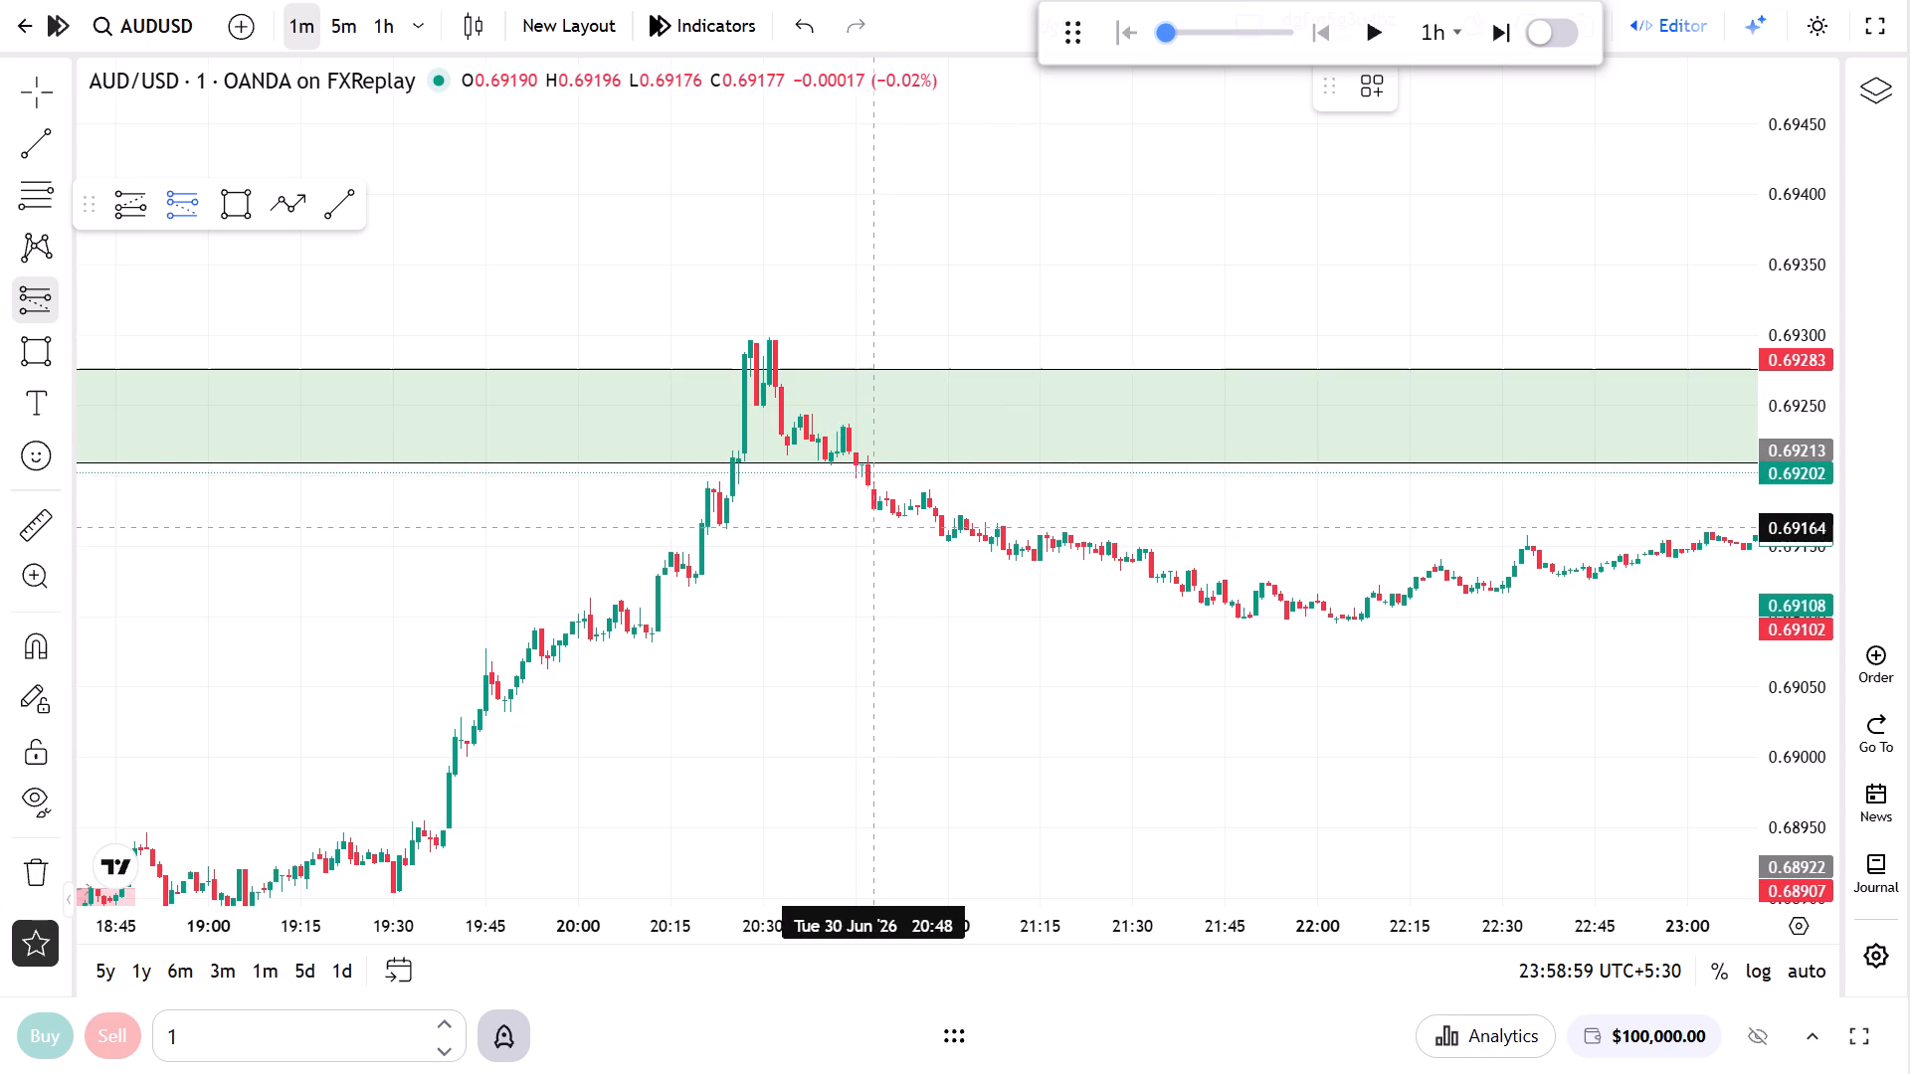
pyautogui.click(975, 536)
pyautogui.moveTo(970, 423); pyautogui.dragTo(971, 343)
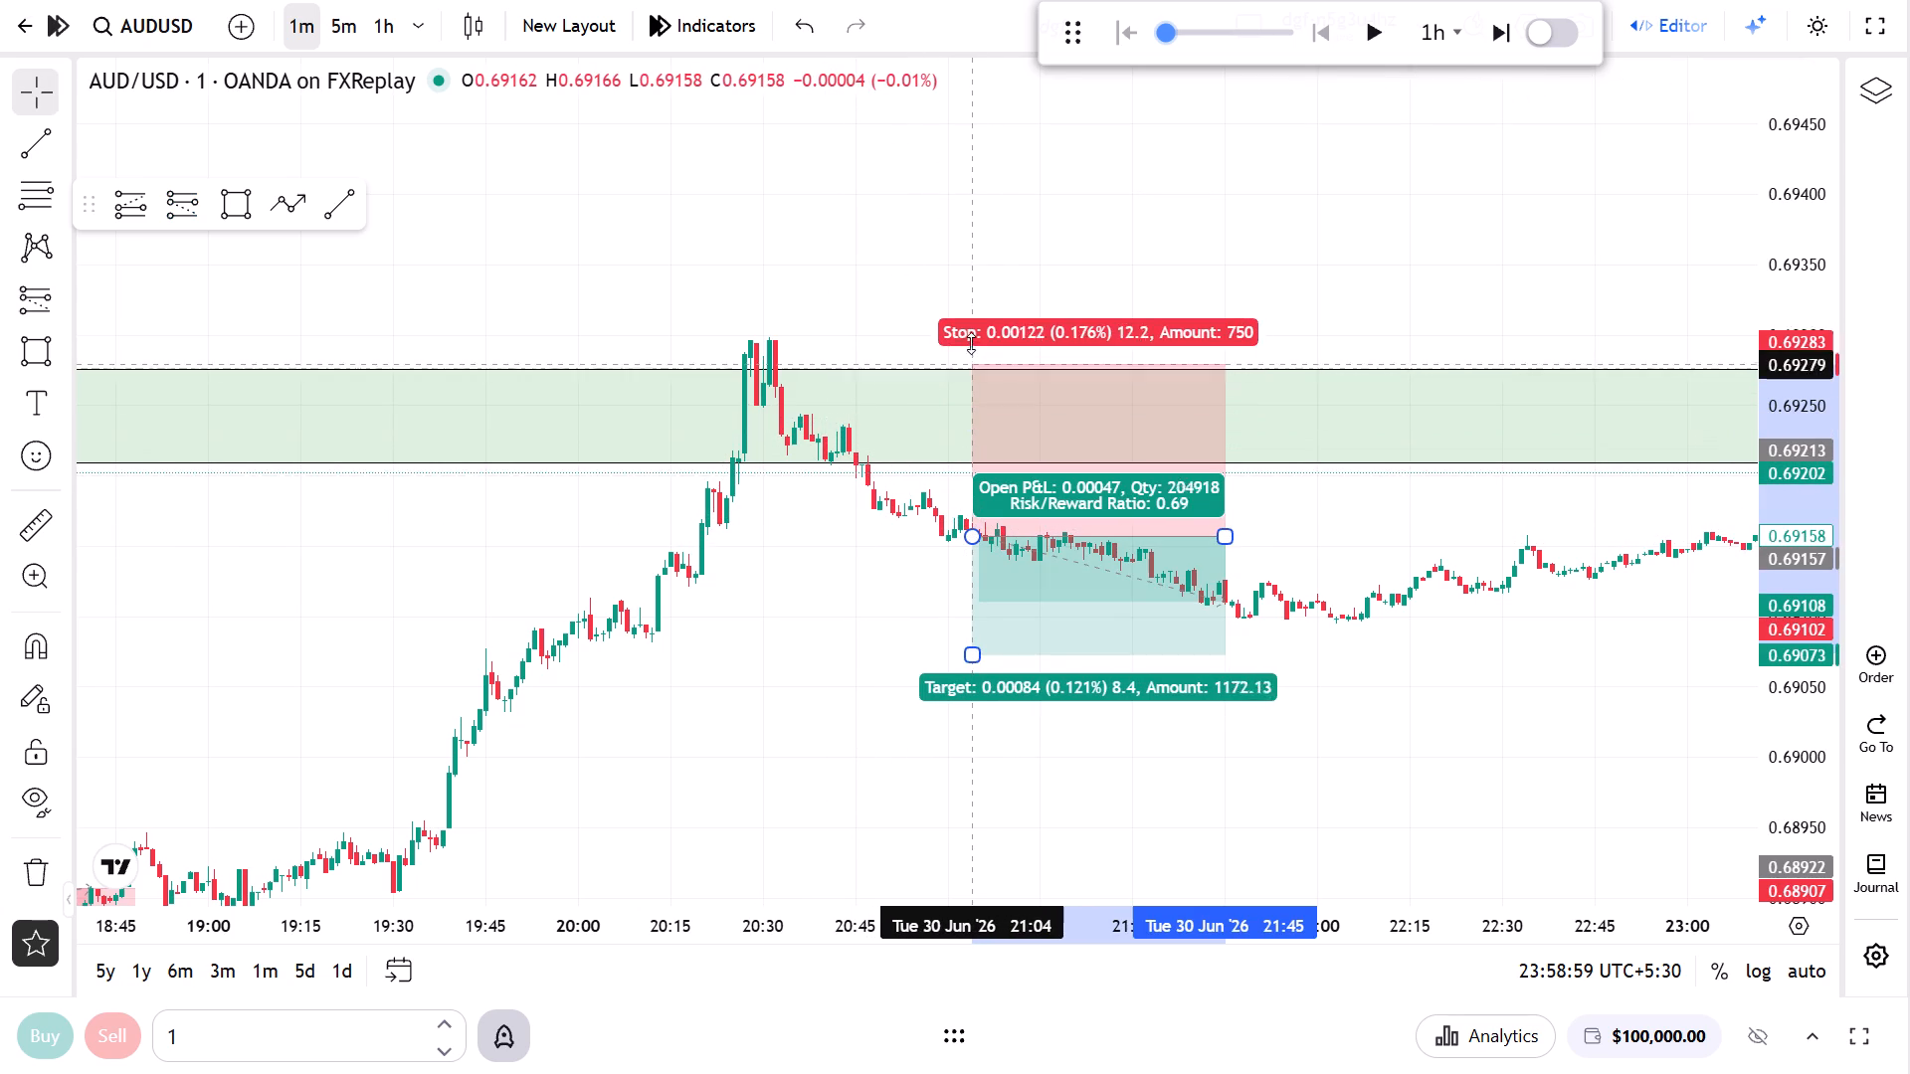
pyautogui.moveTo(971, 343); pyautogui.dragTo(980, 324)
# Examine the 1-minute price action before and after the new short position below the upper zone.
pyautogui.moveTo(924, 339); pyautogui.dragTo(610, 247)
pyautogui.scroll(-6, 1858, 761)
pyautogui.scroll(-3, 1533, 499)
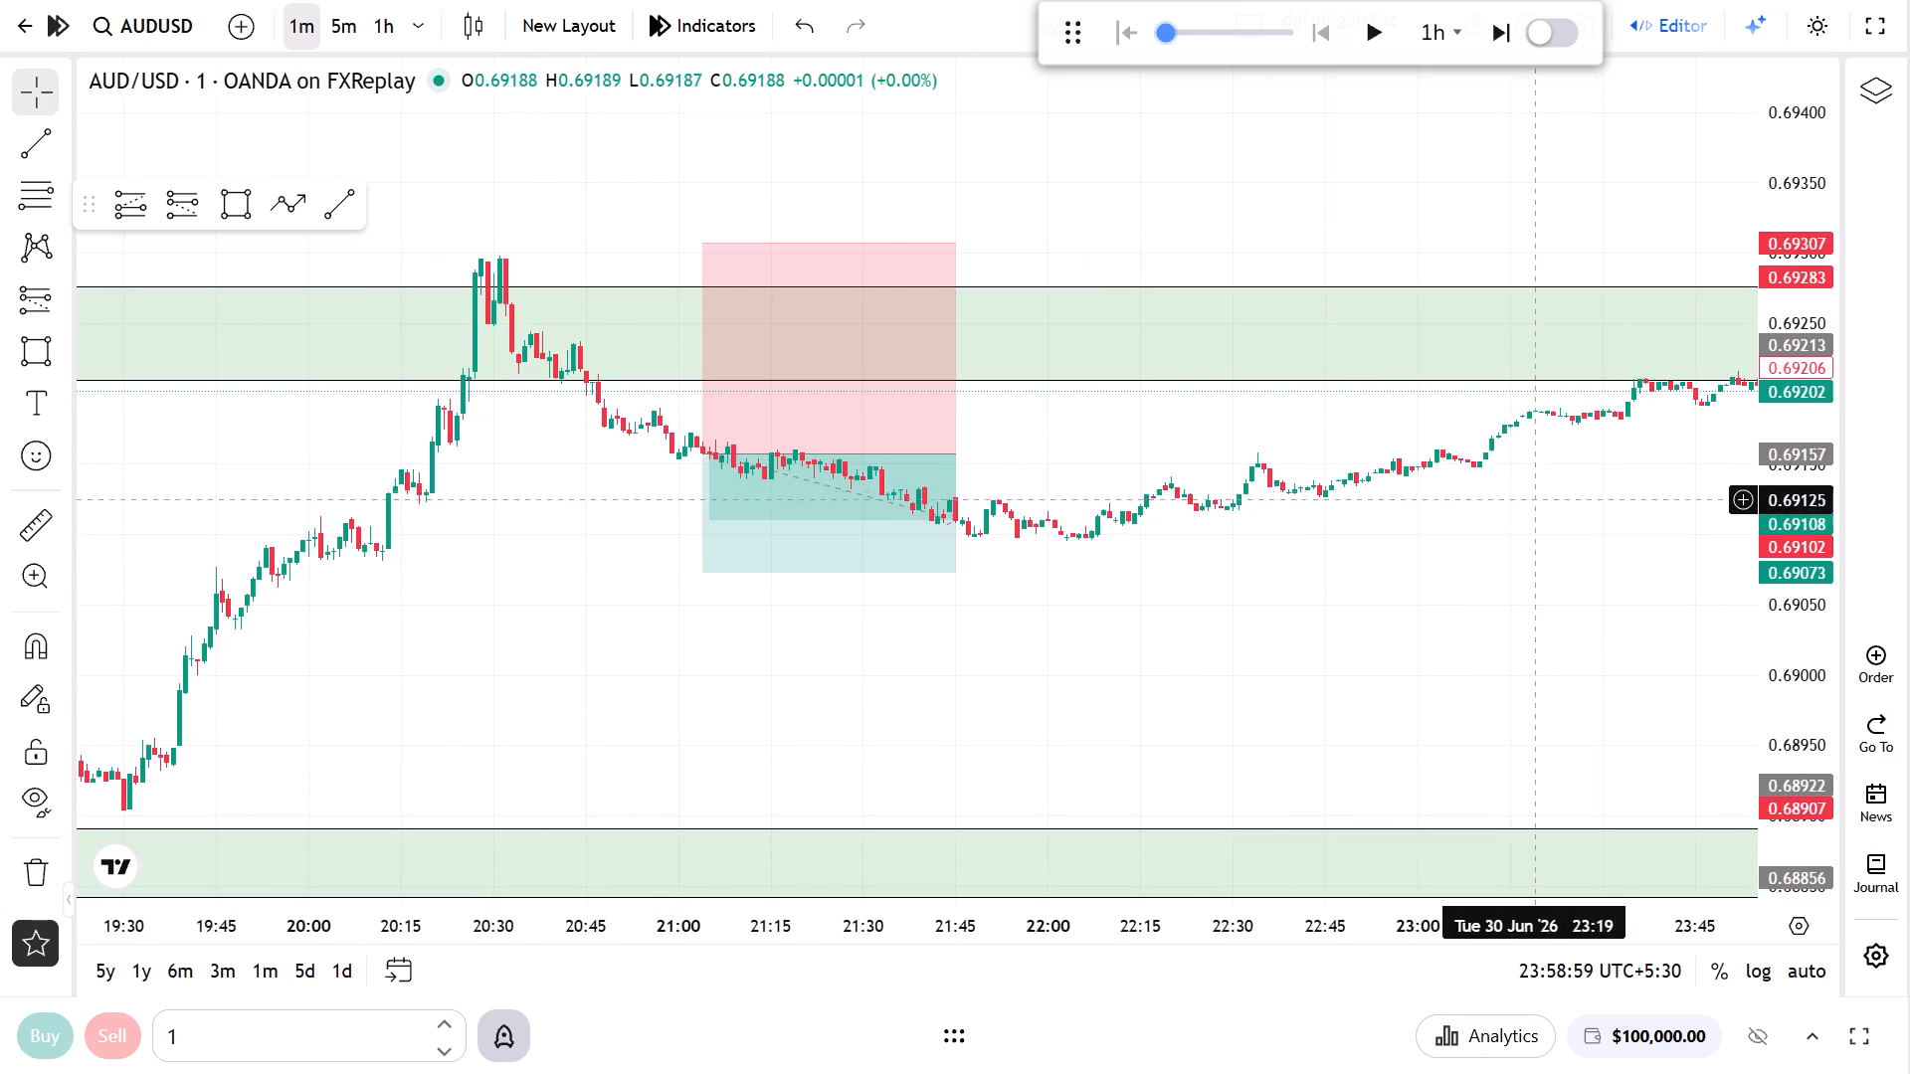
pyautogui.scroll(1, 1488, 525)
pyautogui.scroll(-2, 1329, 554)
pyautogui.moveTo(1394, 601); pyautogui.dragTo(344, 563)
pyautogui.scroll(-6, 672, 551)
pyautogui.moveTo(1003, 456); pyautogui.dragTo(1300, 572)
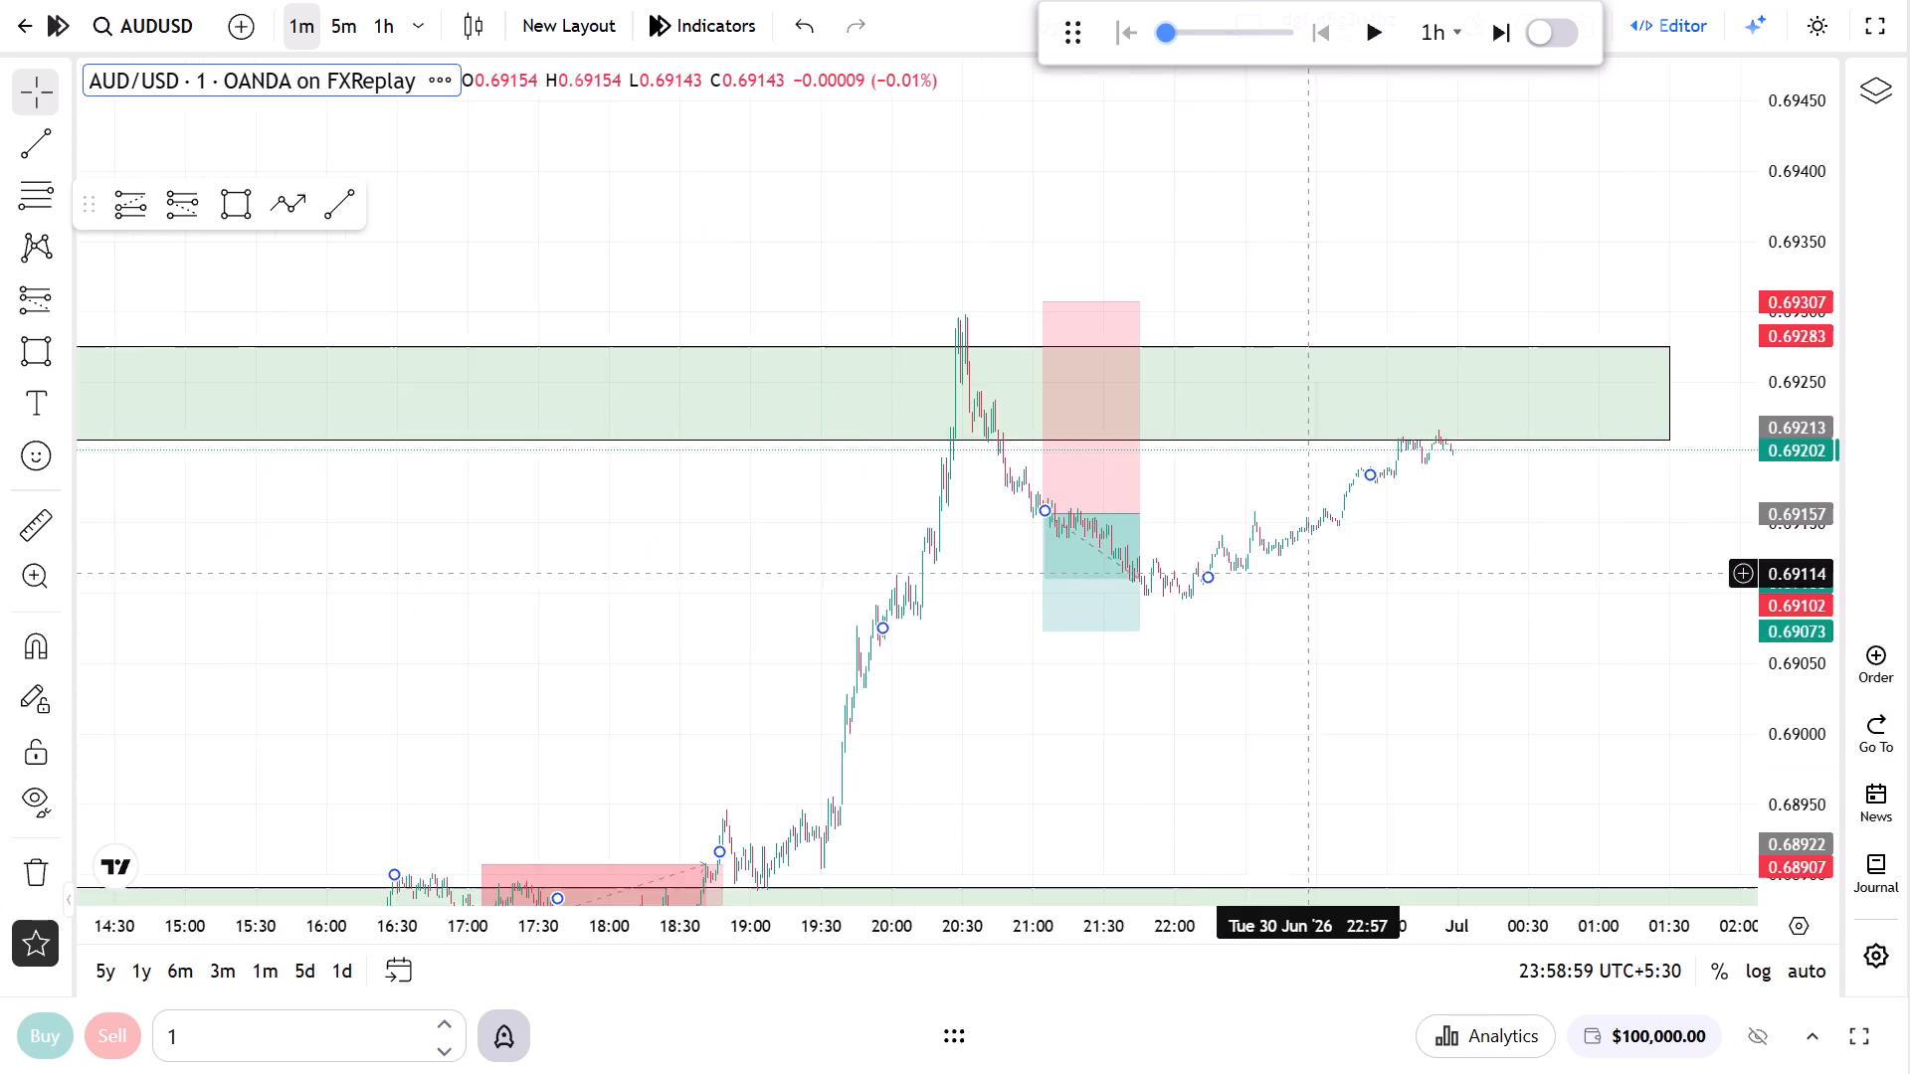
pyautogui.scroll(6, 1260, 626)
# On the 5-minute chart, move the new short position to start at 20:50 with its entry at the zone's lower edge, about 0.69209.
pyautogui.click(357, 26)
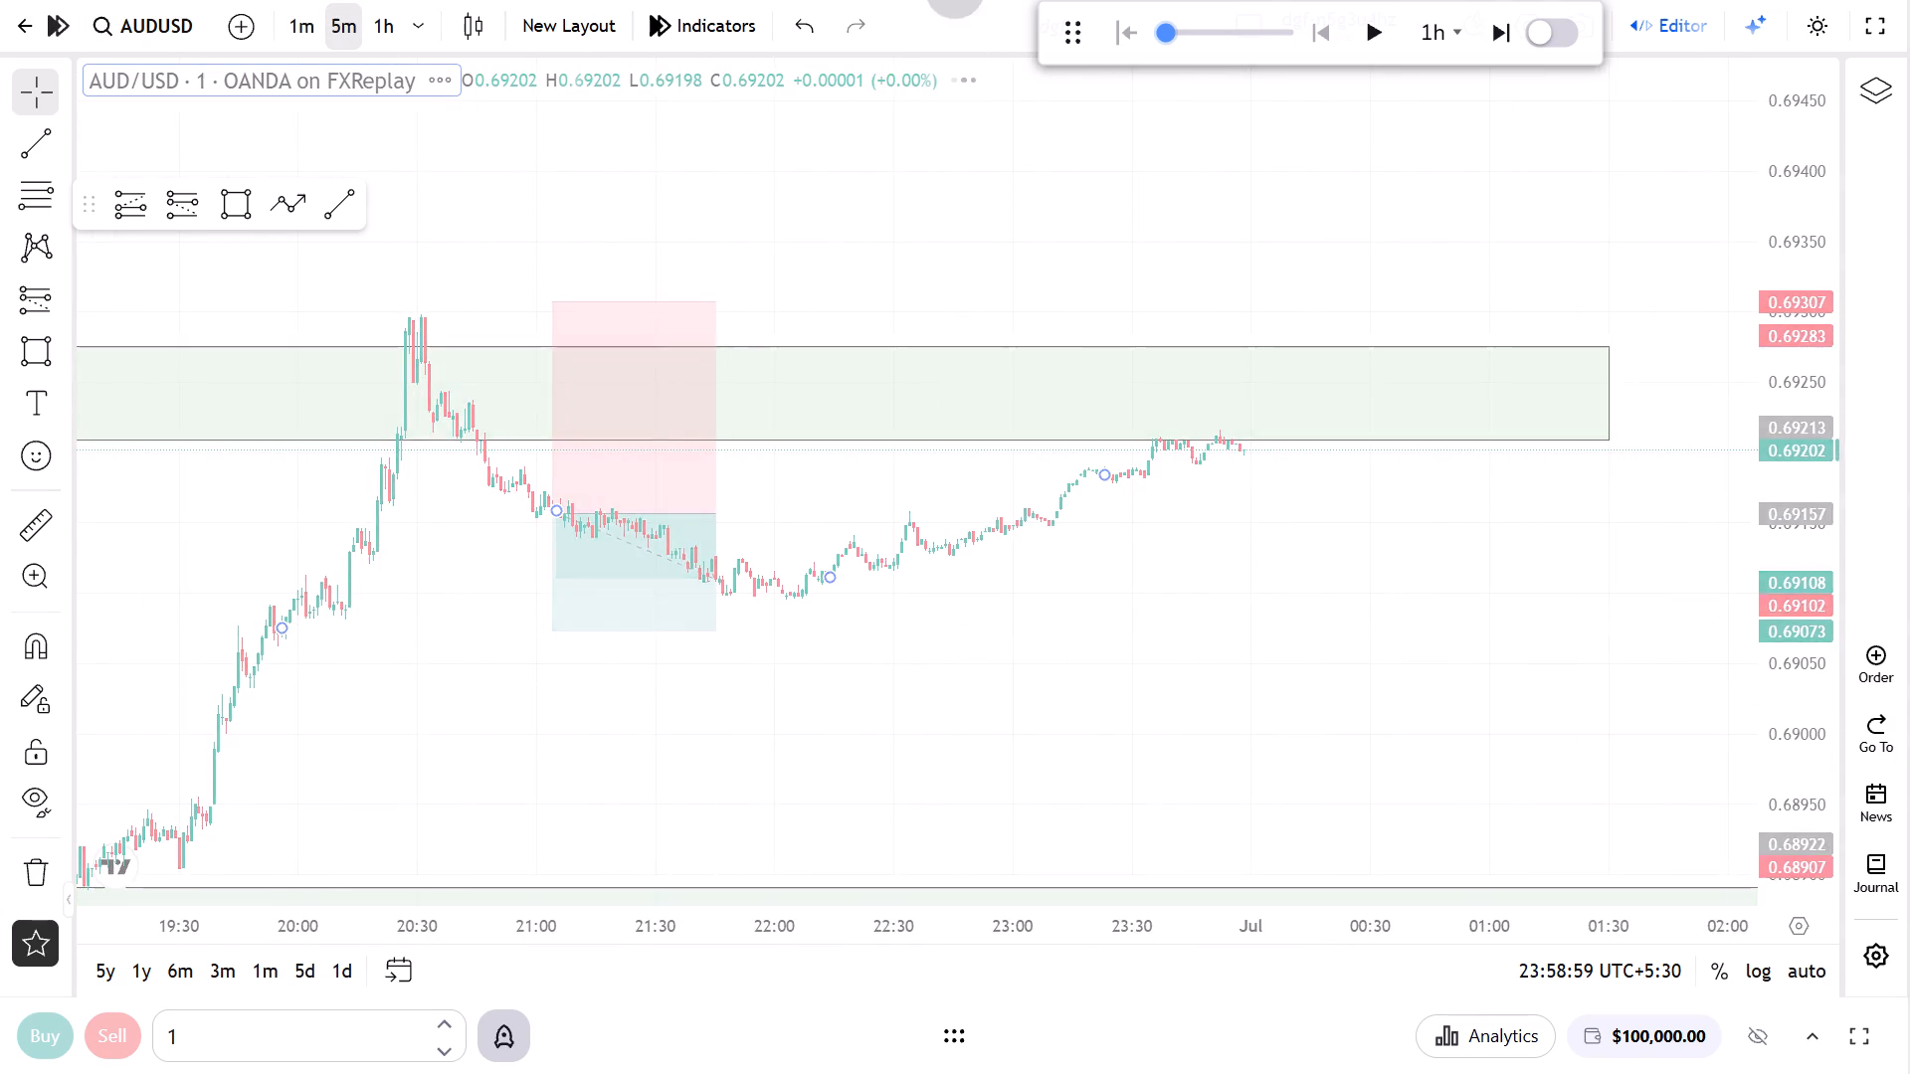
pyautogui.scroll(11, 1066, 586)
pyautogui.moveTo(904, 536); pyautogui.dragTo(1473, 596)
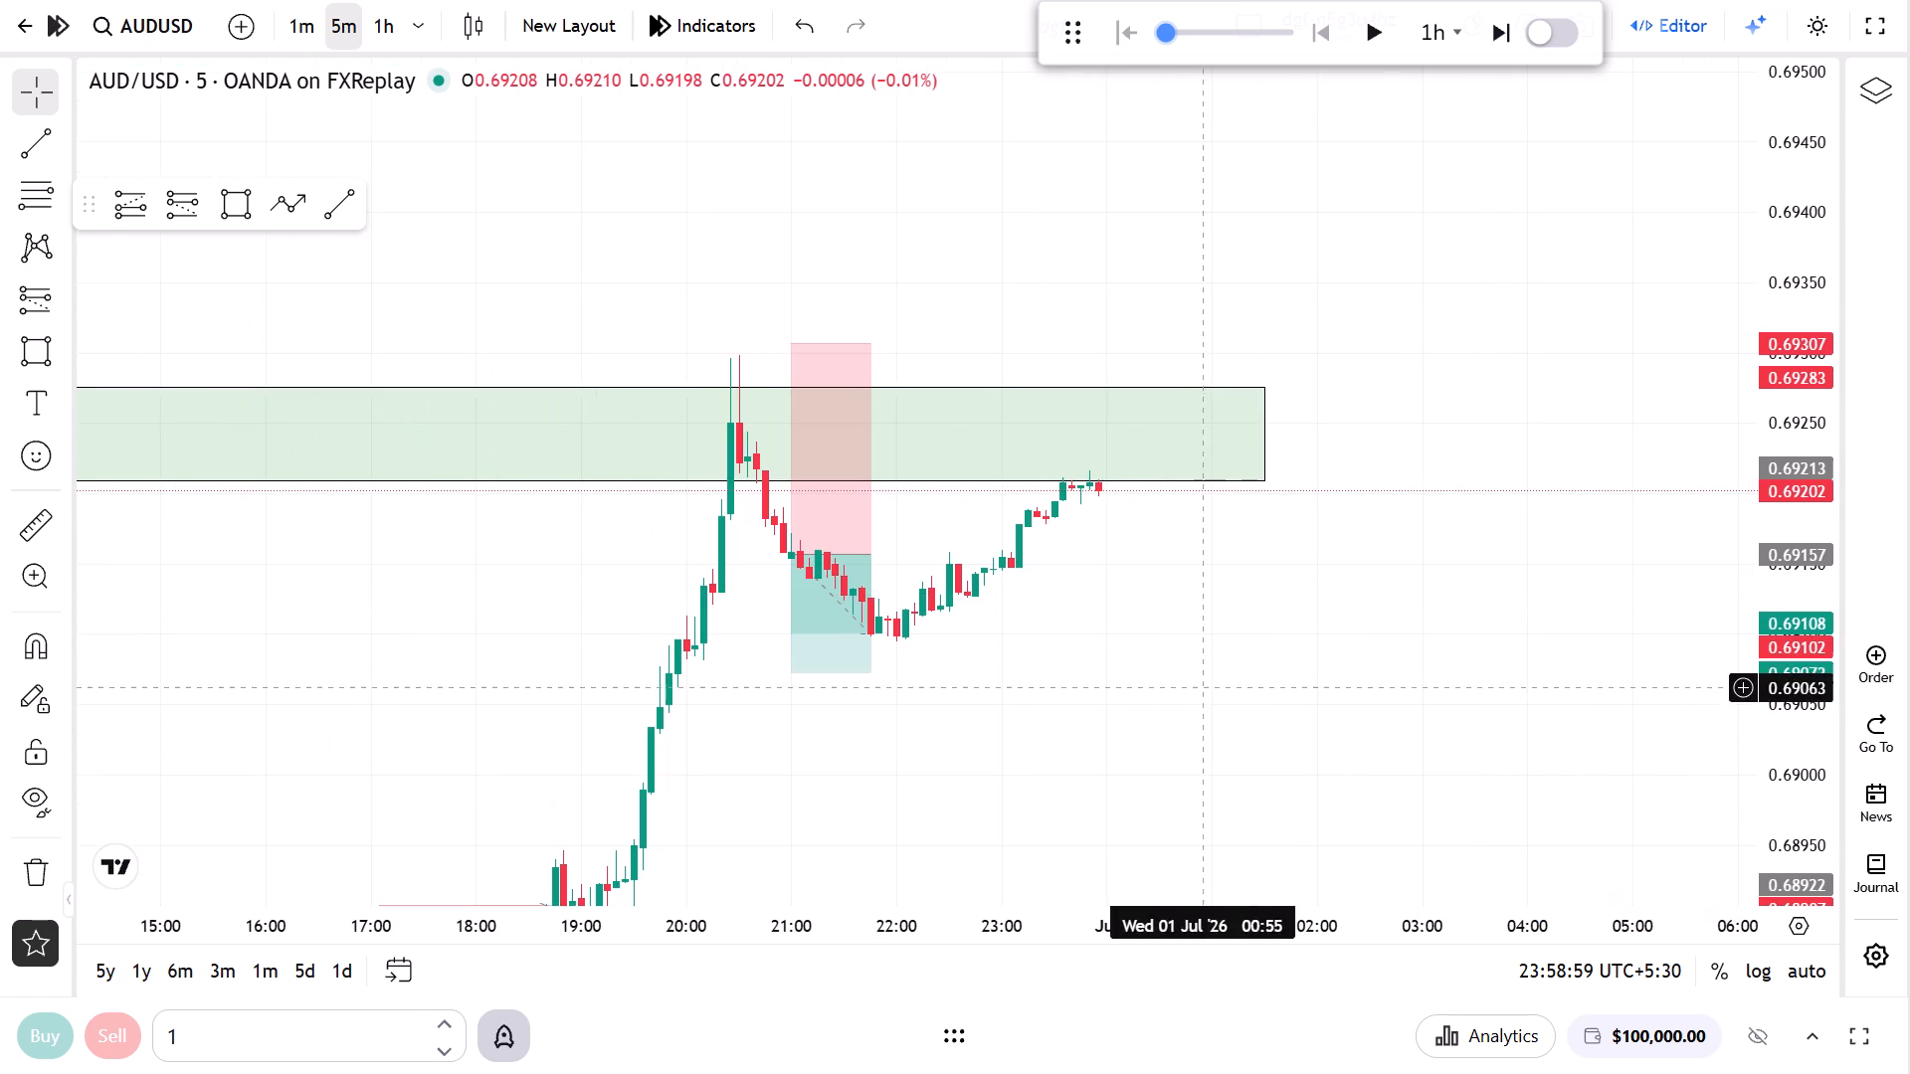
pyautogui.moveTo(1178, 680); pyautogui.dragTo(1491, 641)
pyautogui.scroll(5, 1401, 718)
pyautogui.moveTo(1180, 676); pyautogui.dragTo(1549, 610)
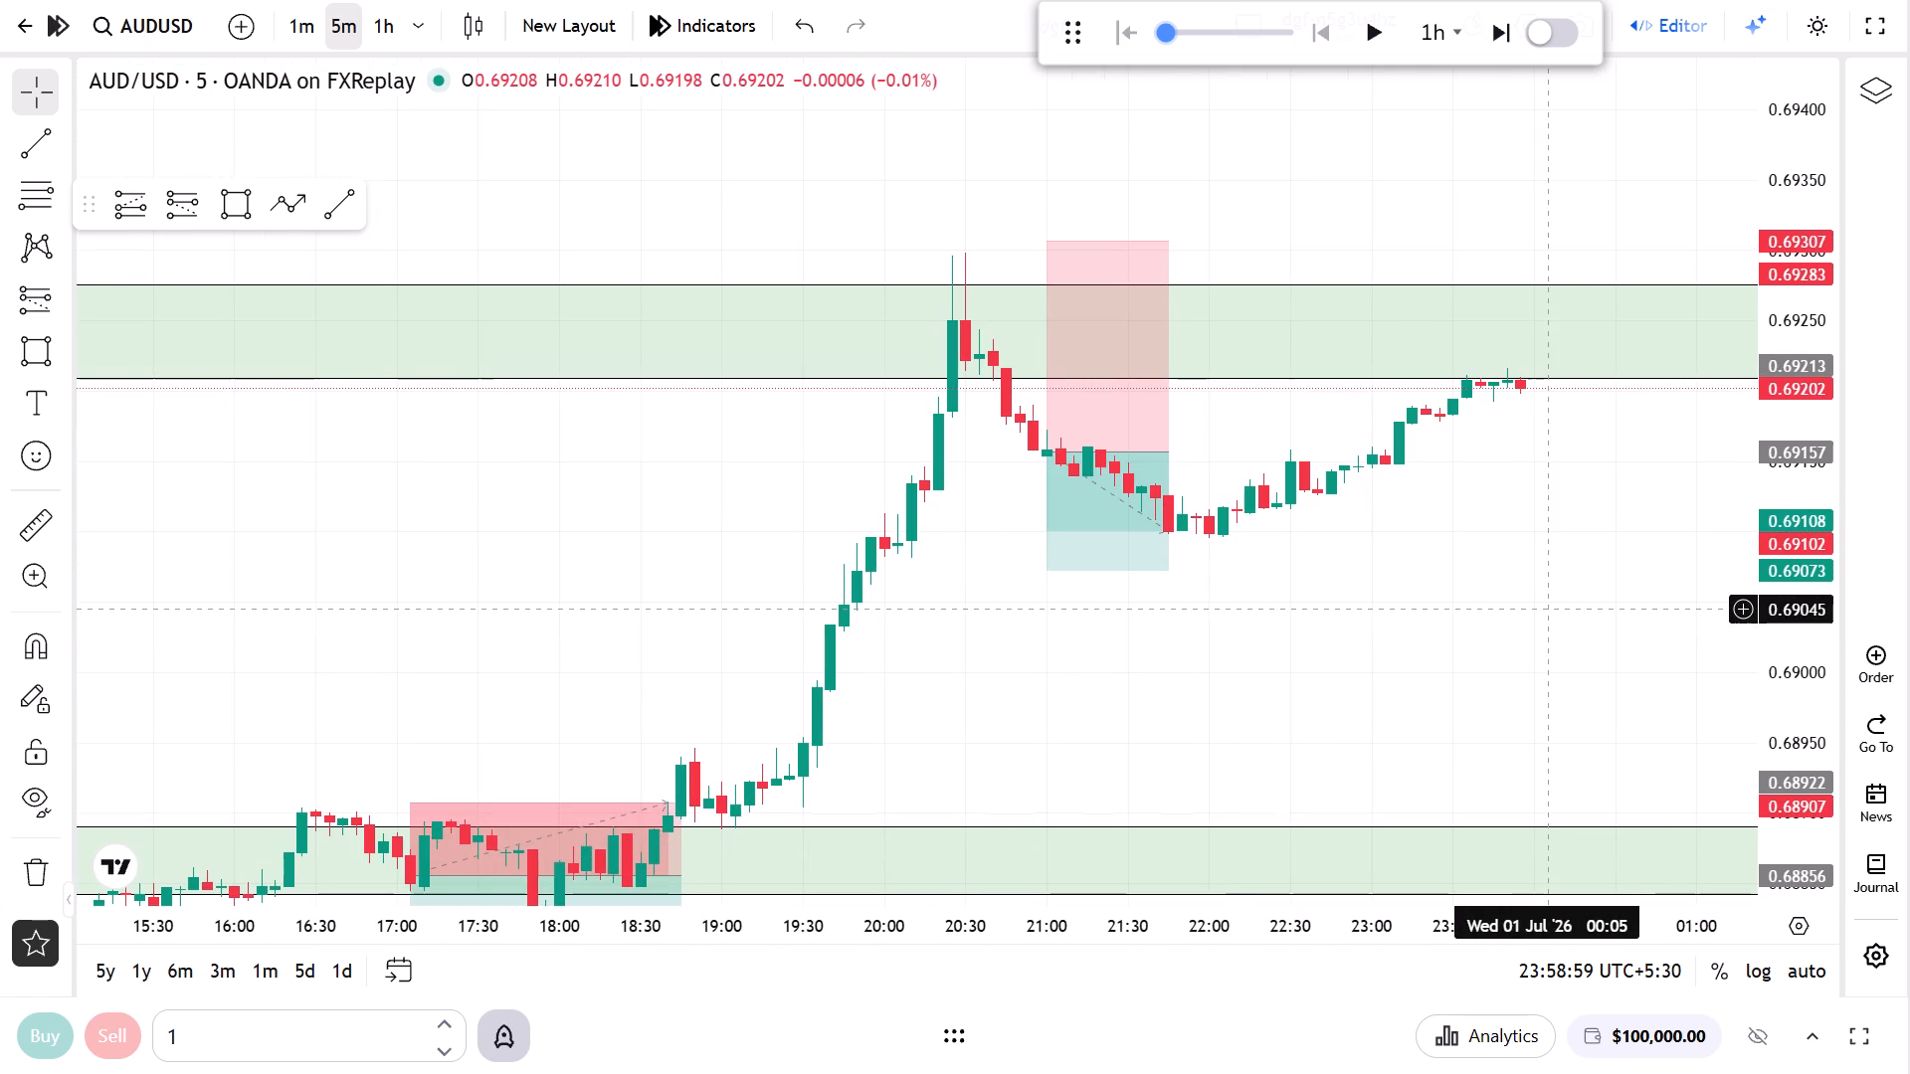
pyautogui.moveTo(1116, 499); pyautogui.dragTo(1096, 477)
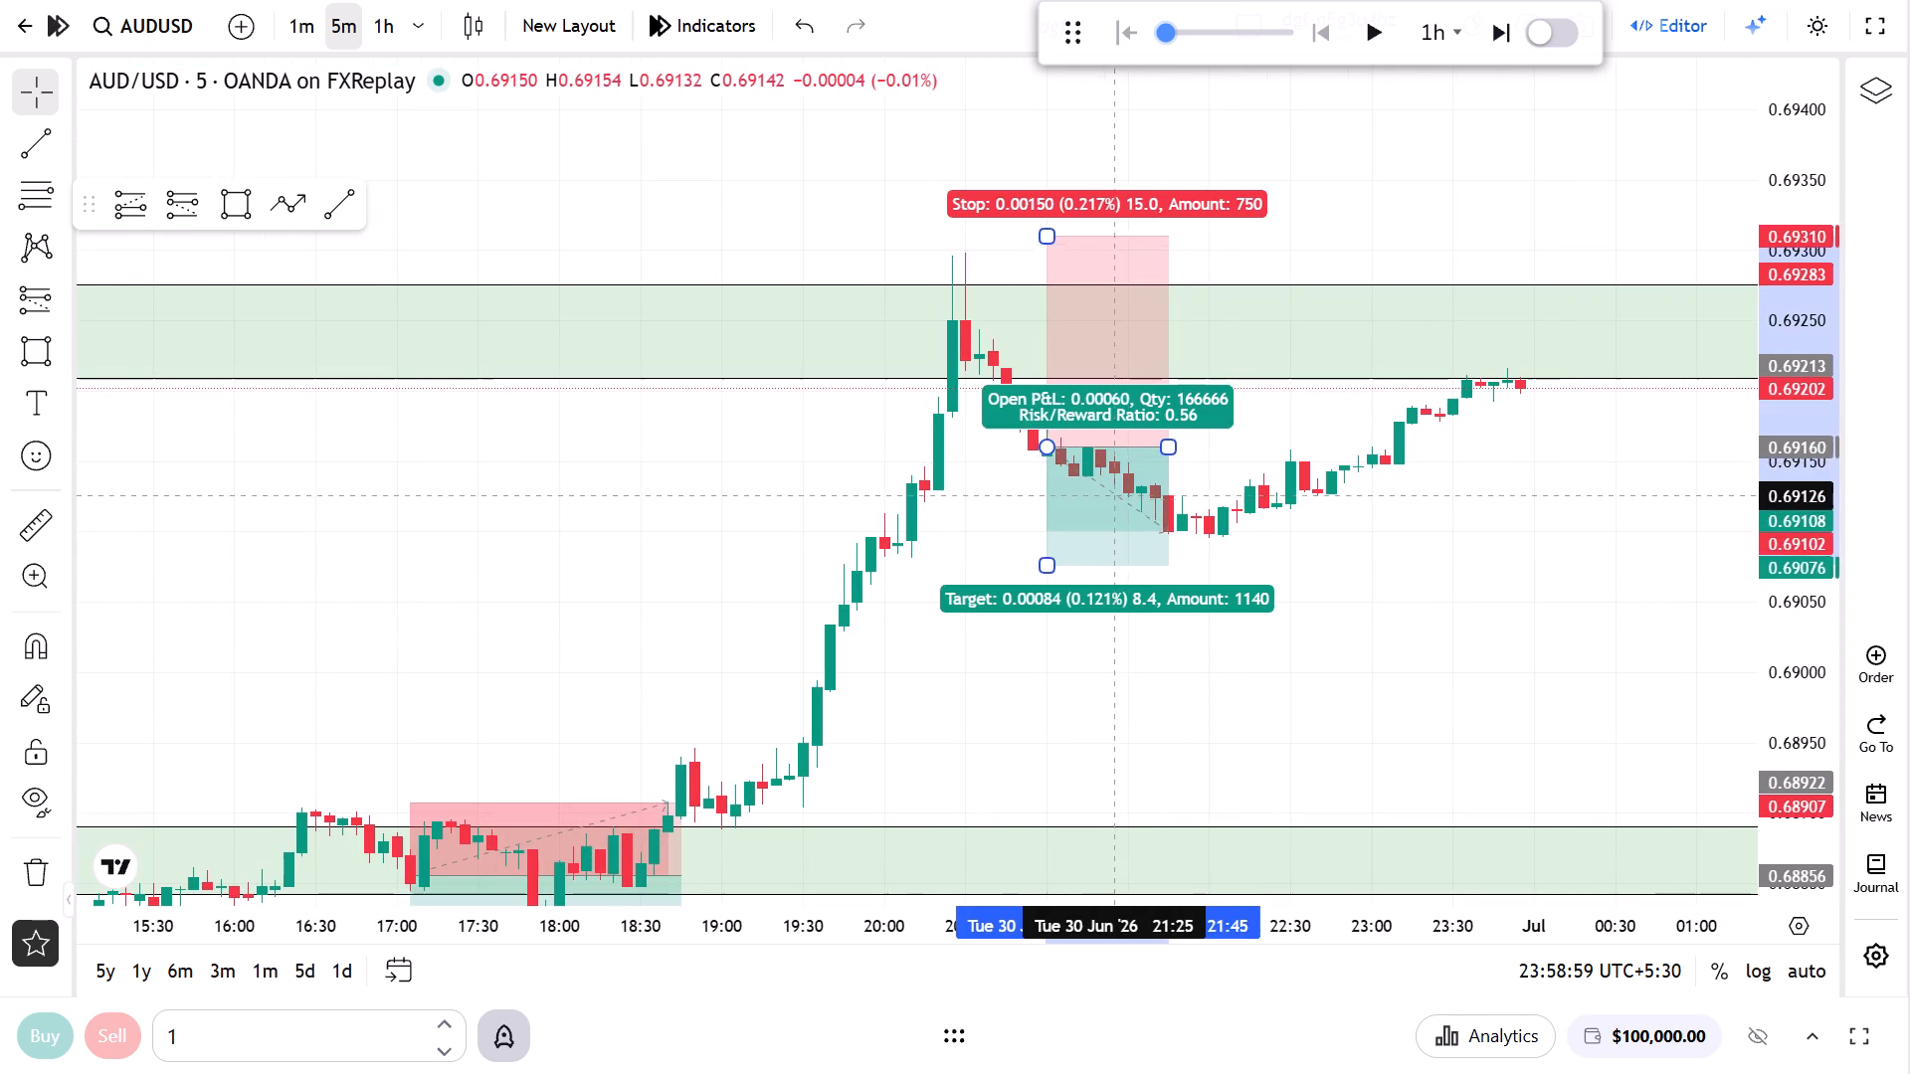
pyautogui.moveTo(1096, 477); pyautogui.dragTo(1083, 428)
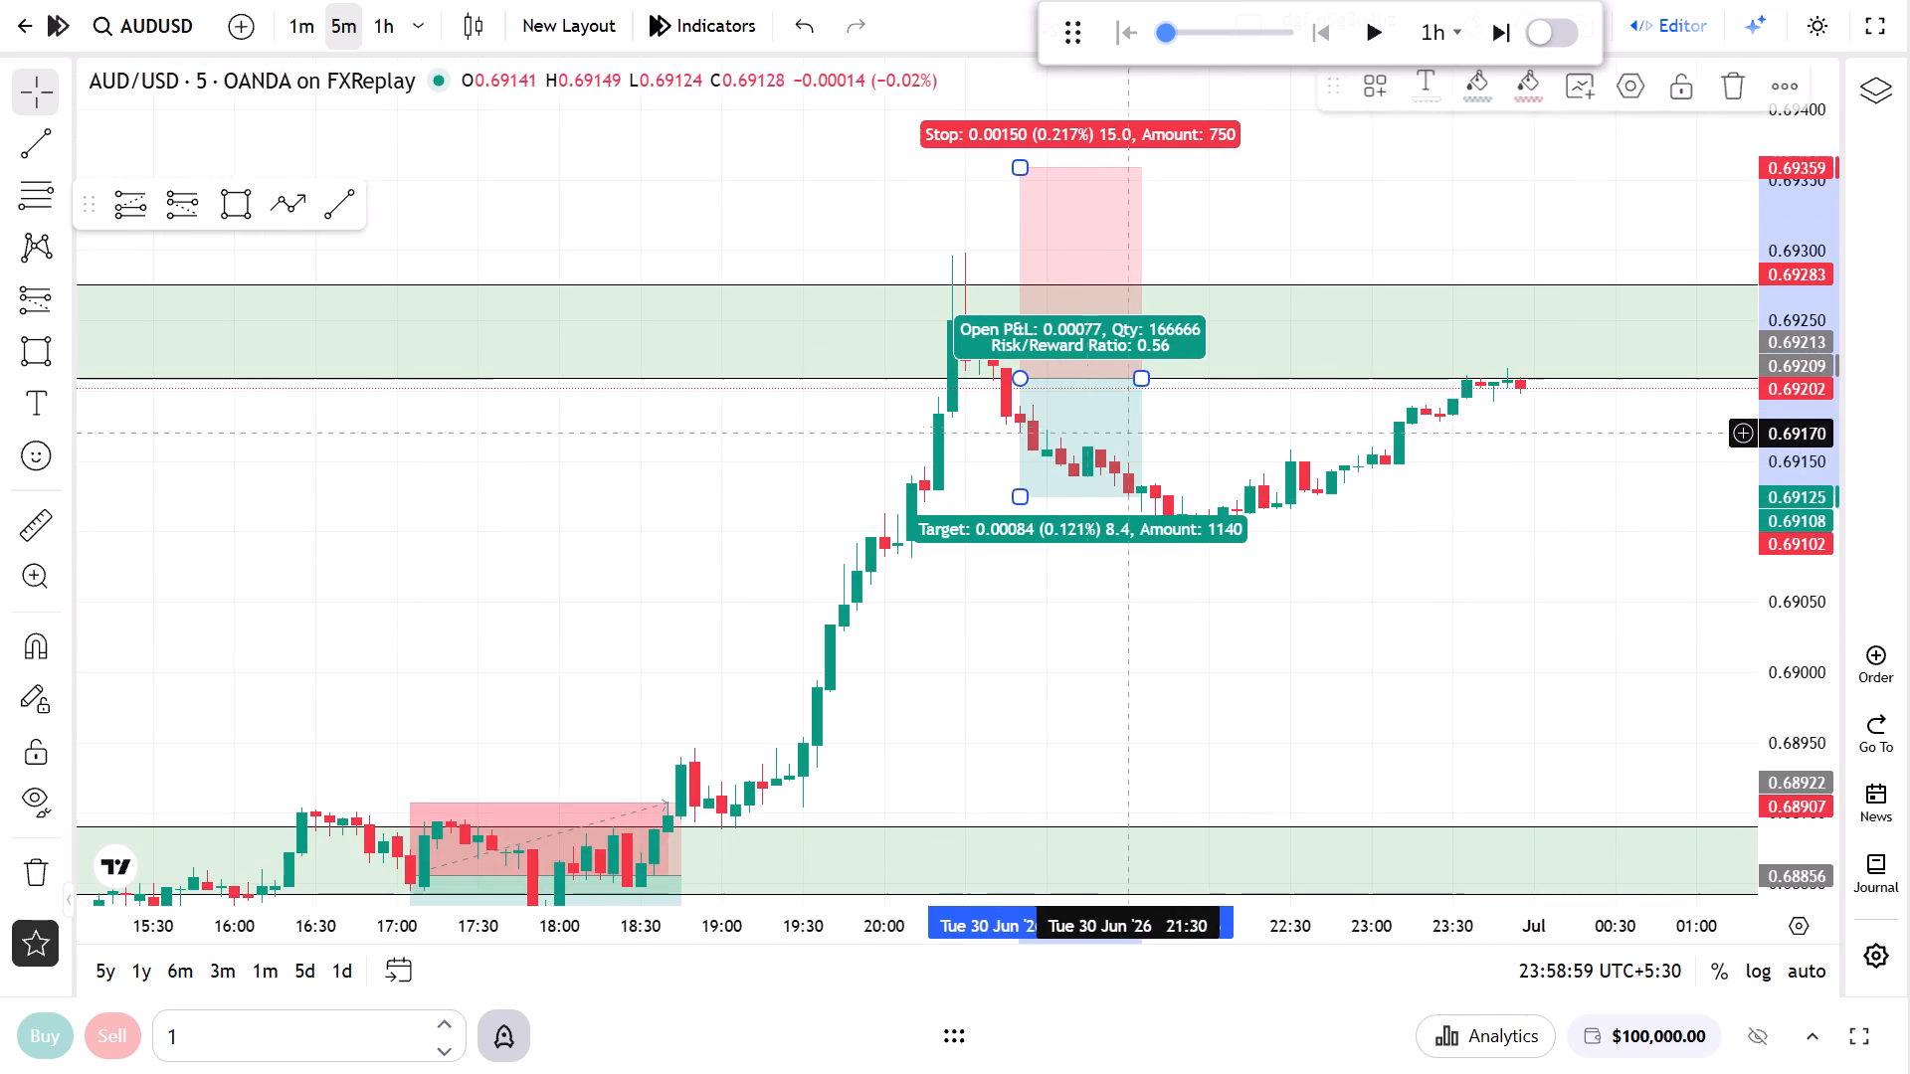
# Resize the 20:50 short position to a target of about 0.69058 and a stop of about 0.69276 at the zone's upper edge.
pyautogui.moveTo(1300, 437); pyautogui.dragTo(955, 475)
pyautogui.moveTo(724, 529); pyautogui.dragTo(723, 556)
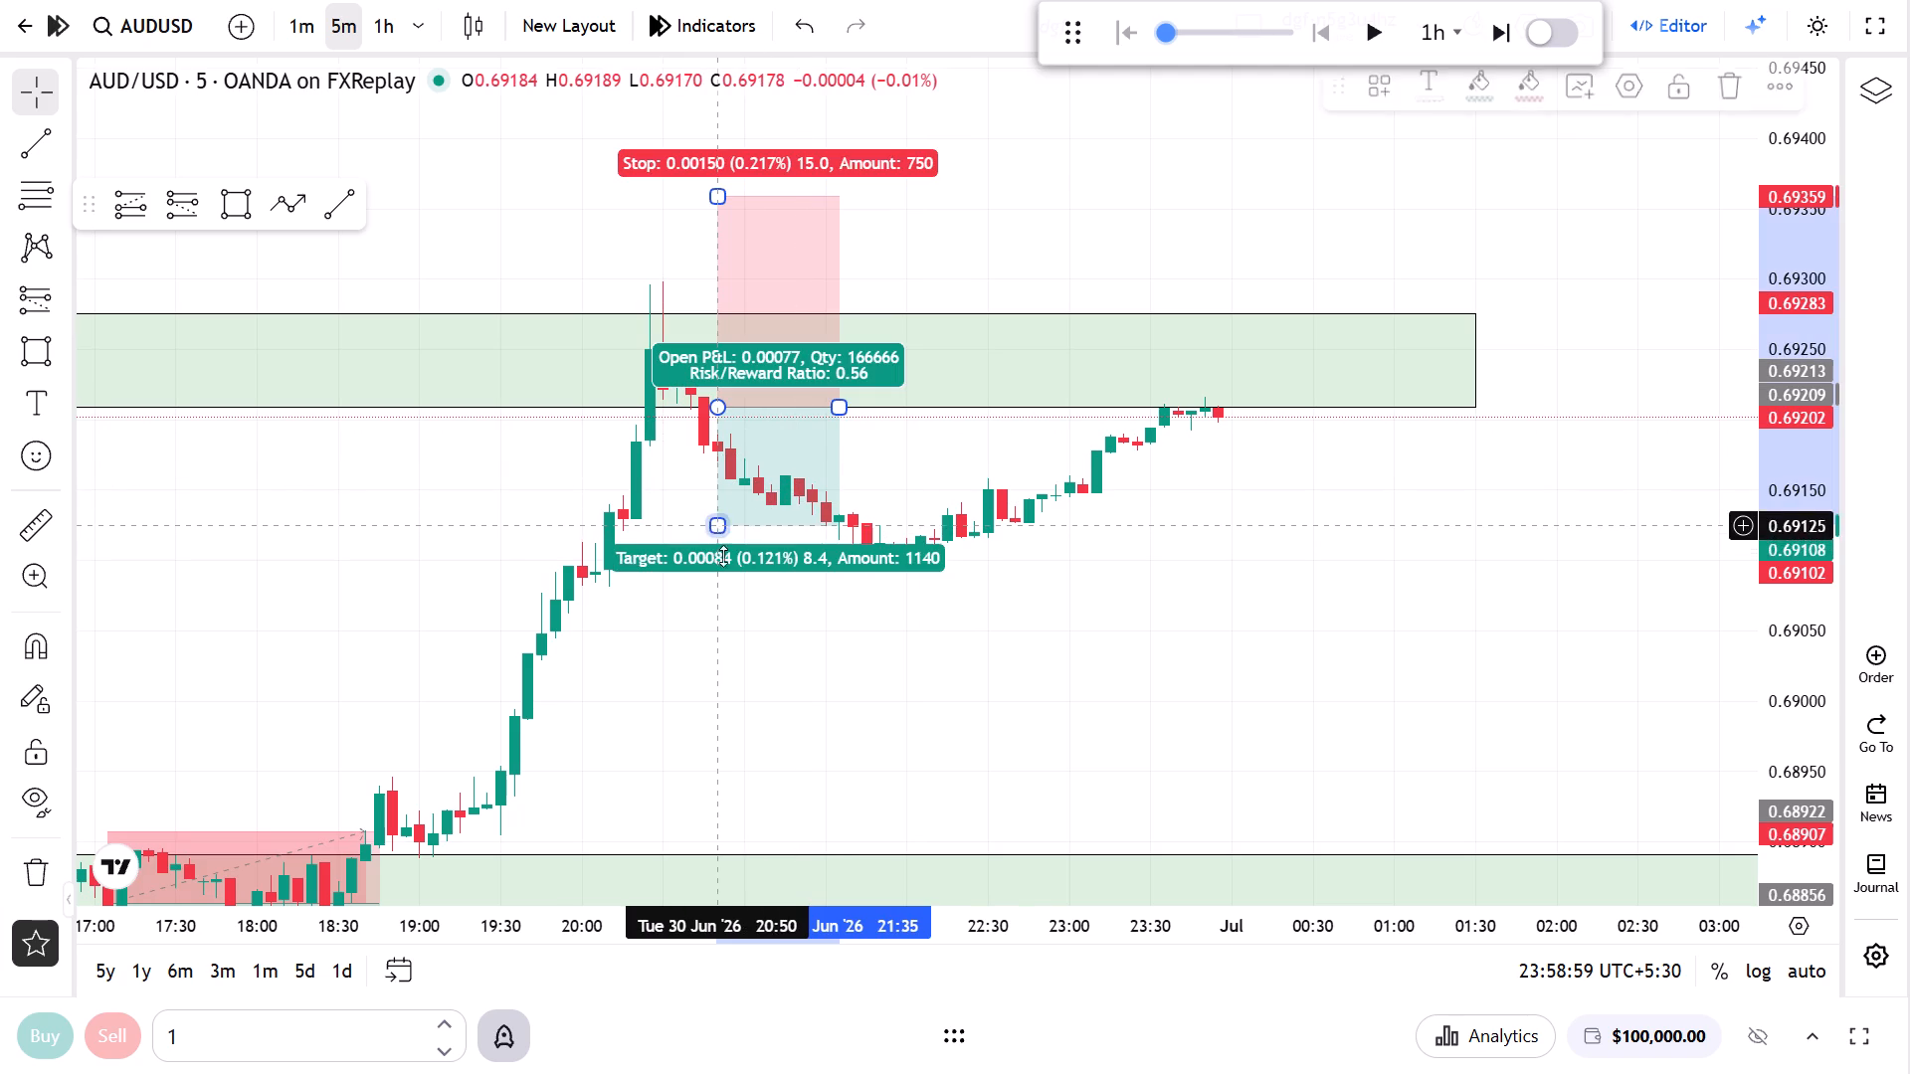
pyautogui.moveTo(723, 556); pyautogui.dragTo(736, 620)
pyautogui.moveTo(721, 199); pyautogui.dragTo(716, 284)
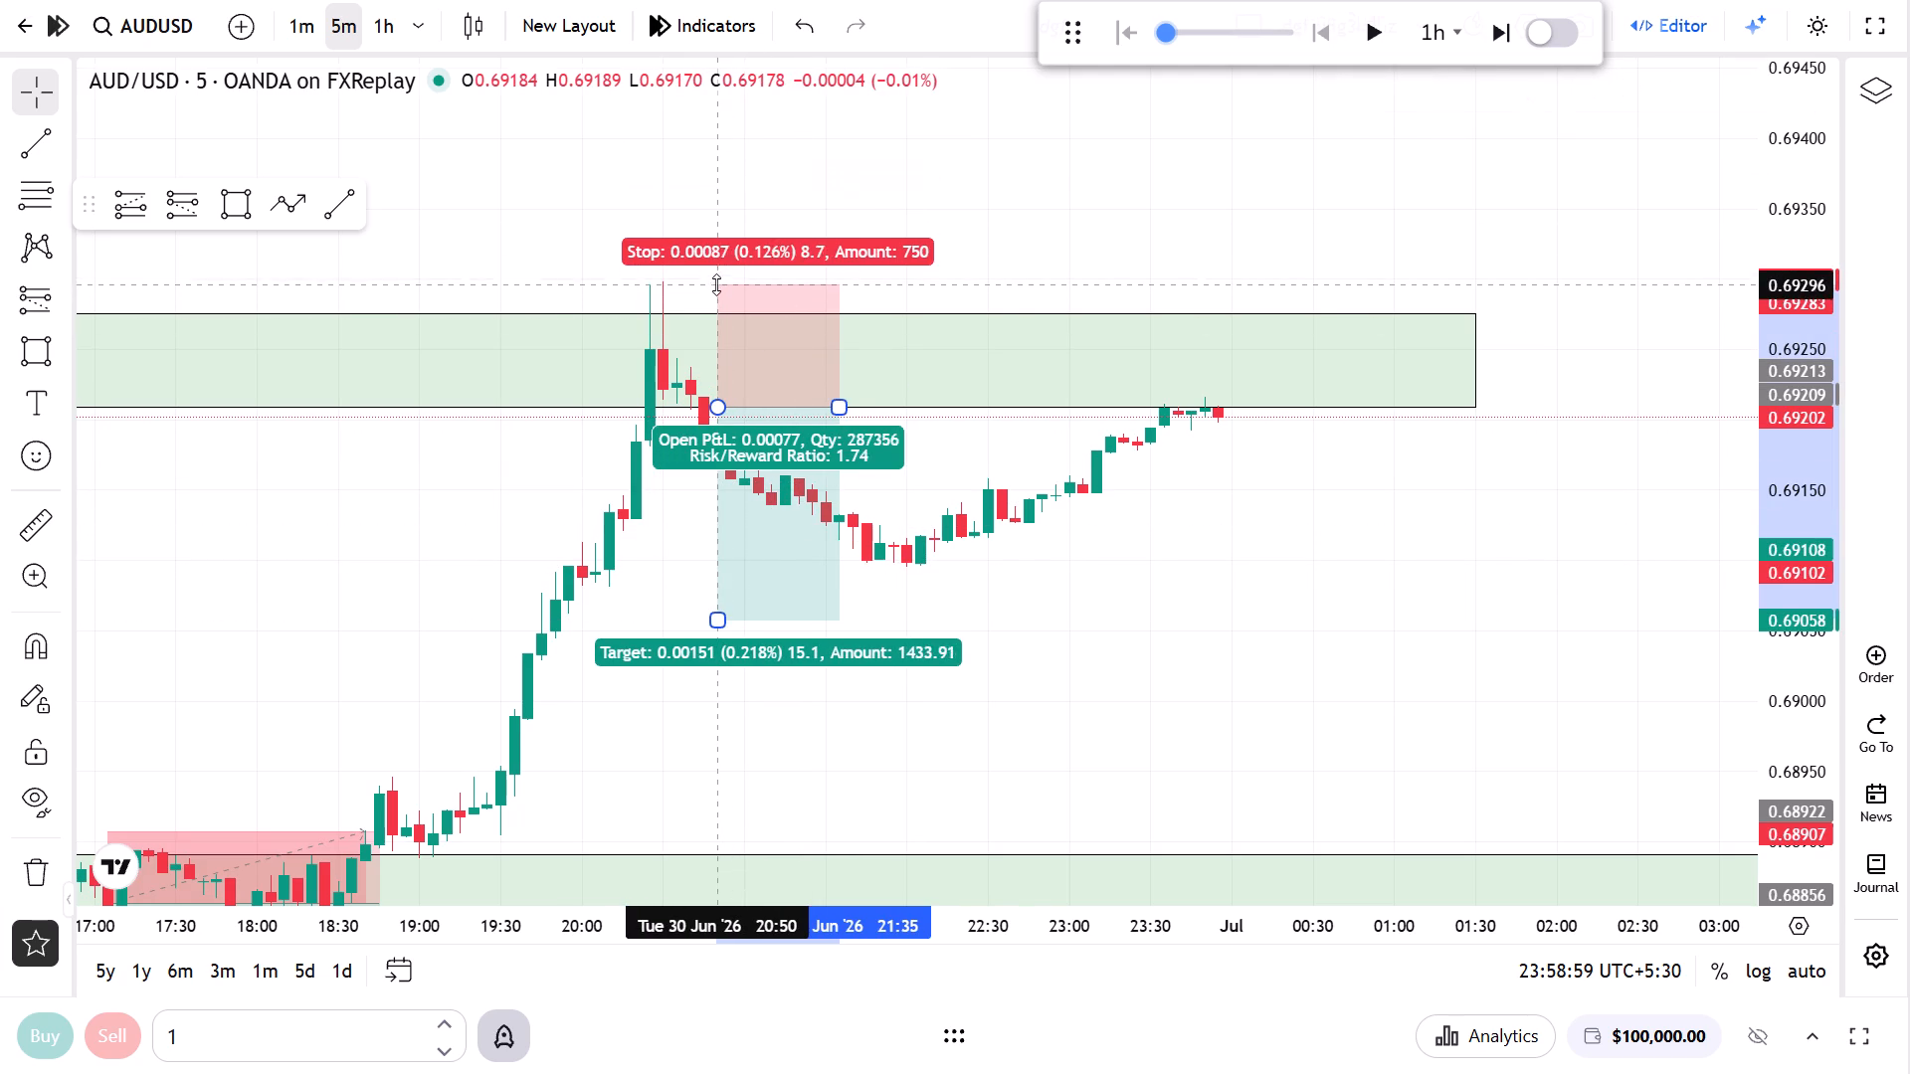
pyautogui.moveTo(716, 284); pyautogui.dragTo(723, 274)
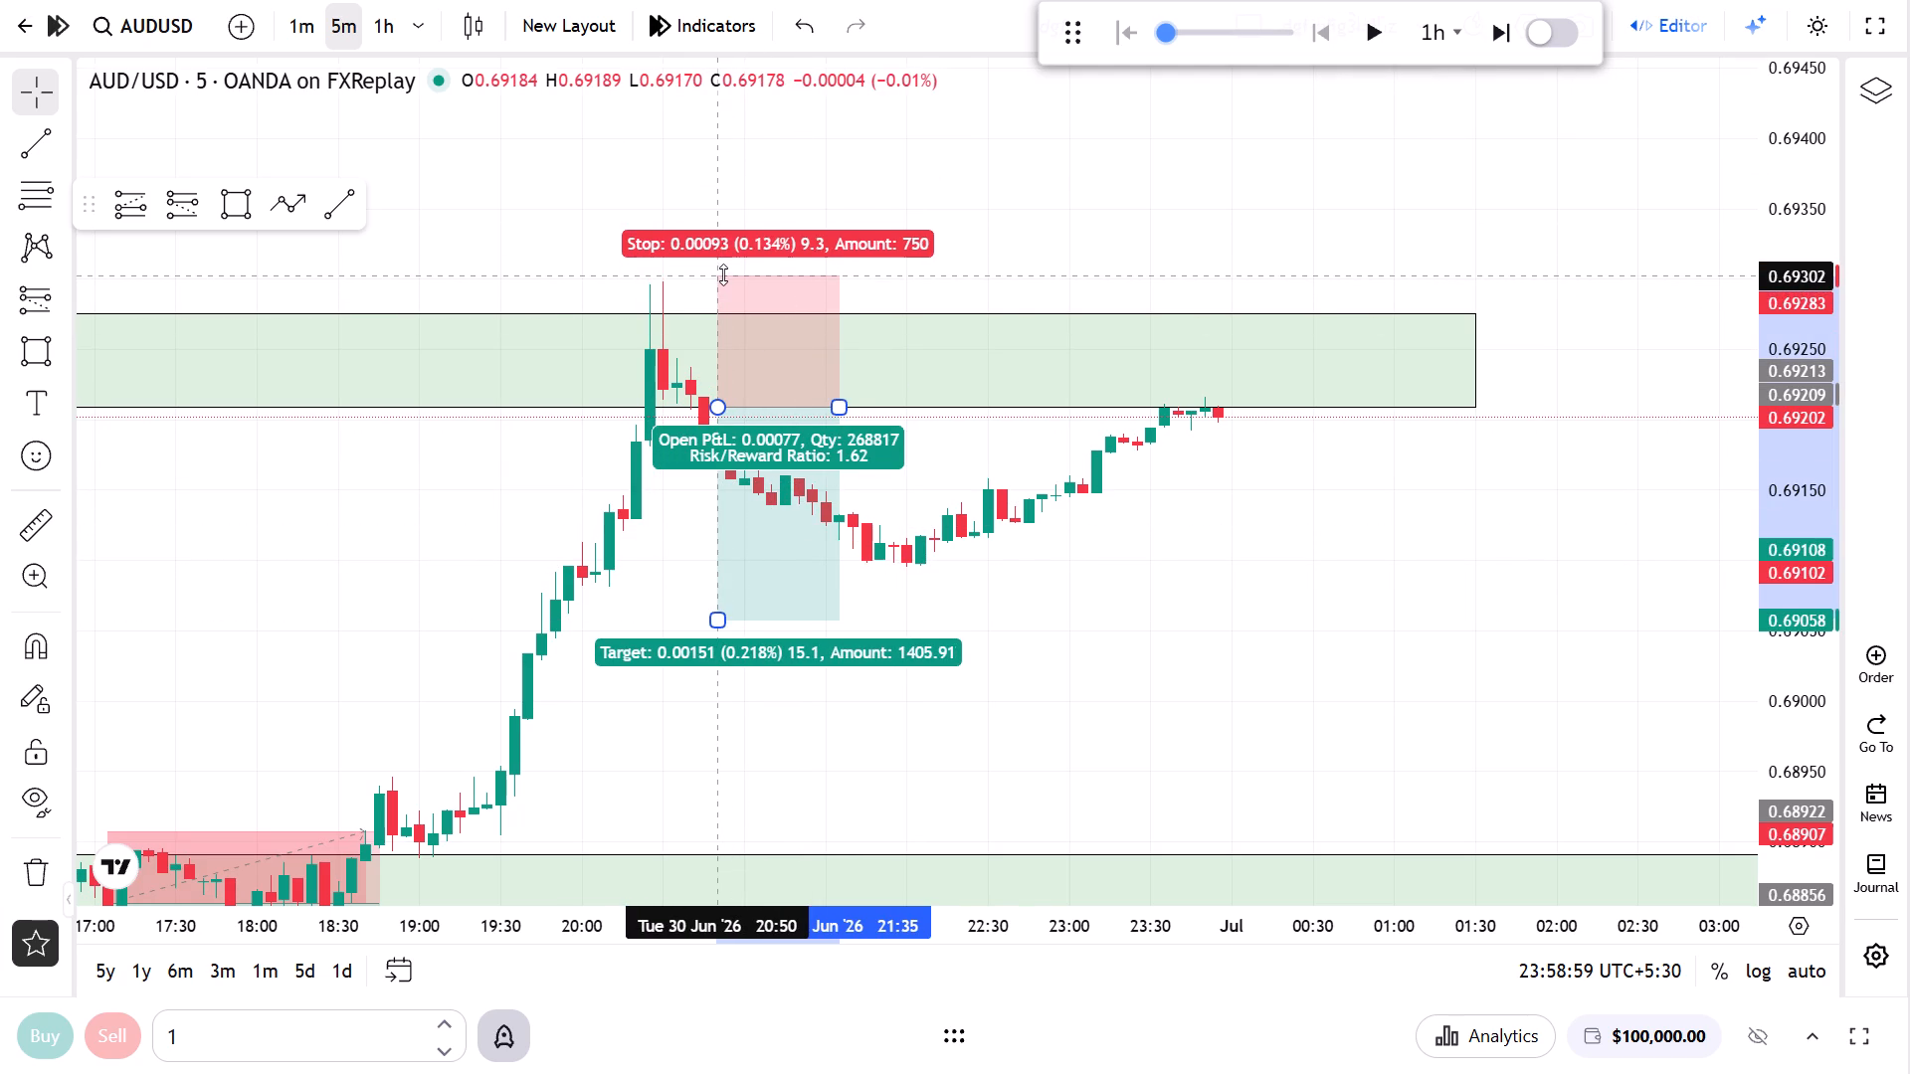
pyautogui.moveTo(723, 274); pyautogui.dragTo(721, 282)
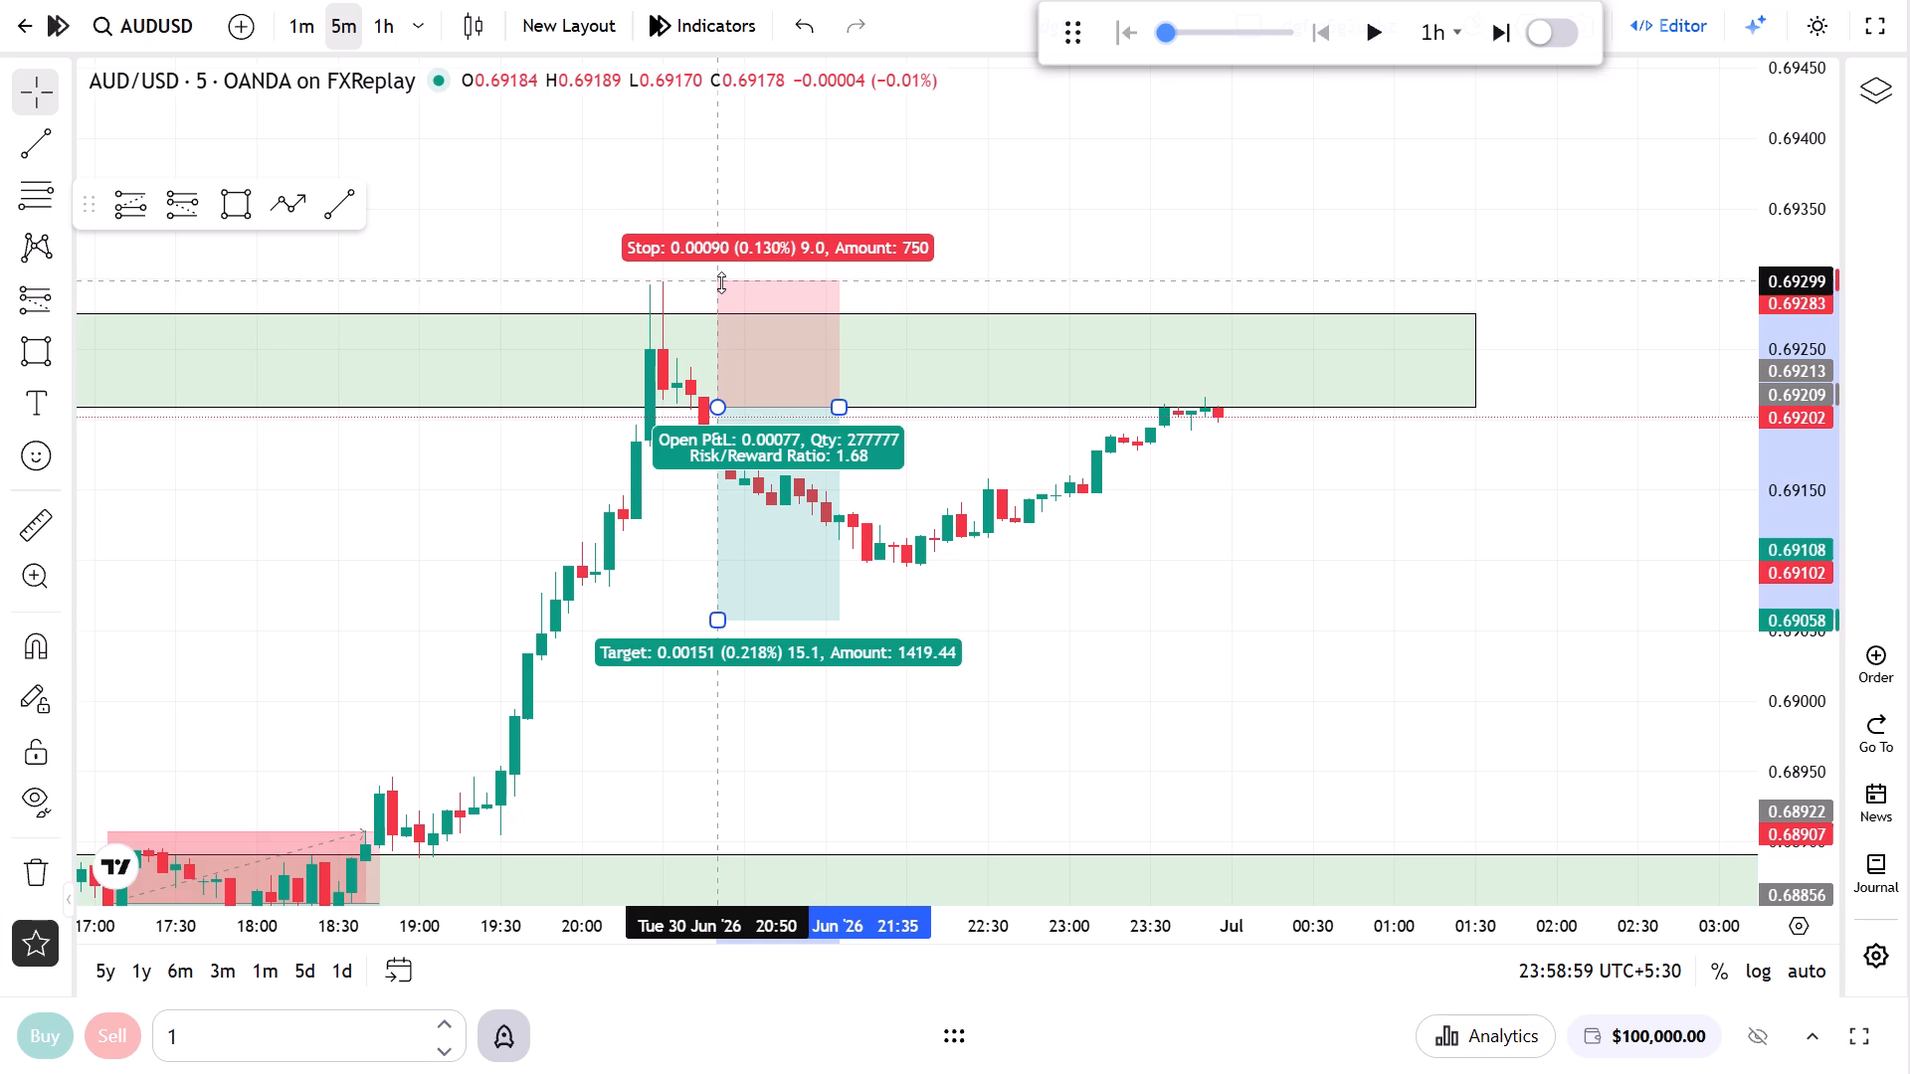
pyautogui.moveTo(721, 282); pyautogui.dragTo(716, 312)
# Move the short position back to start at 20:30 with its entry inside the zone at about 0.69220.
pyautogui.moveTo(786, 406); pyautogui.dragTo(775, 398)
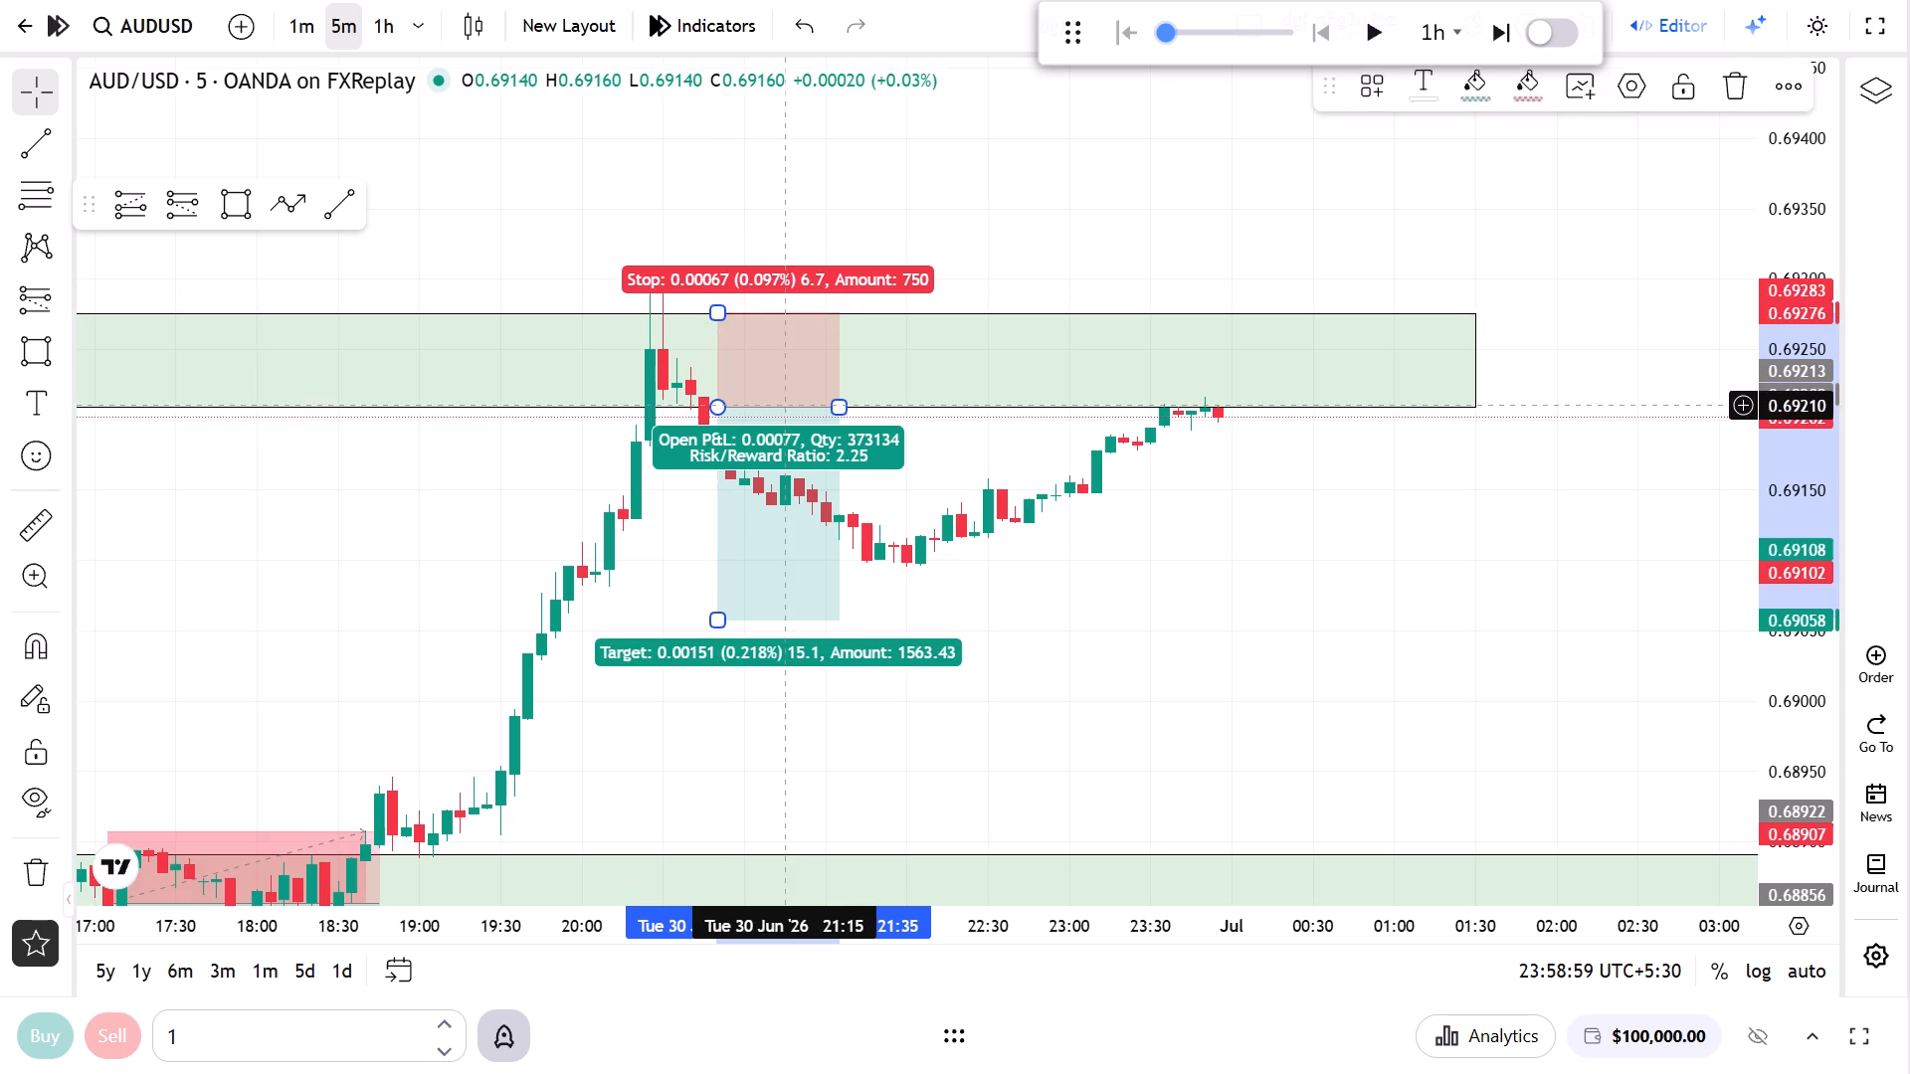
pyautogui.moveTo(775, 398); pyautogui.dragTo(735, 390)
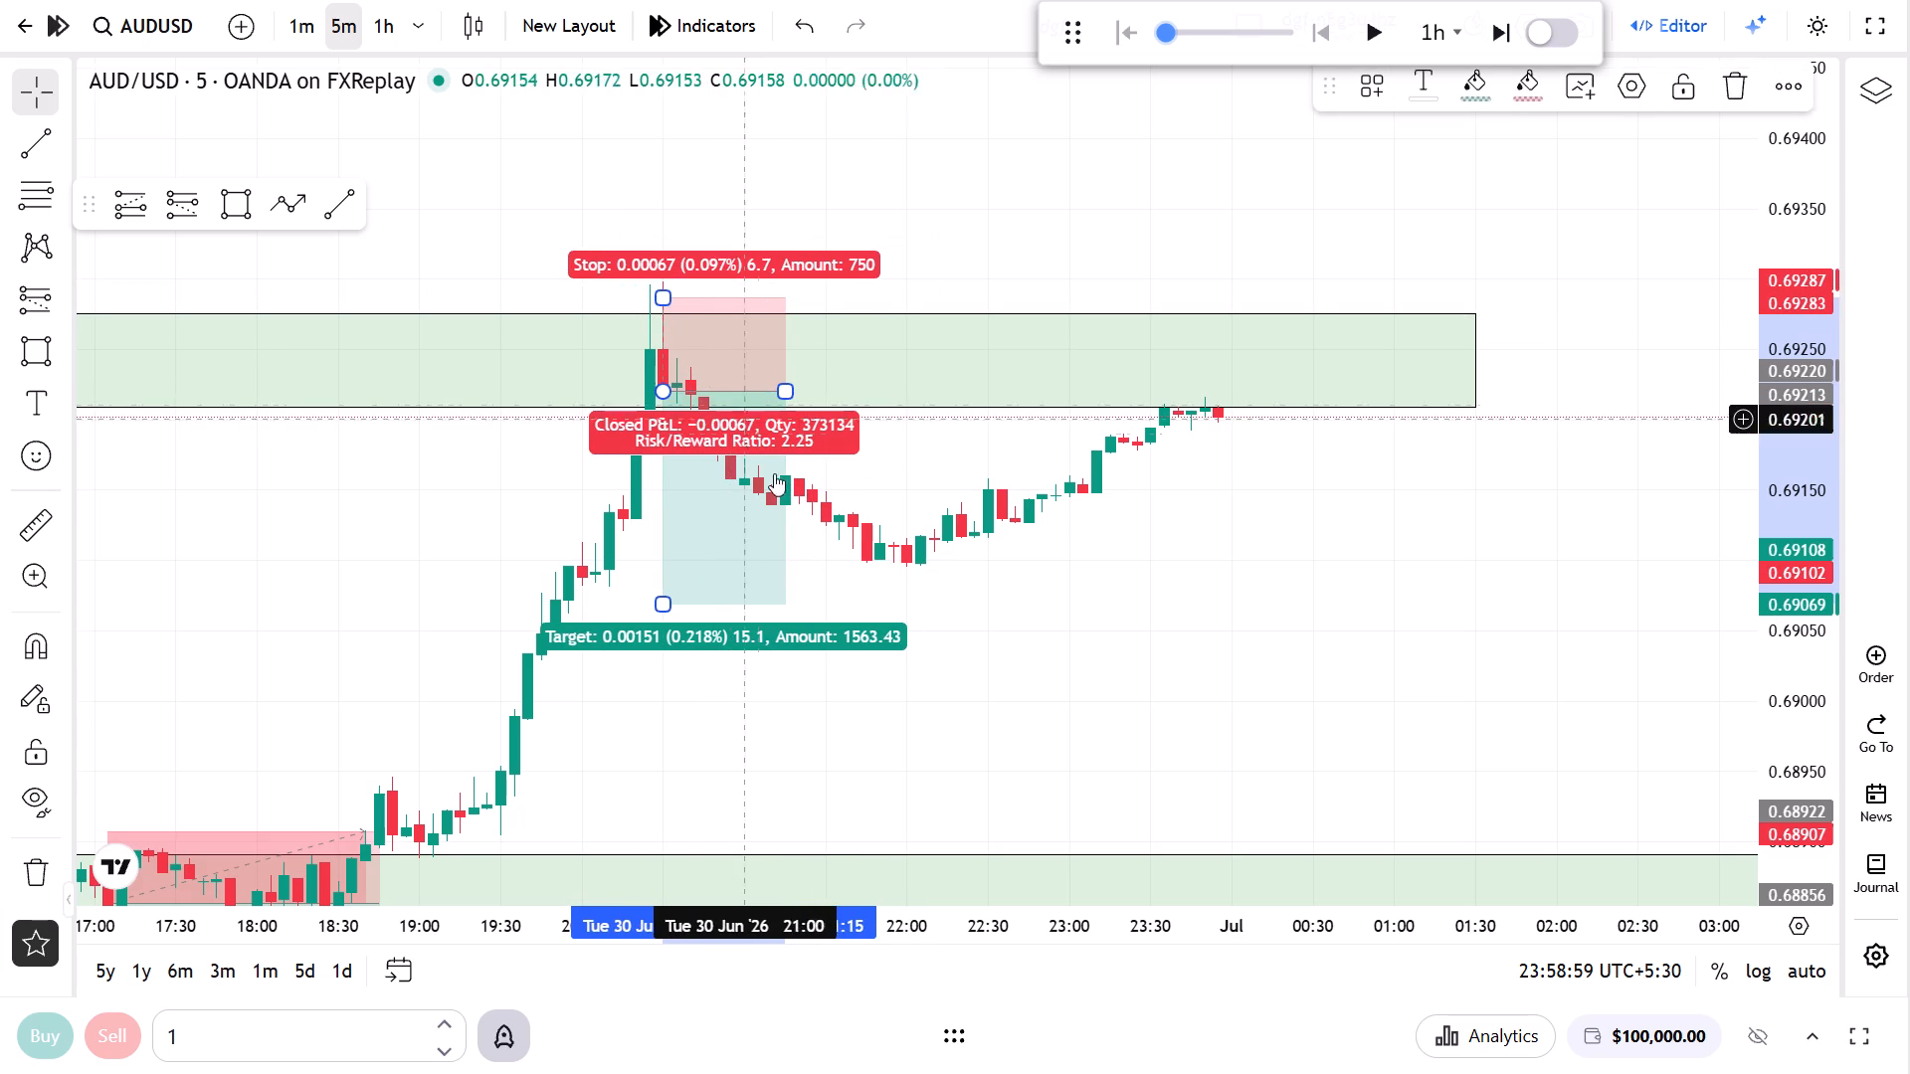
# Raise the short position's target to about 0.69118.
pyautogui.moveTo(662, 612); pyautogui.dragTo(667, 566)
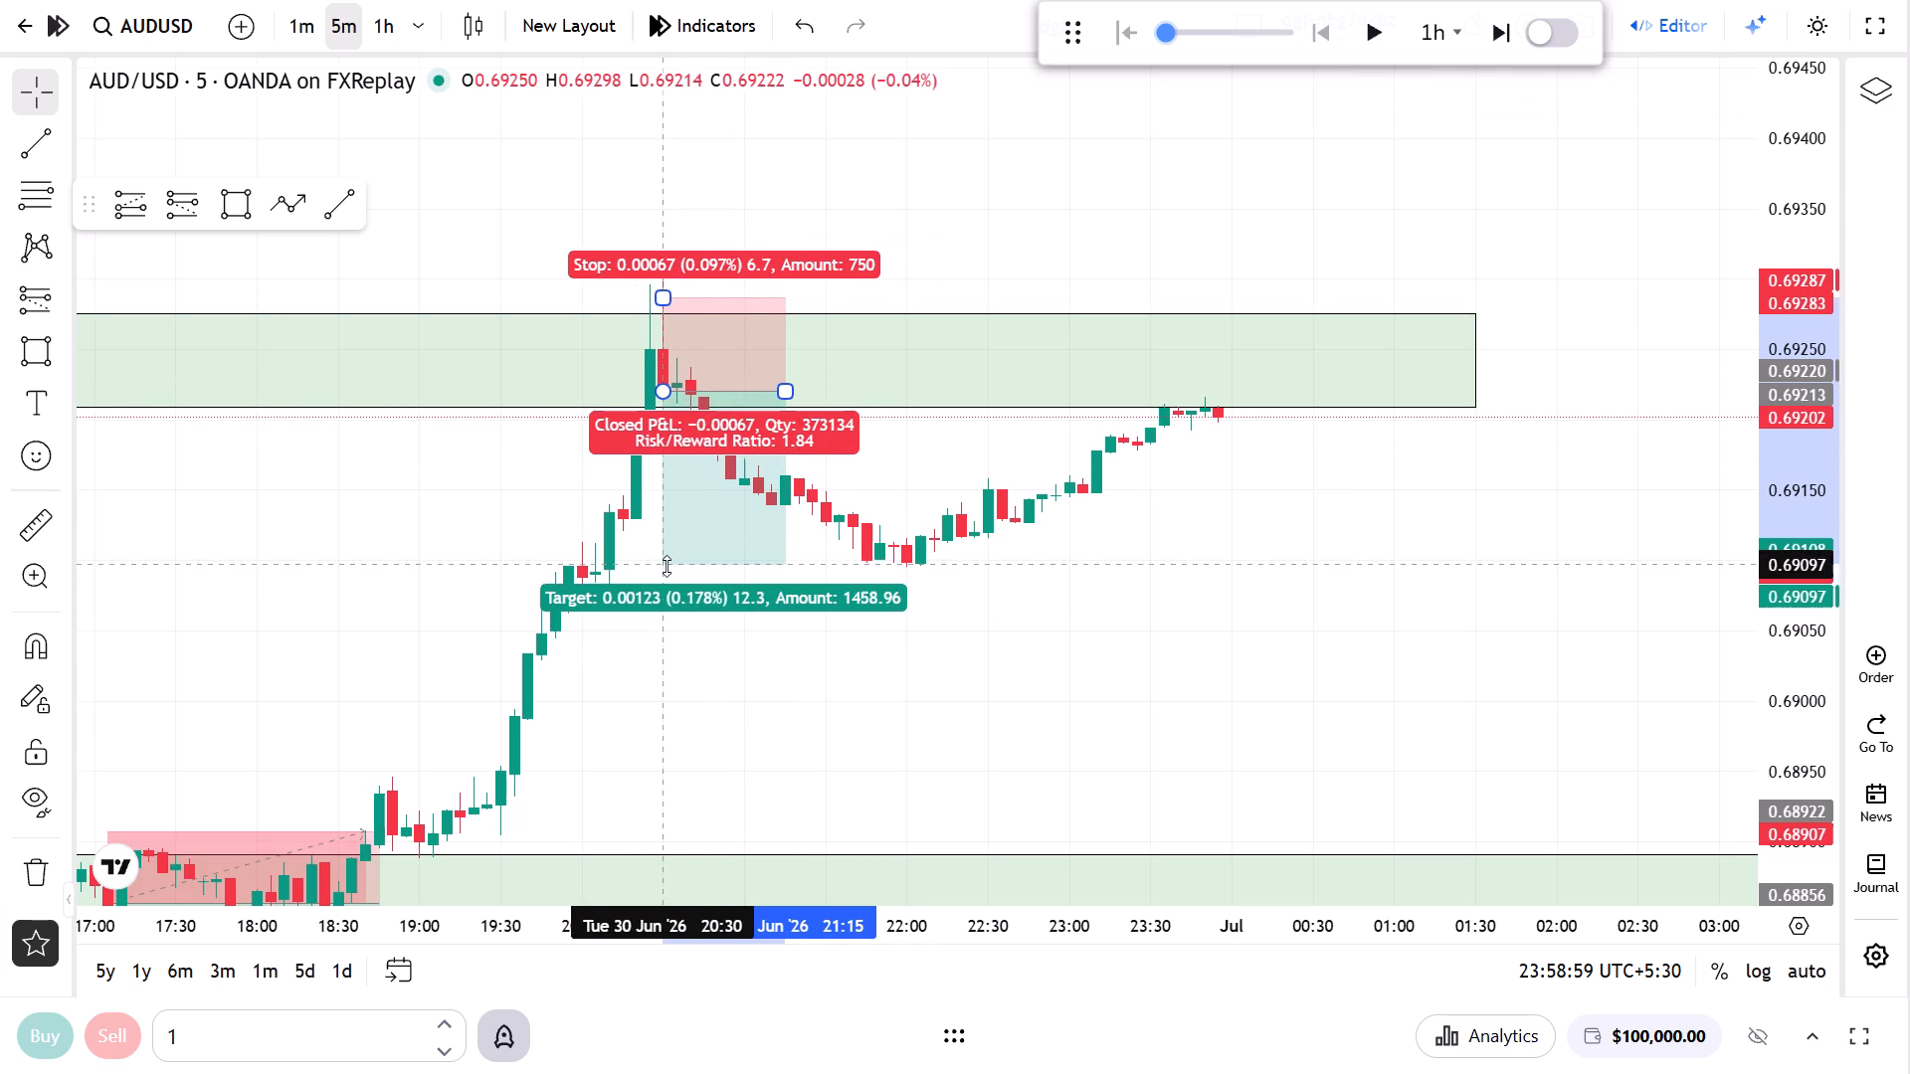
pyautogui.moveTo(667, 566); pyautogui.dragTo(681, 538)
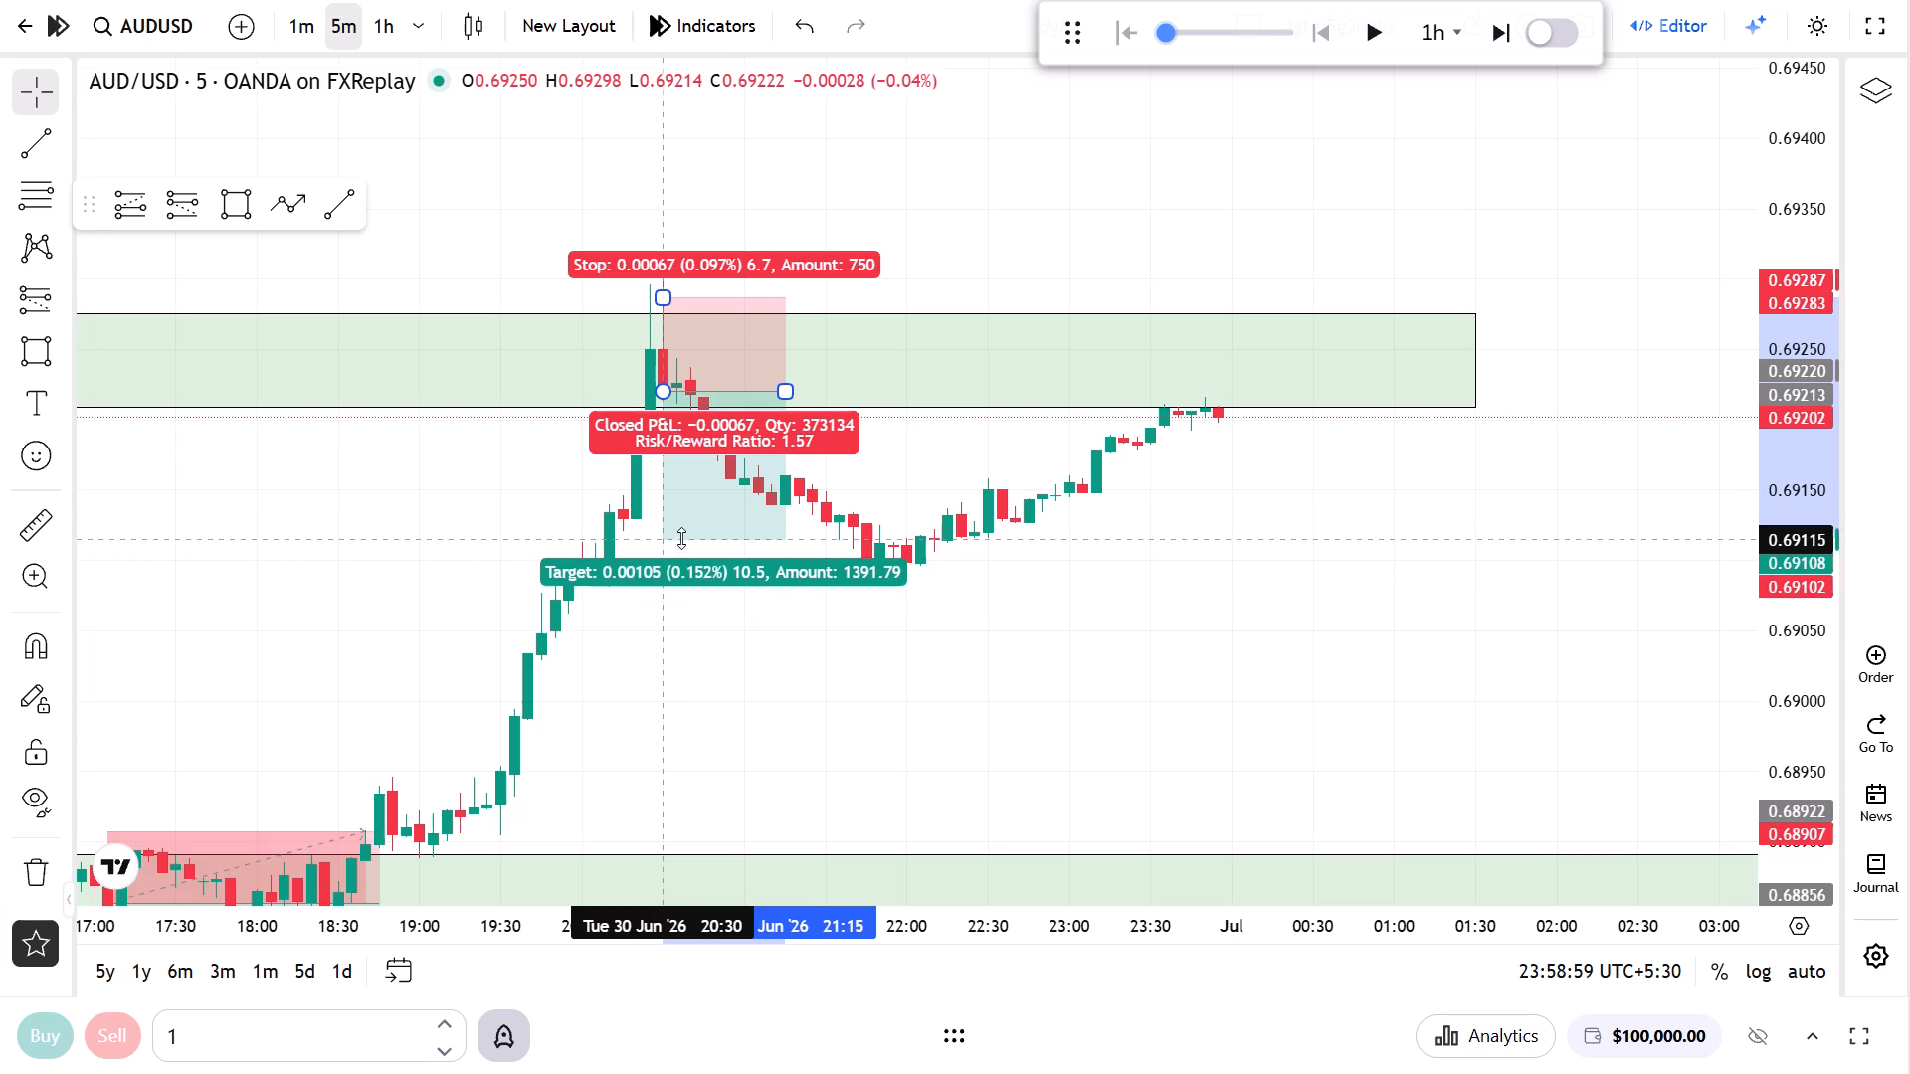
pyautogui.moveTo(681, 538); pyautogui.dragTo(682, 535)
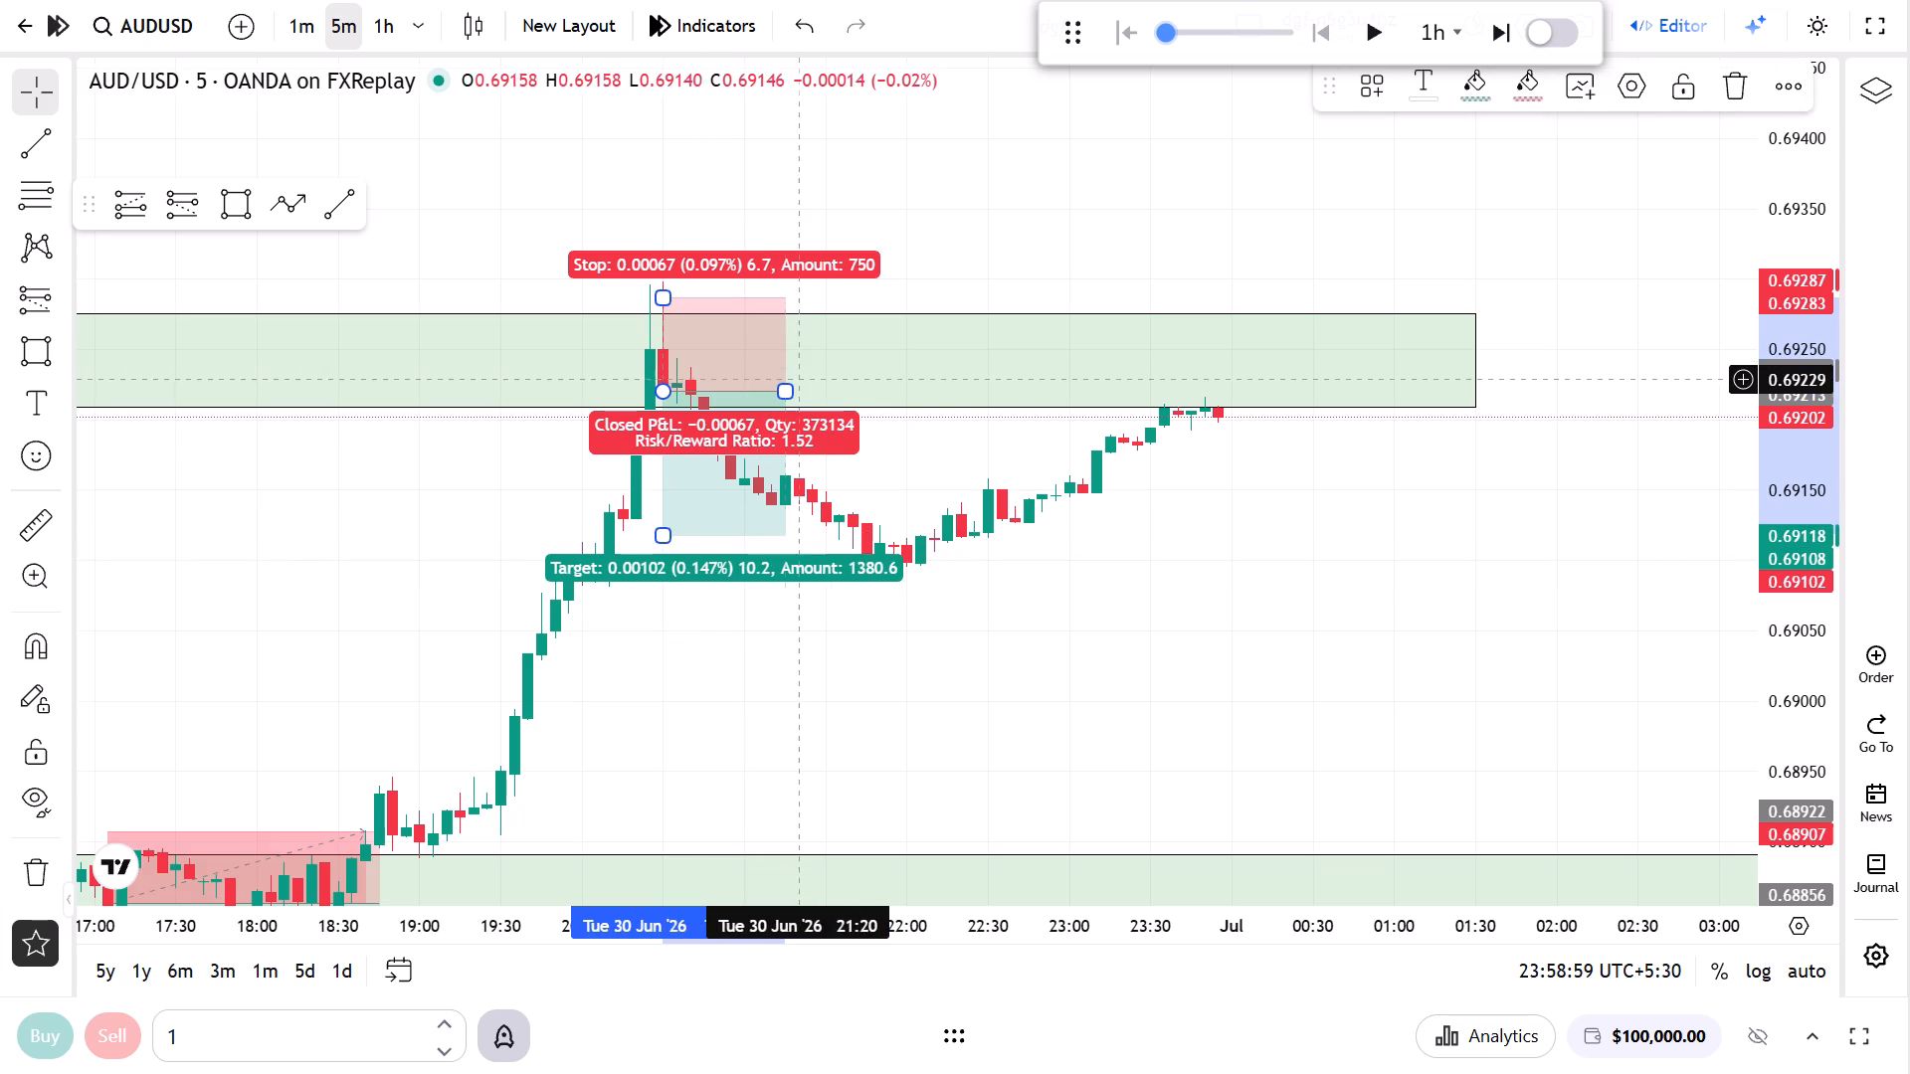
# Extend the short position and shift it one candle so it spans about 20:35 to 21:40.
pyautogui.moveTo(788, 390); pyautogui.dragTo(844, 393)
pyautogui.moveTo(731, 463); pyautogui.dragTo(741, 466)
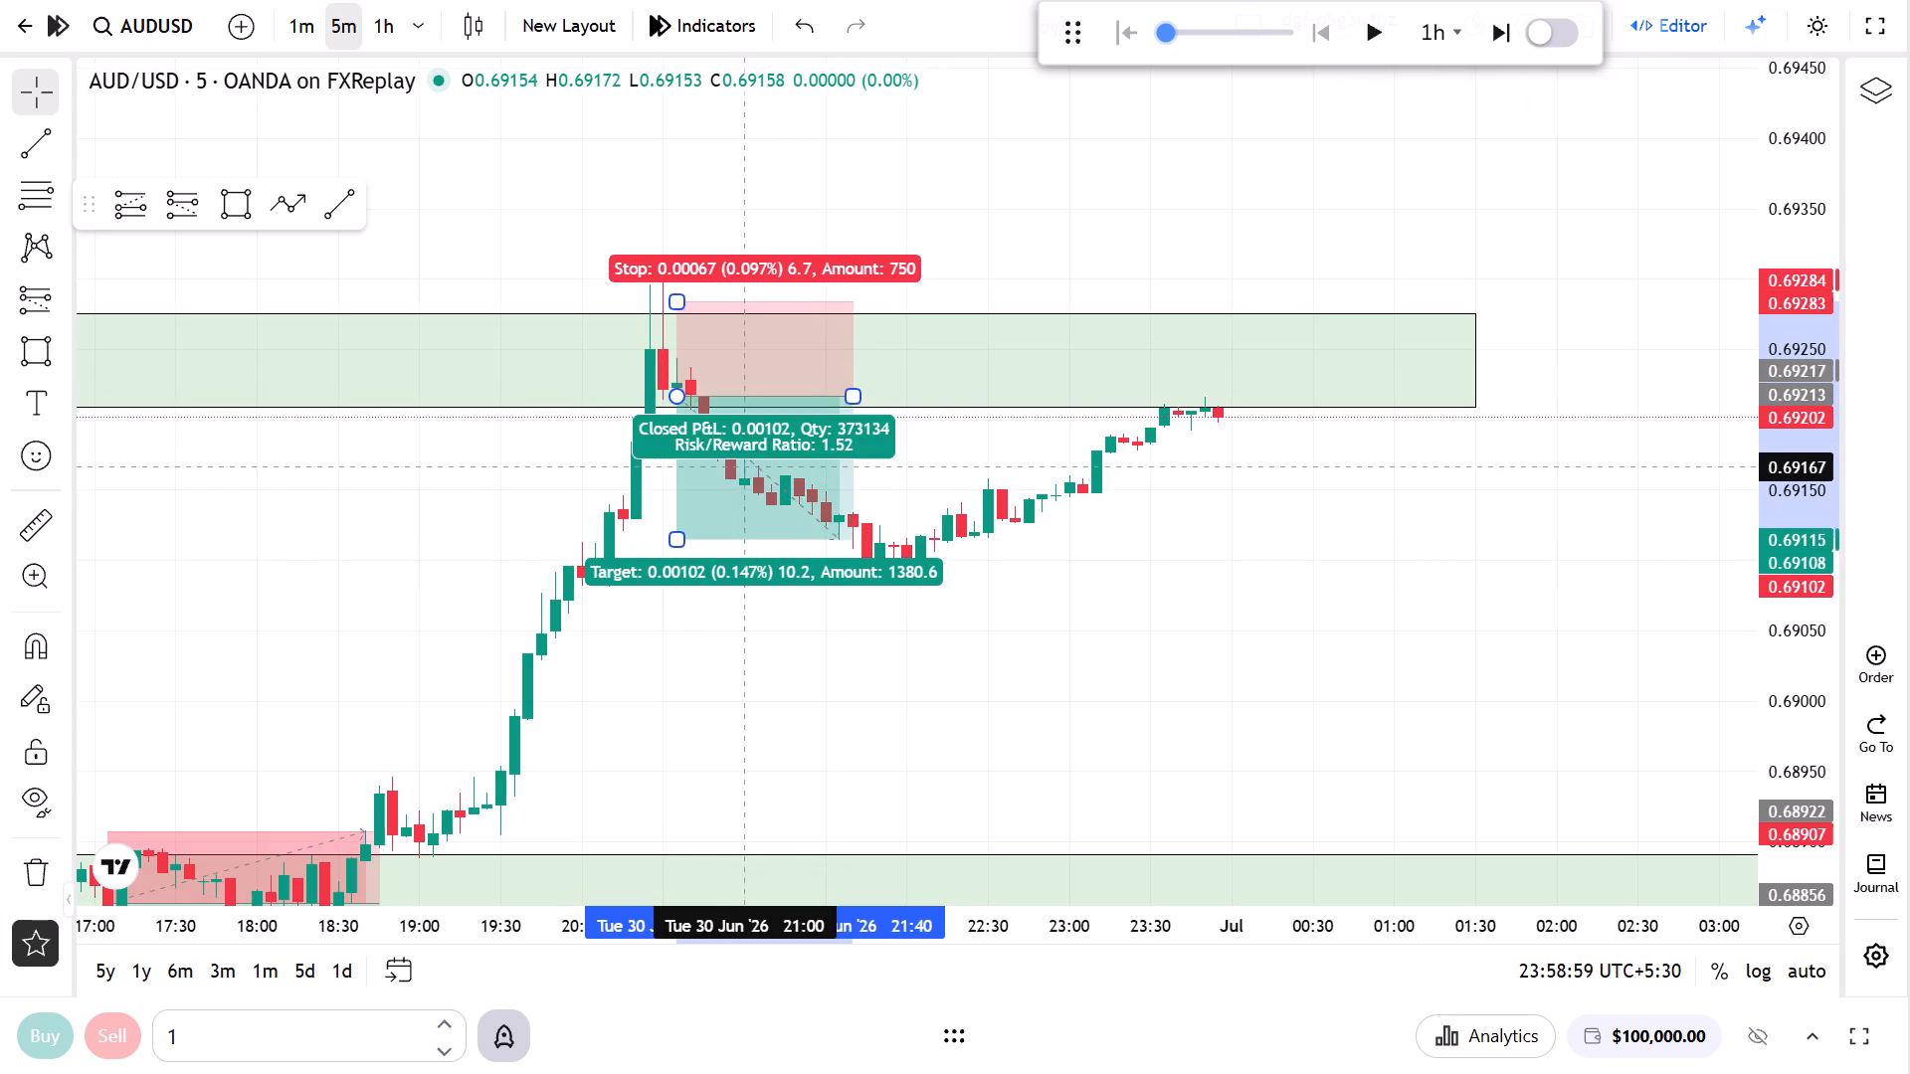
pyautogui.moveTo(741, 466); pyautogui.dragTo(742, 463)
# Move the 17:06 short position at the lower zone back to start at 14:50 with its entry at about 0.68837.
pyautogui.moveTo(758, 675); pyautogui.dragTo(997, 279)
pyautogui.scroll(-3, 852, 461)
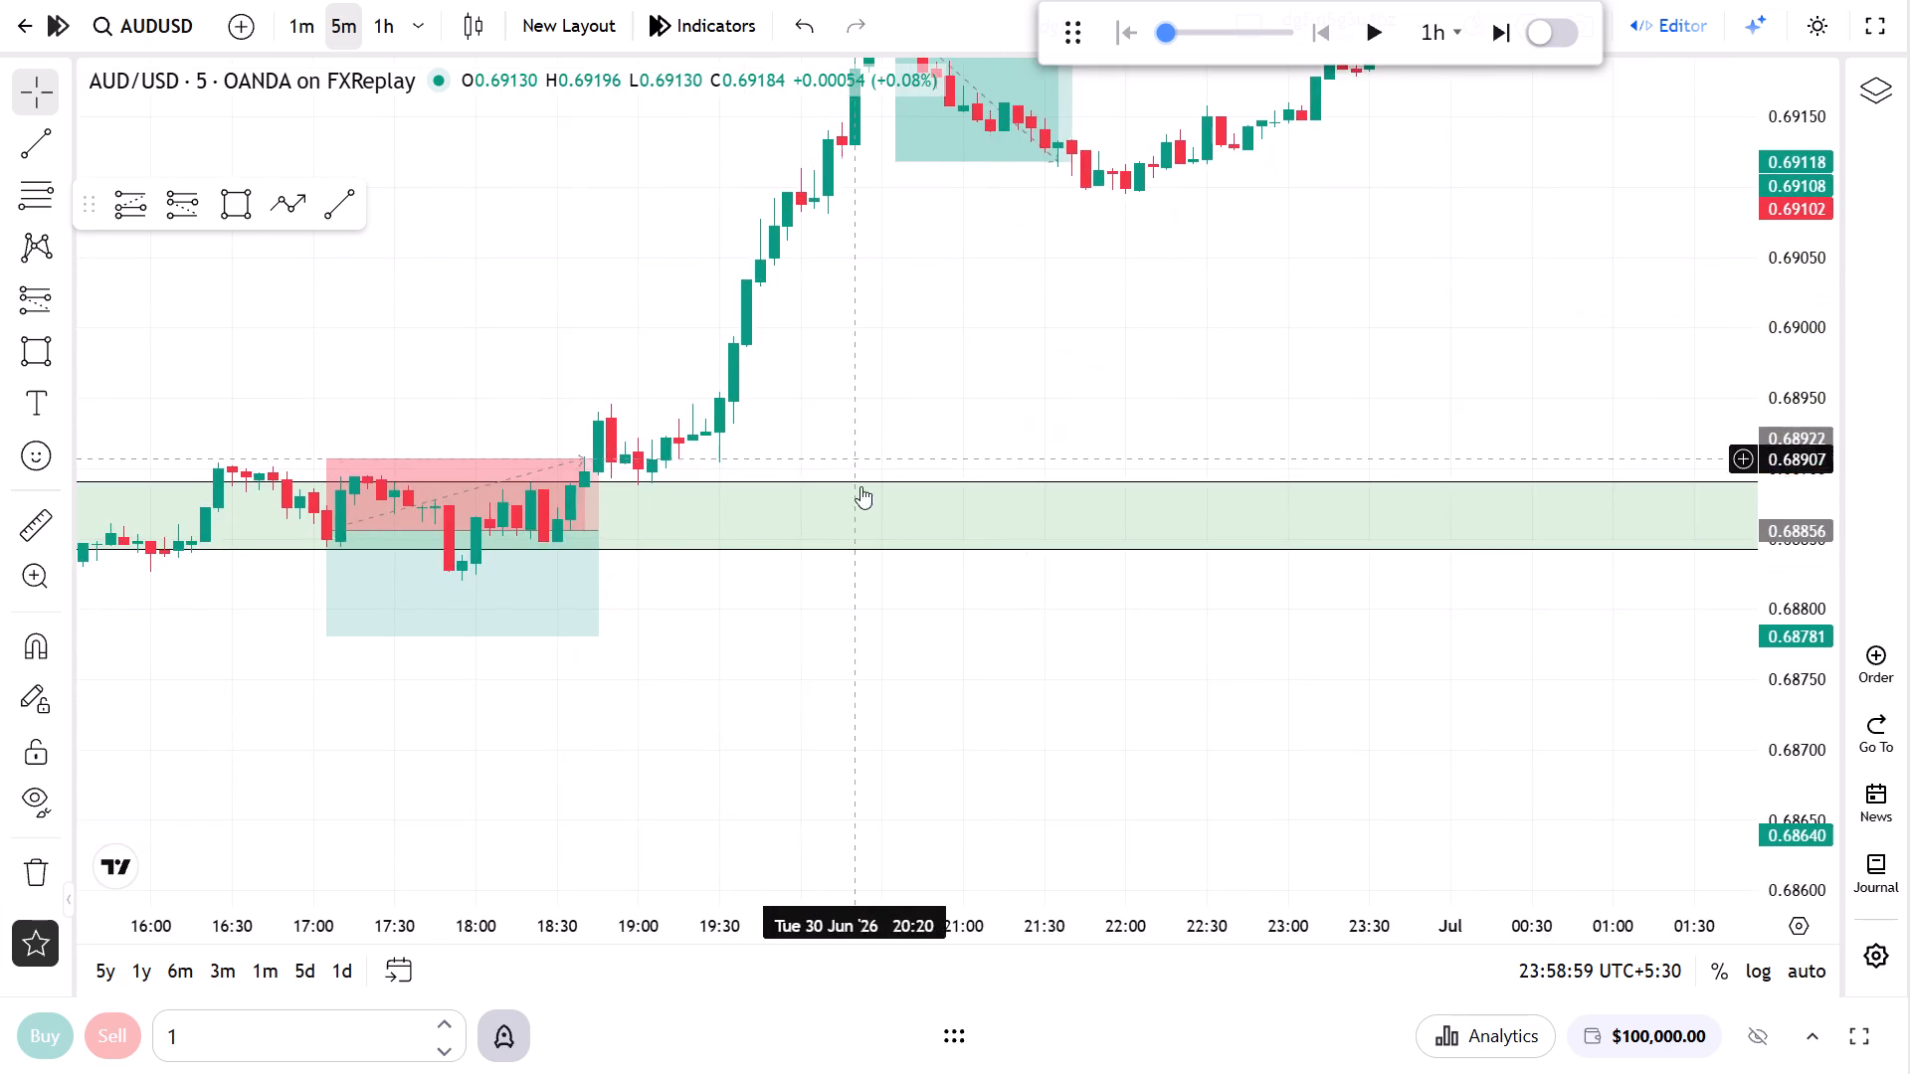
pyautogui.scroll(-3, 860, 486)
pyautogui.click(1265, 762)
pyautogui.moveTo(1807, 829); pyautogui.dragTo(1826, 491)
pyautogui.moveTo(731, 736); pyautogui.dragTo(1001, 538)
pyautogui.click(1046, 534)
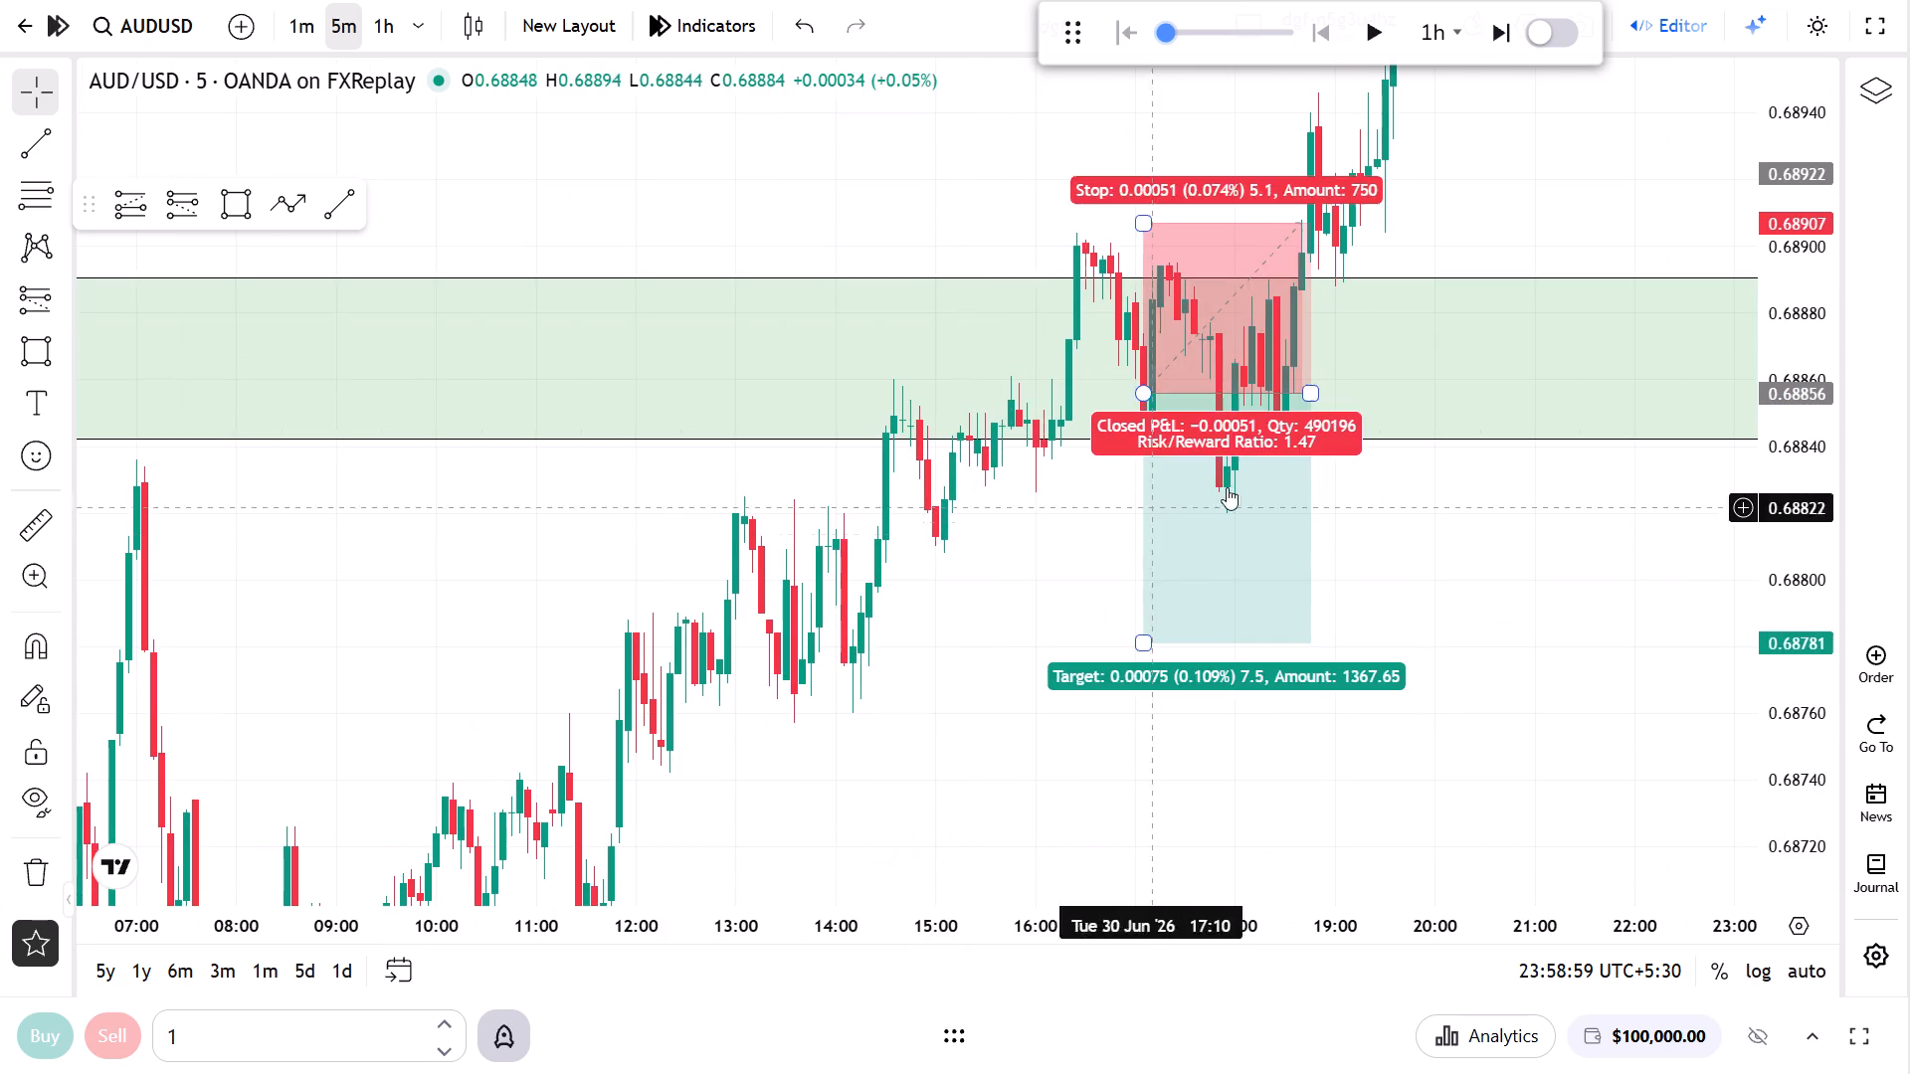
pyautogui.moveTo(1230, 484); pyautogui.dragTo(1002, 549)
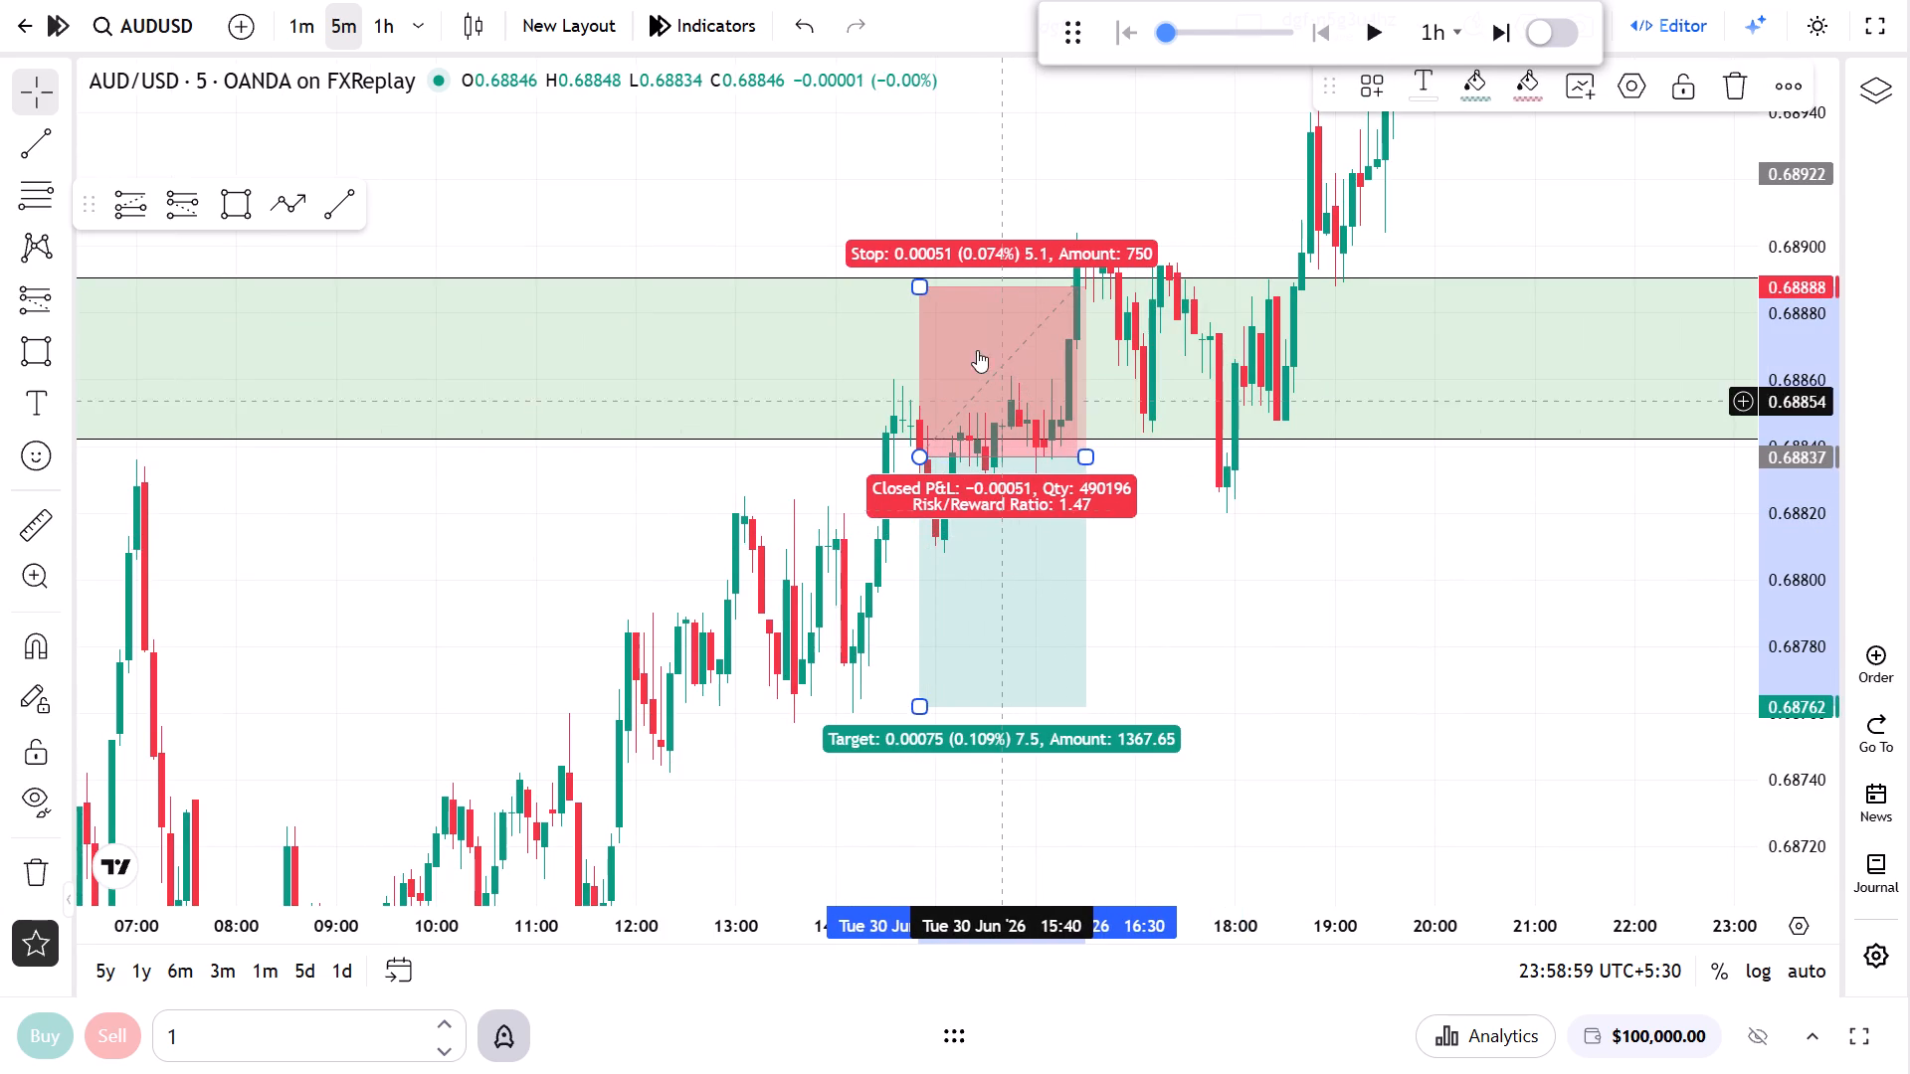
# Raise the 14:50 short position's stop to about 0.68891, at the lower zone's upper edge.
pyautogui.moveTo(925, 288); pyautogui.dragTo(918, 274)
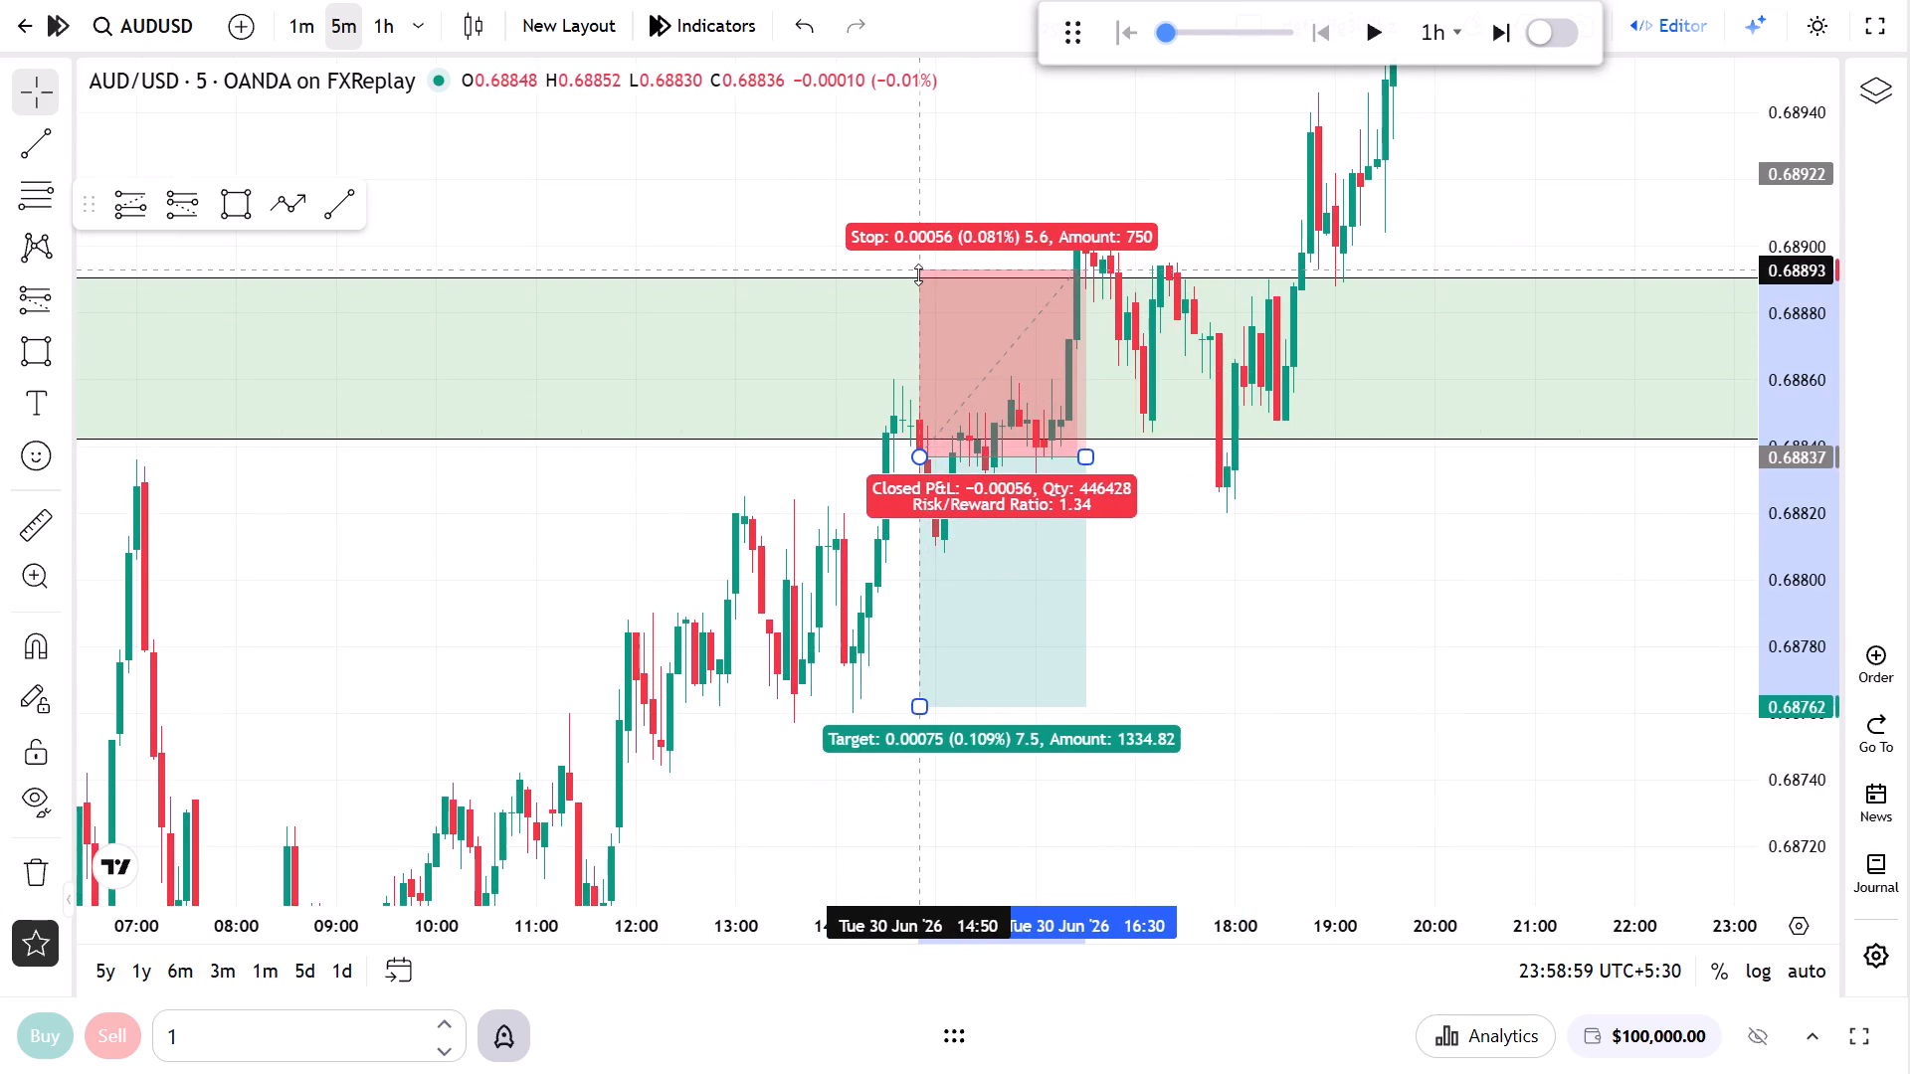
pyautogui.moveTo(918, 274); pyautogui.dragTo(918, 275)
# Examine the 5-minute price action around the lower zone from 25 to 30 June.
pyautogui.moveTo(1297, 626); pyautogui.dragTo(1683, 403)
pyautogui.scroll(-5, 1620, 544)
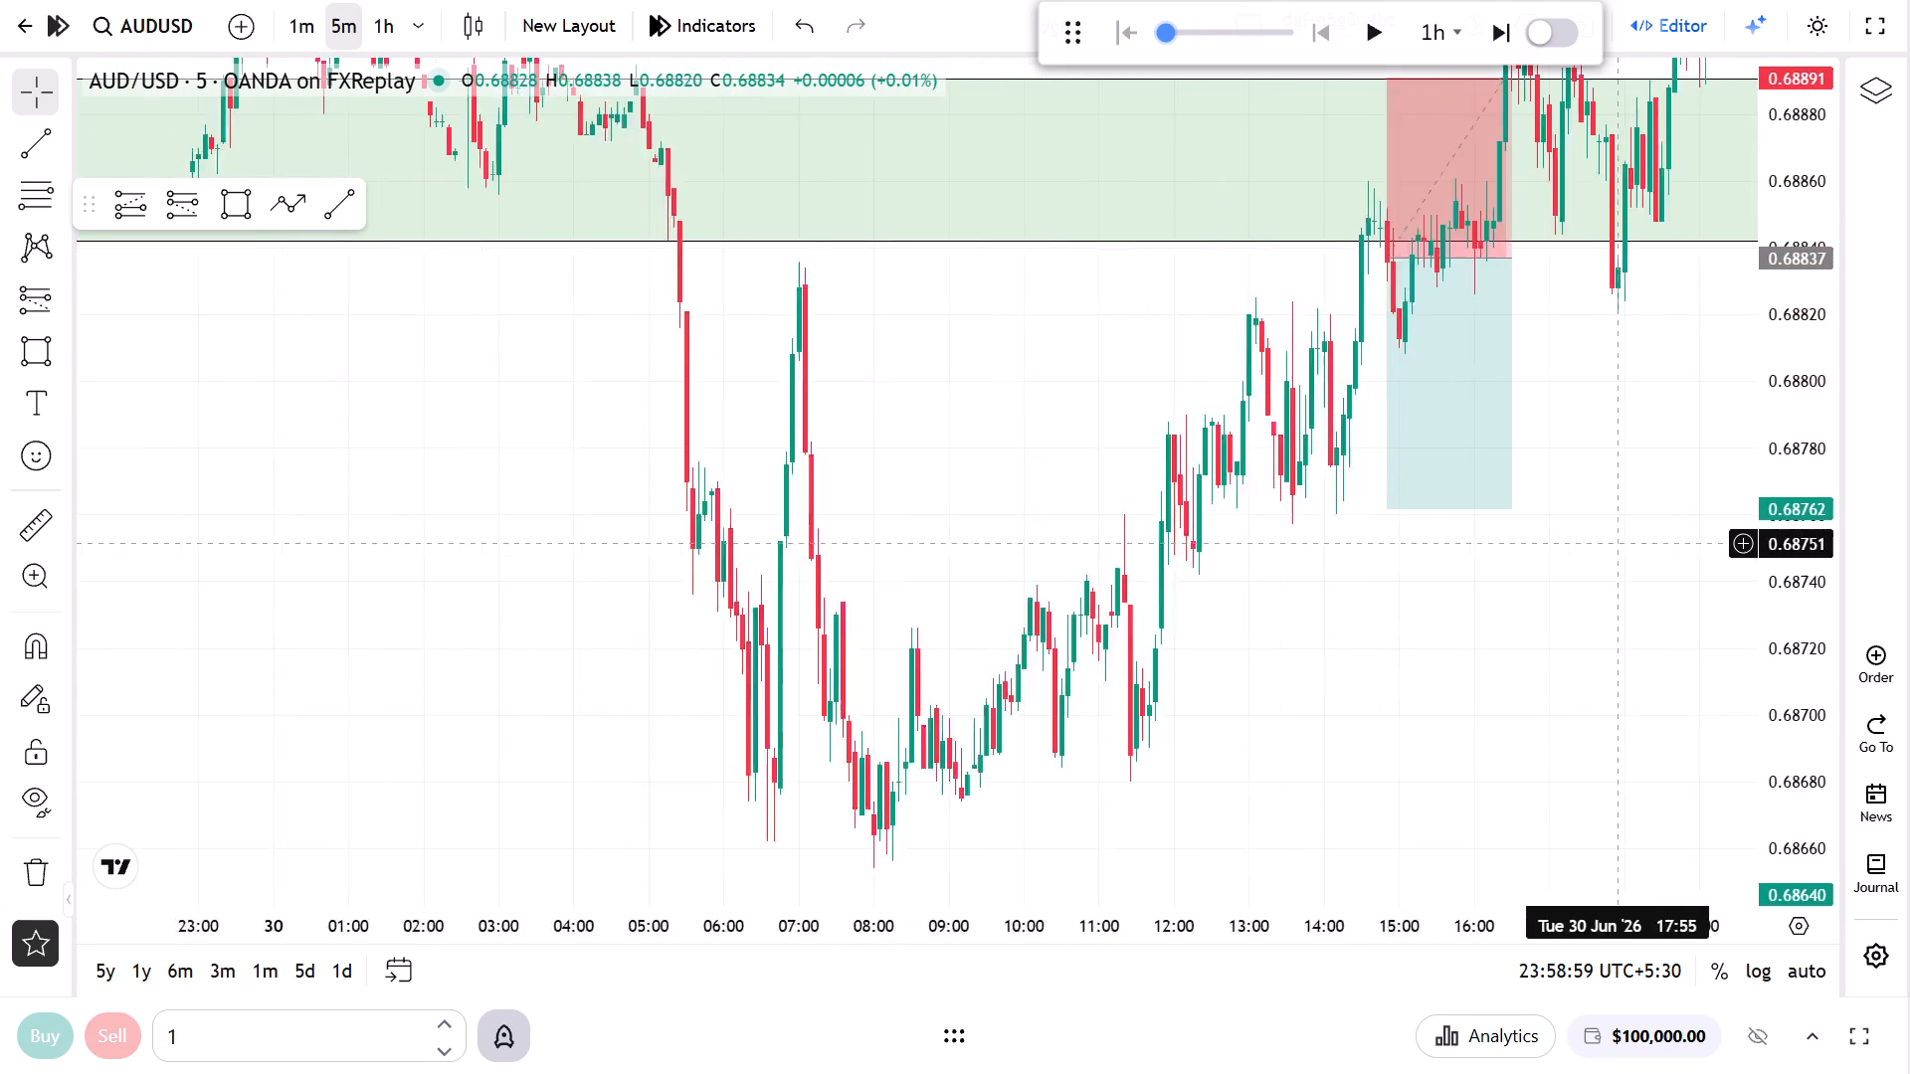
pyautogui.moveTo(1794, 385); pyautogui.dragTo(1672, 790)
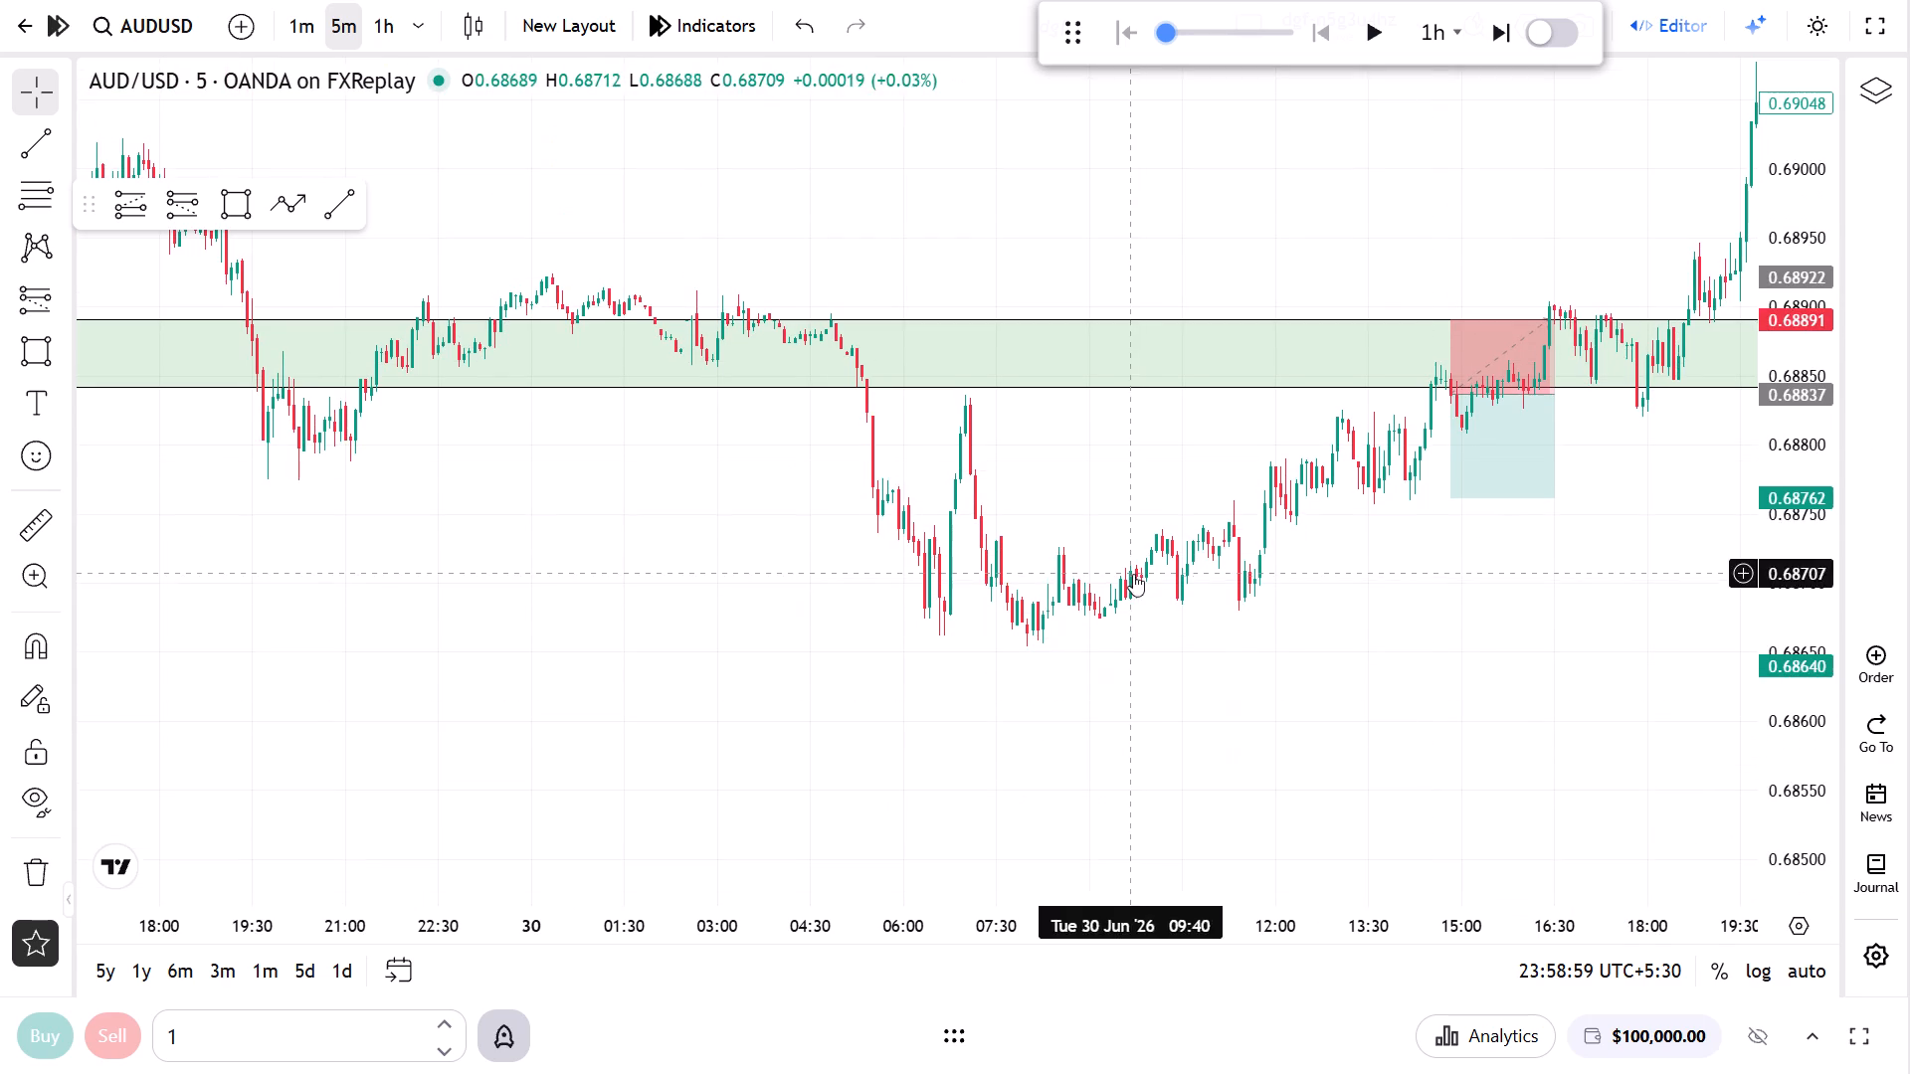
pyautogui.moveTo(1187, 529); pyautogui.dragTo(1325, 635)
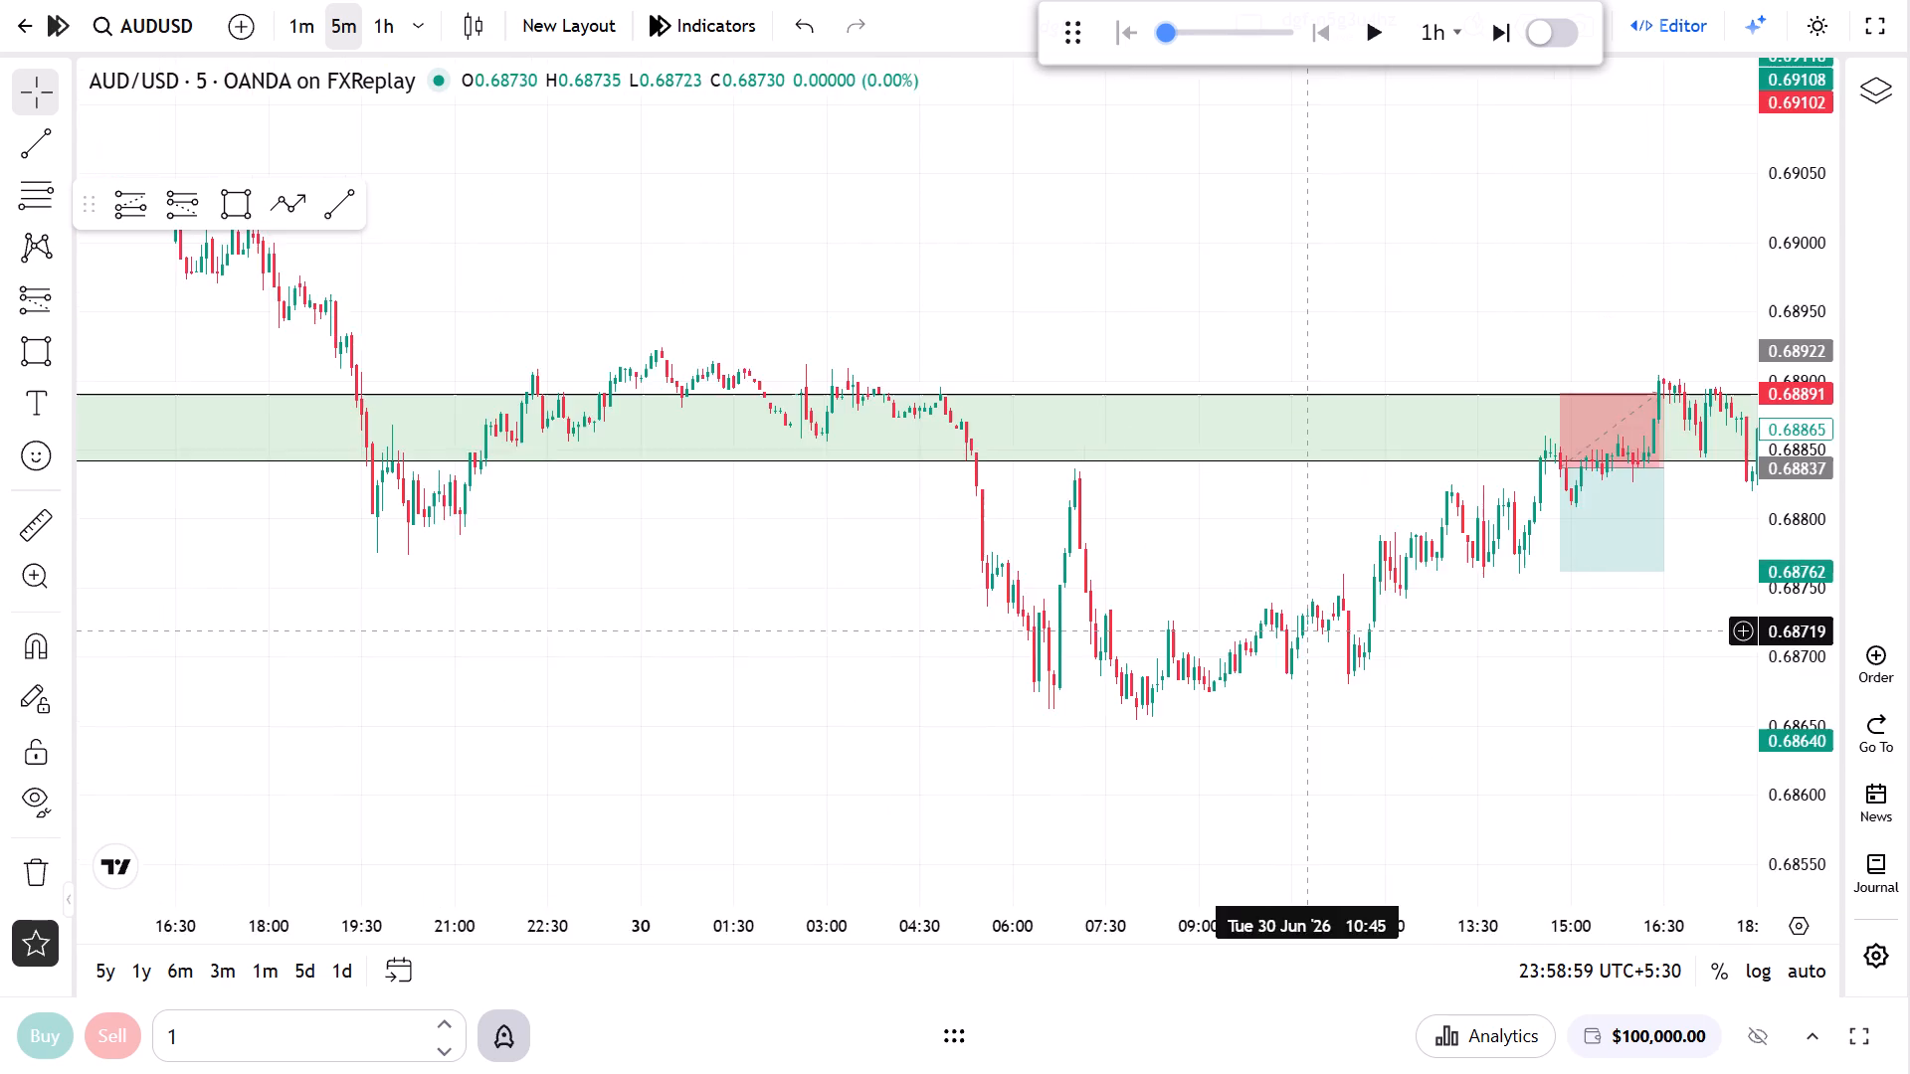
pyautogui.scroll(-12, 1056, 600)
pyautogui.moveTo(1109, 336); pyautogui.dragTo(1513, 497)
pyautogui.moveTo(1101, 347); pyautogui.dragTo(1736, 480)
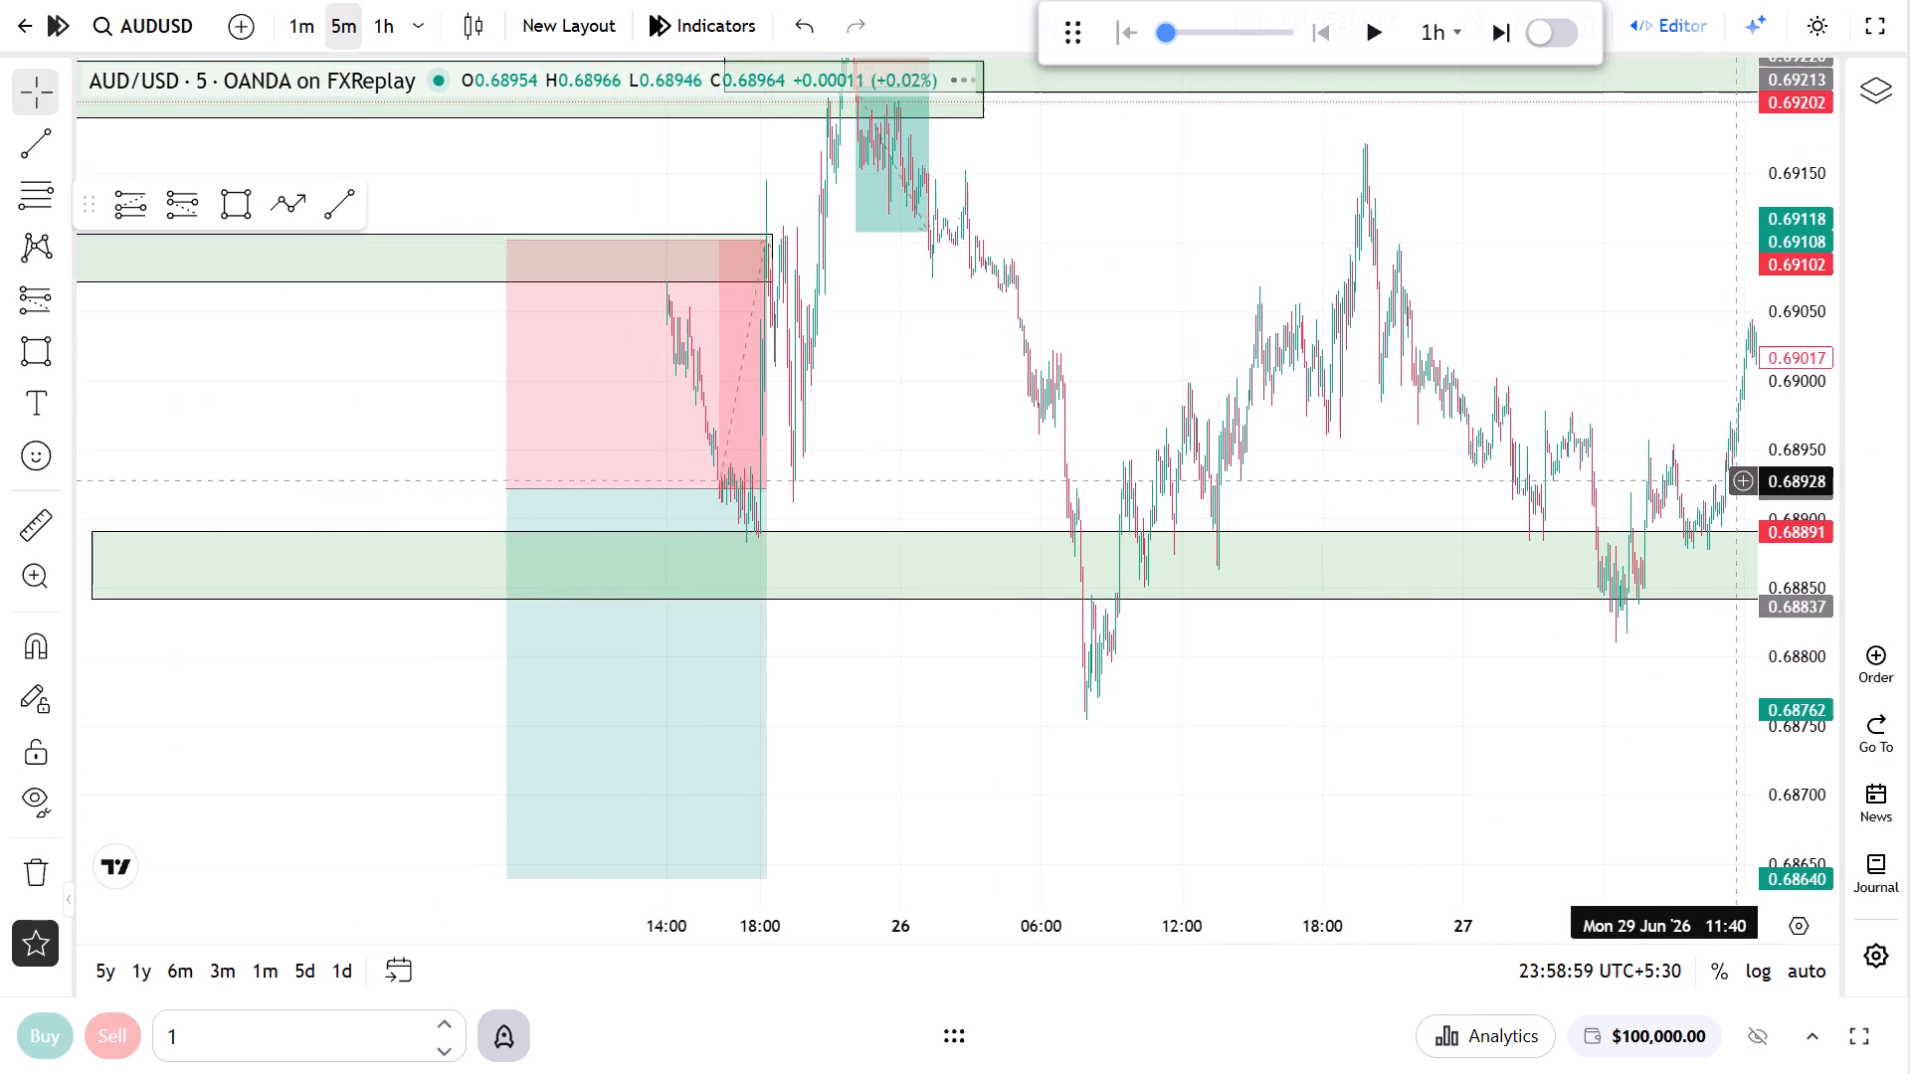
pyautogui.moveTo(959, 368); pyautogui.dragTo(1557, 431)
pyautogui.scroll(6, 1318, 553)
pyautogui.moveTo(1276, 455); pyautogui.dragTo(1671, 455)
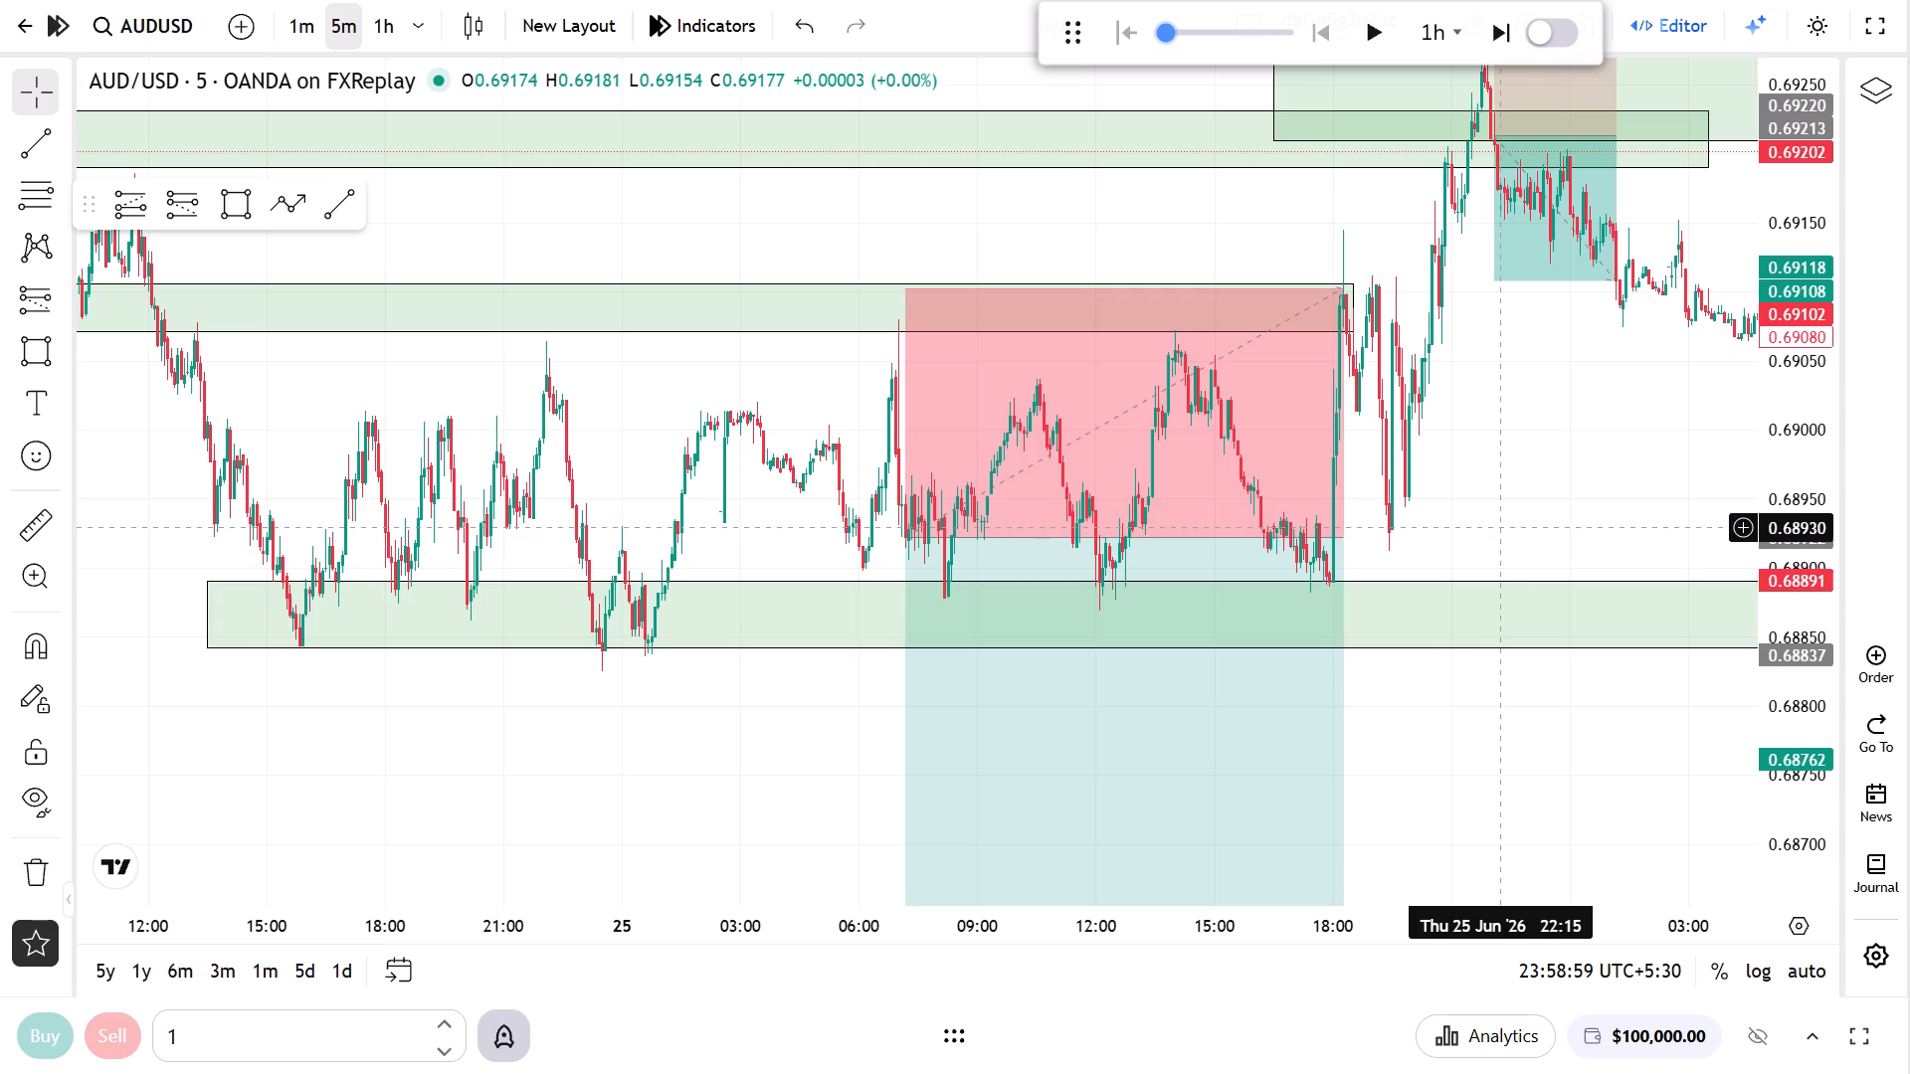
pyautogui.moveTo(1544, 479); pyautogui.dragTo(1201, 698)
pyautogui.moveTo(1241, 665); pyautogui.dragTo(0, 453)
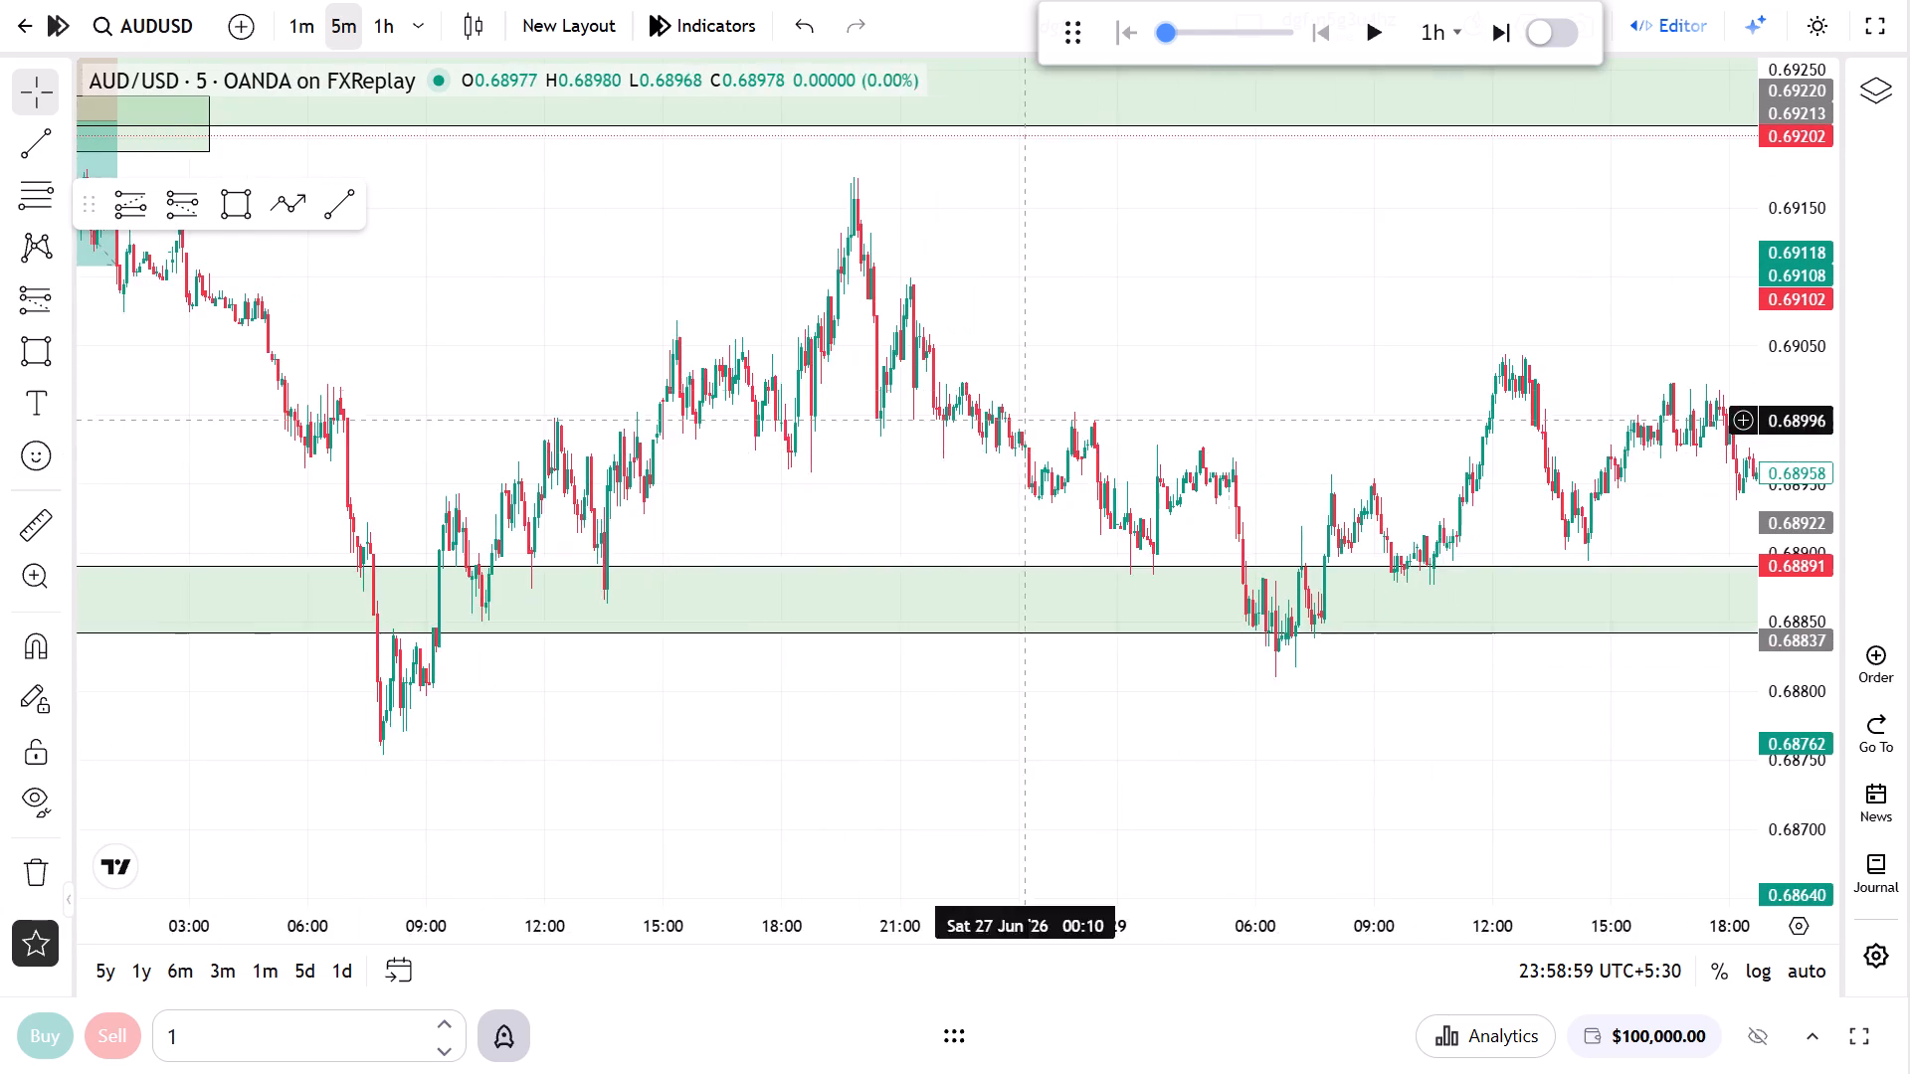
pyautogui.moveTo(1237, 390); pyautogui.dragTo(162, 425)
pyautogui.scroll(-6, 1213, 490)
pyautogui.moveTo(1480, 374); pyautogui.dragTo(1166, 376)
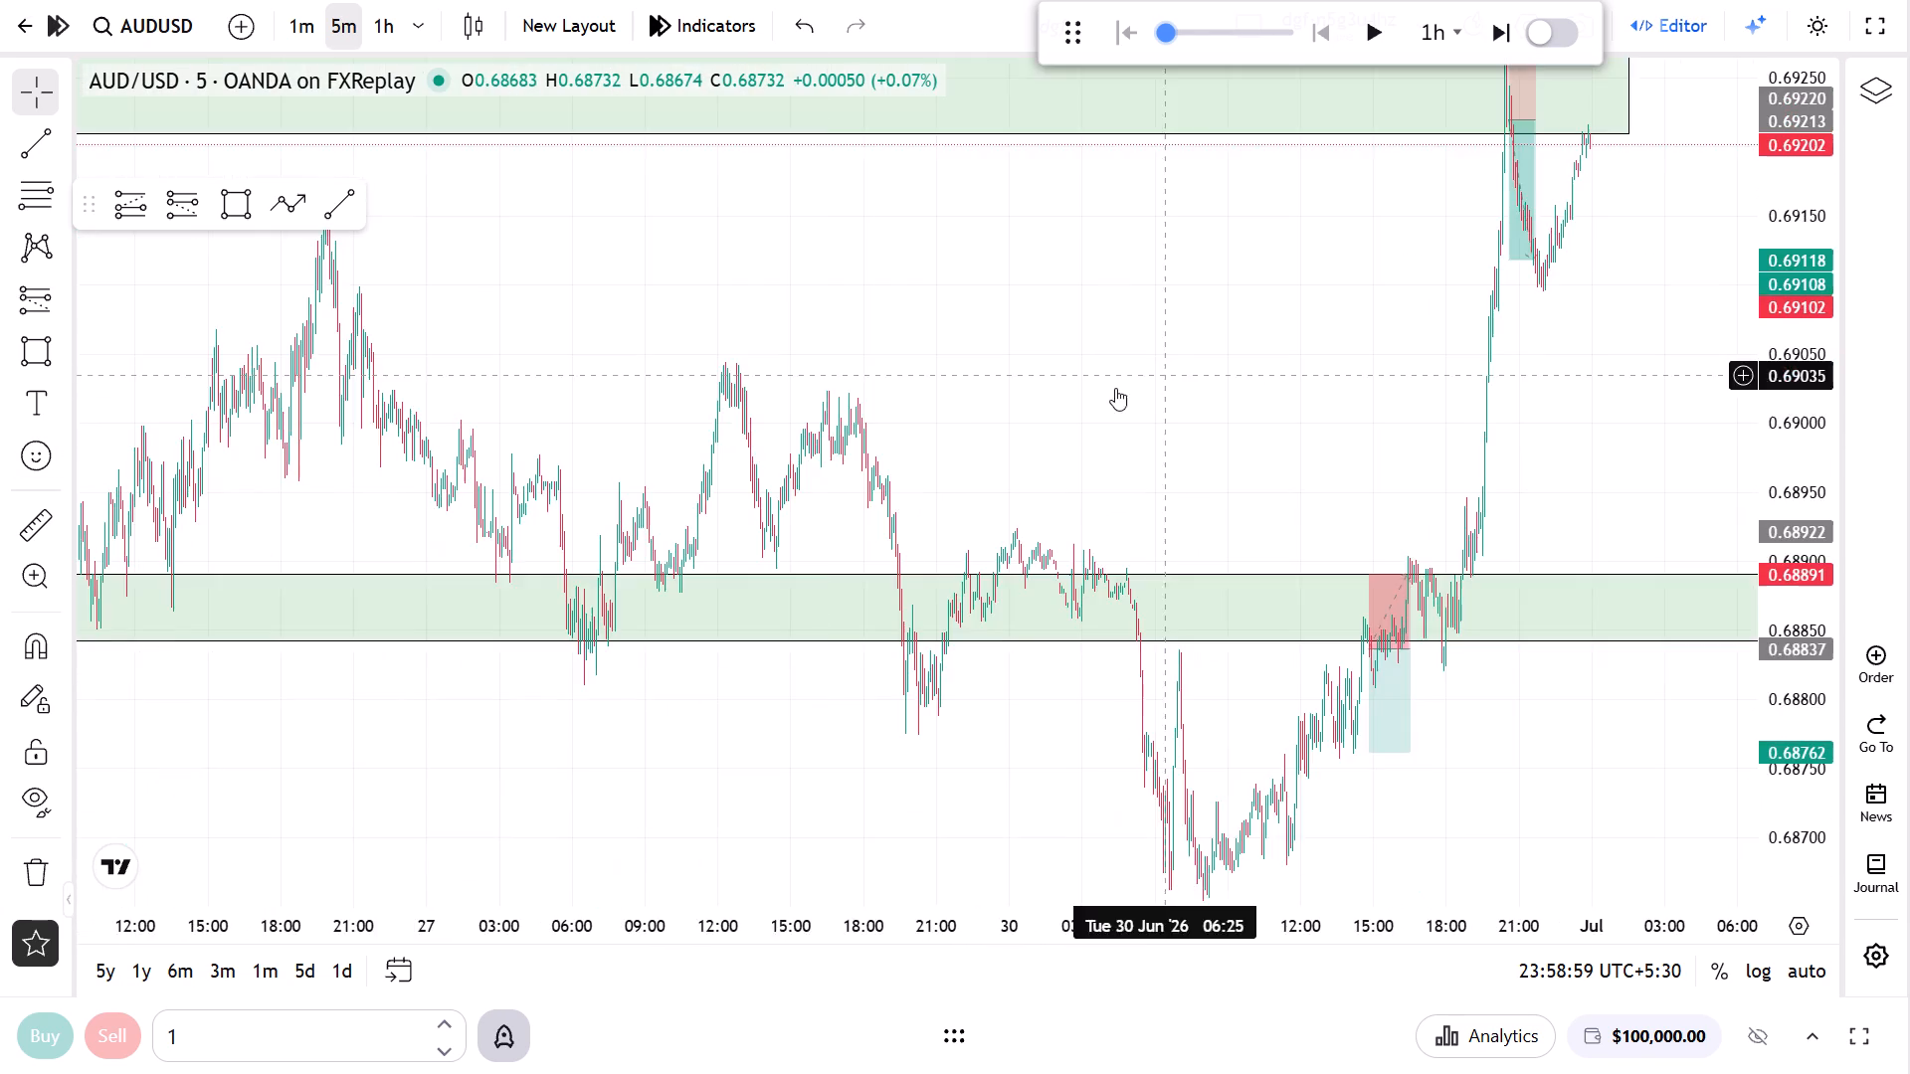
# Examine the 5-minute reactions around the 25 June zones and their short positions.
pyautogui.moveTo(738, 435); pyautogui.dragTo(1369, 318)
pyautogui.moveTo(845, 283); pyautogui.dragTo(1618, 422)
pyautogui.moveTo(1219, 422); pyautogui.dragTo(1660, 625)
pyautogui.scroll(8, 1359, 708)
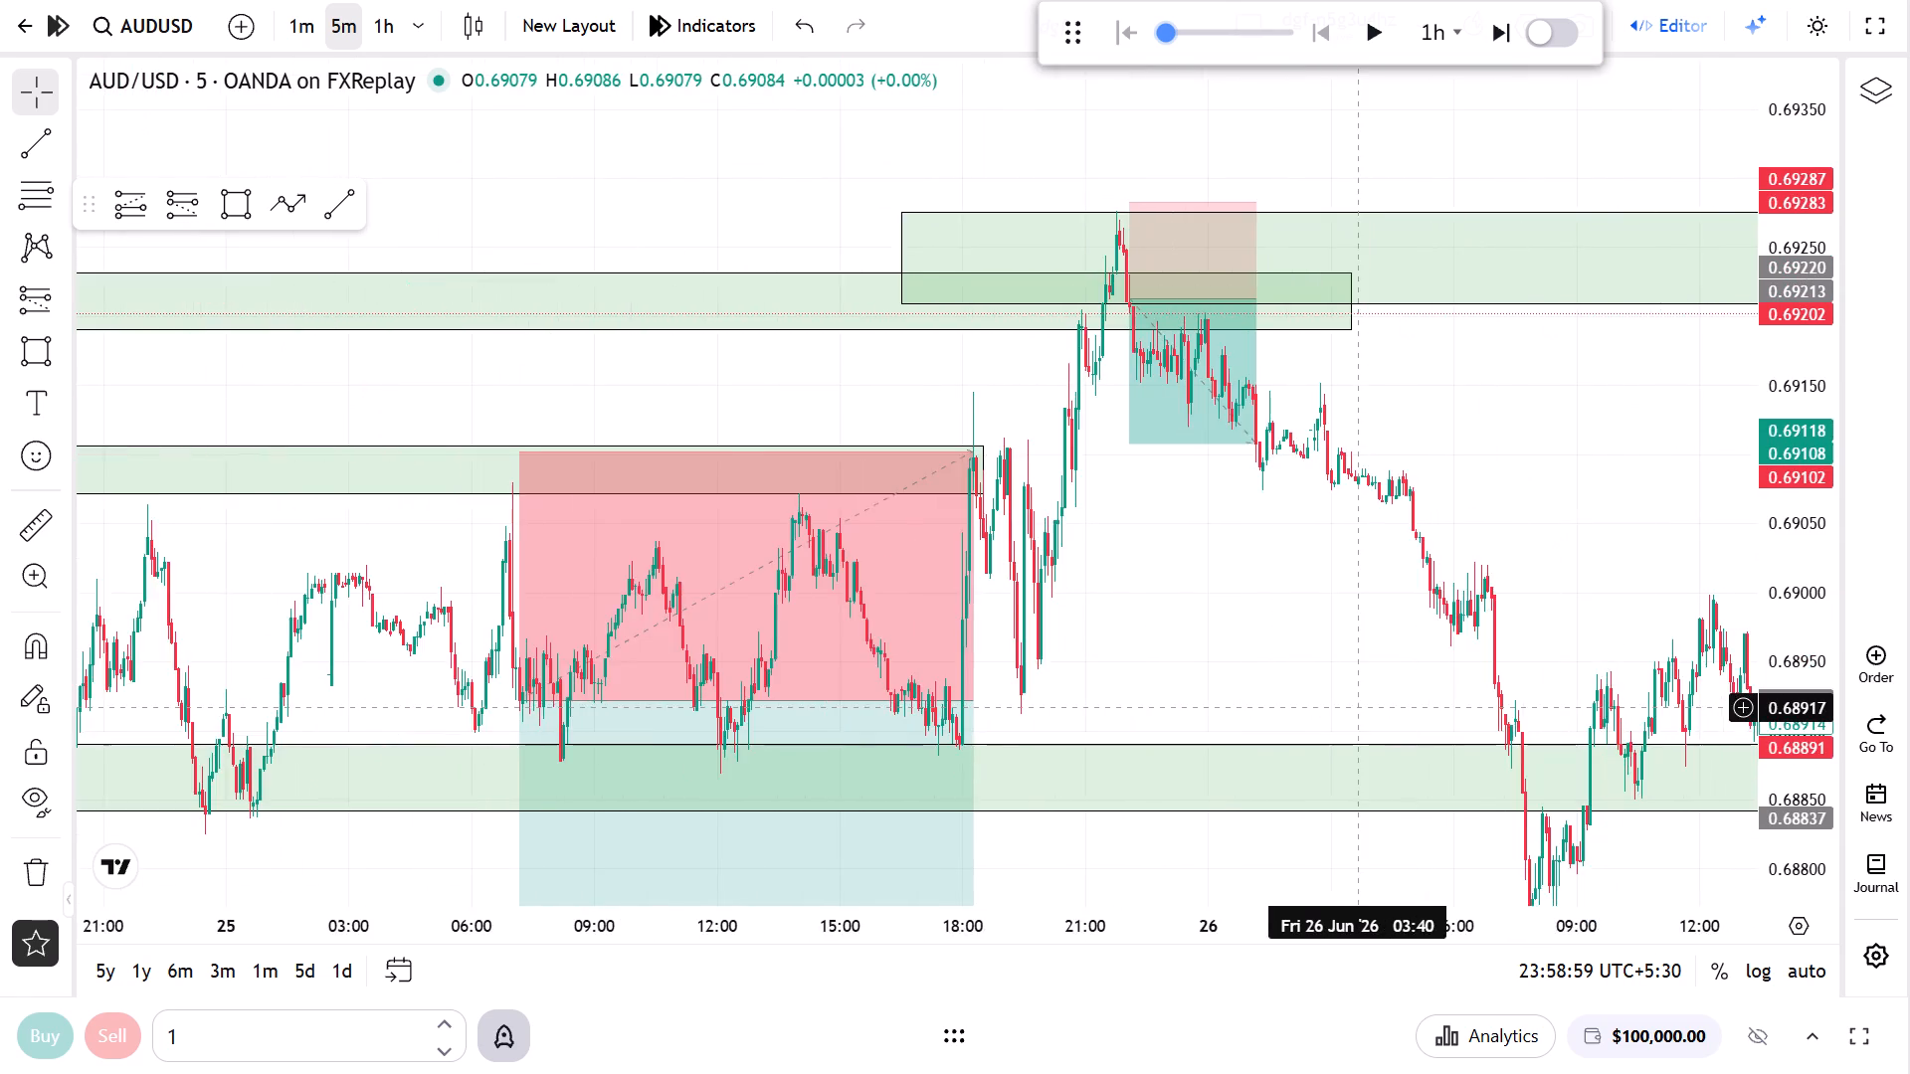
pyautogui.scroll(2, 1359, 708)
pyautogui.moveTo(1310, 508); pyautogui.dragTo(1723, 744)
pyautogui.scroll(6, 1371, 766)
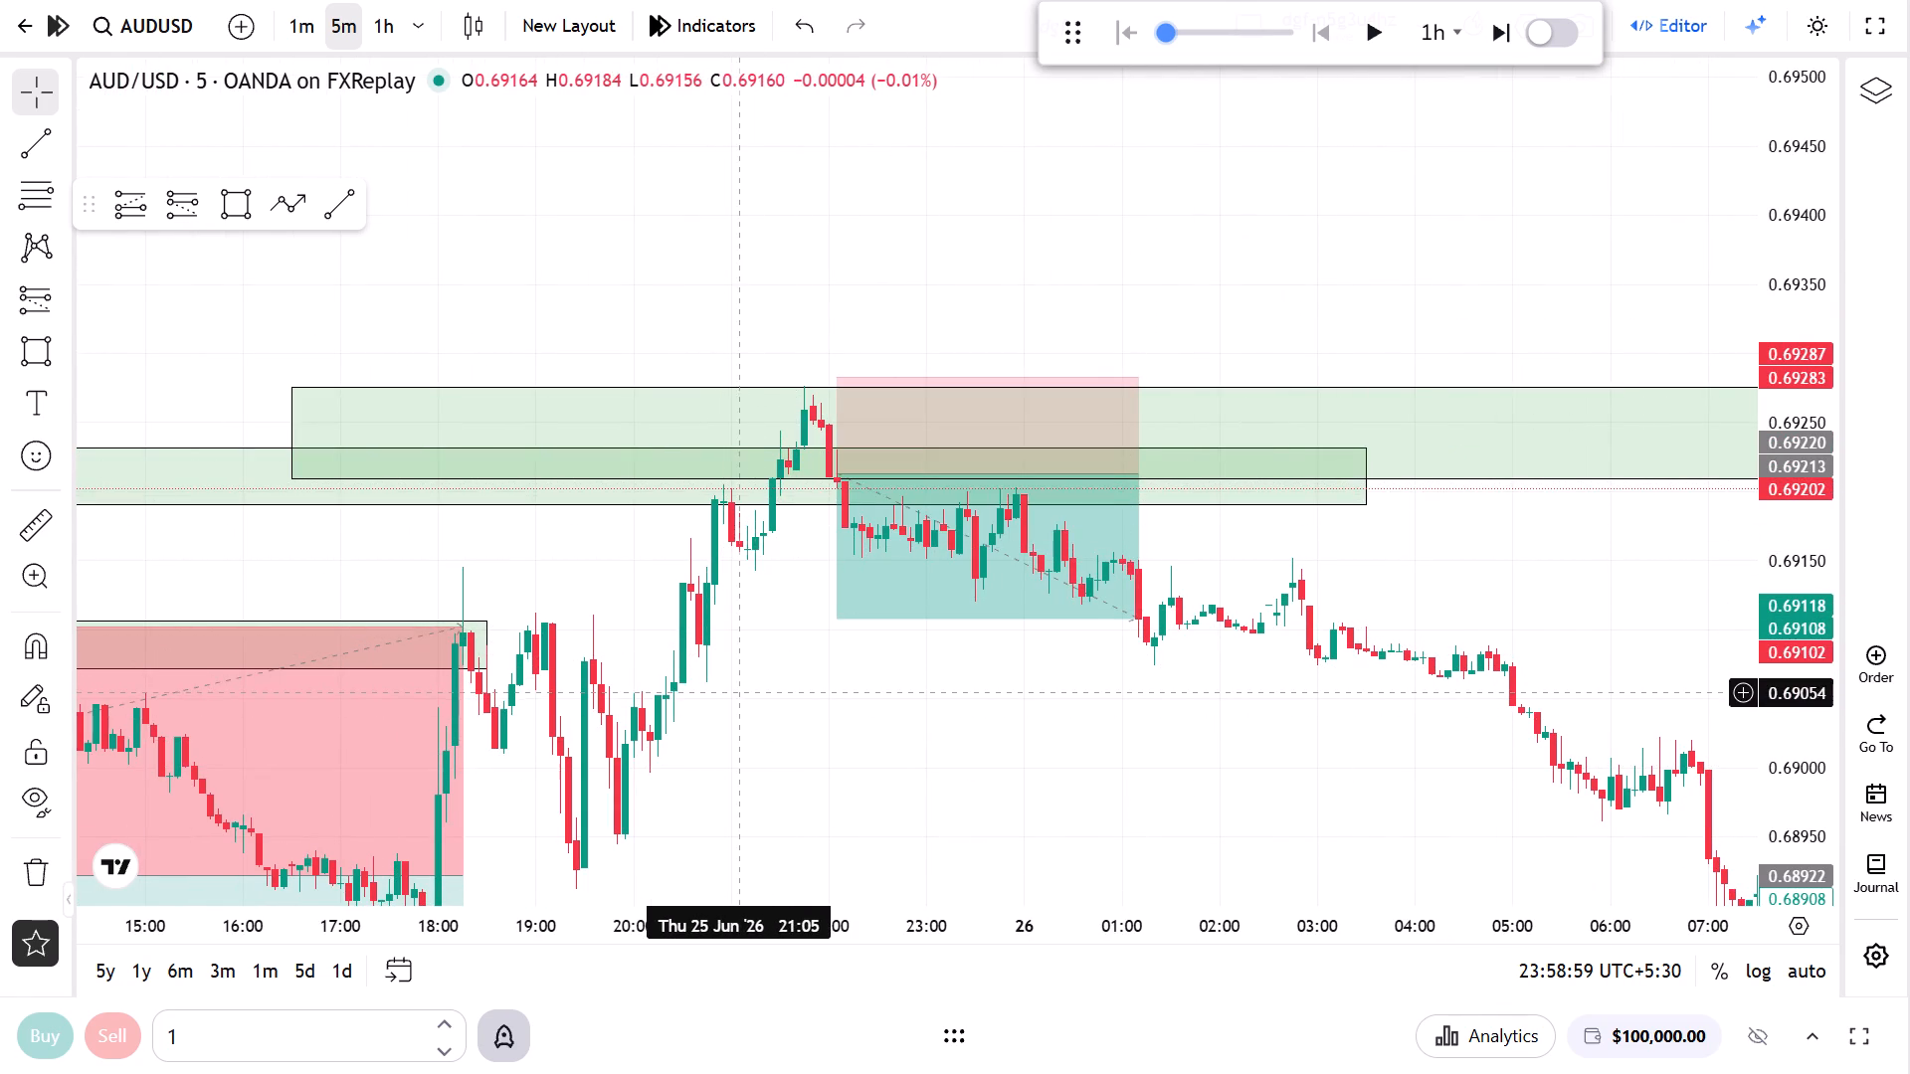
pyautogui.scroll(-6, 748, 690)
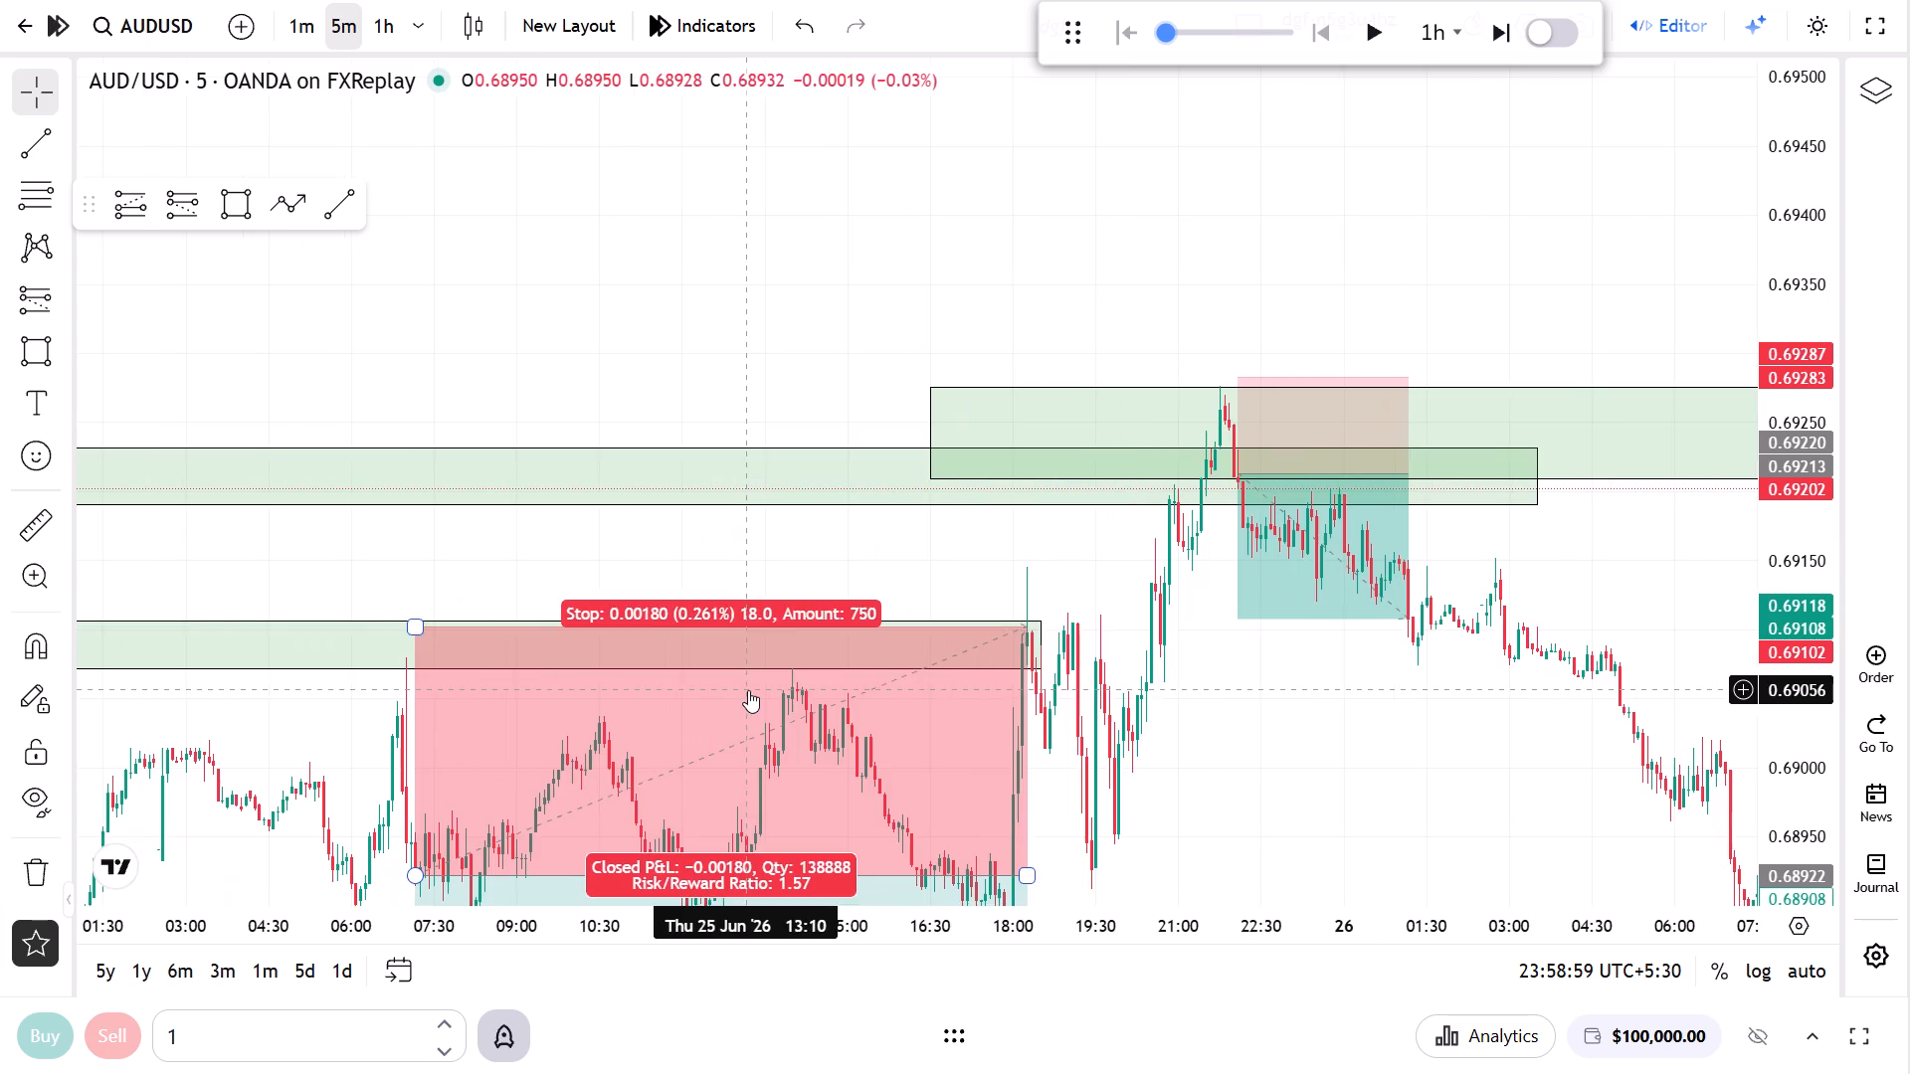
pyautogui.scroll(6, 1197, 703)
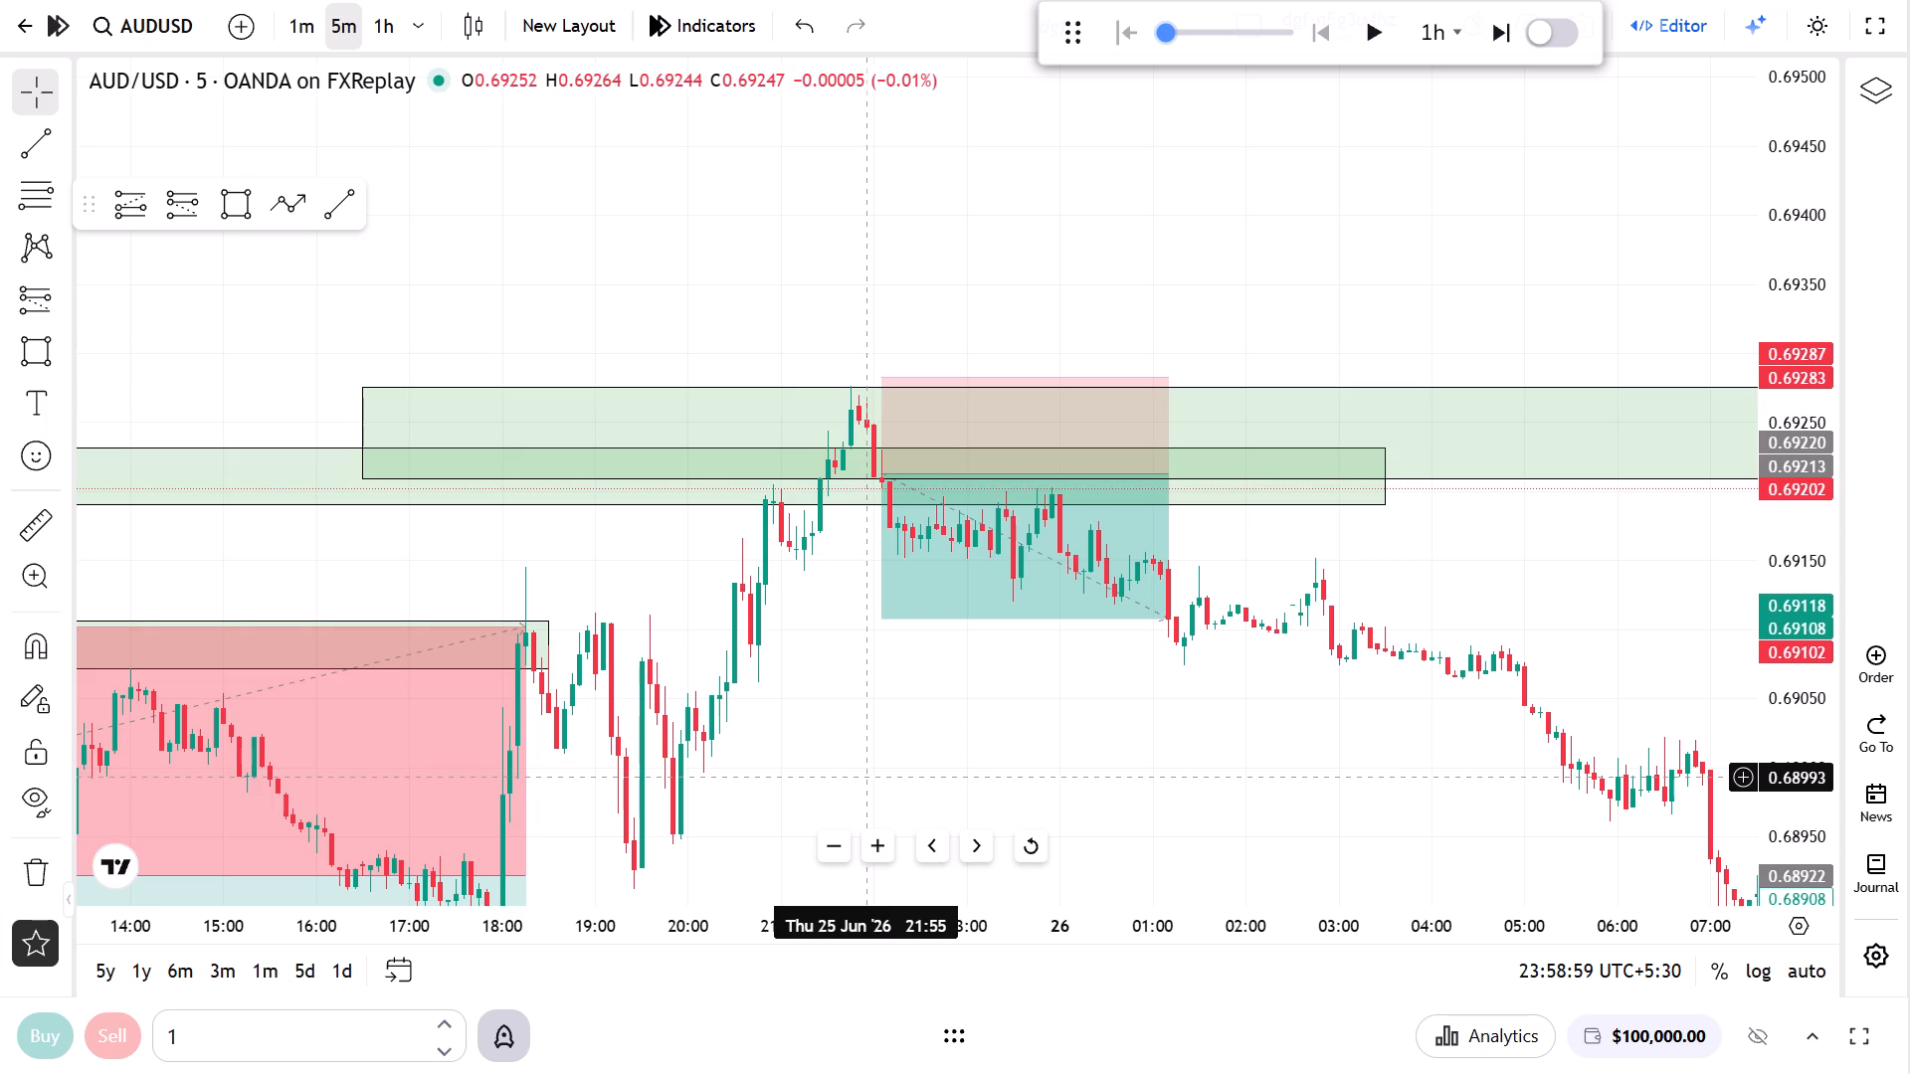
# Switch to the 1-hour chart and raise the large 25 June short position to an entry of about 0.69074, at the small zone's lower edge.
pyautogui.click(381, 17)
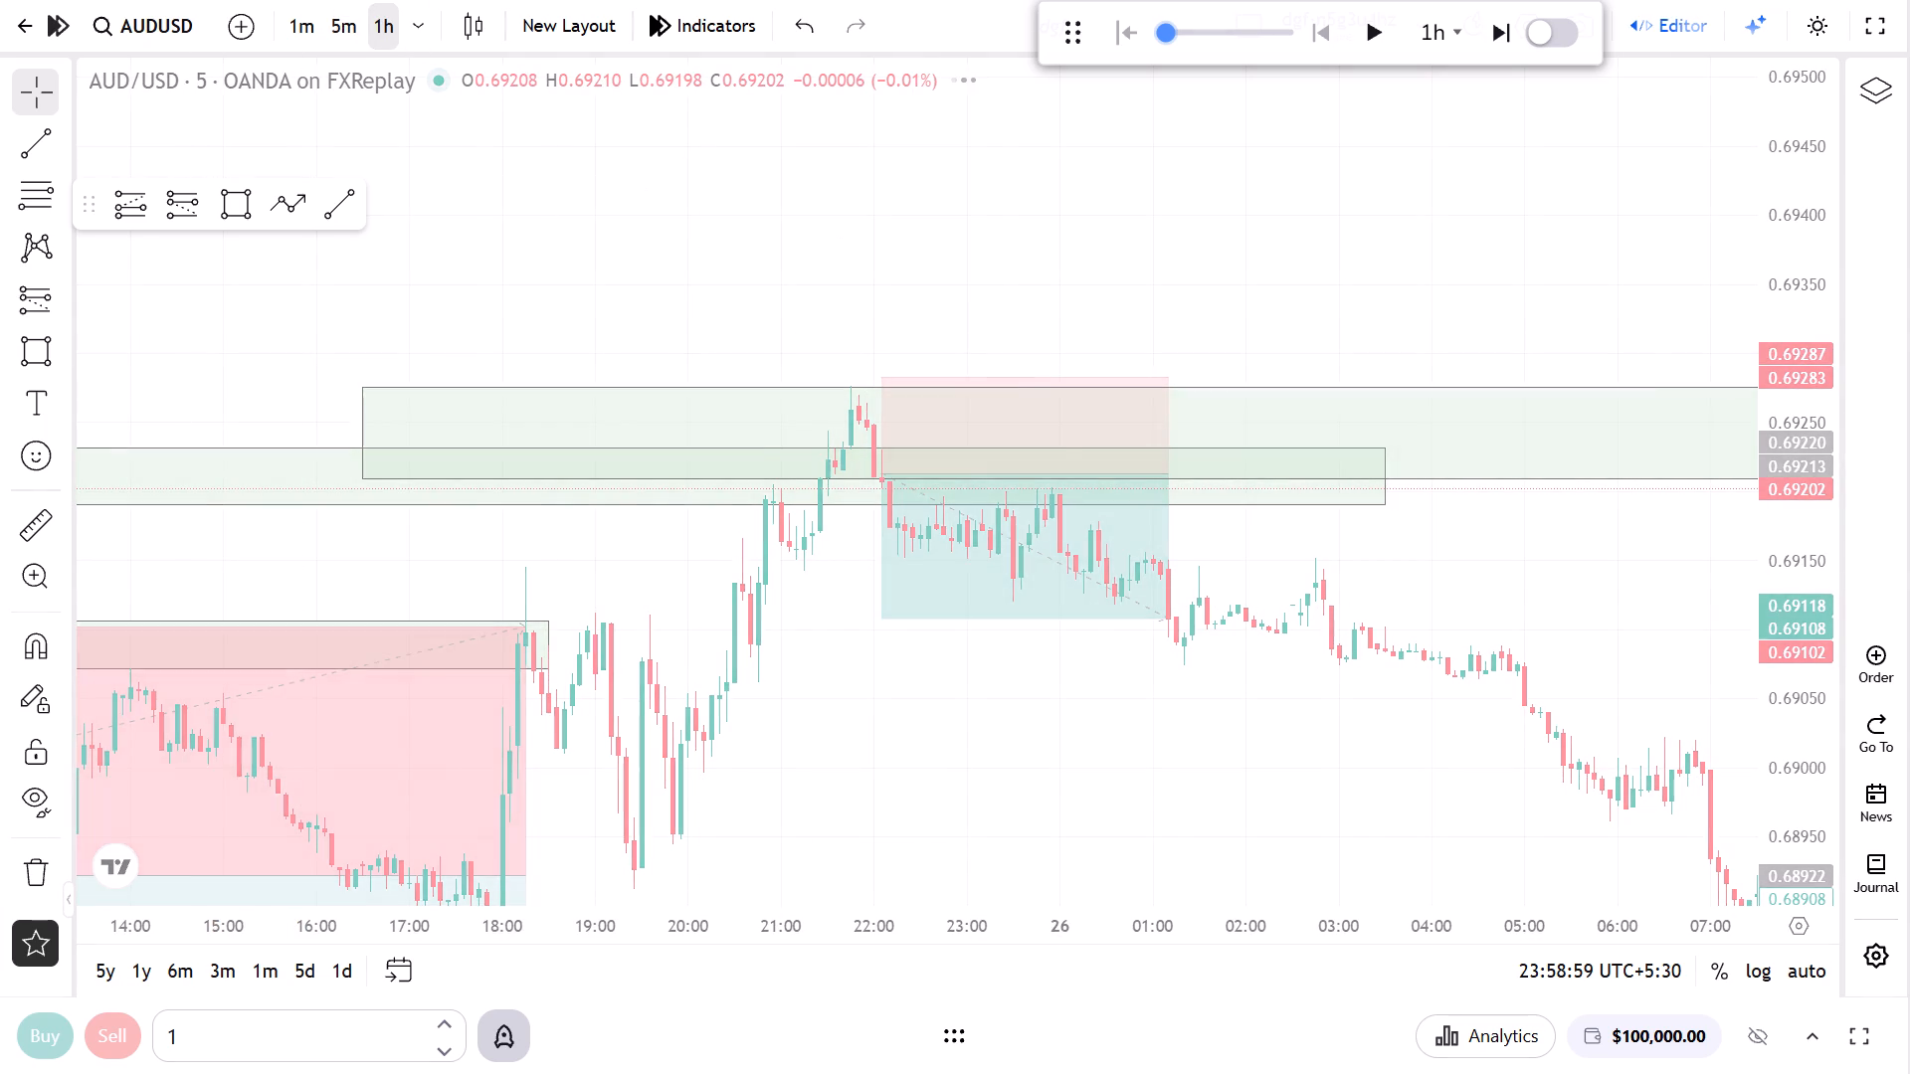
pyautogui.scroll(2, 1522, 688)
pyautogui.moveTo(1467, 650); pyautogui.dragTo(1299, 437)
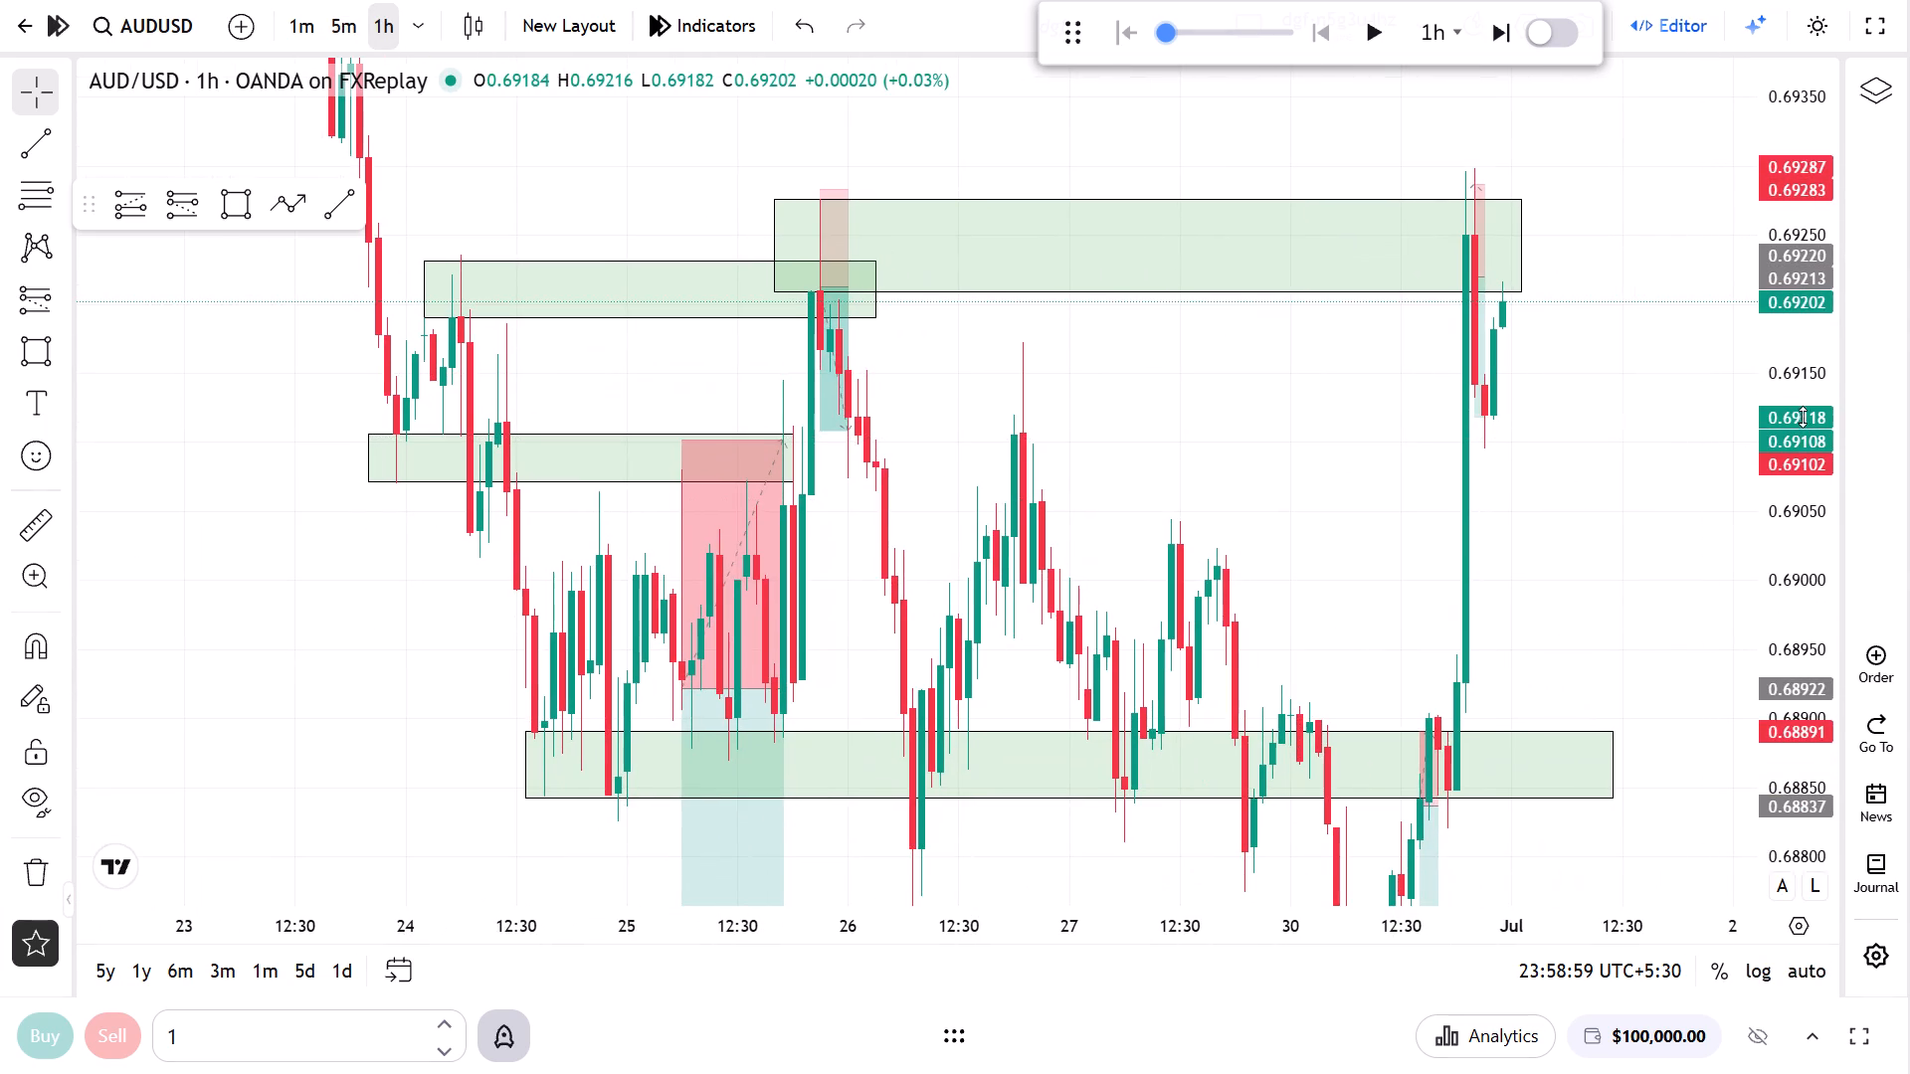
pyautogui.moveTo(1802, 416); pyautogui.dragTo(1802, 626)
pyautogui.click(1254, 511)
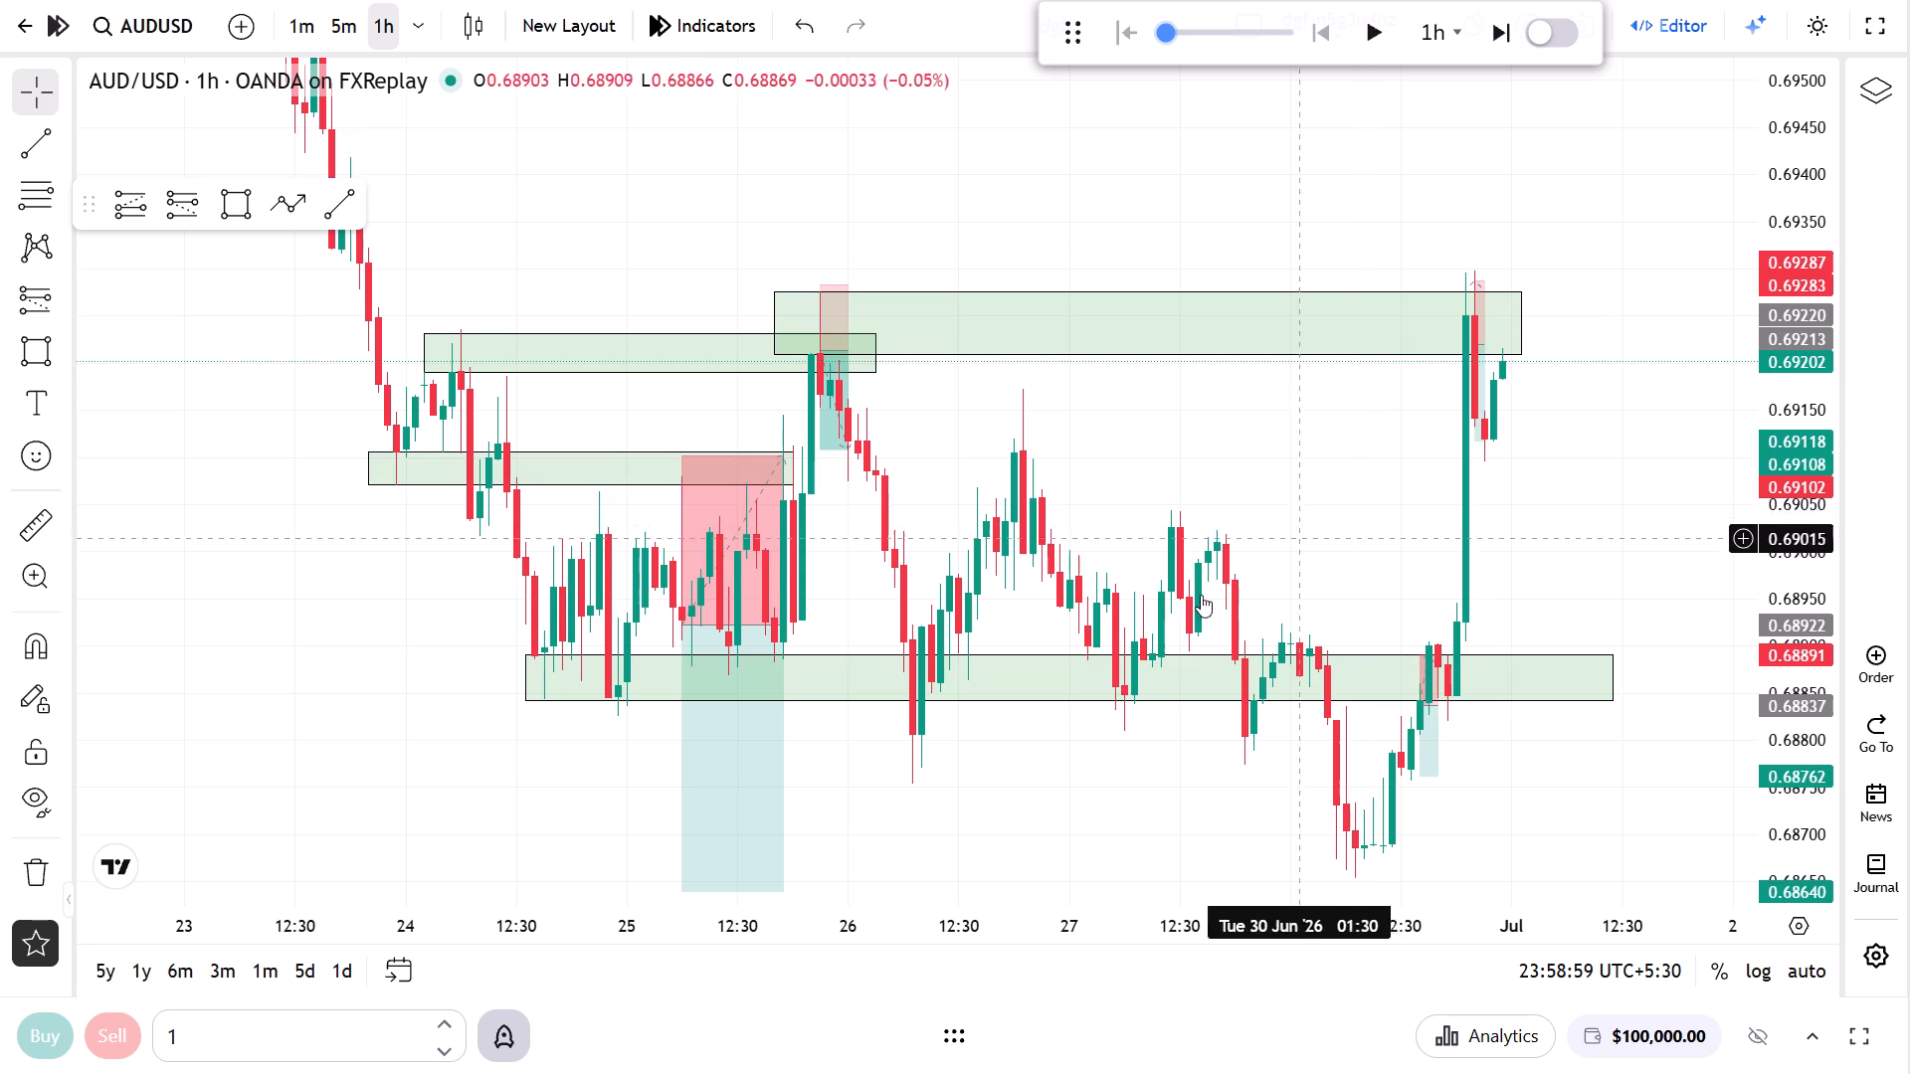
pyautogui.moveTo(1045, 780); pyautogui.dragTo(1082, 765)
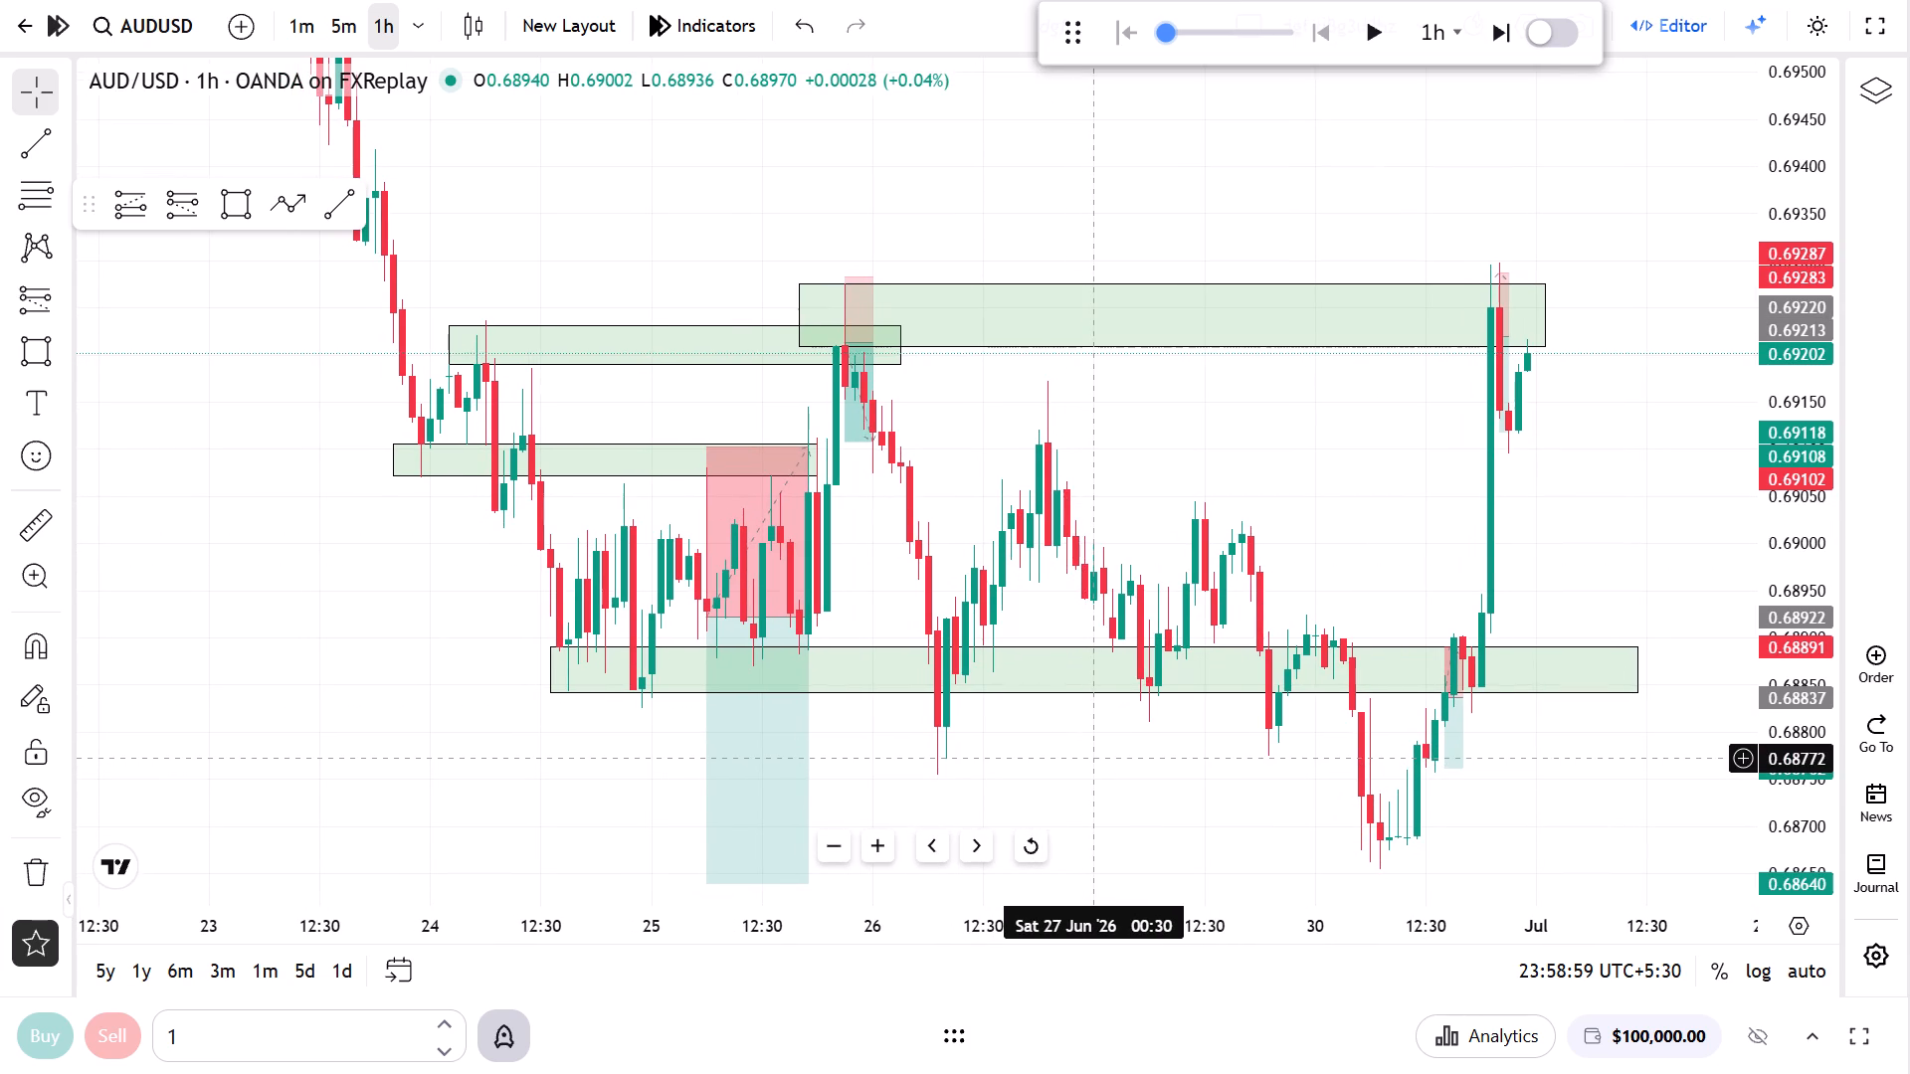
pyautogui.click(962, 775)
pyautogui.moveTo(771, 781); pyautogui.dragTo(766, 673)
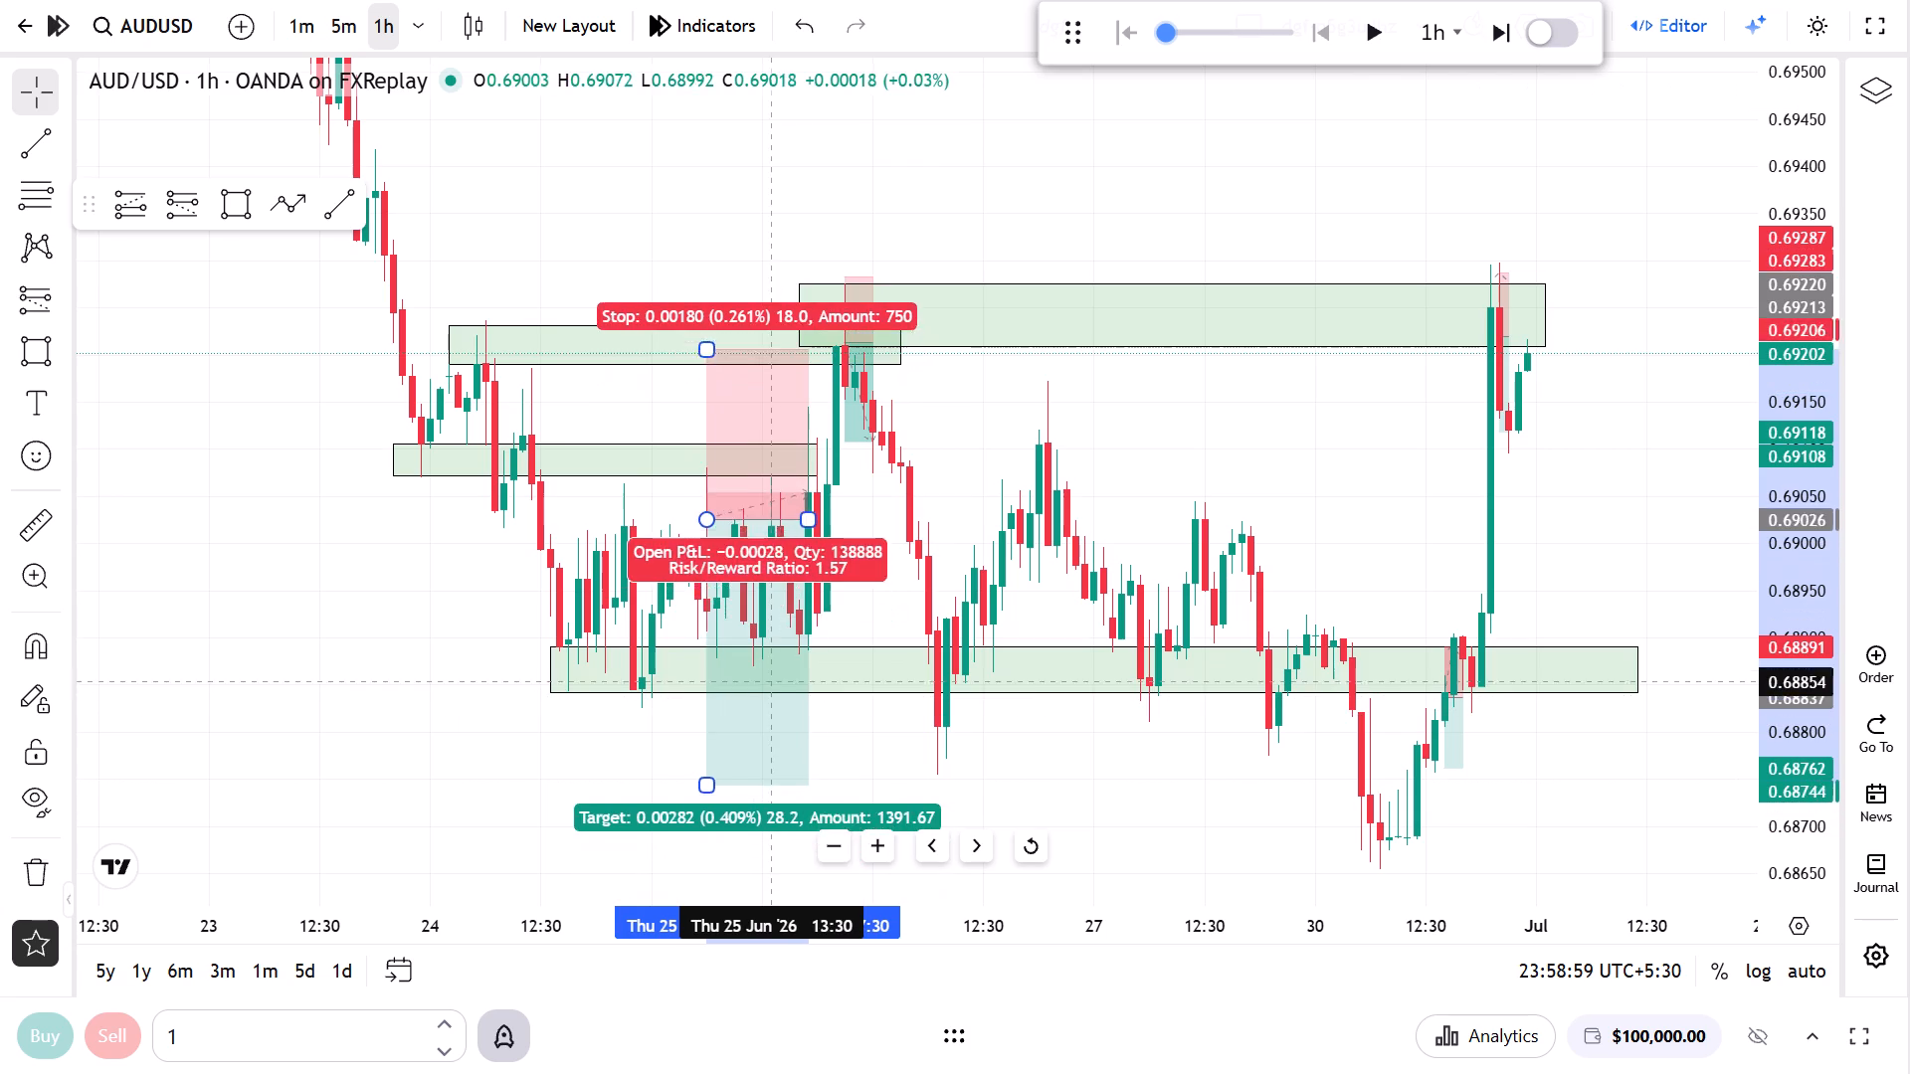
pyautogui.moveTo(766, 673); pyautogui.dragTo(774, 636)
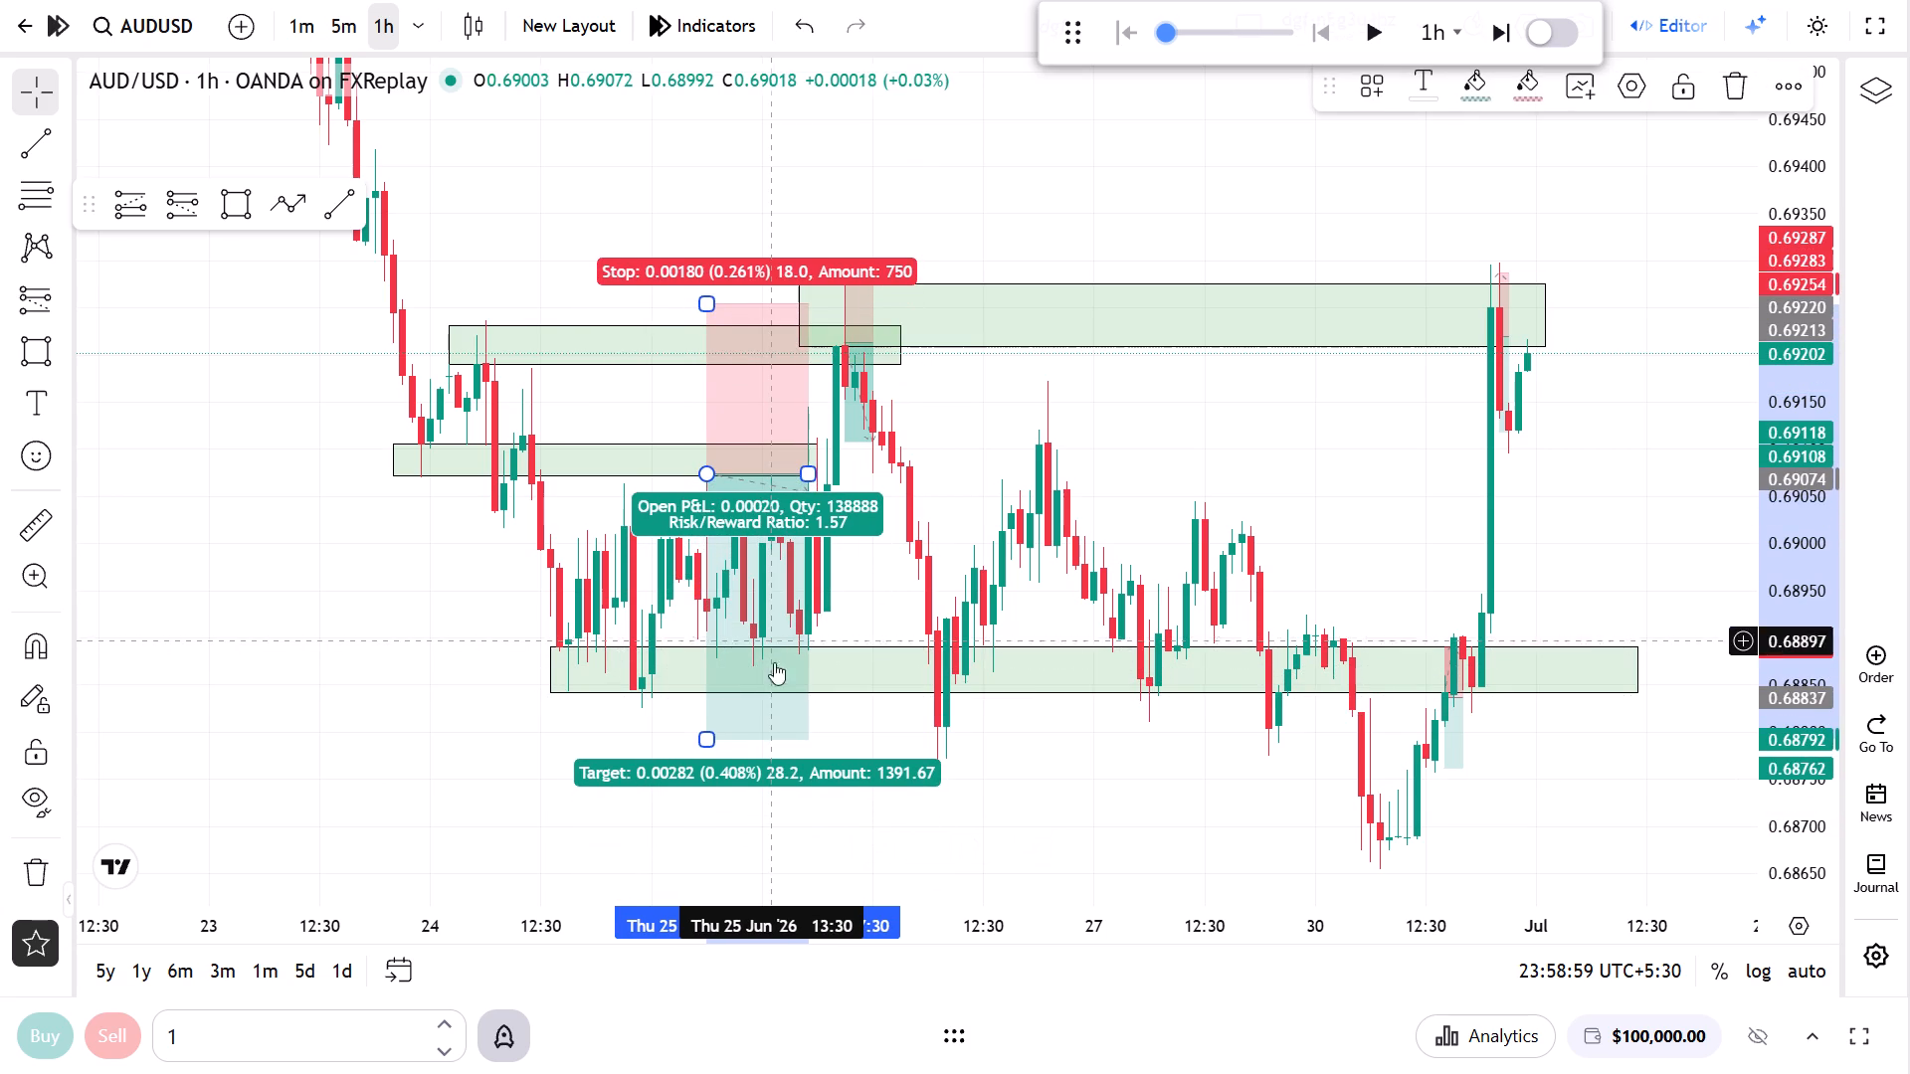
# Set the raised 25 June short position's stop to about 0.69125 and its target to about 0.68970.
pyautogui.moveTo(709, 297); pyautogui.dragTo(704, 424)
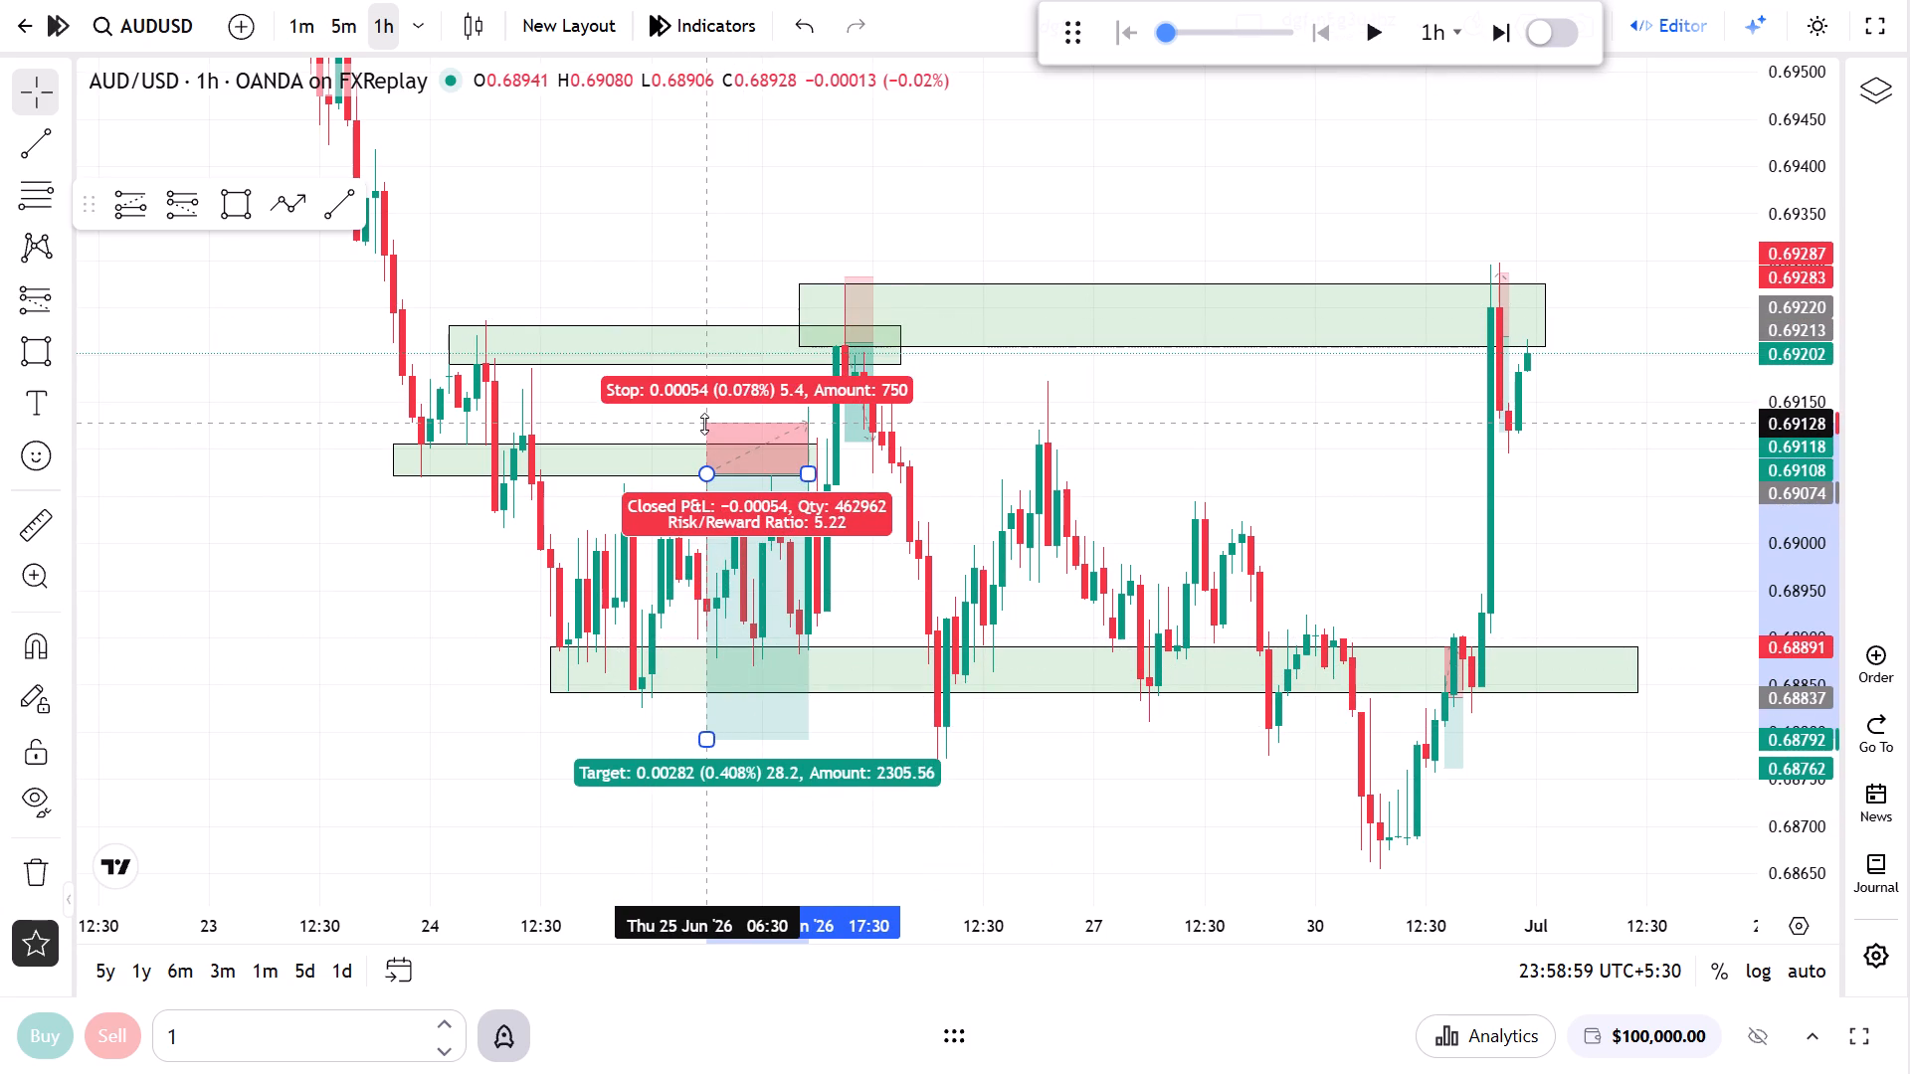
pyautogui.moveTo(704, 424); pyautogui.dragTo(692, 426)
pyautogui.moveTo(708, 731); pyautogui.dragTo(714, 644)
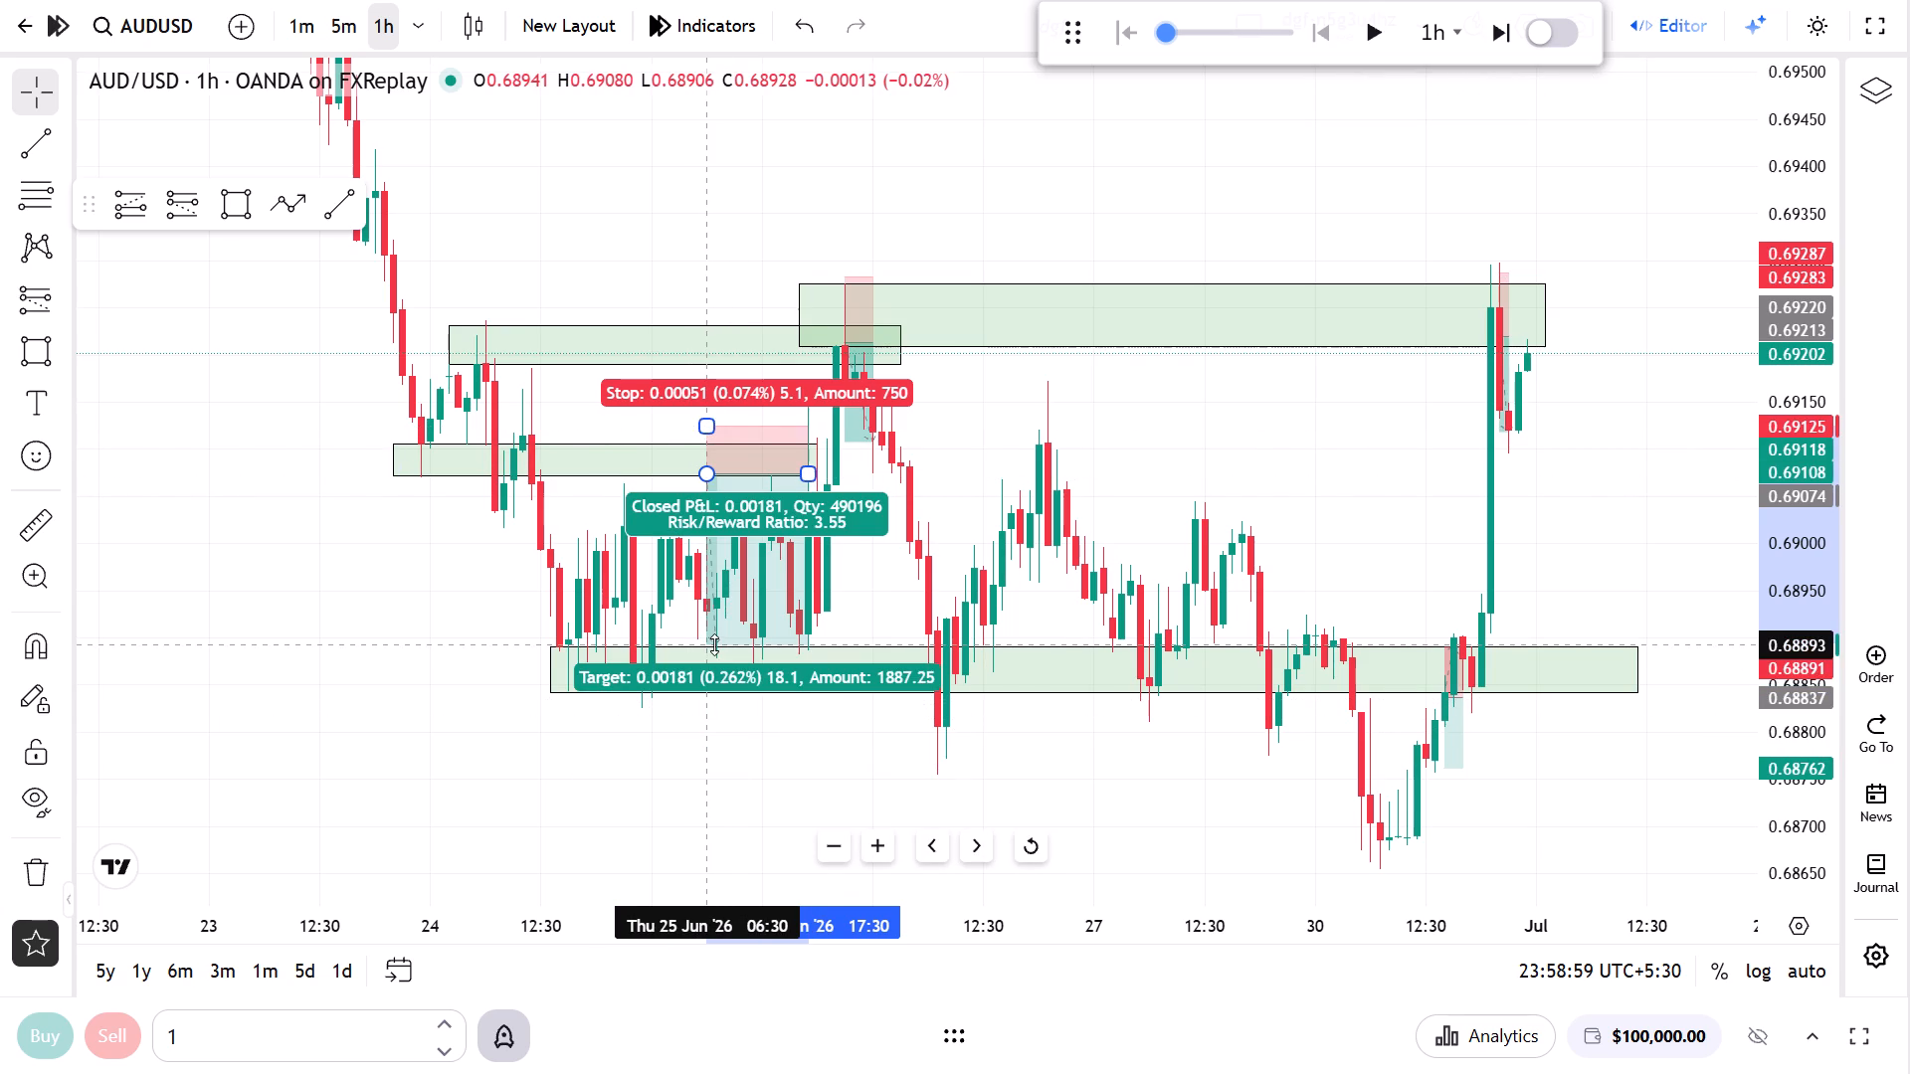
pyautogui.moveTo(714, 644); pyautogui.dragTo(716, 586)
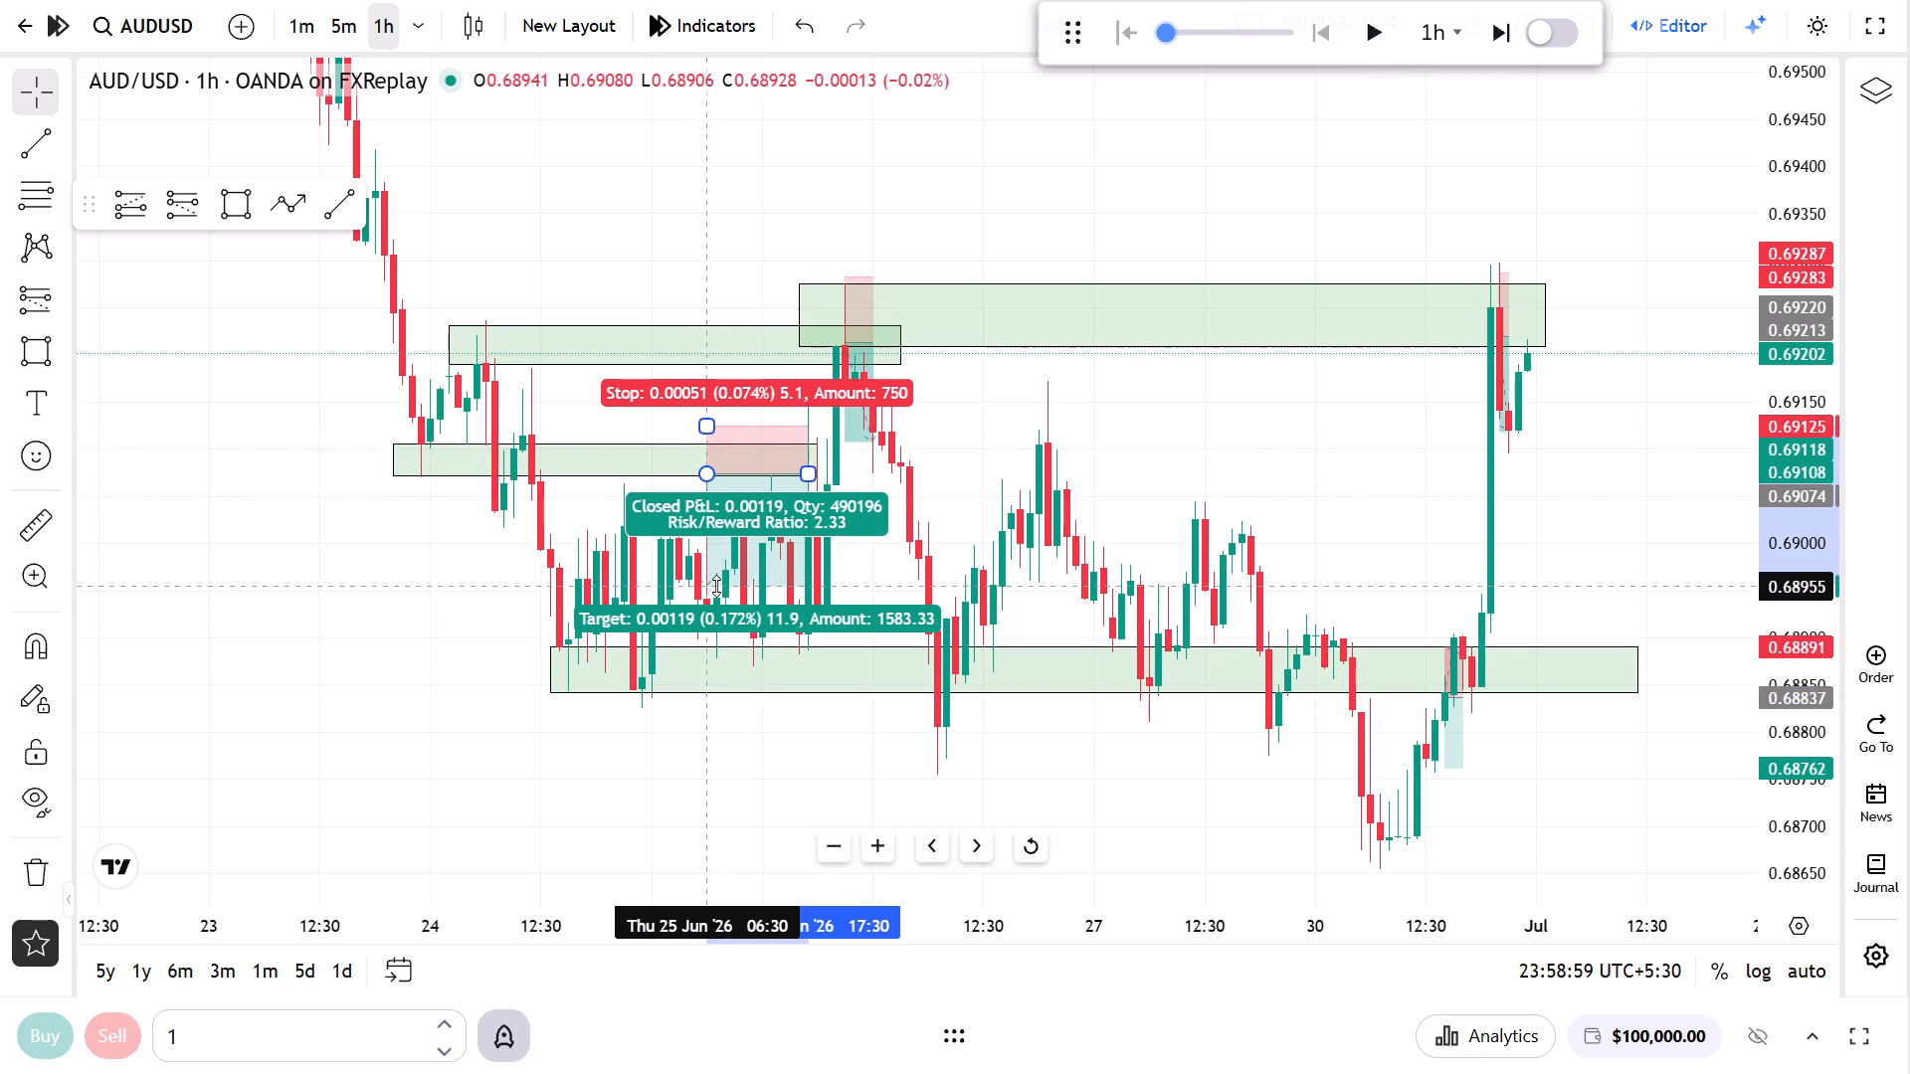
pyautogui.moveTo(716, 586); pyautogui.dragTo(723, 573)
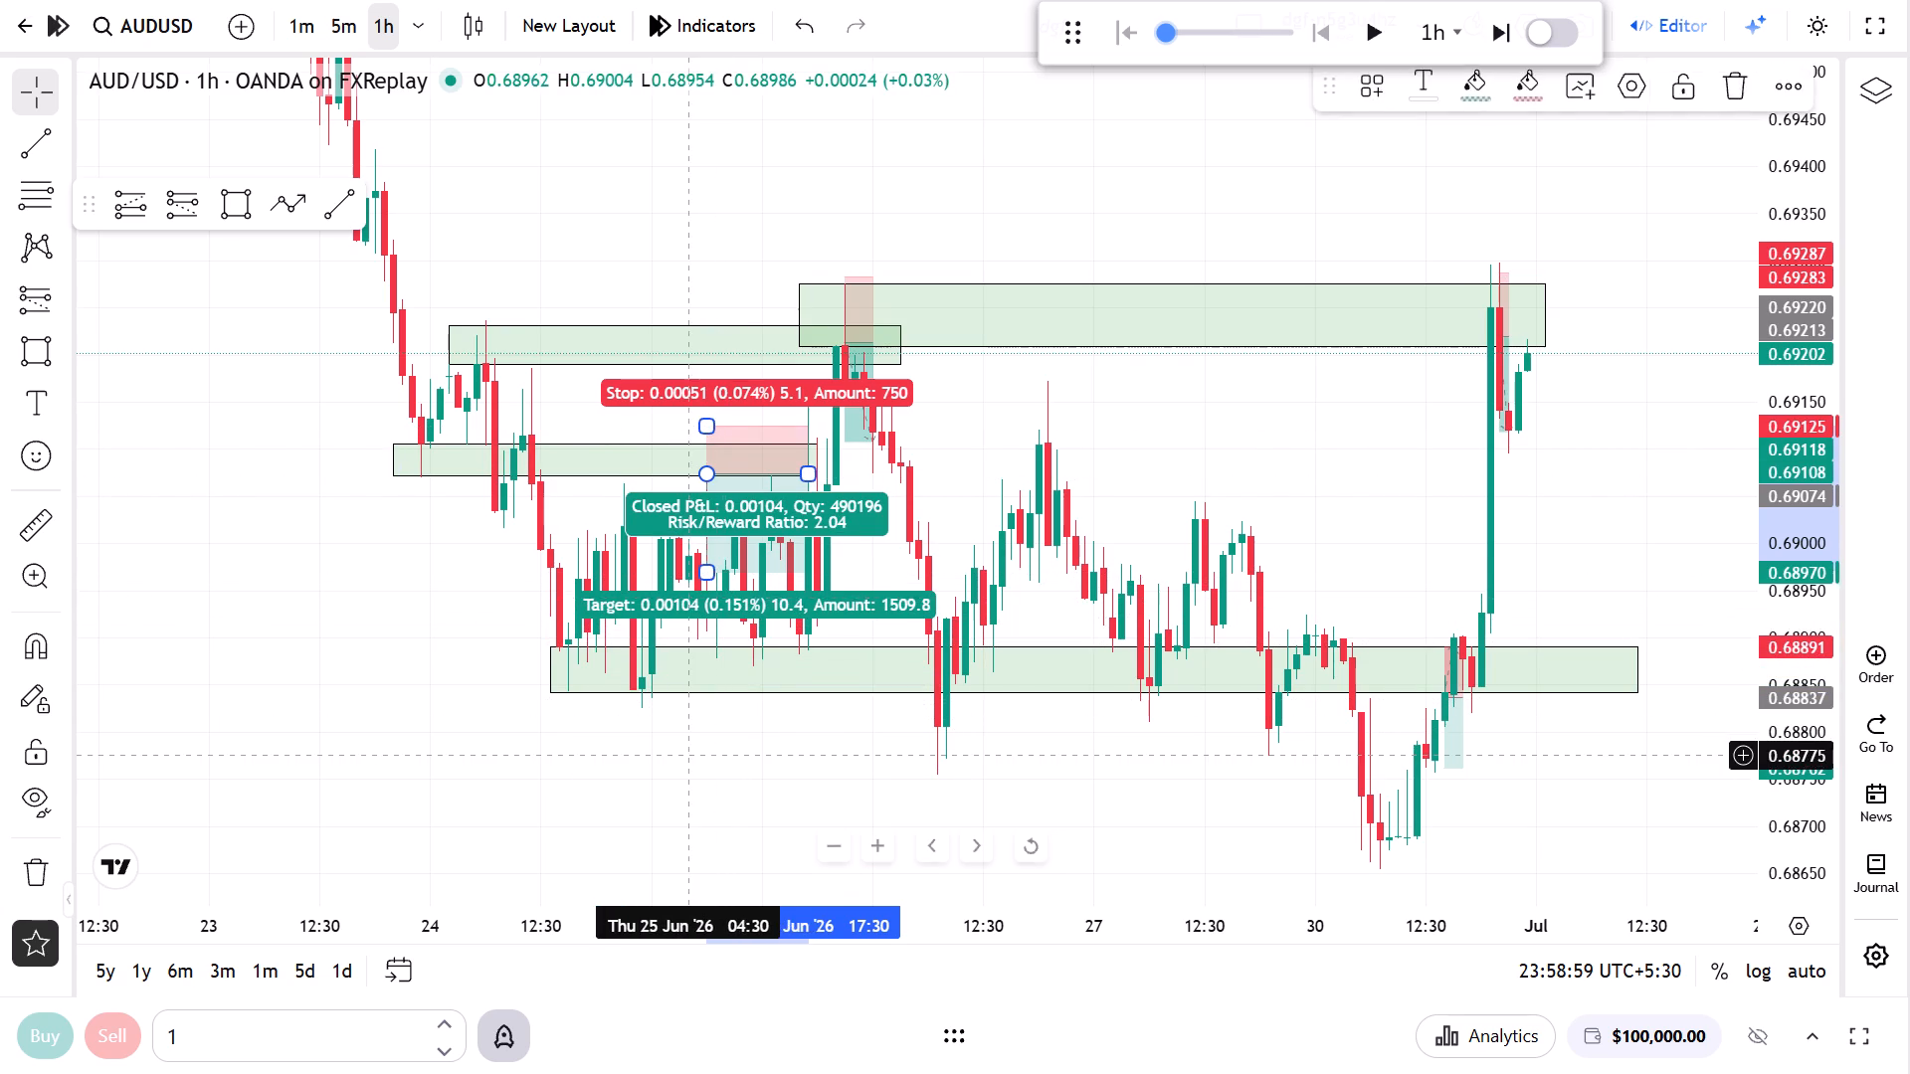
pyautogui.click(685, 756)
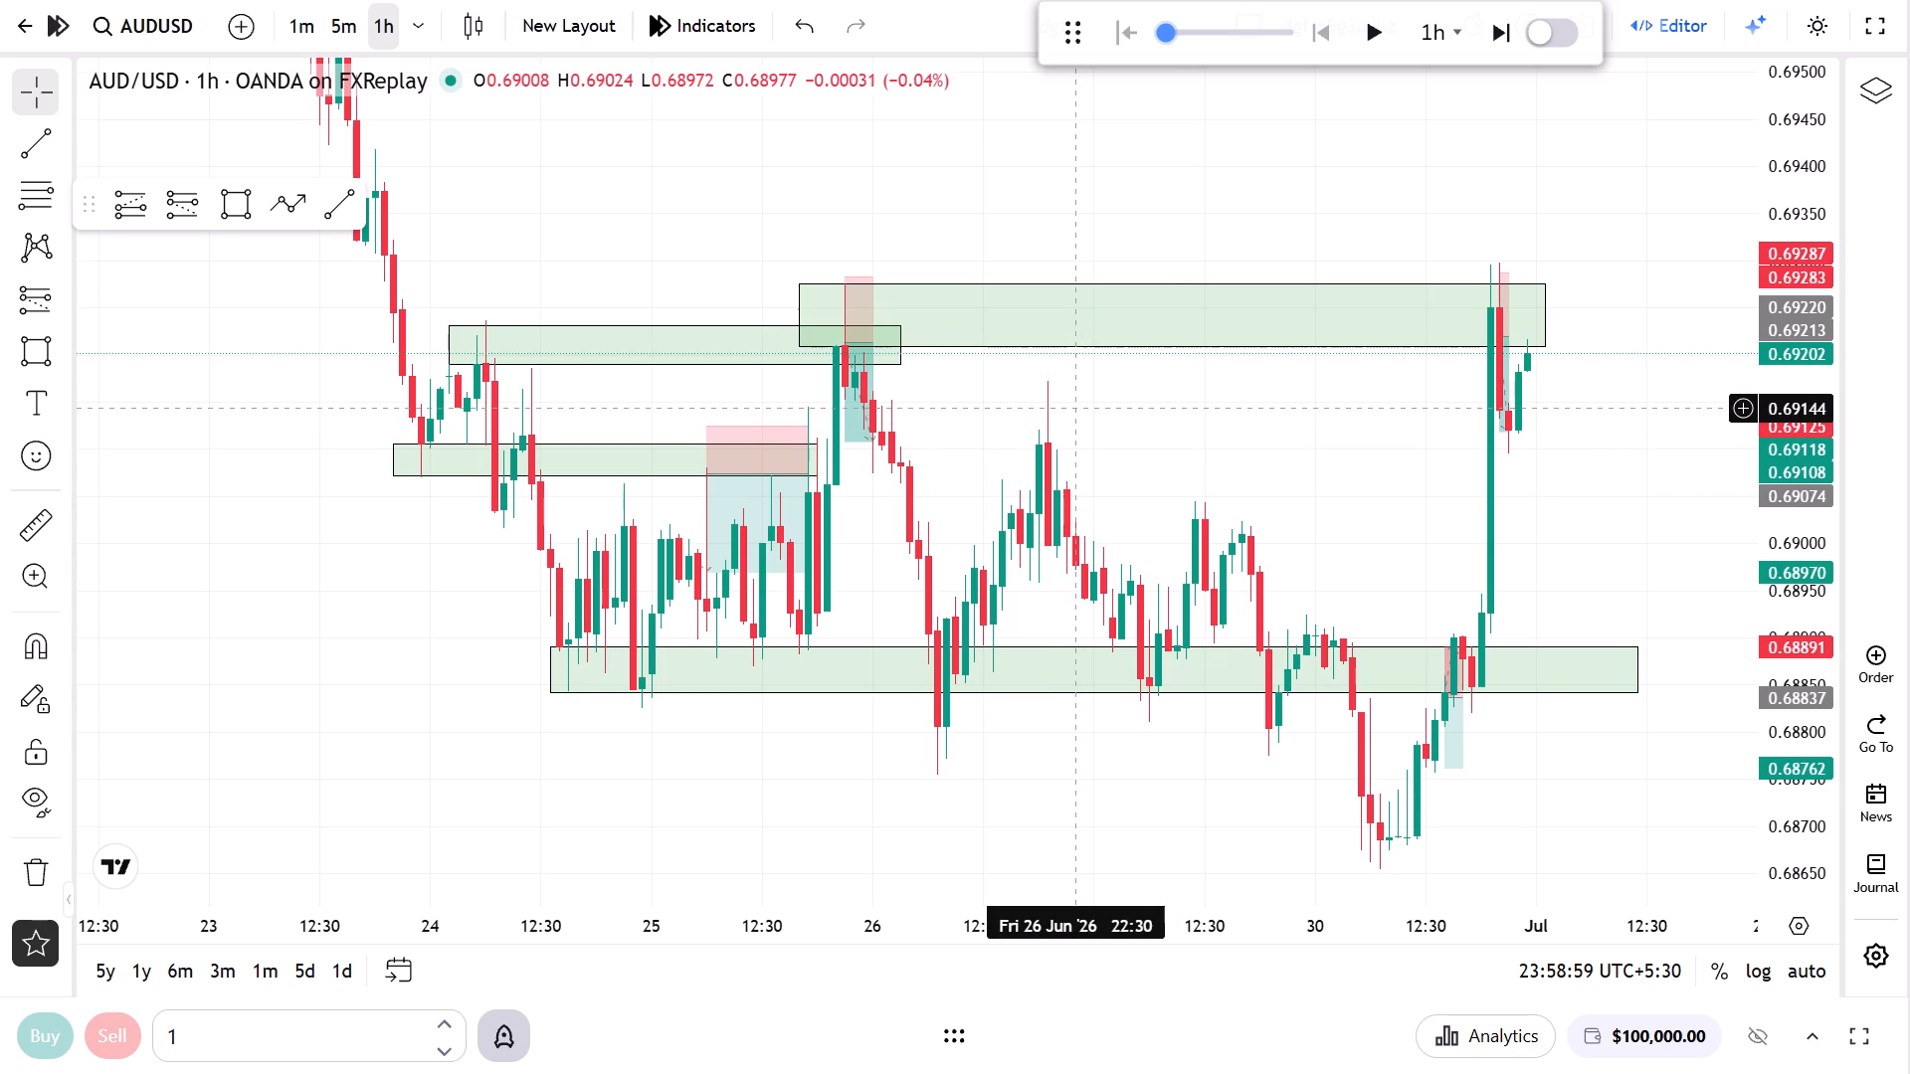
# Examine the hourly price action across the marked zones from 23 to 30 June.
pyautogui.moveTo(1268, 543); pyautogui.dragTo(1142, 580)
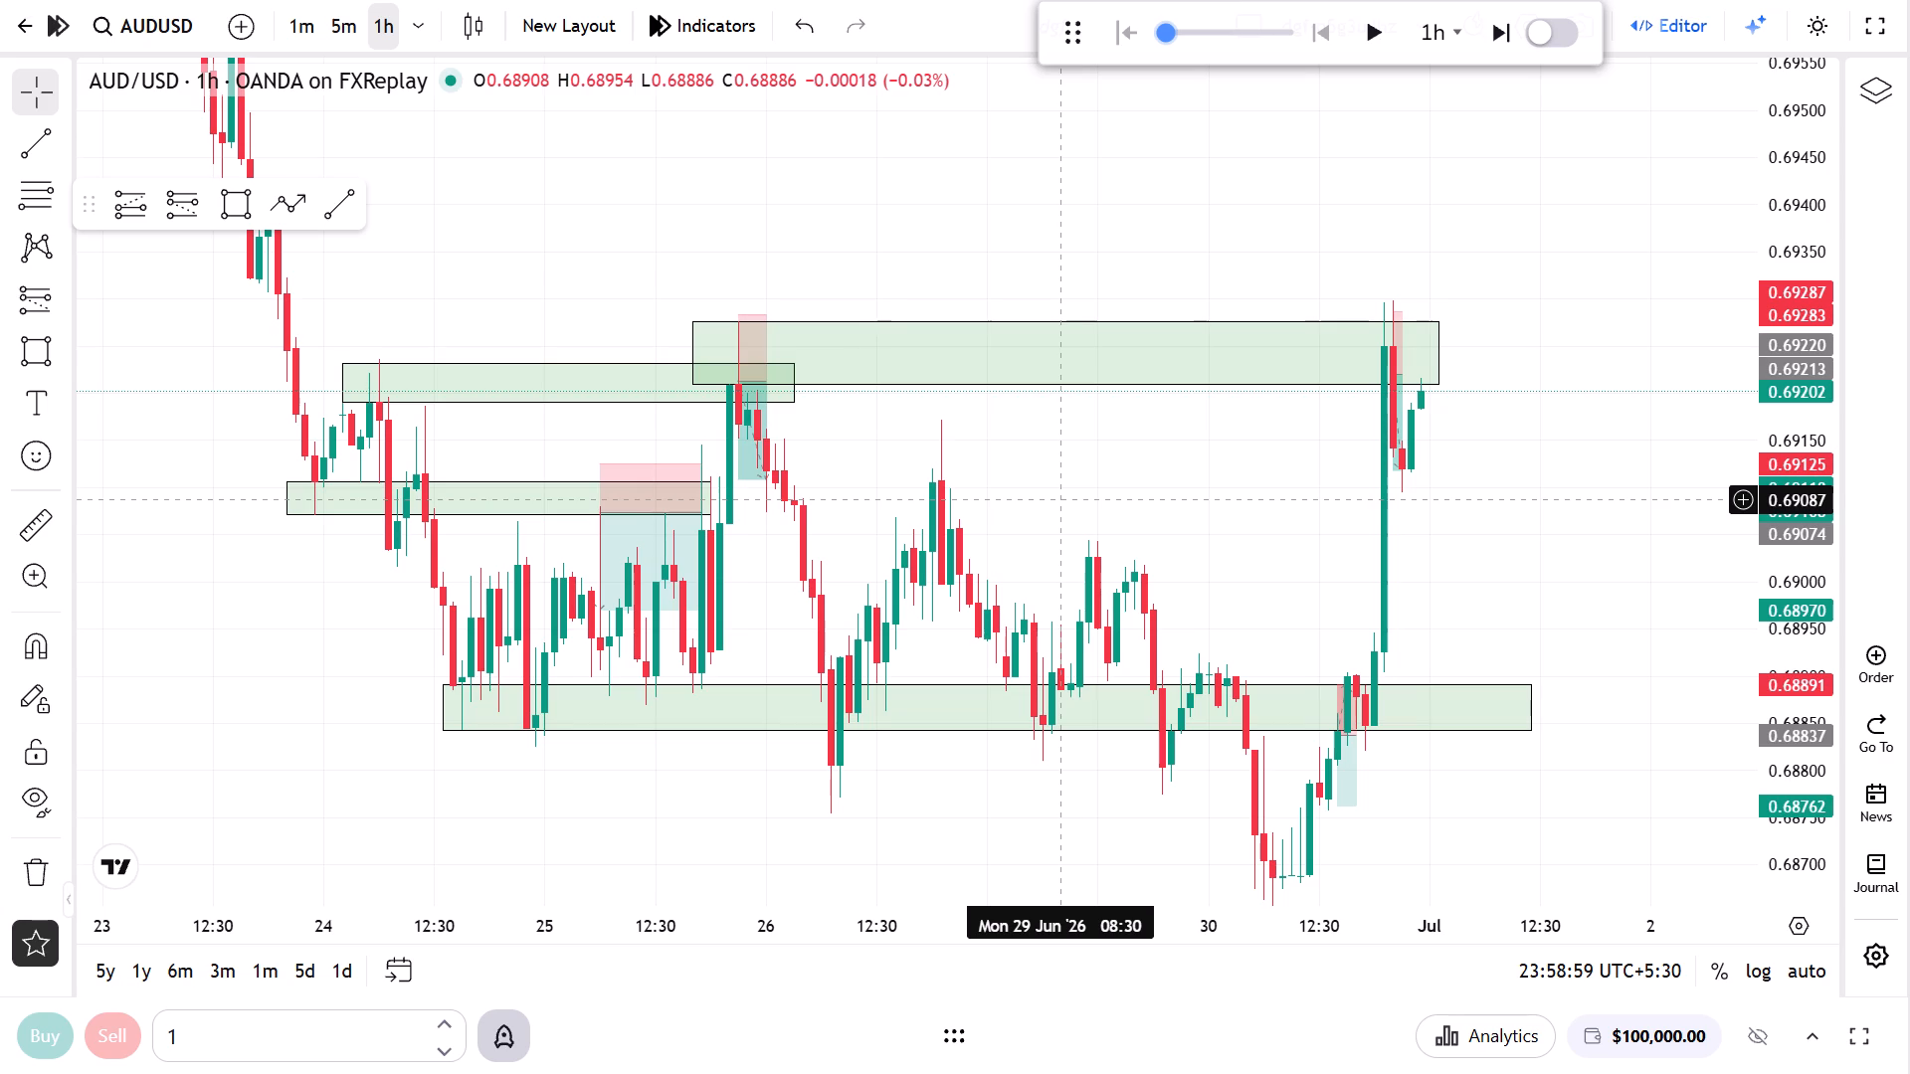
pyautogui.moveTo(934, 471); pyautogui.dragTo(965, 504)
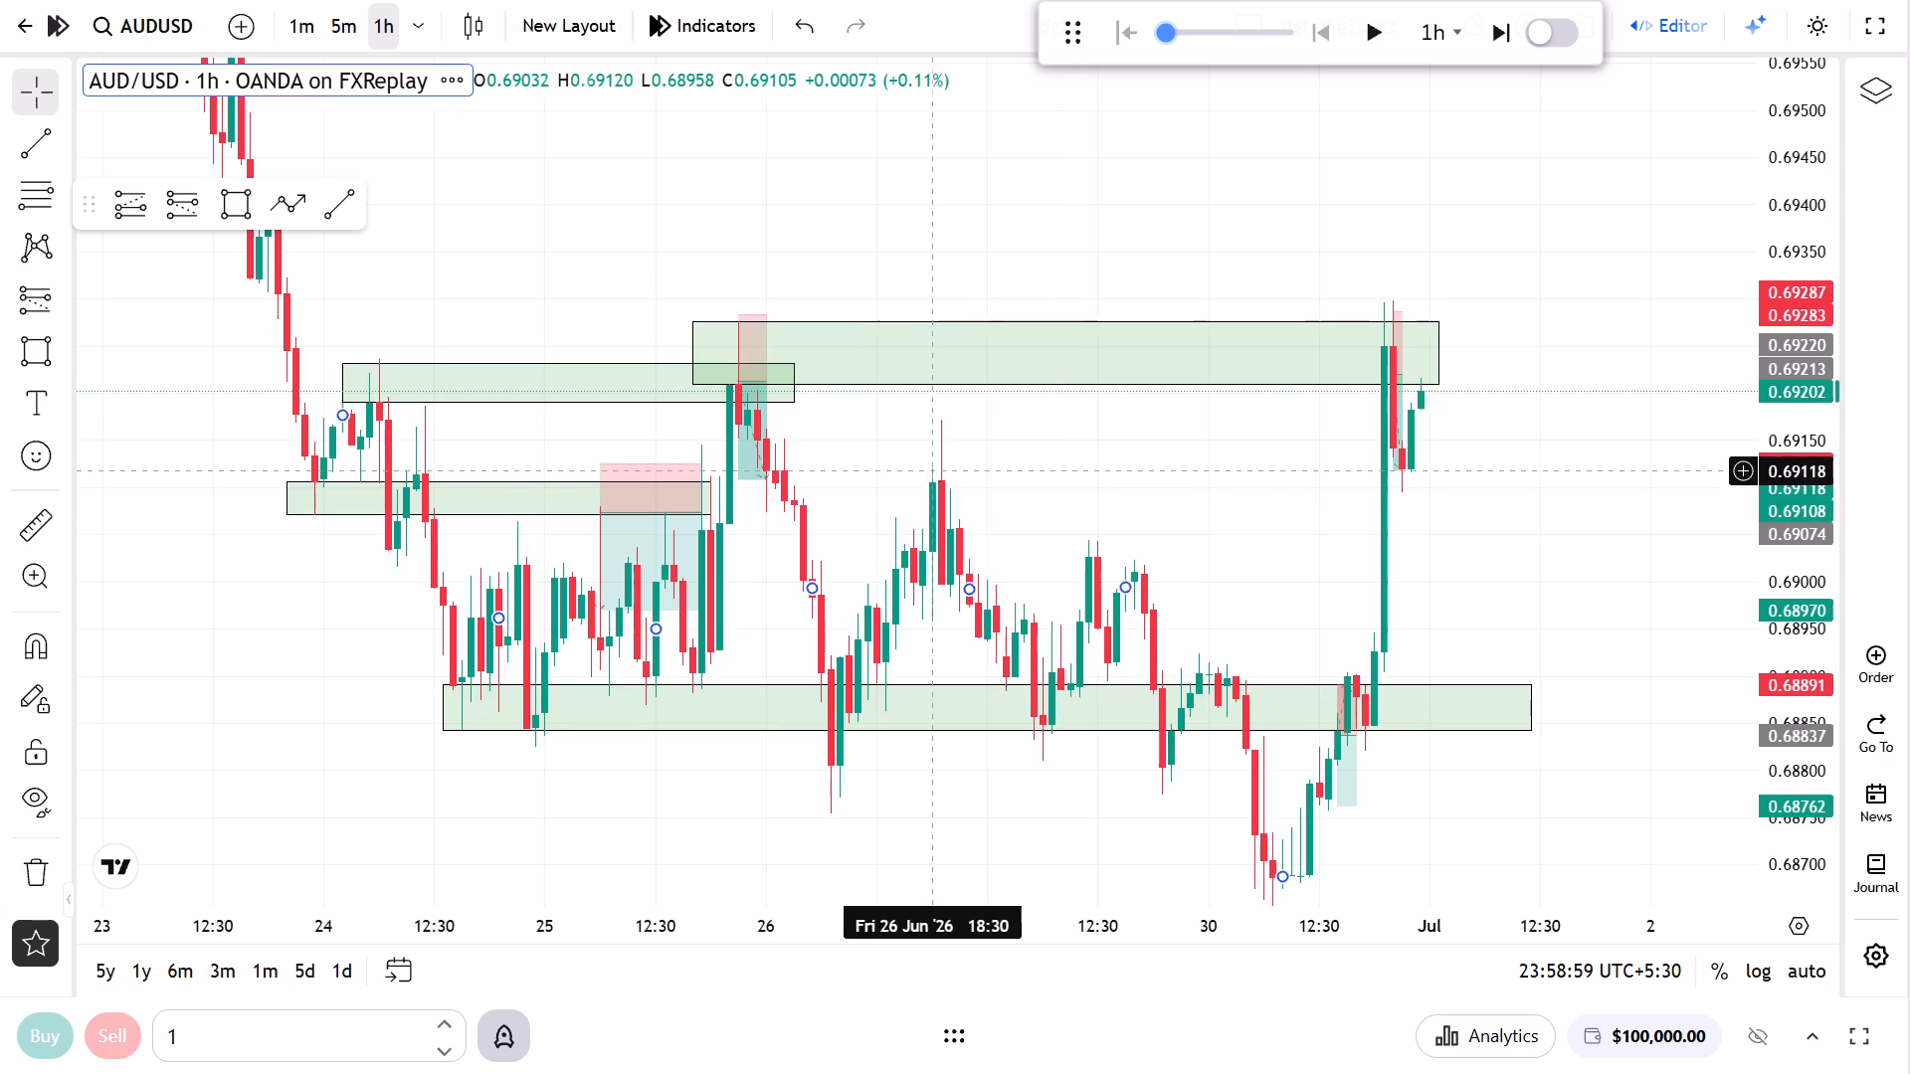
pyautogui.moveTo(965, 504); pyautogui.dragTo(1080, 560)
pyautogui.moveTo(1080, 553); pyautogui.dragTo(1165, 654)
pyautogui.moveTo(1161, 634); pyautogui.dragTo(1176, 666)
pyautogui.moveTo(1176, 660); pyautogui.dragTo(1087, 679)
pyautogui.moveTo(1143, 683); pyautogui.dragTo(1071, 671)
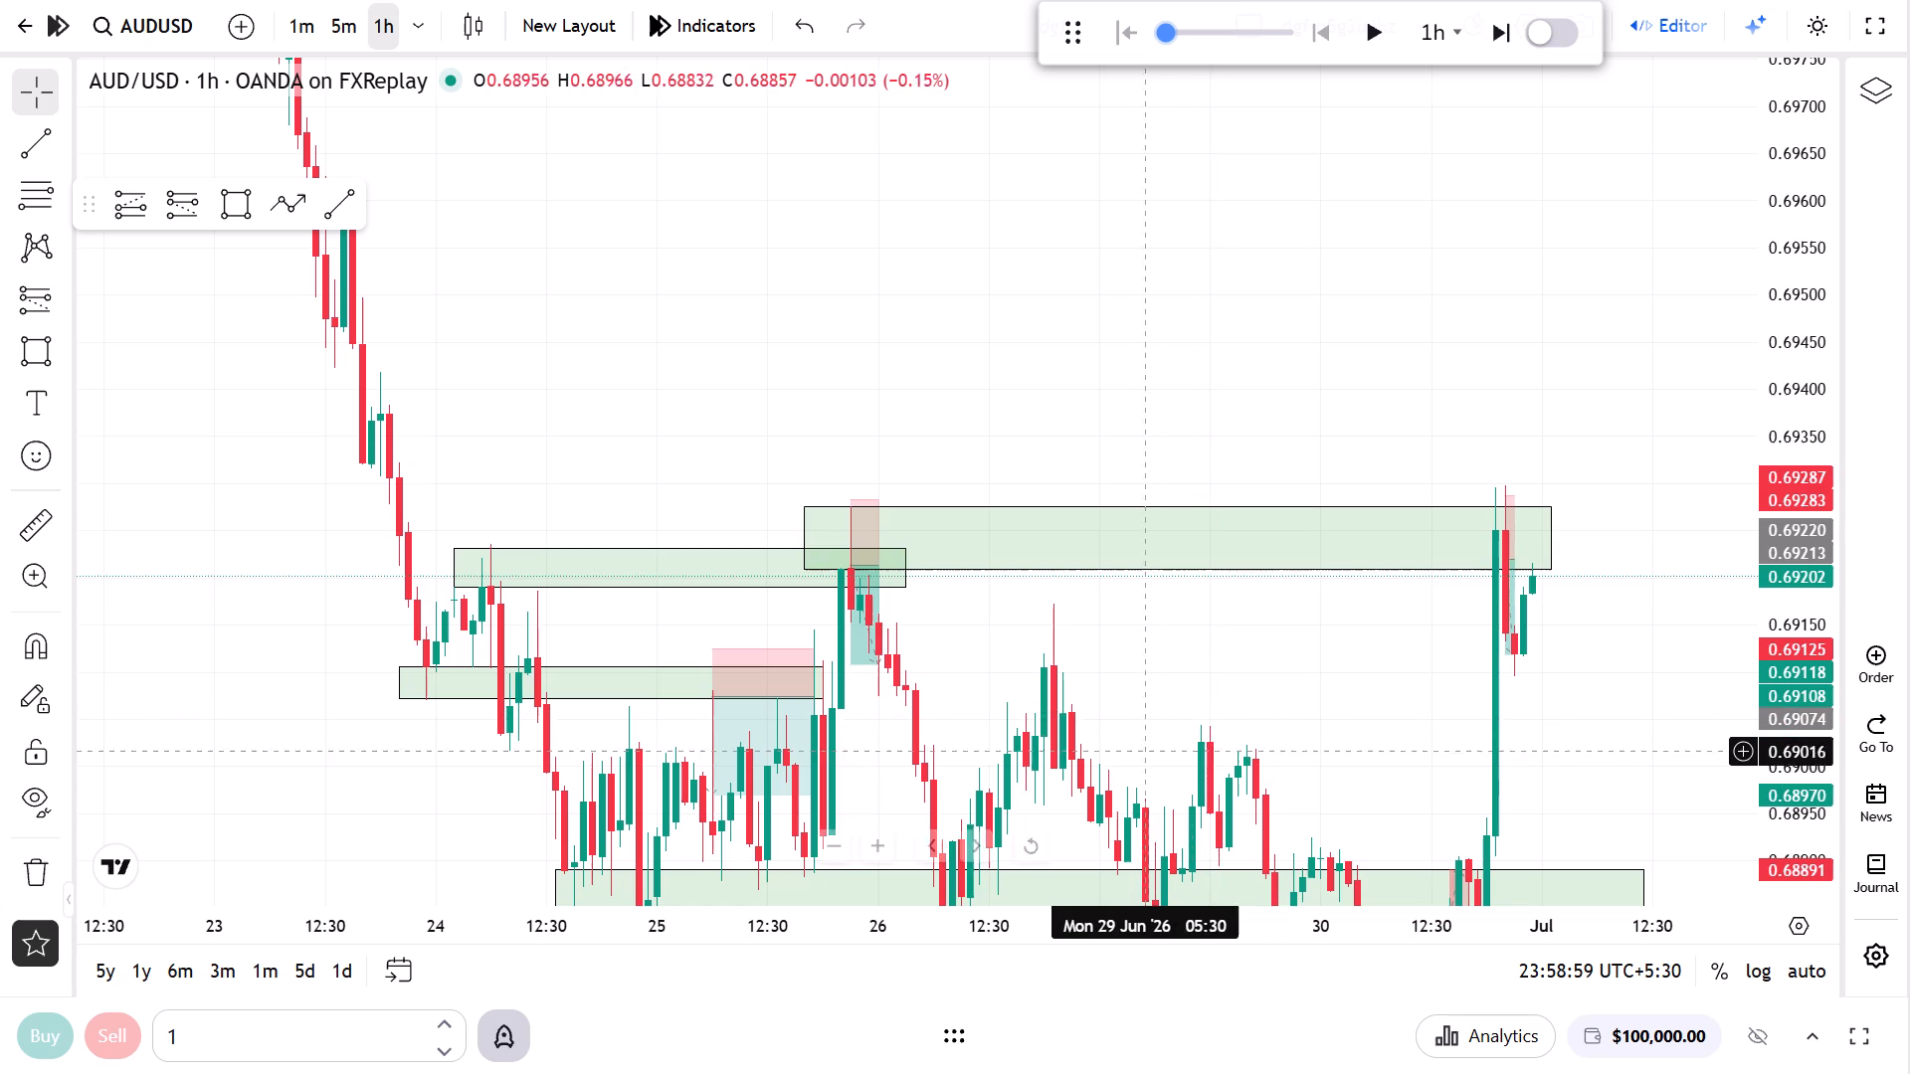
pyautogui.moveTo(1372, 784); pyautogui.dragTo(1354, 695)
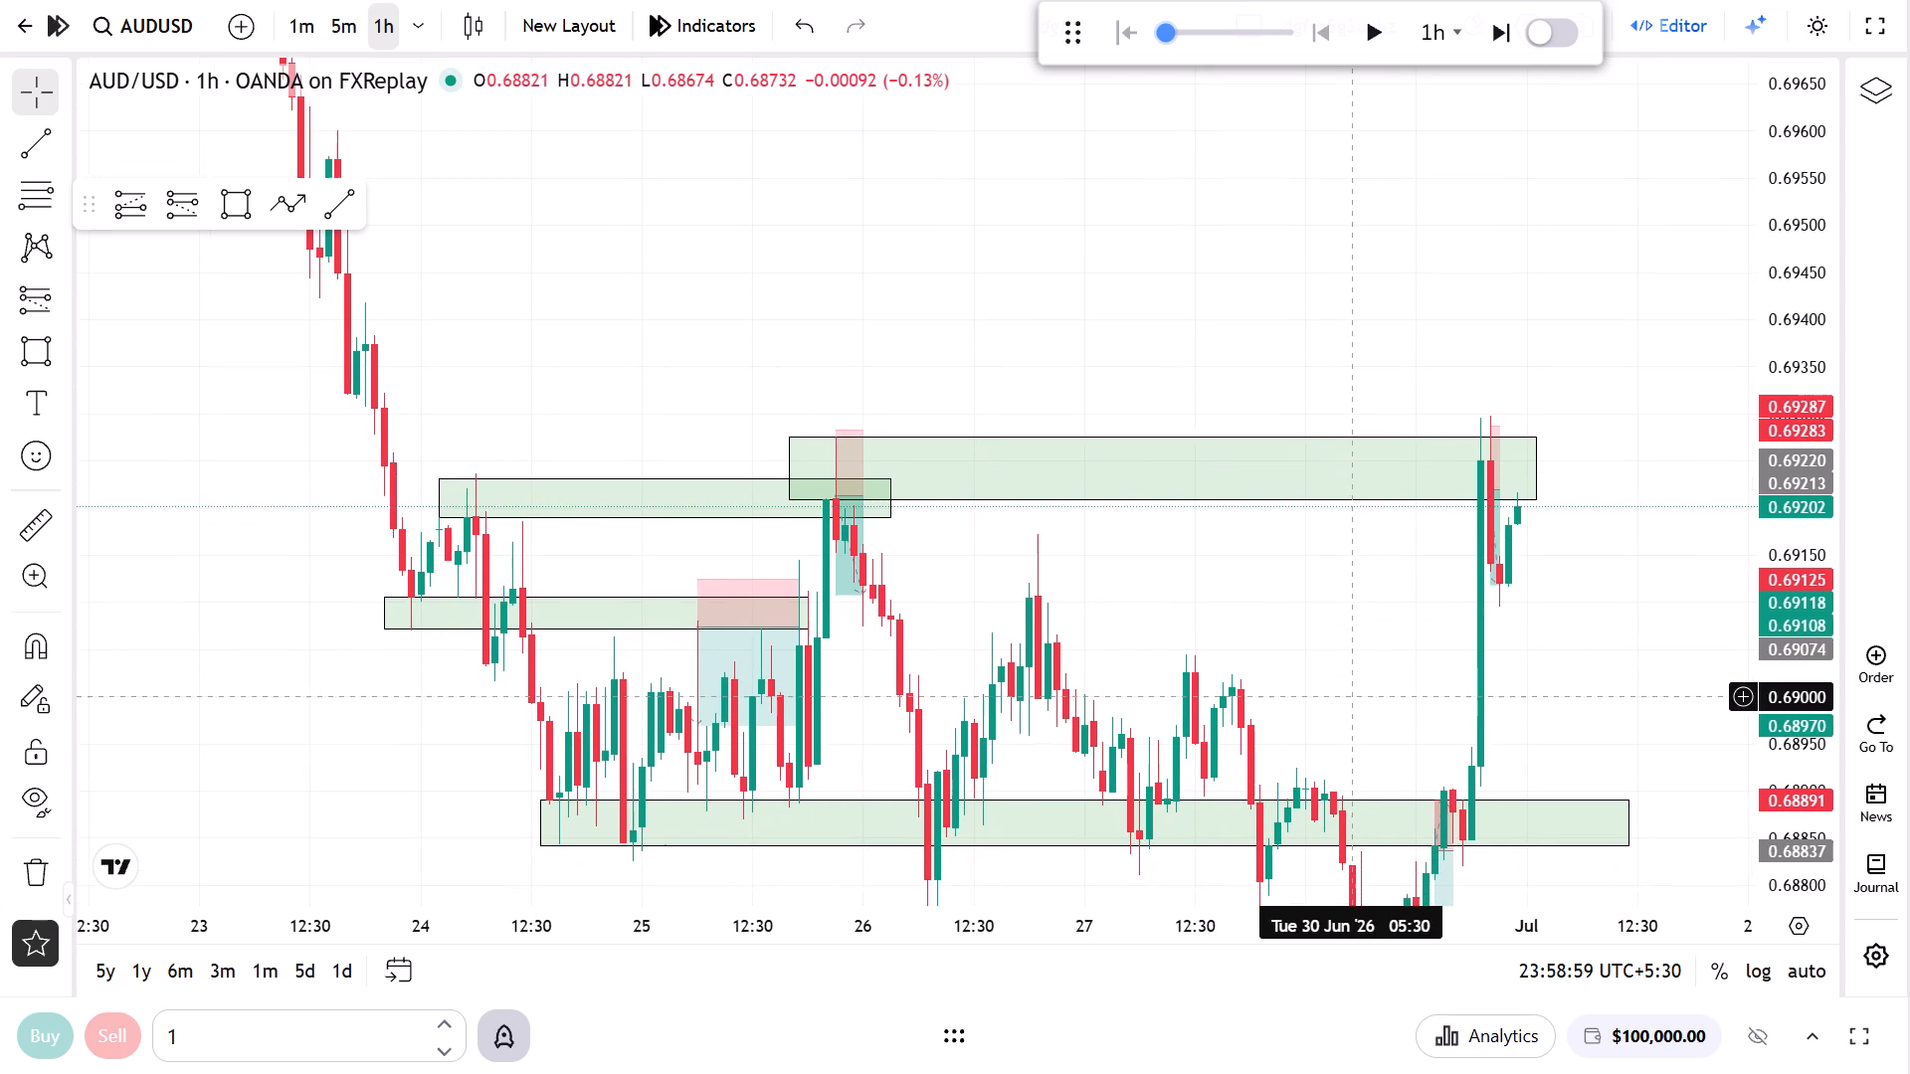
pyautogui.moveTo(1354, 695); pyautogui.dragTo(1354, 694)
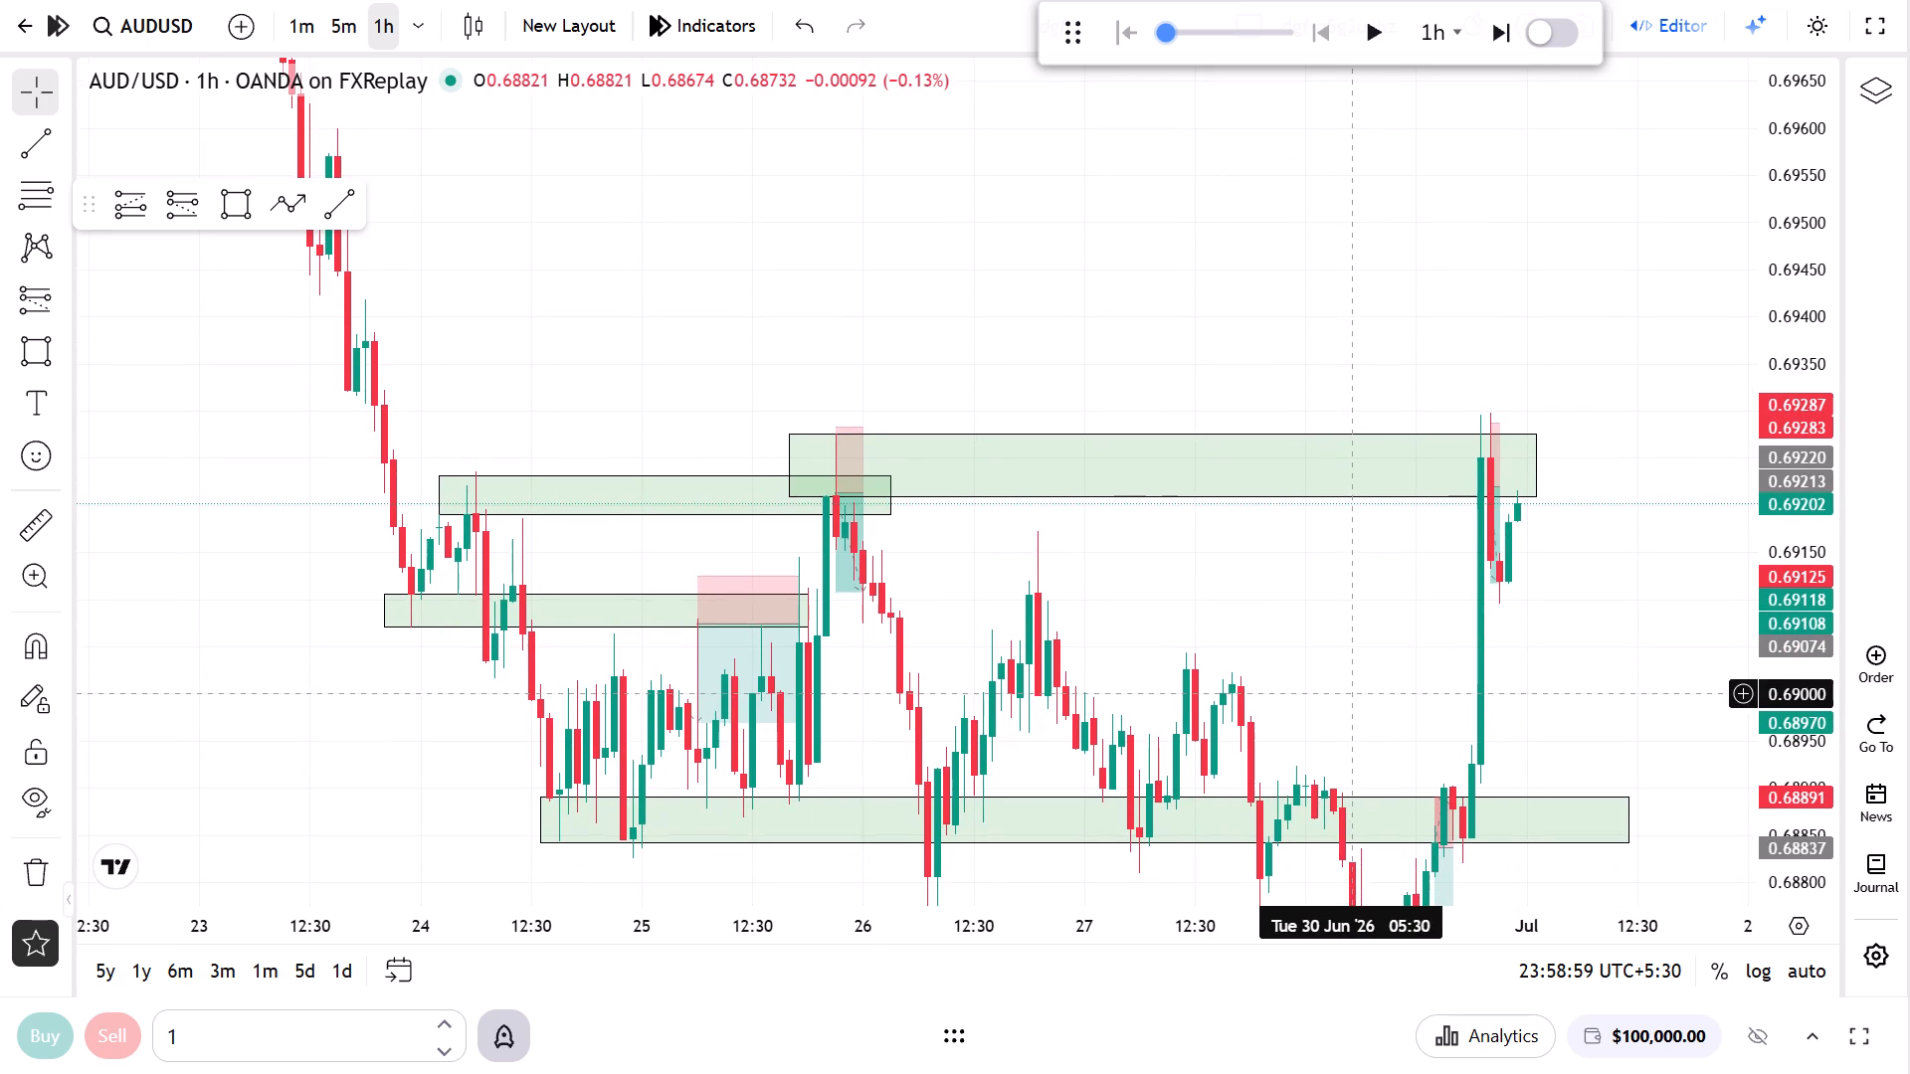
pyautogui.moveTo(1183, 653); pyautogui.dragTo(1236, 697)
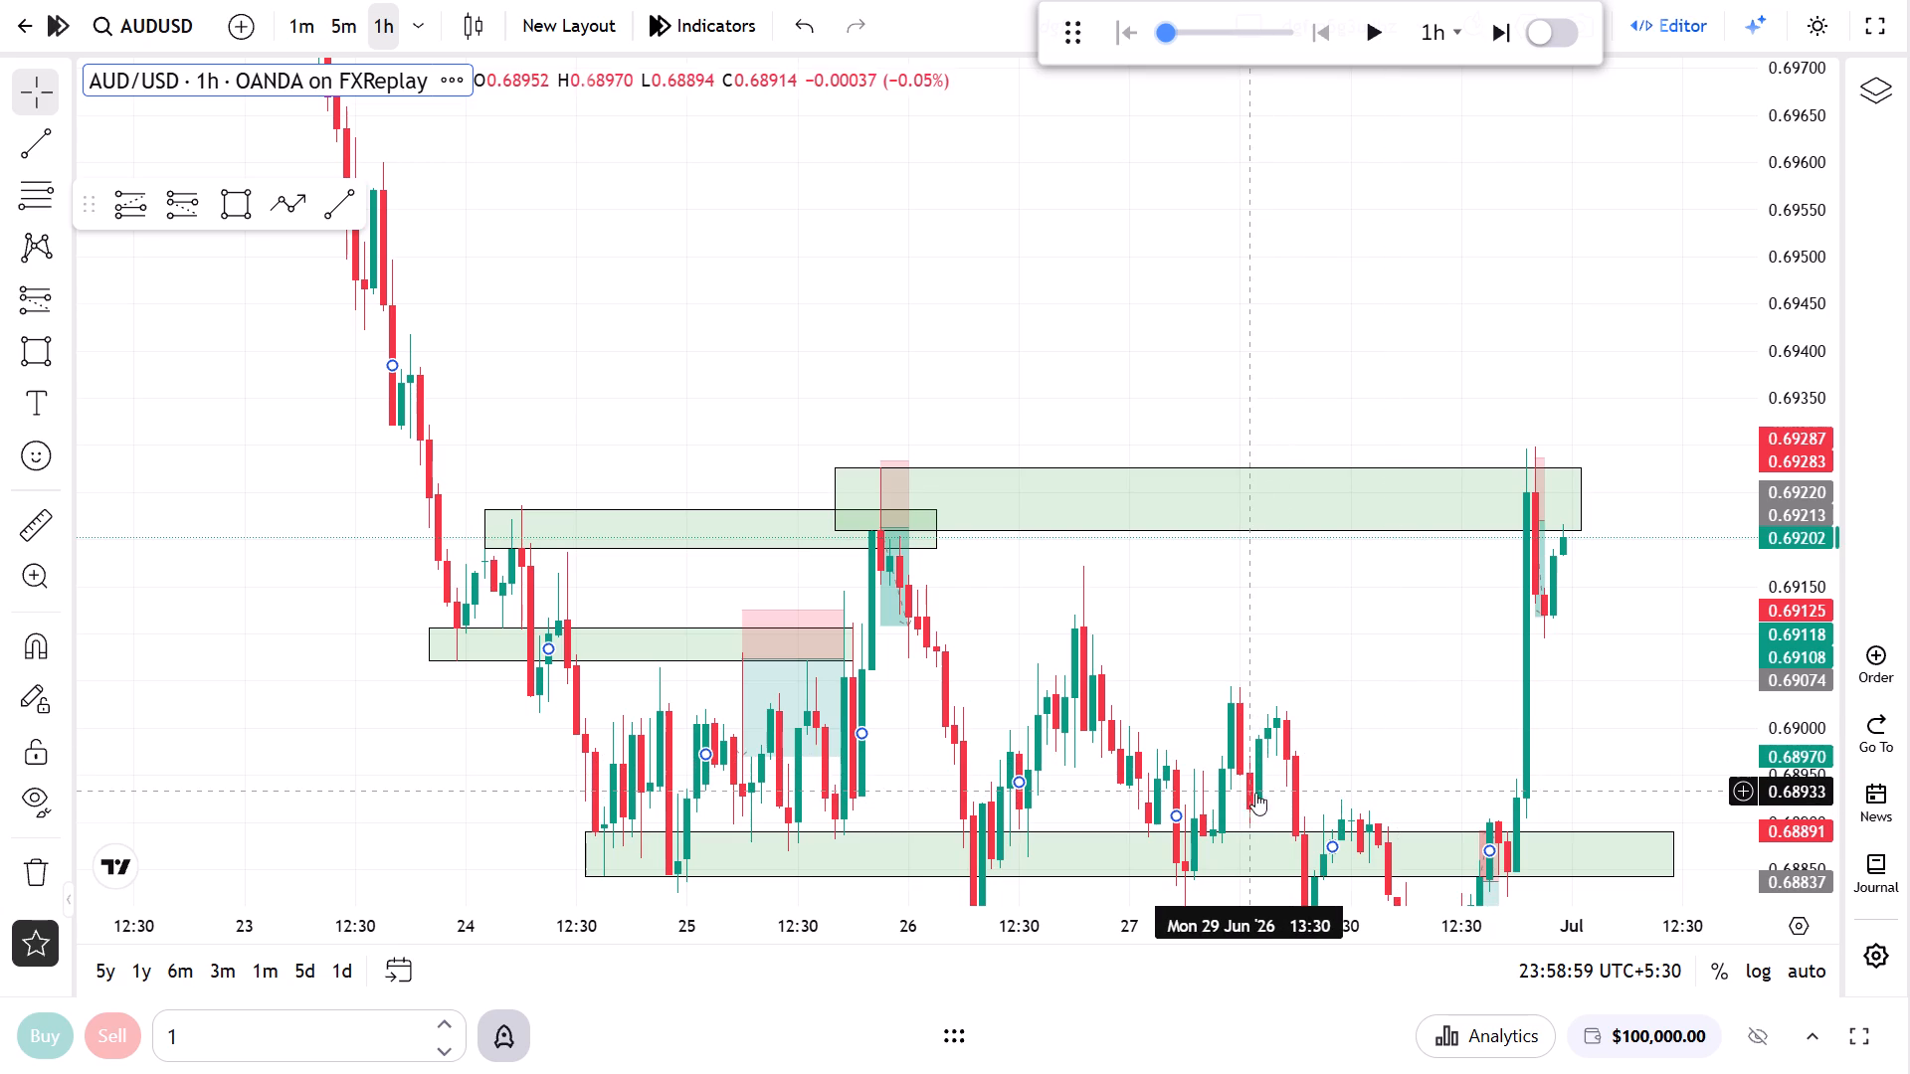
pyautogui.moveTo(983, 721); pyautogui.dragTo(1072, 728)
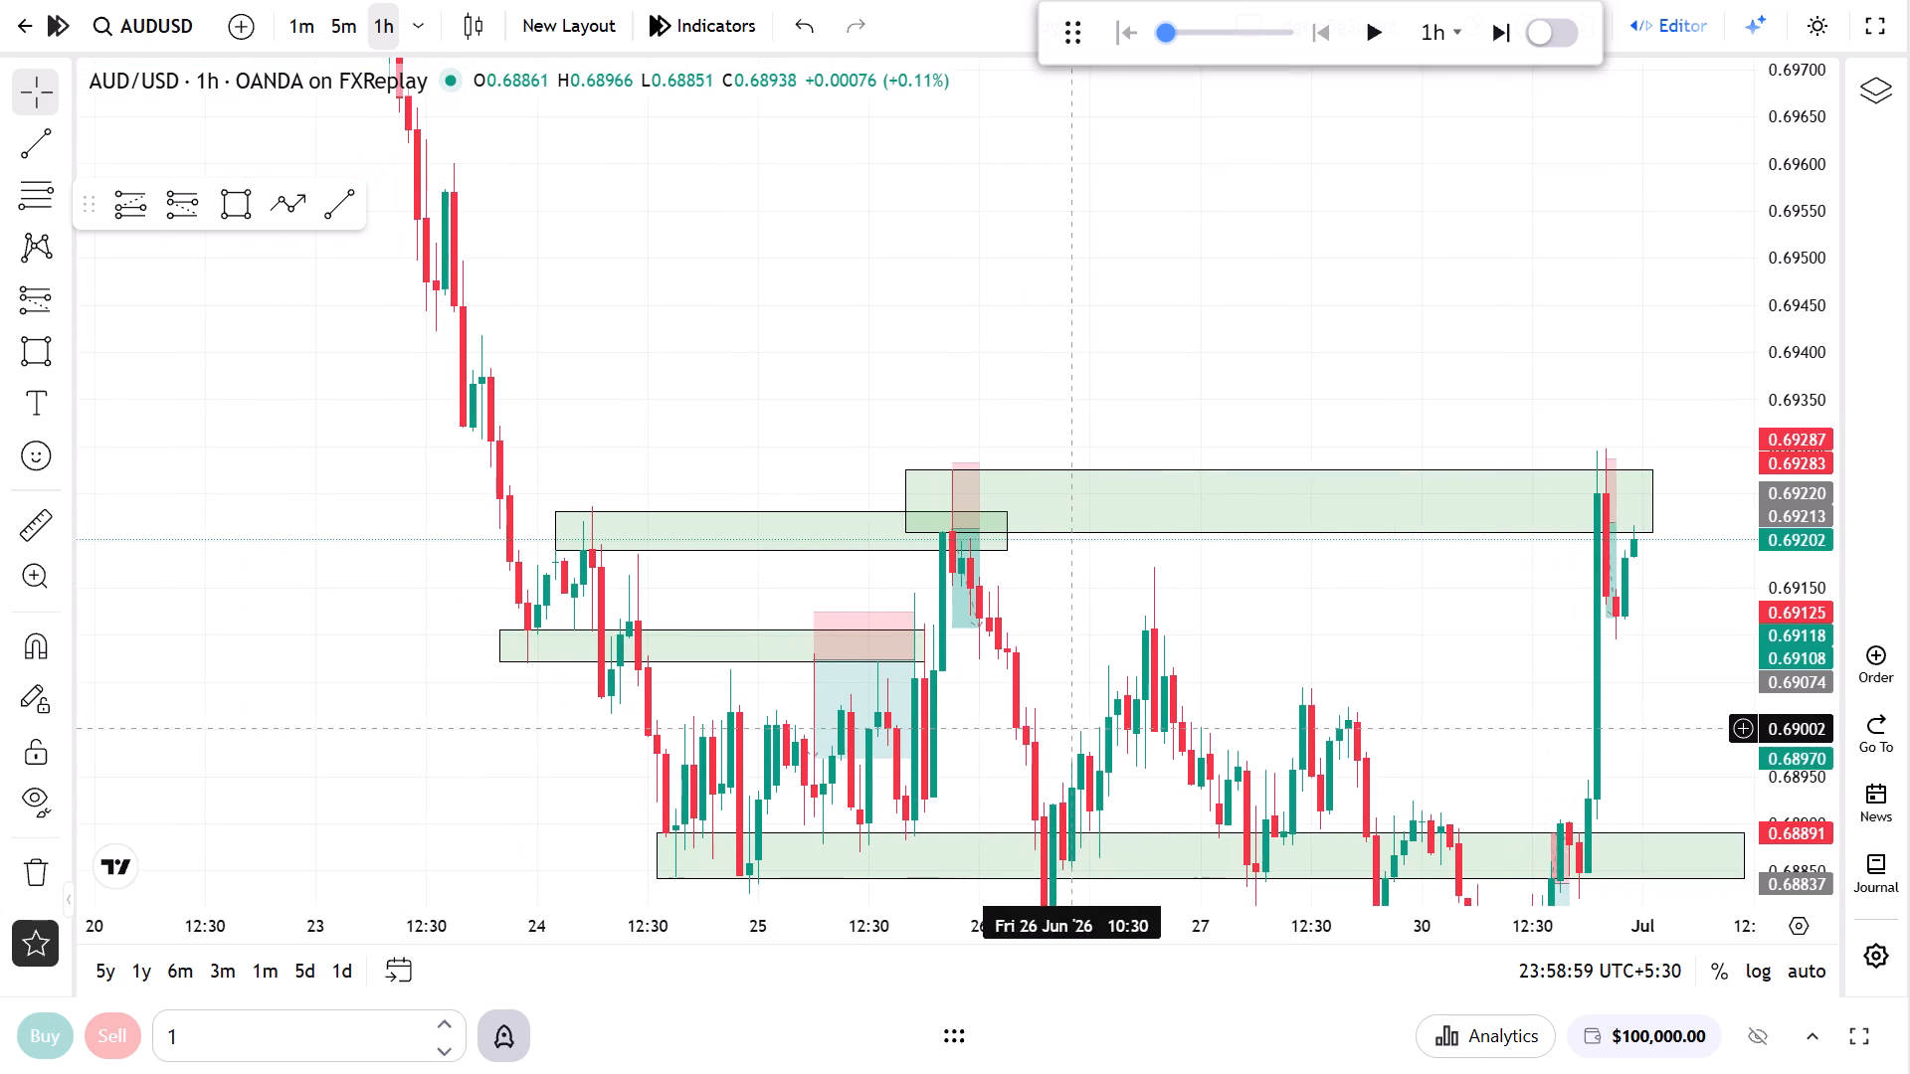
pyautogui.moveTo(991, 730); pyautogui.dragTo(1066, 742)
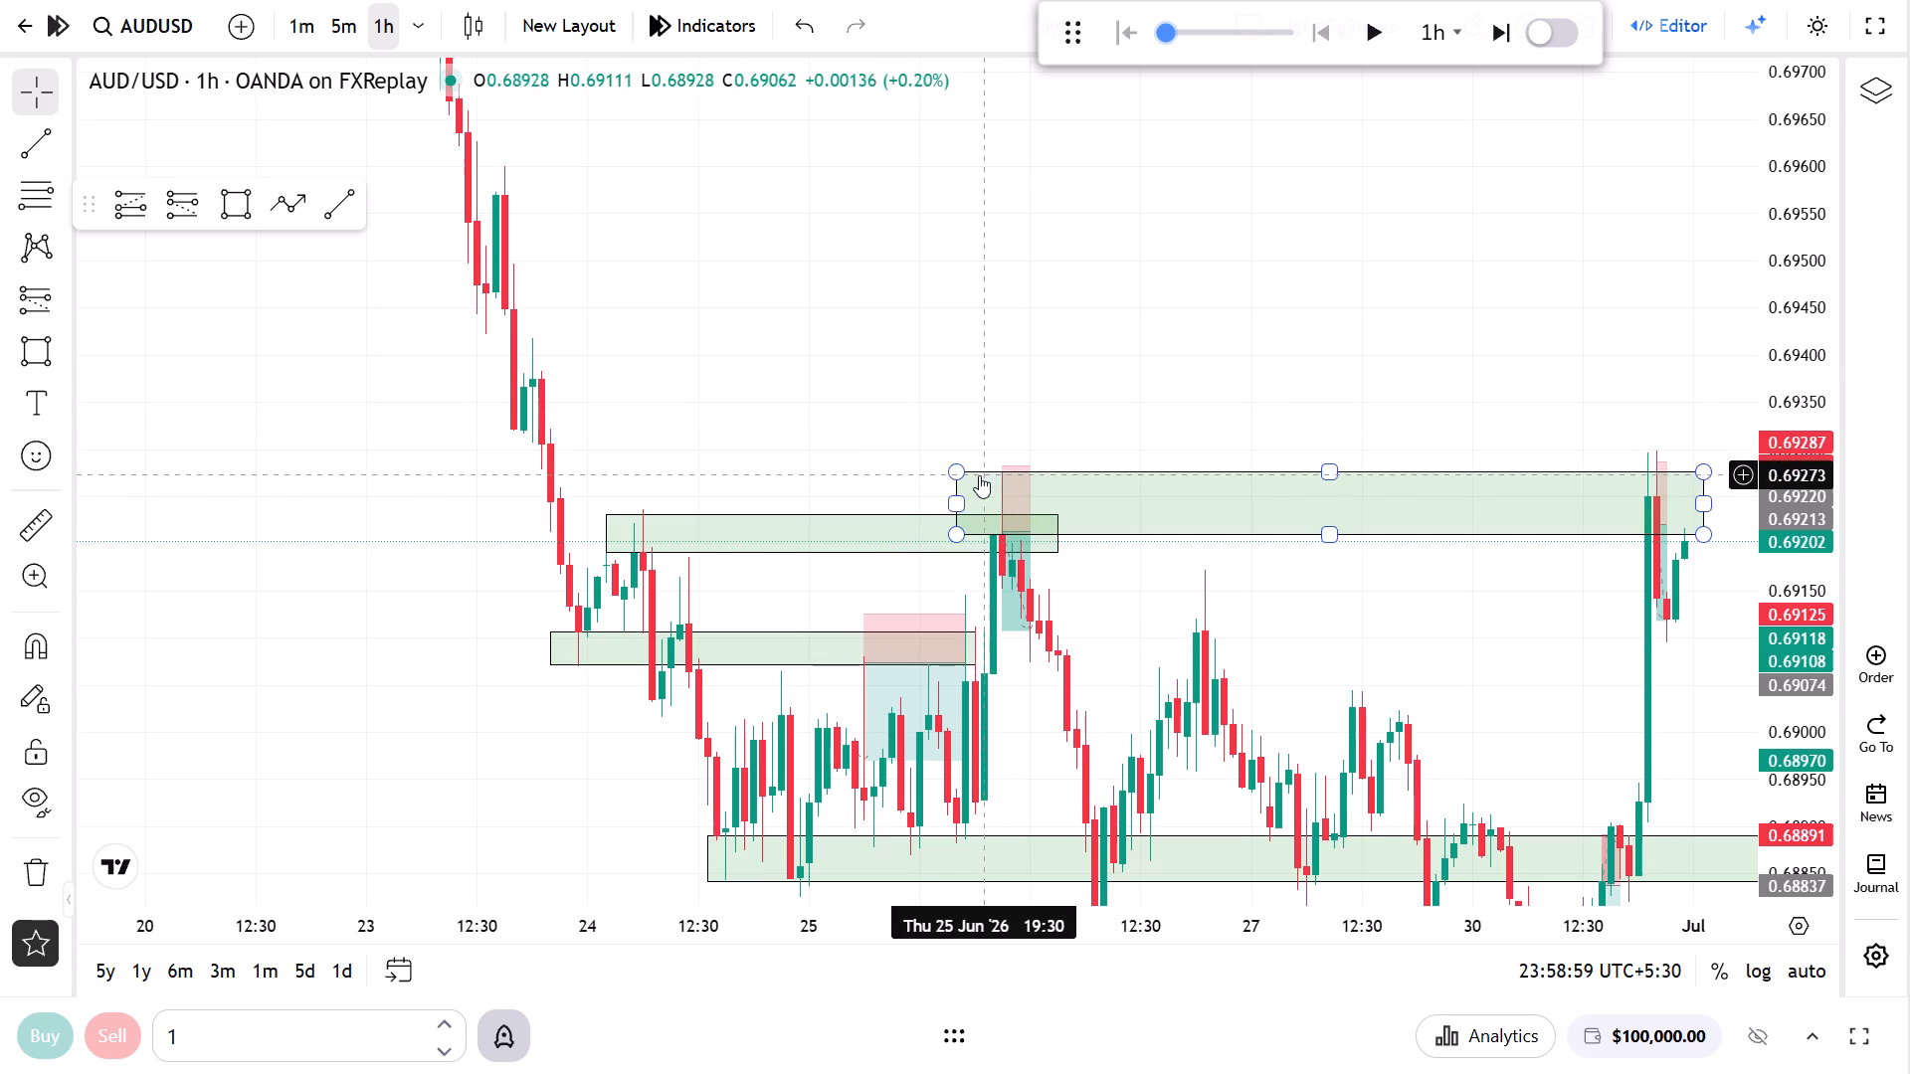
pyautogui.moveTo(959, 330); pyautogui.dragTo(783, 275)
pyautogui.moveTo(783, 275); pyautogui.dragTo(833, 321)
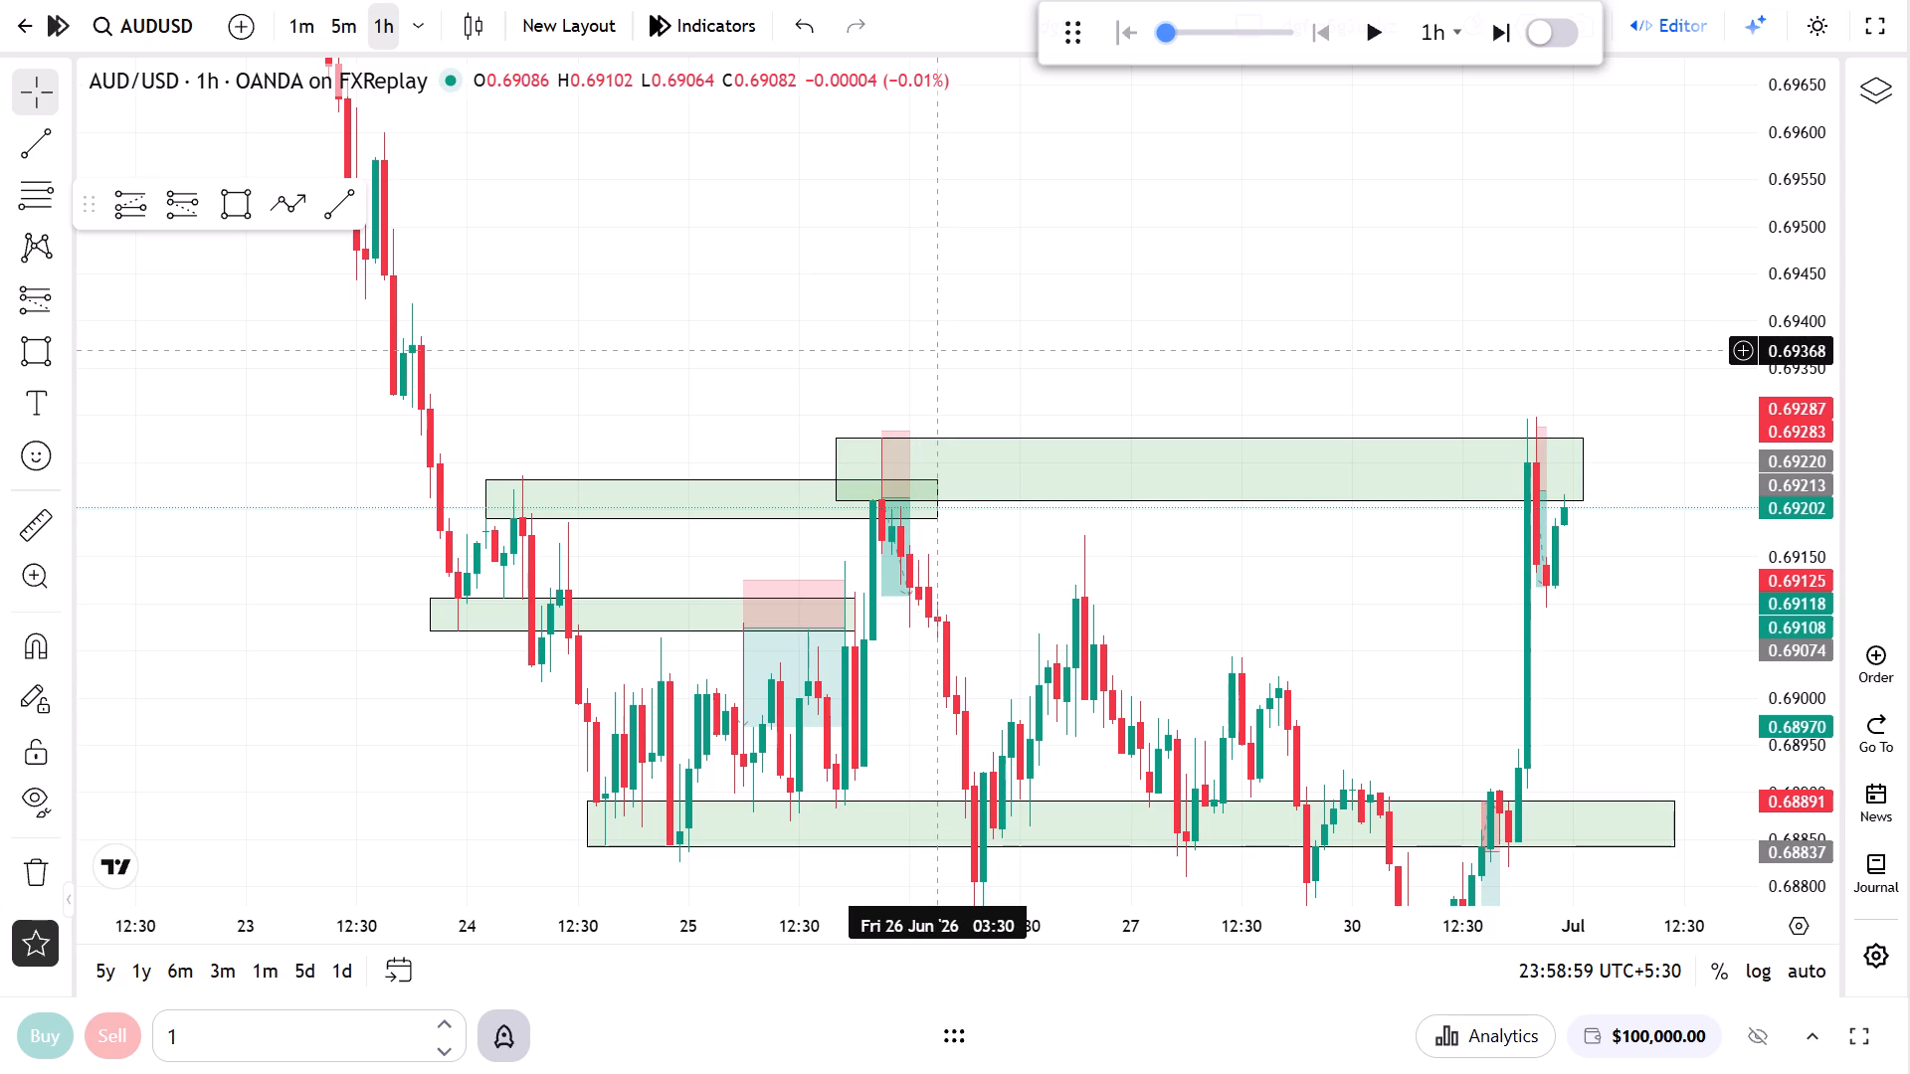
pyautogui.moveTo(918, 302); pyautogui.dragTo(1059, 403)
pyautogui.moveTo(910, 321); pyautogui.dragTo(1030, 408)
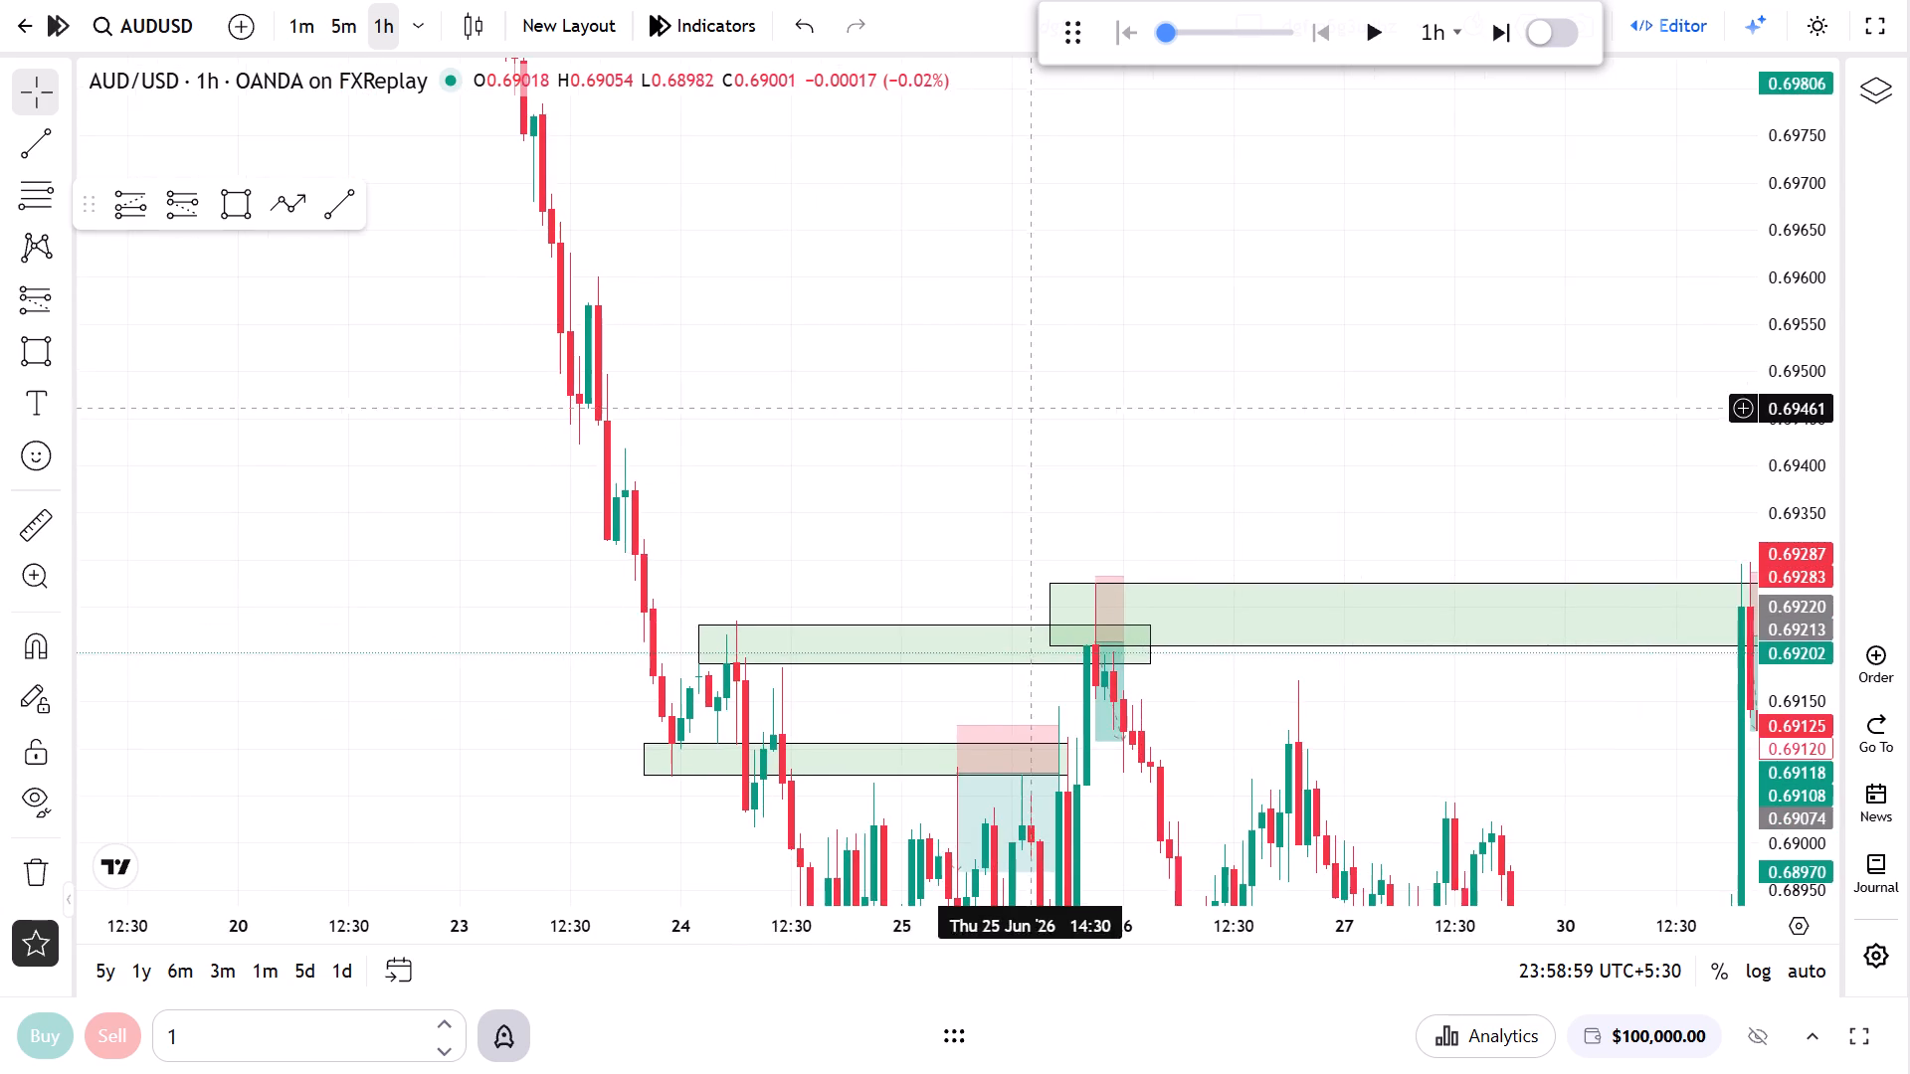
pyautogui.moveTo(934, 348); pyautogui.dragTo(1040, 420)
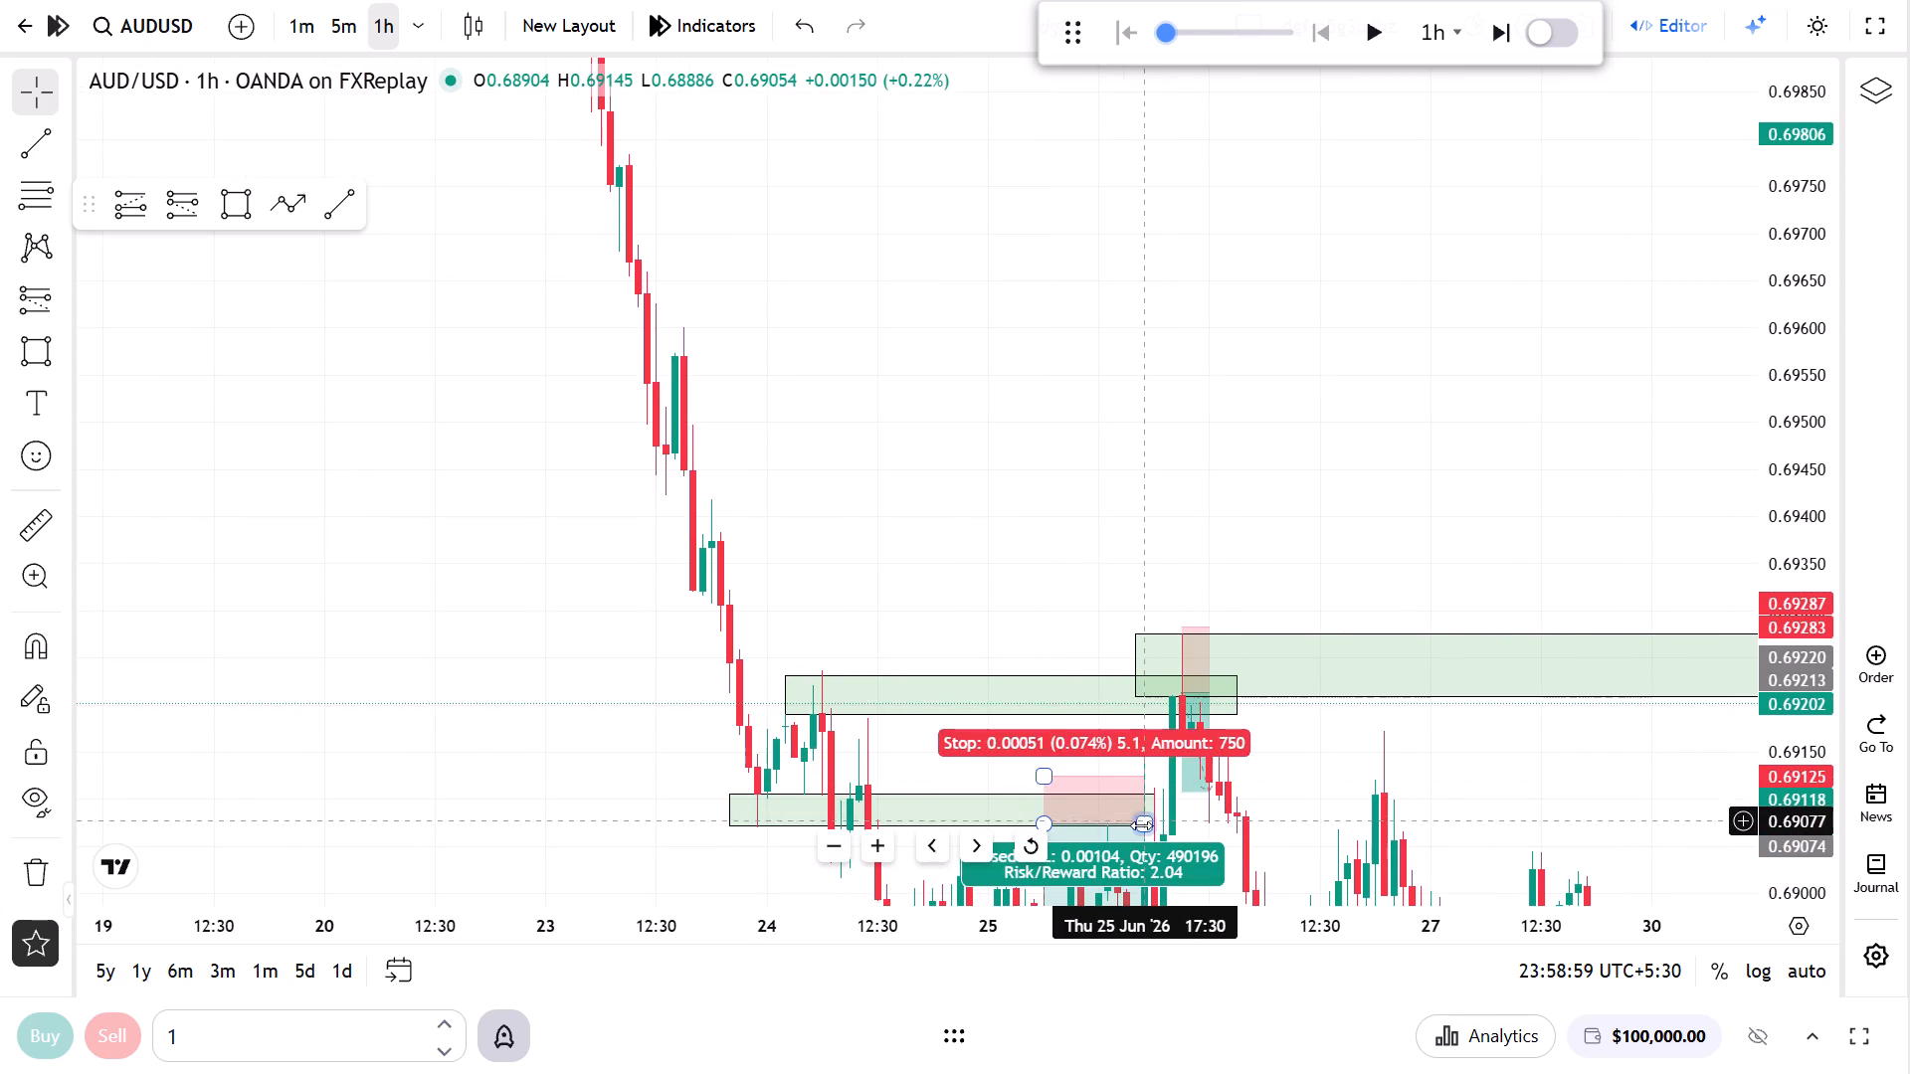
# Shorten the 25 June short position at the small zone so it spans about 06:30 to 09:30.
pyautogui.moveTo(1141, 825); pyautogui.dragTo(1129, 828)
pyautogui.moveTo(1129, 828); pyautogui.dragTo(1076, 828)
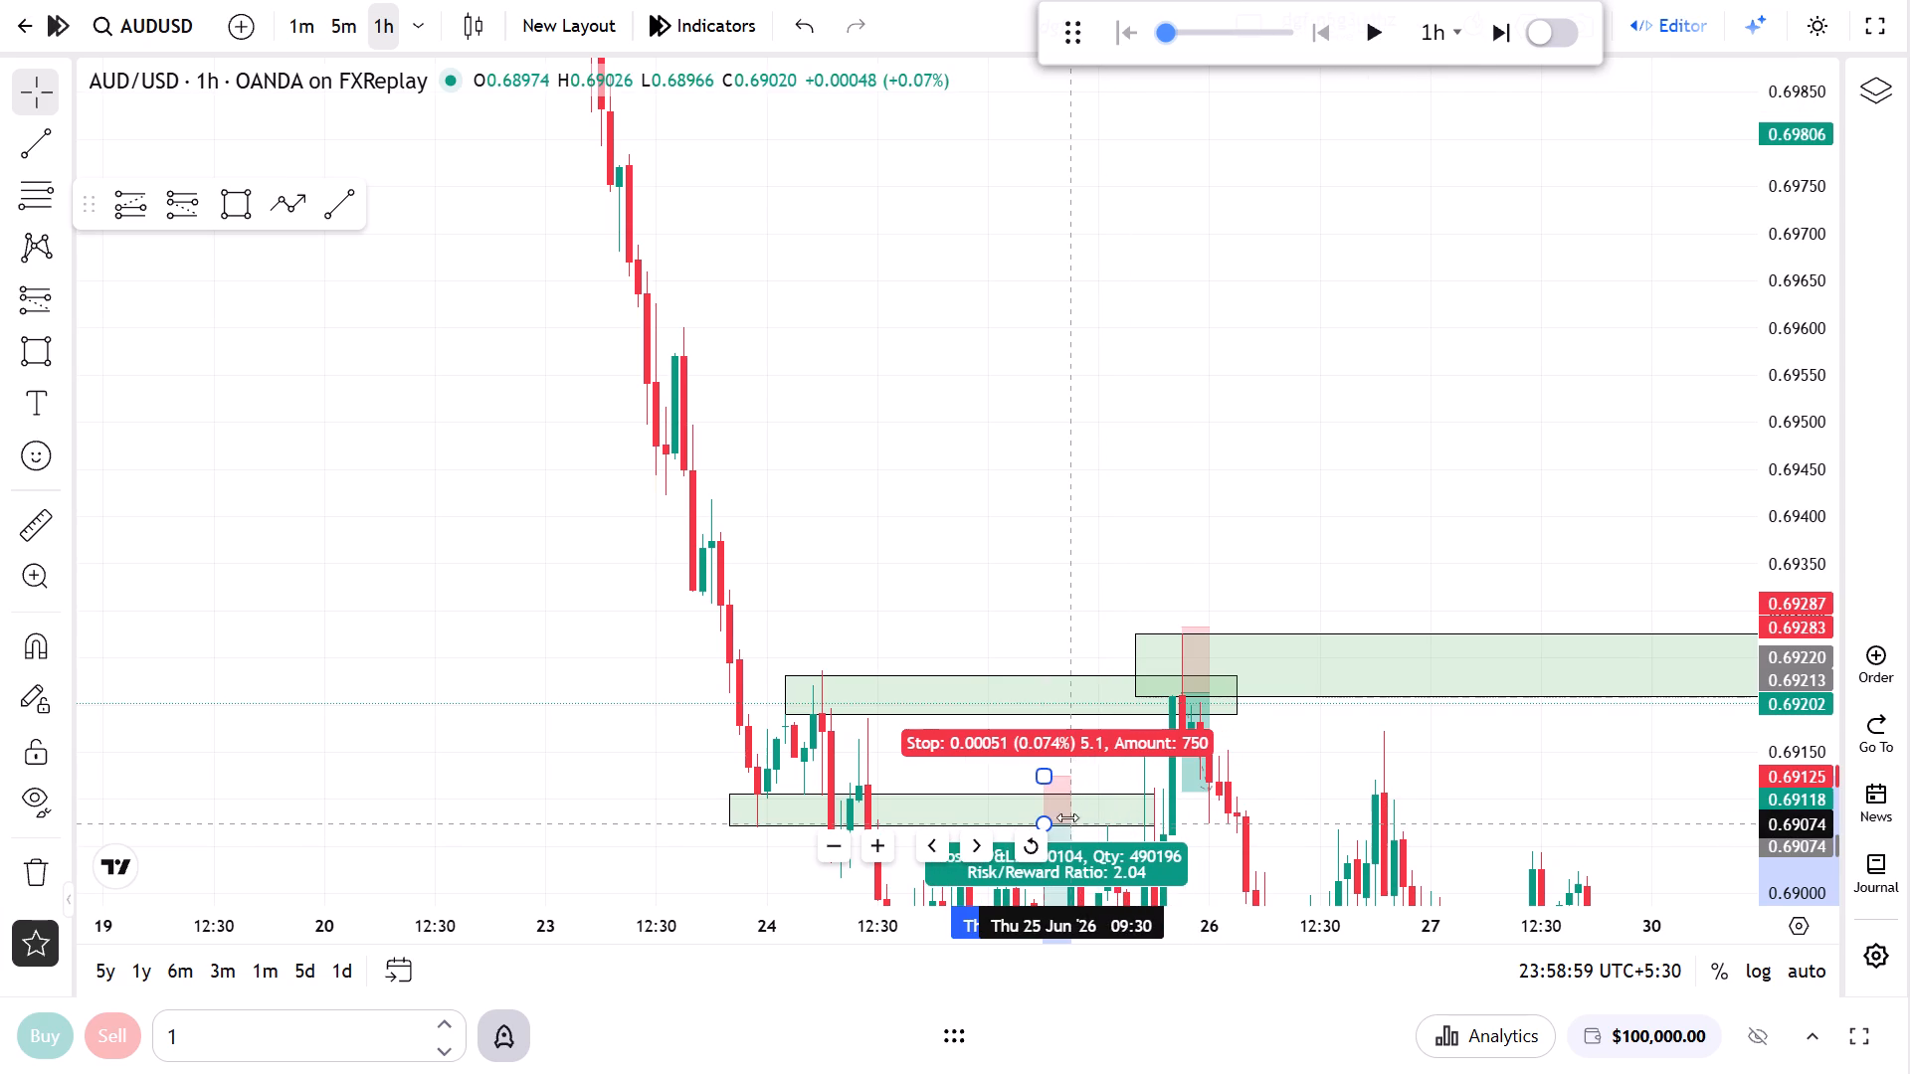
pyautogui.moveTo(923, 756); pyautogui.dragTo(963, 602)
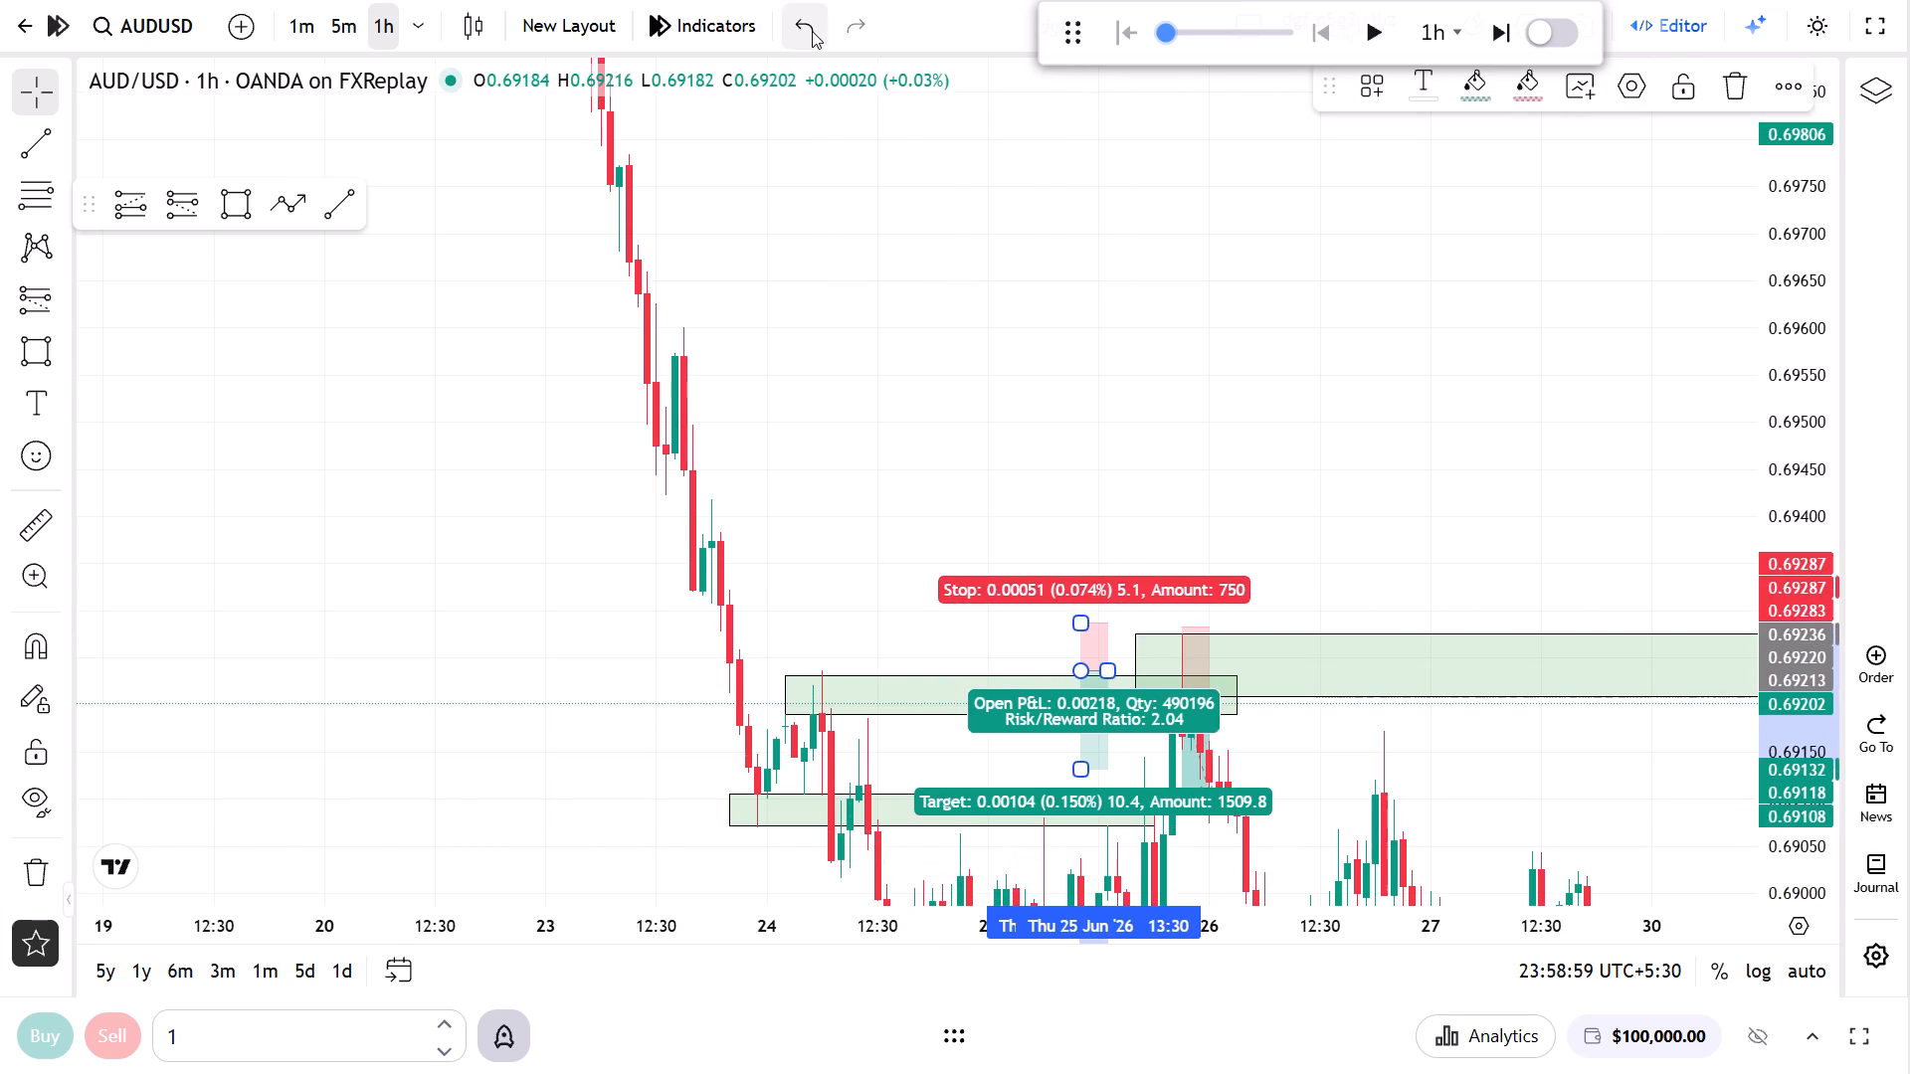
pyautogui.click(812, 31)
# Examine the earlier June hourly price action, marked zones and short position back to around 10 June.
pyautogui.moveTo(905, 361); pyautogui.dragTo(1213, 236)
pyautogui.moveTo(1183, 346); pyautogui.dragTo(915, 490)
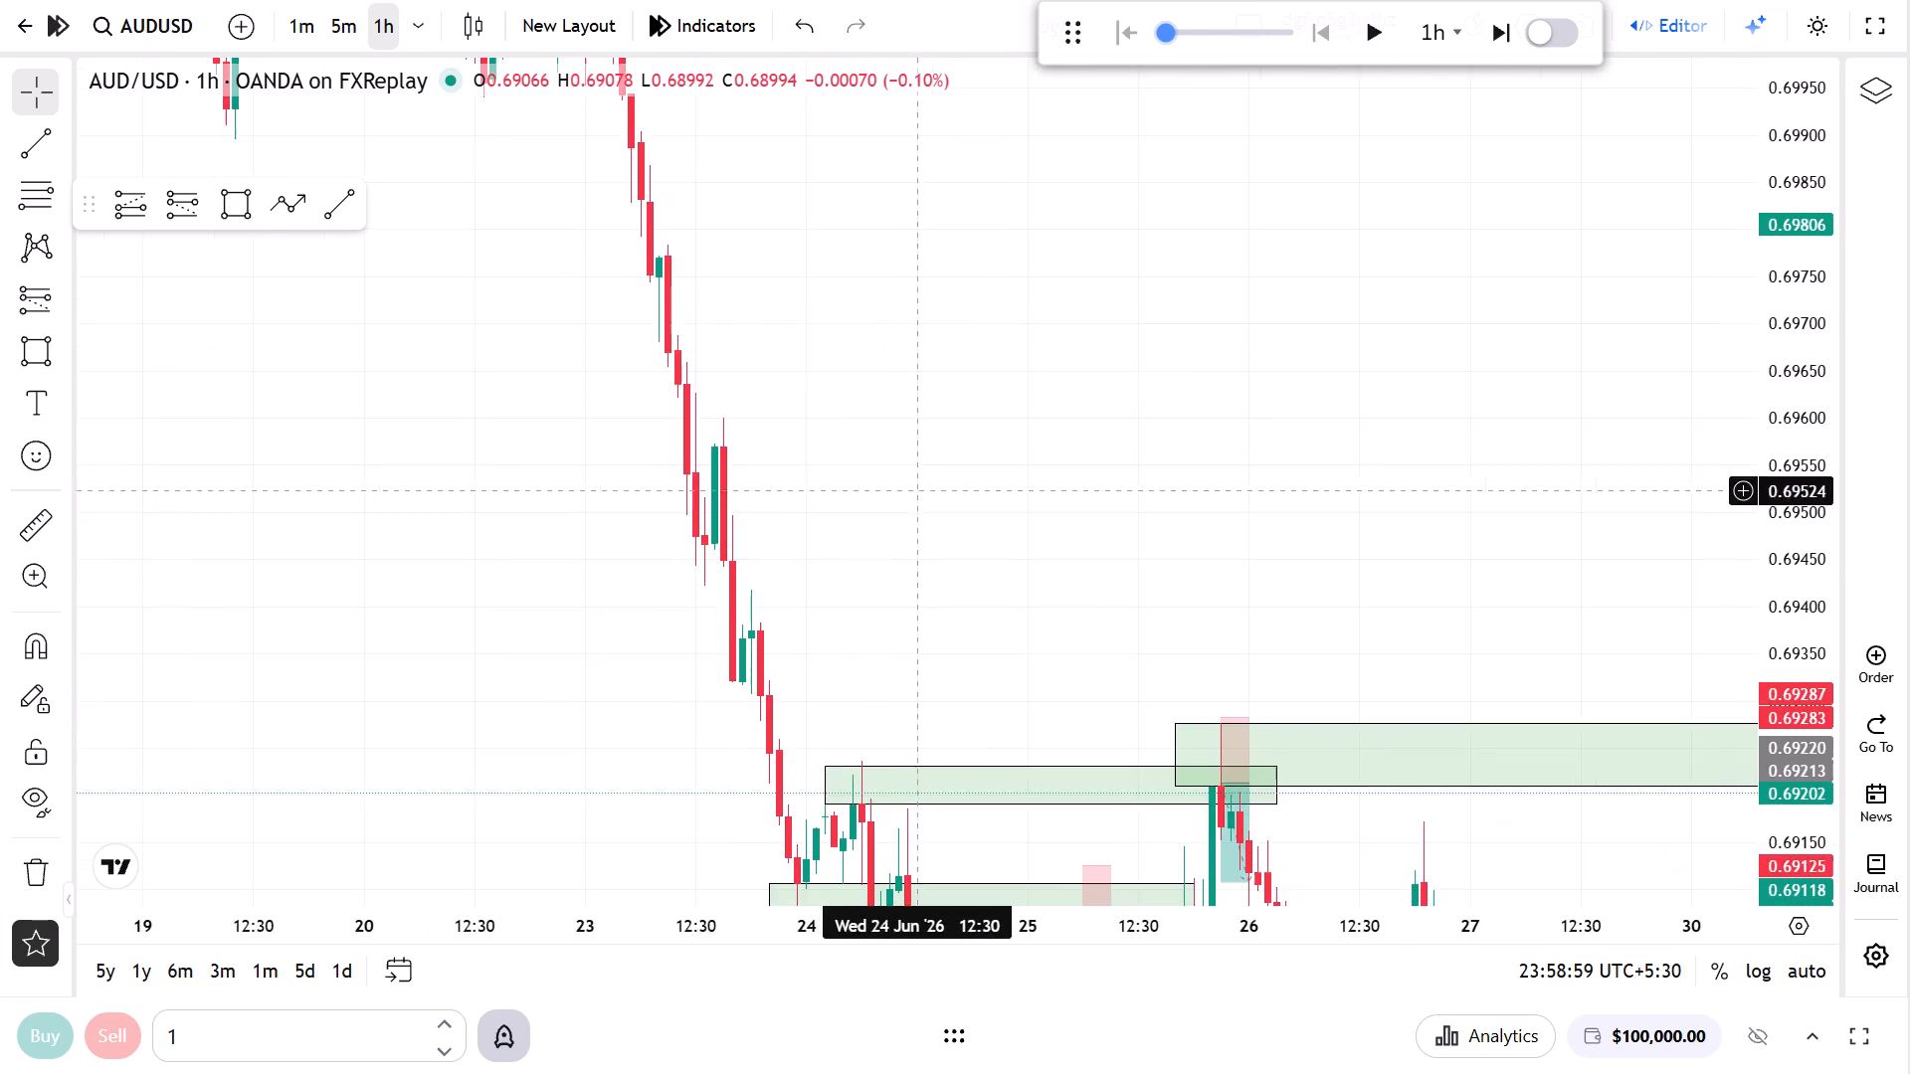
pyautogui.moveTo(802, 324); pyautogui.dragTo(1161, 725)
pyautogui.moveTo(791, 435); pyautogui.dragTo(1213, 679)
pyautogui.moveTo(846, 576); pyautogui.dragTo(1183, 775)
pyautogui.moveTo(906, 298); pyautogui.dragTo(1253, 626)
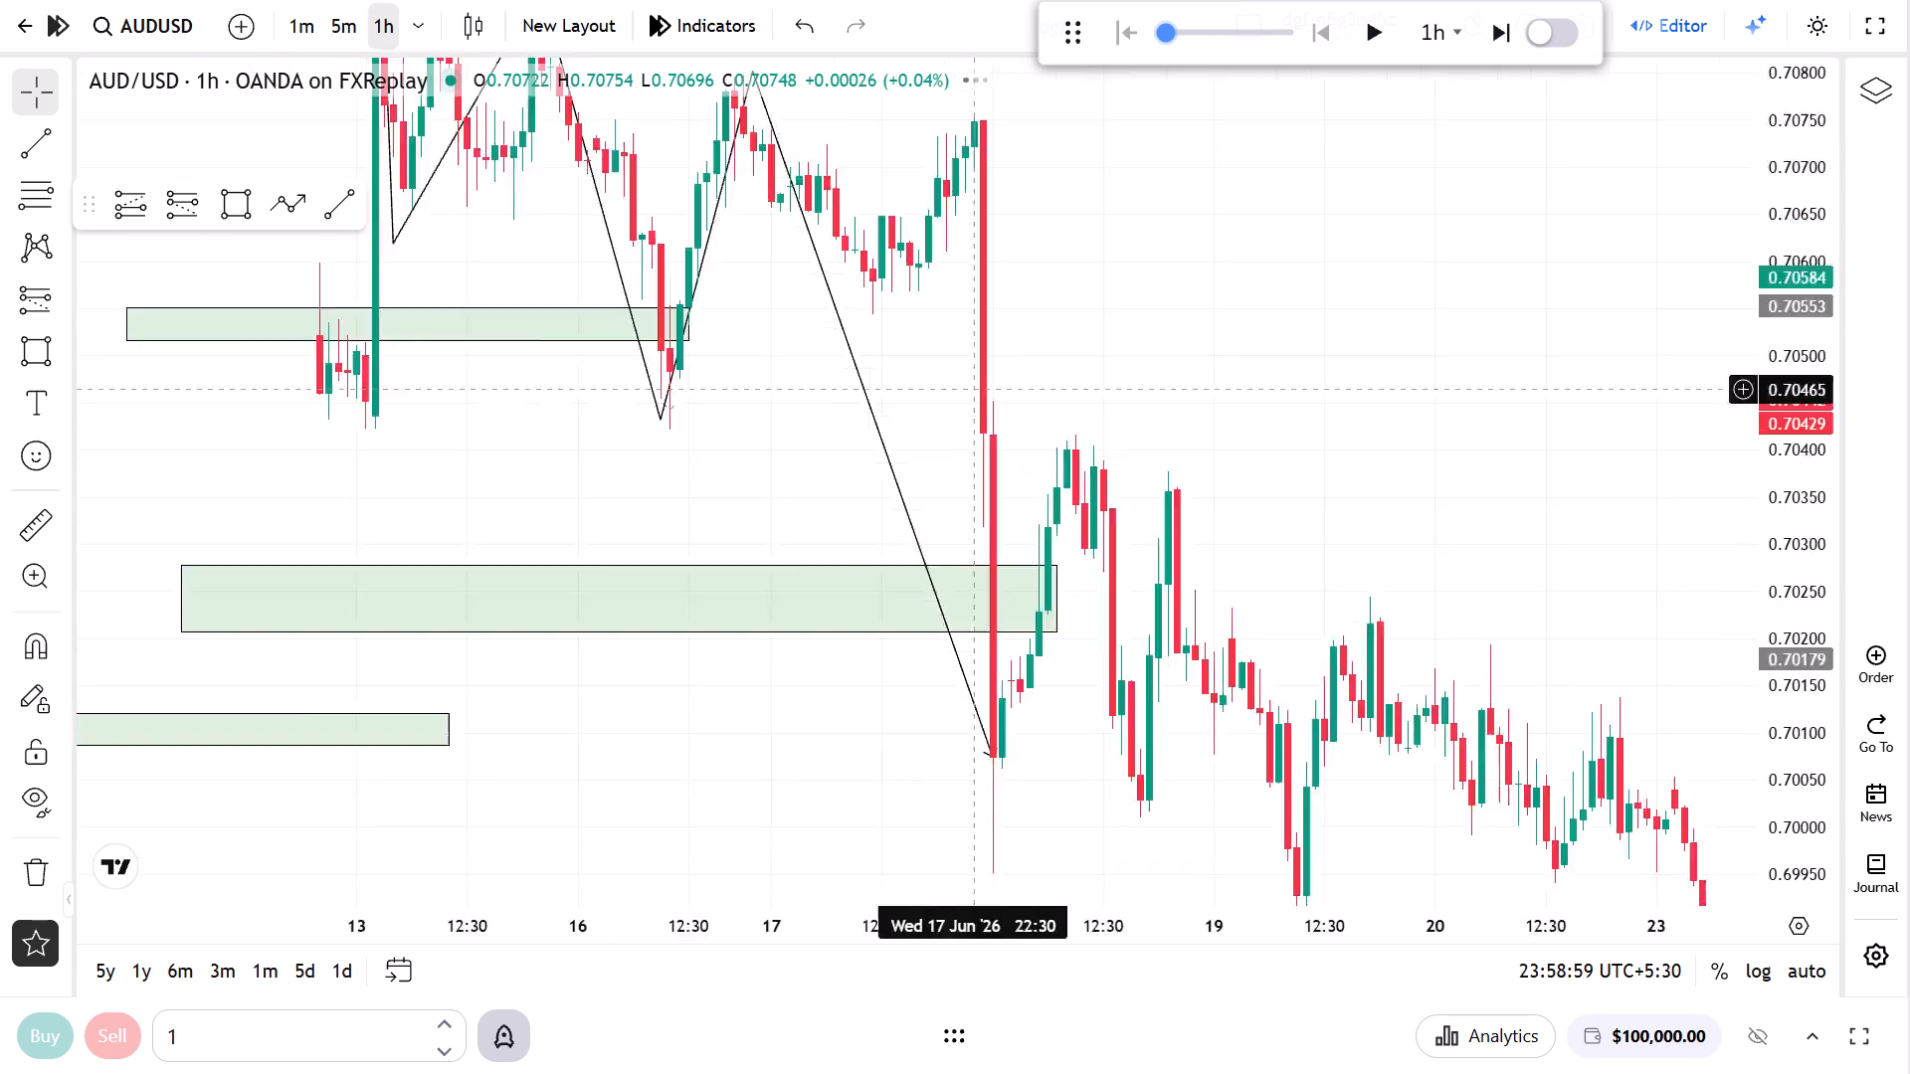
pyautogui.moveTo(1253, 626); pyautogui.dragTo(1365, 690)
pyautogui.scroll(-5, 1248, 502)
pyautogui.moveTo(1779, 467); pyautogui.dragTo(1774, 705)
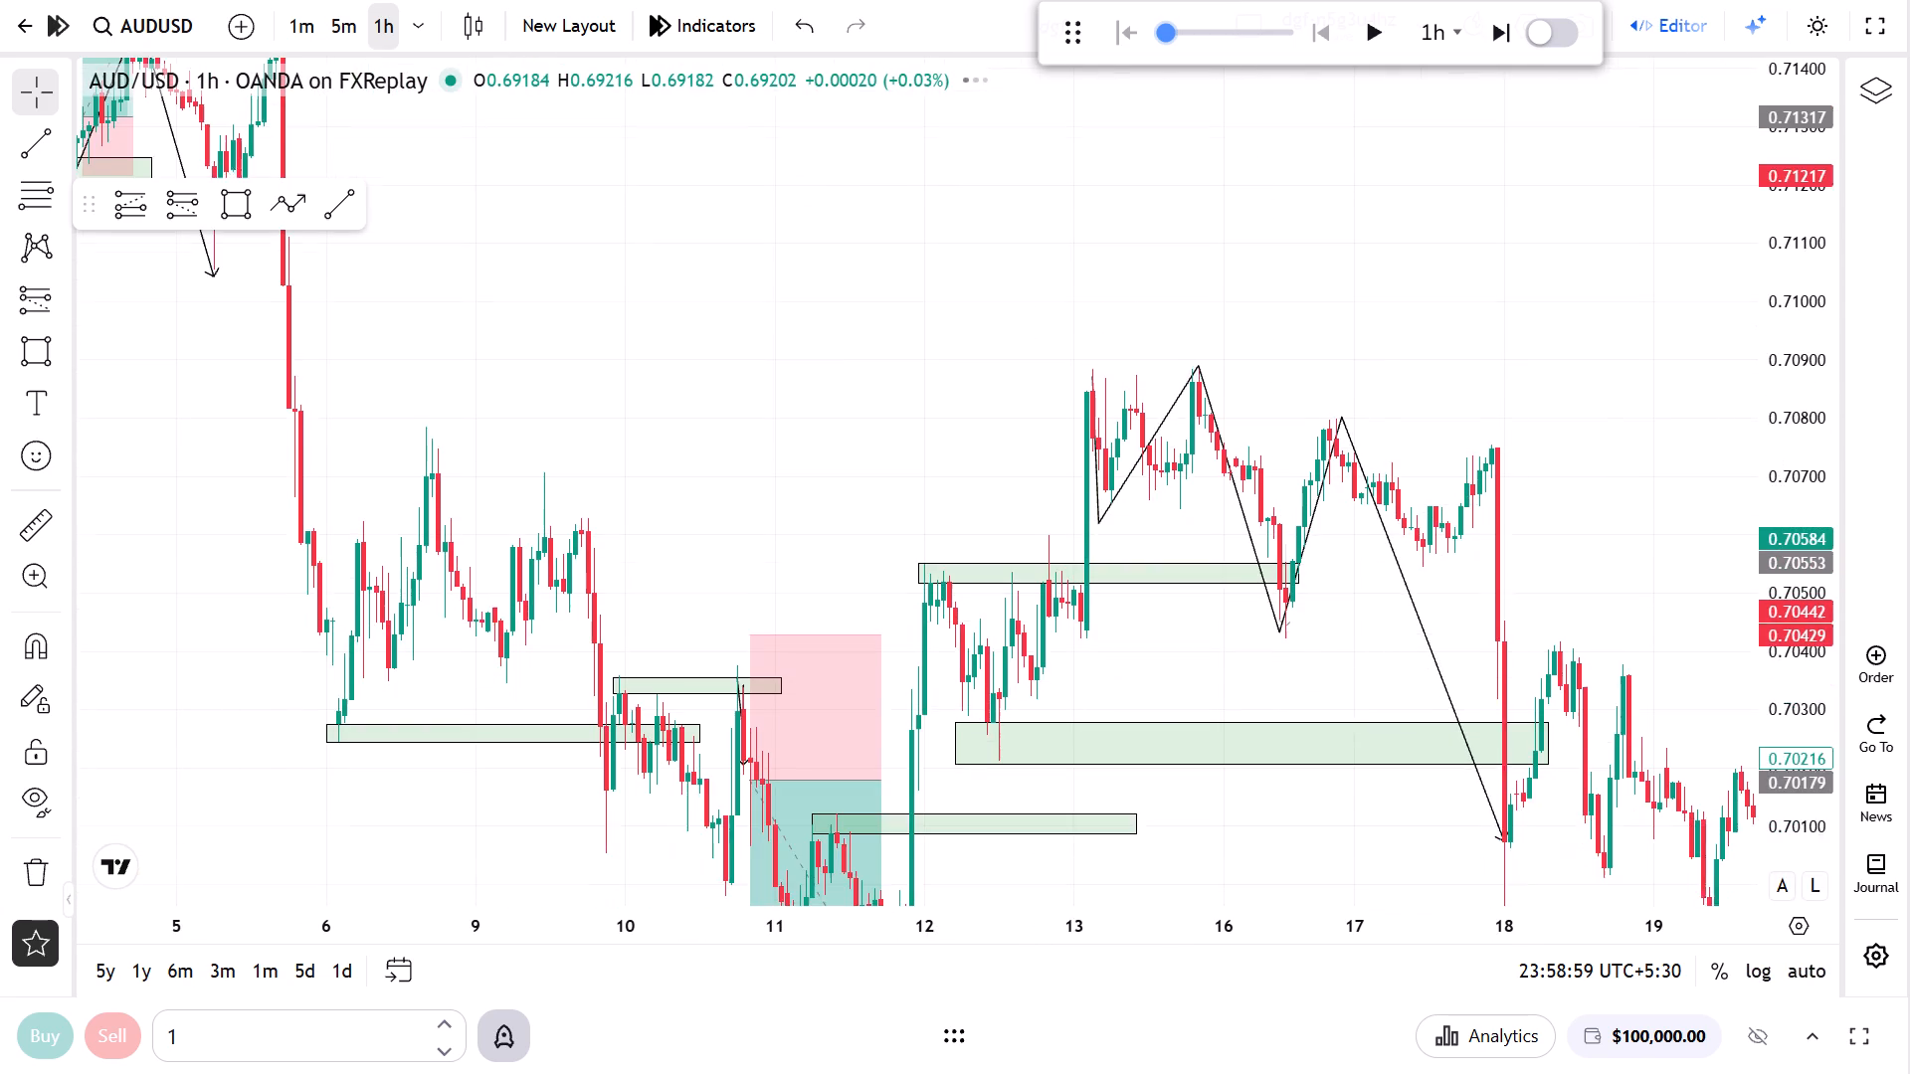
pyautogui.moveTo(1091, 665); pyautogui.dragTo(1289, 207)
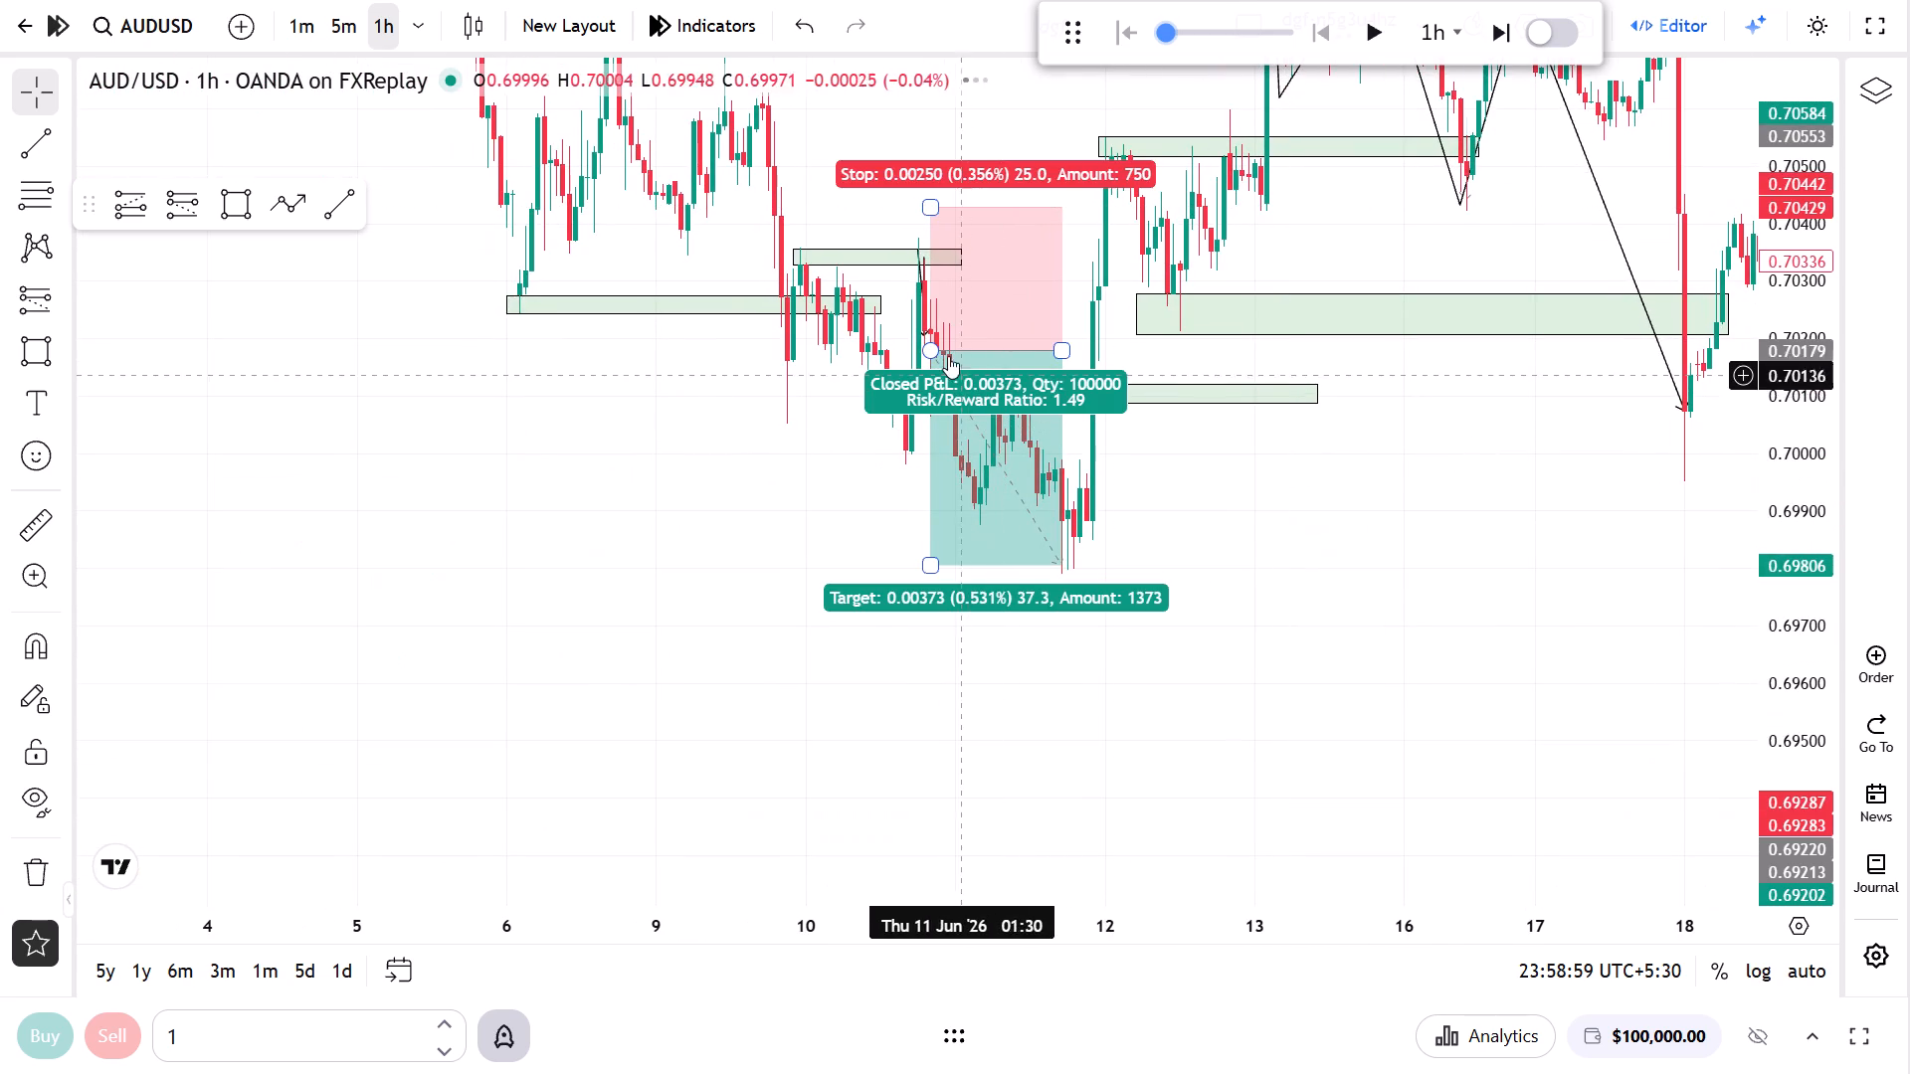
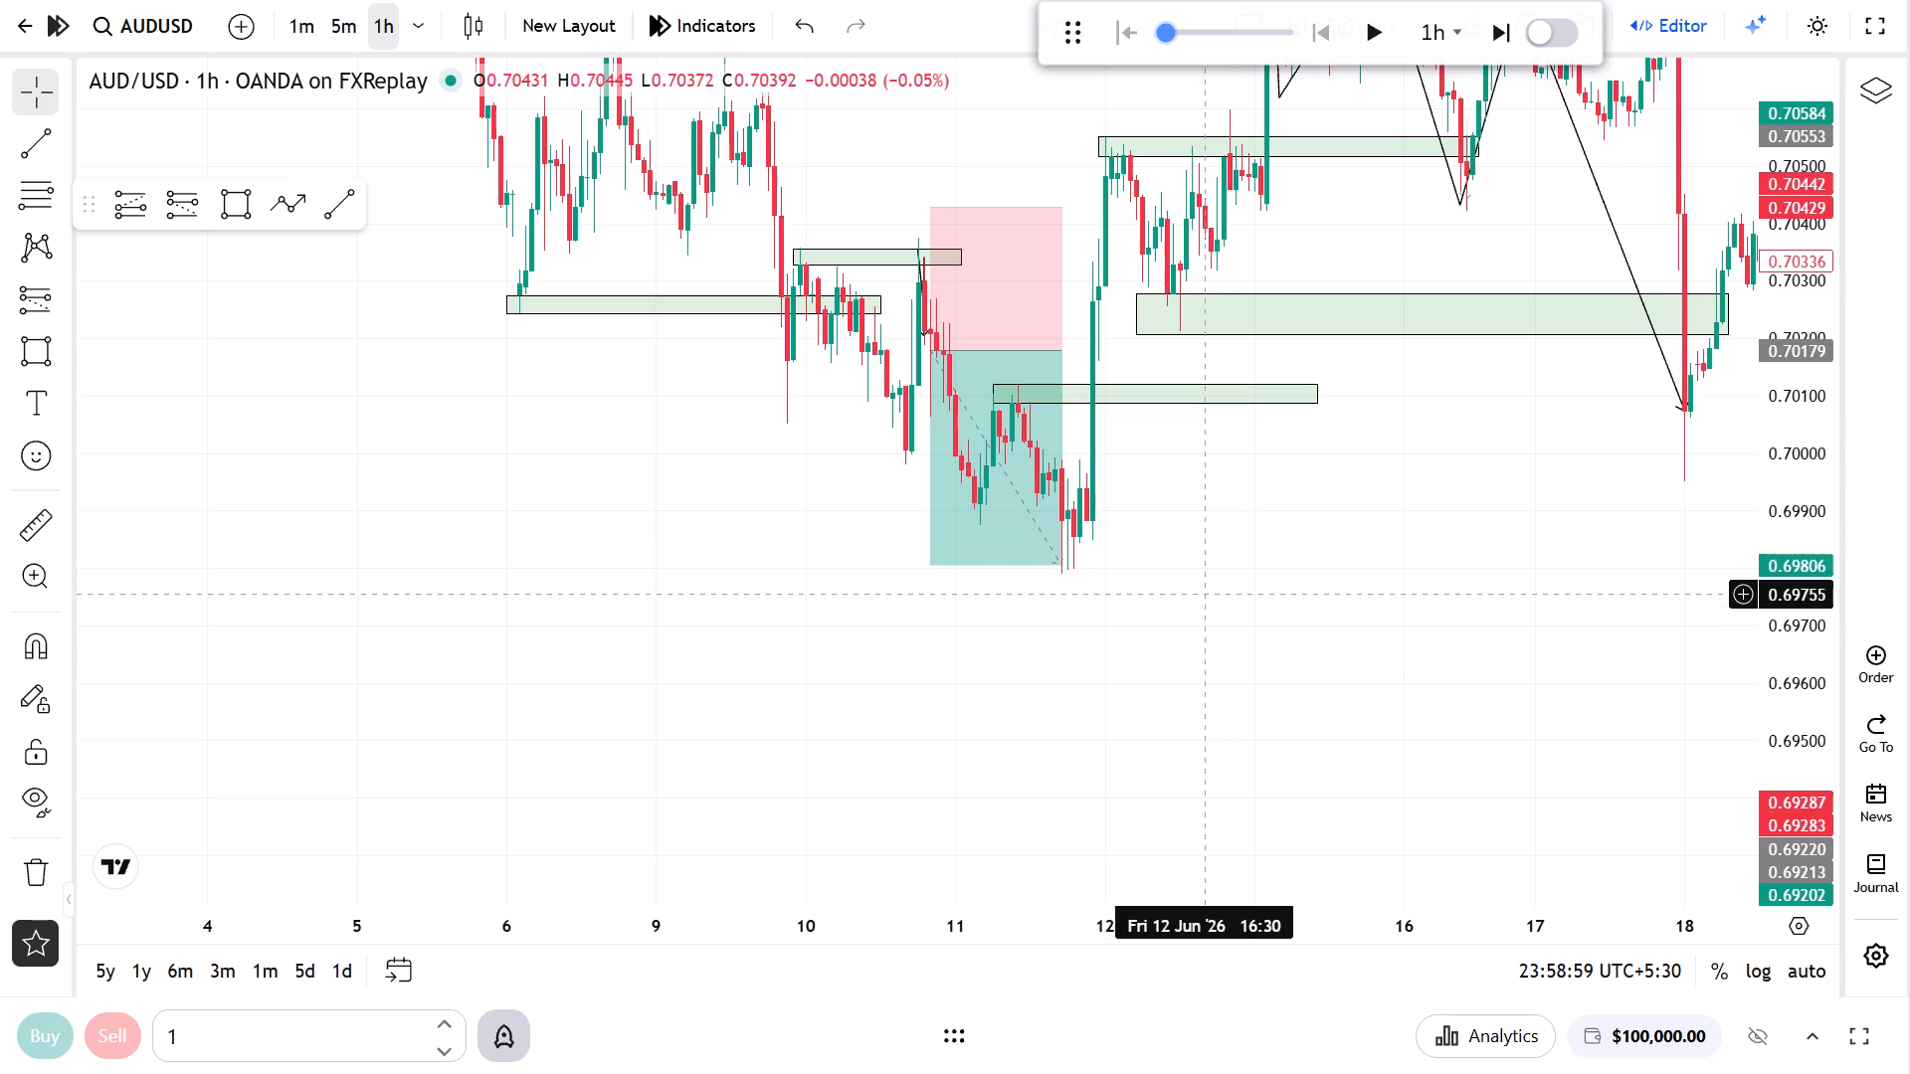
# Examine the hourly price action, marked zones and positions from mid-June back to late February.
pyautogui.moveTo(1192, 492); pyautogui.dragTo(1384, 776)
pyautogui.moveTo(985, 330); pyautogui.dragTo(1156, 630)
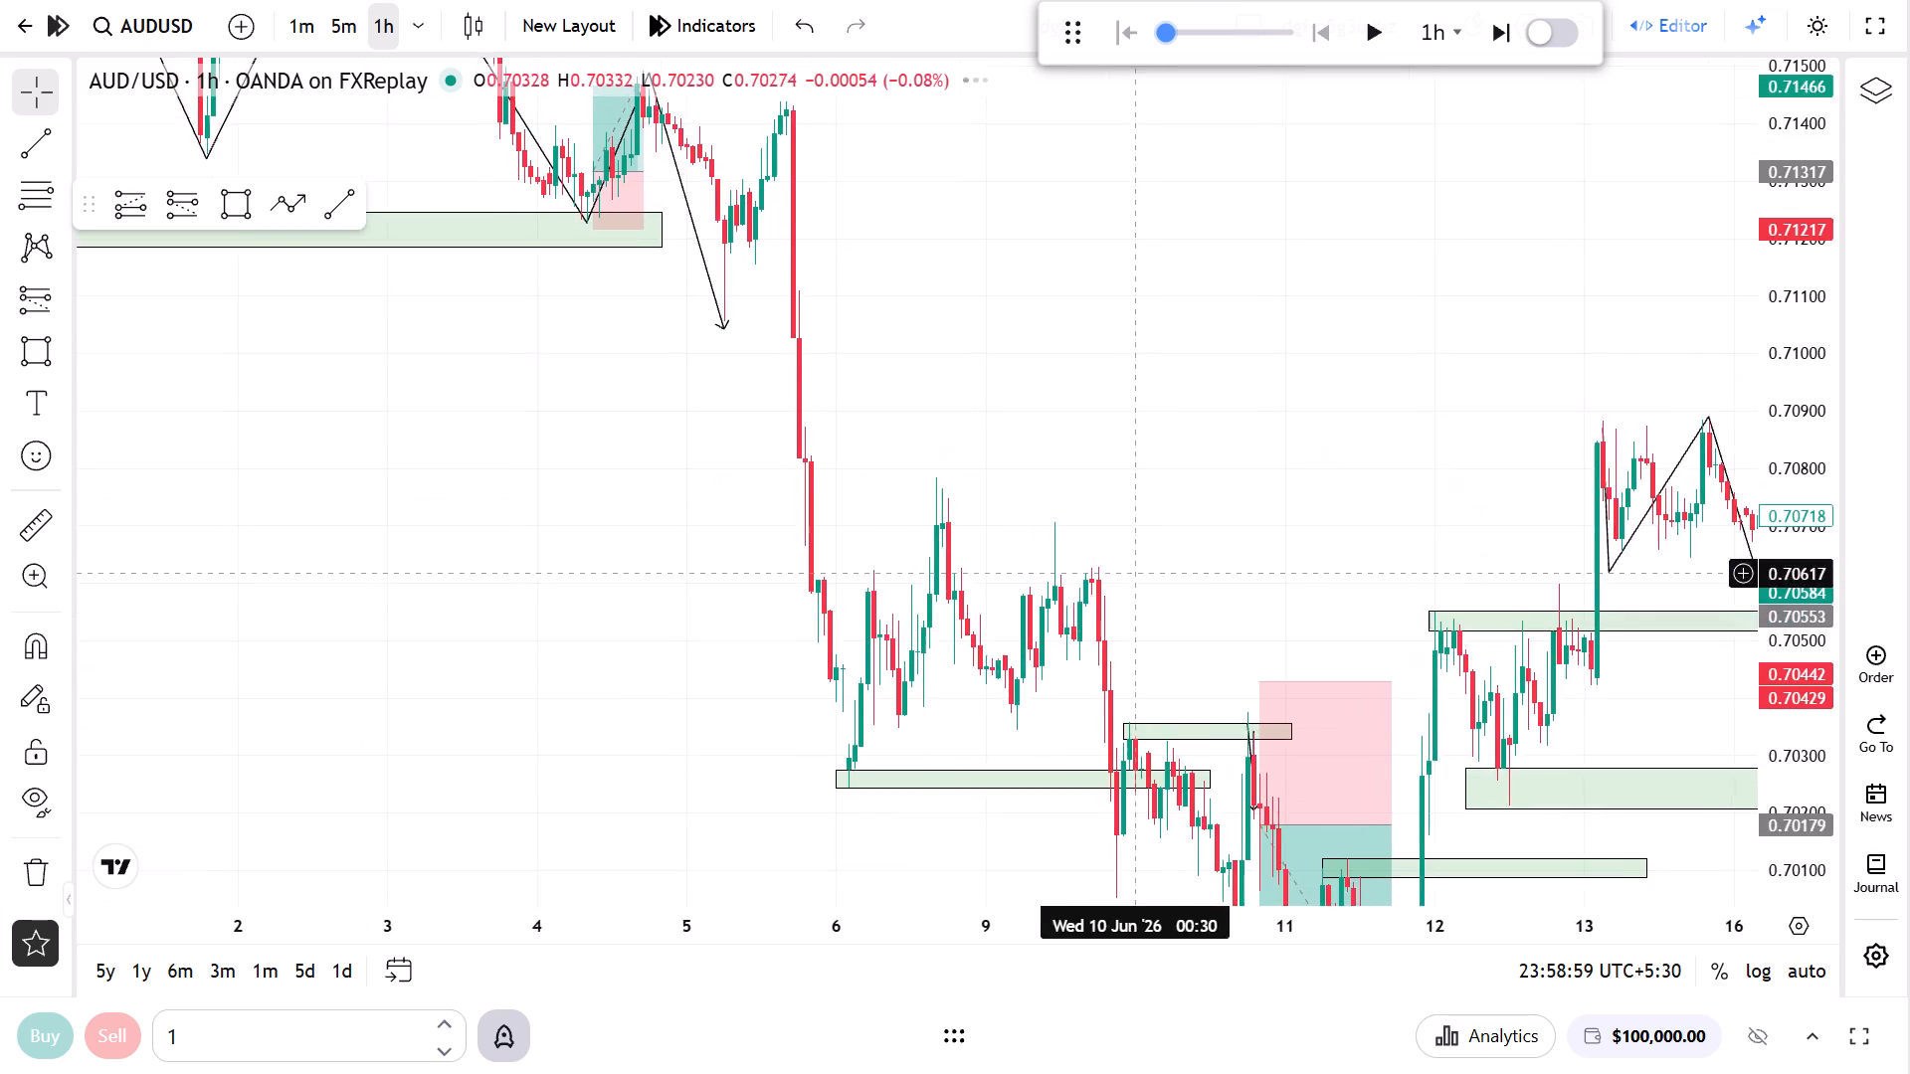
pyautogui.moveTo(1024, 376); pyautogui.dragTo(1246, 659)
pyautogui.moveTo(1109, 470); pyautogui.dragTo(1290, 666)
pyautogui.moveTo(1190, 552); pyautogui.dragTo(1297, 580)
pyautogui.scroll(-6, 1287, 666)
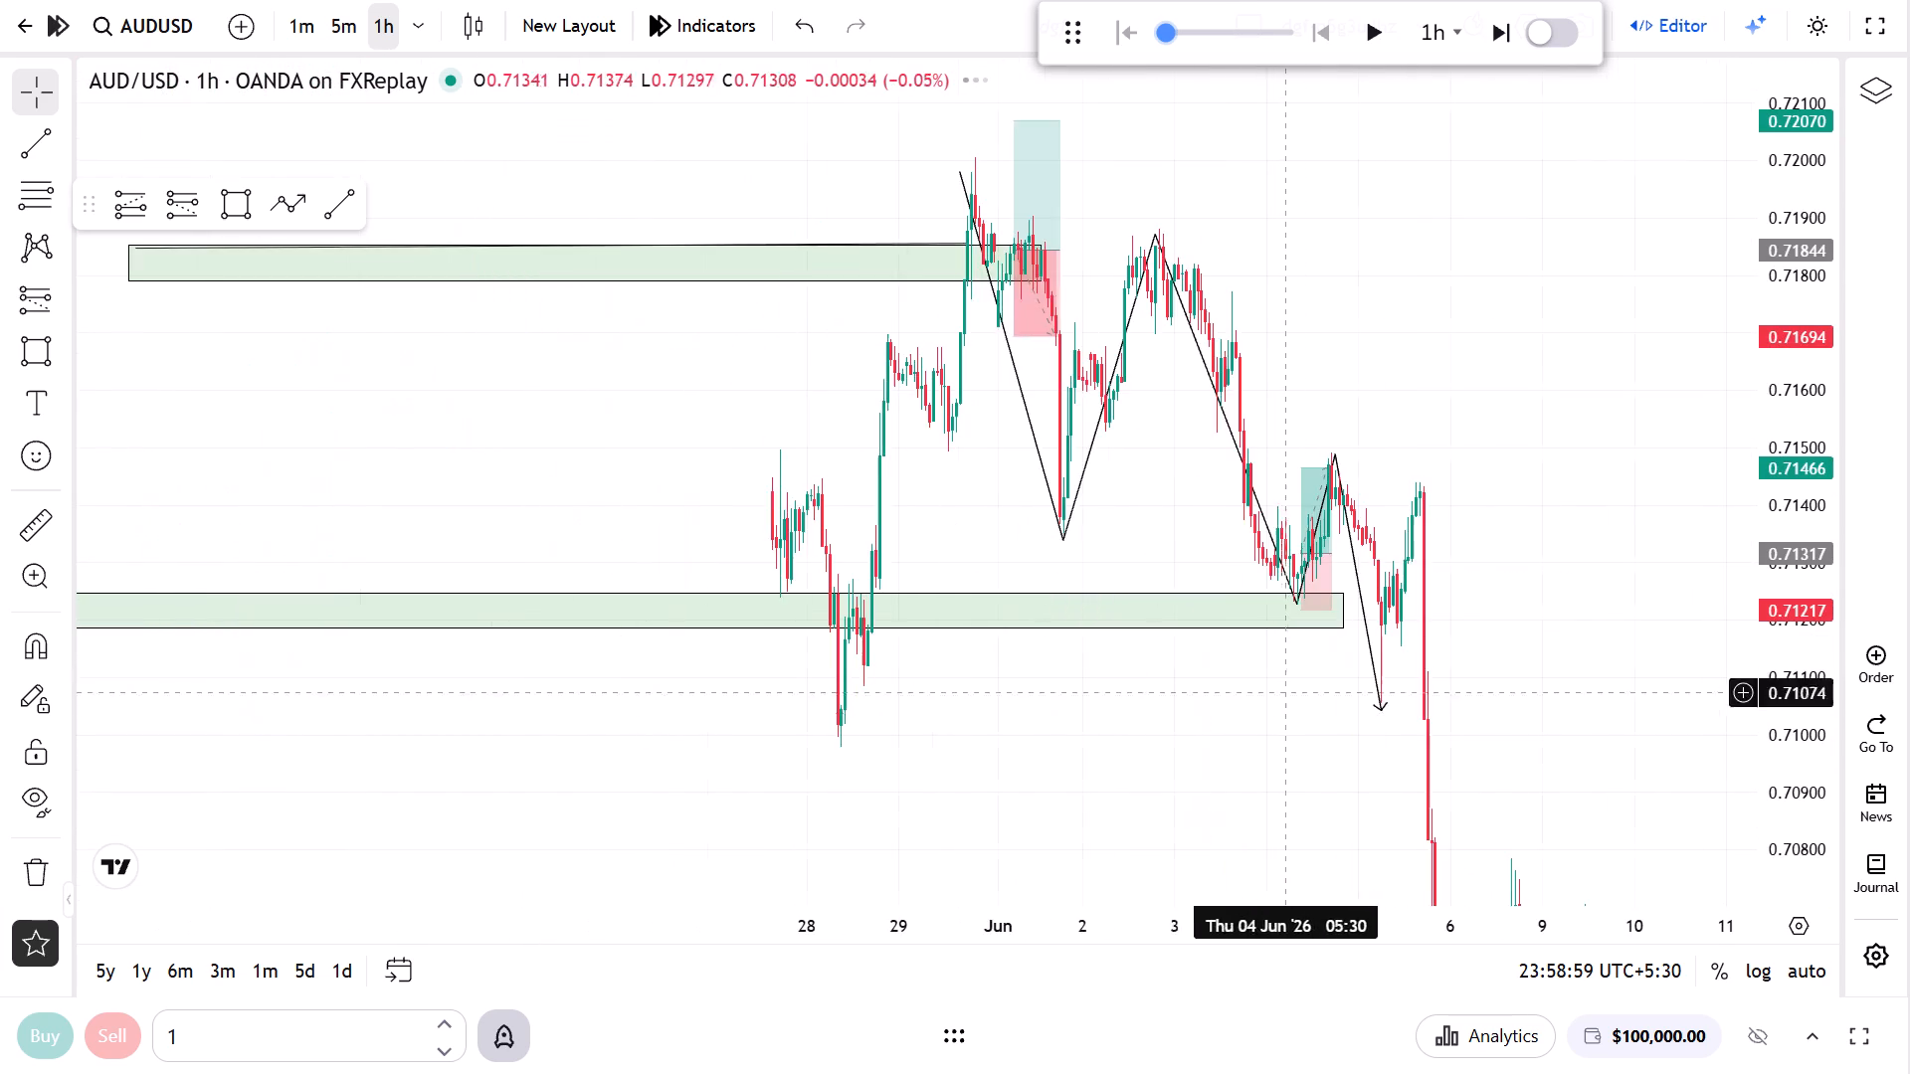
pyautogui.moveTo(1050, 770); pyautogui.dragTo(1243, 716)
pyautogui.scroll(-11, 1236, 722)
pyautogui.moveTo(1184, 706); pyautogui.dragTo(1194, 721)
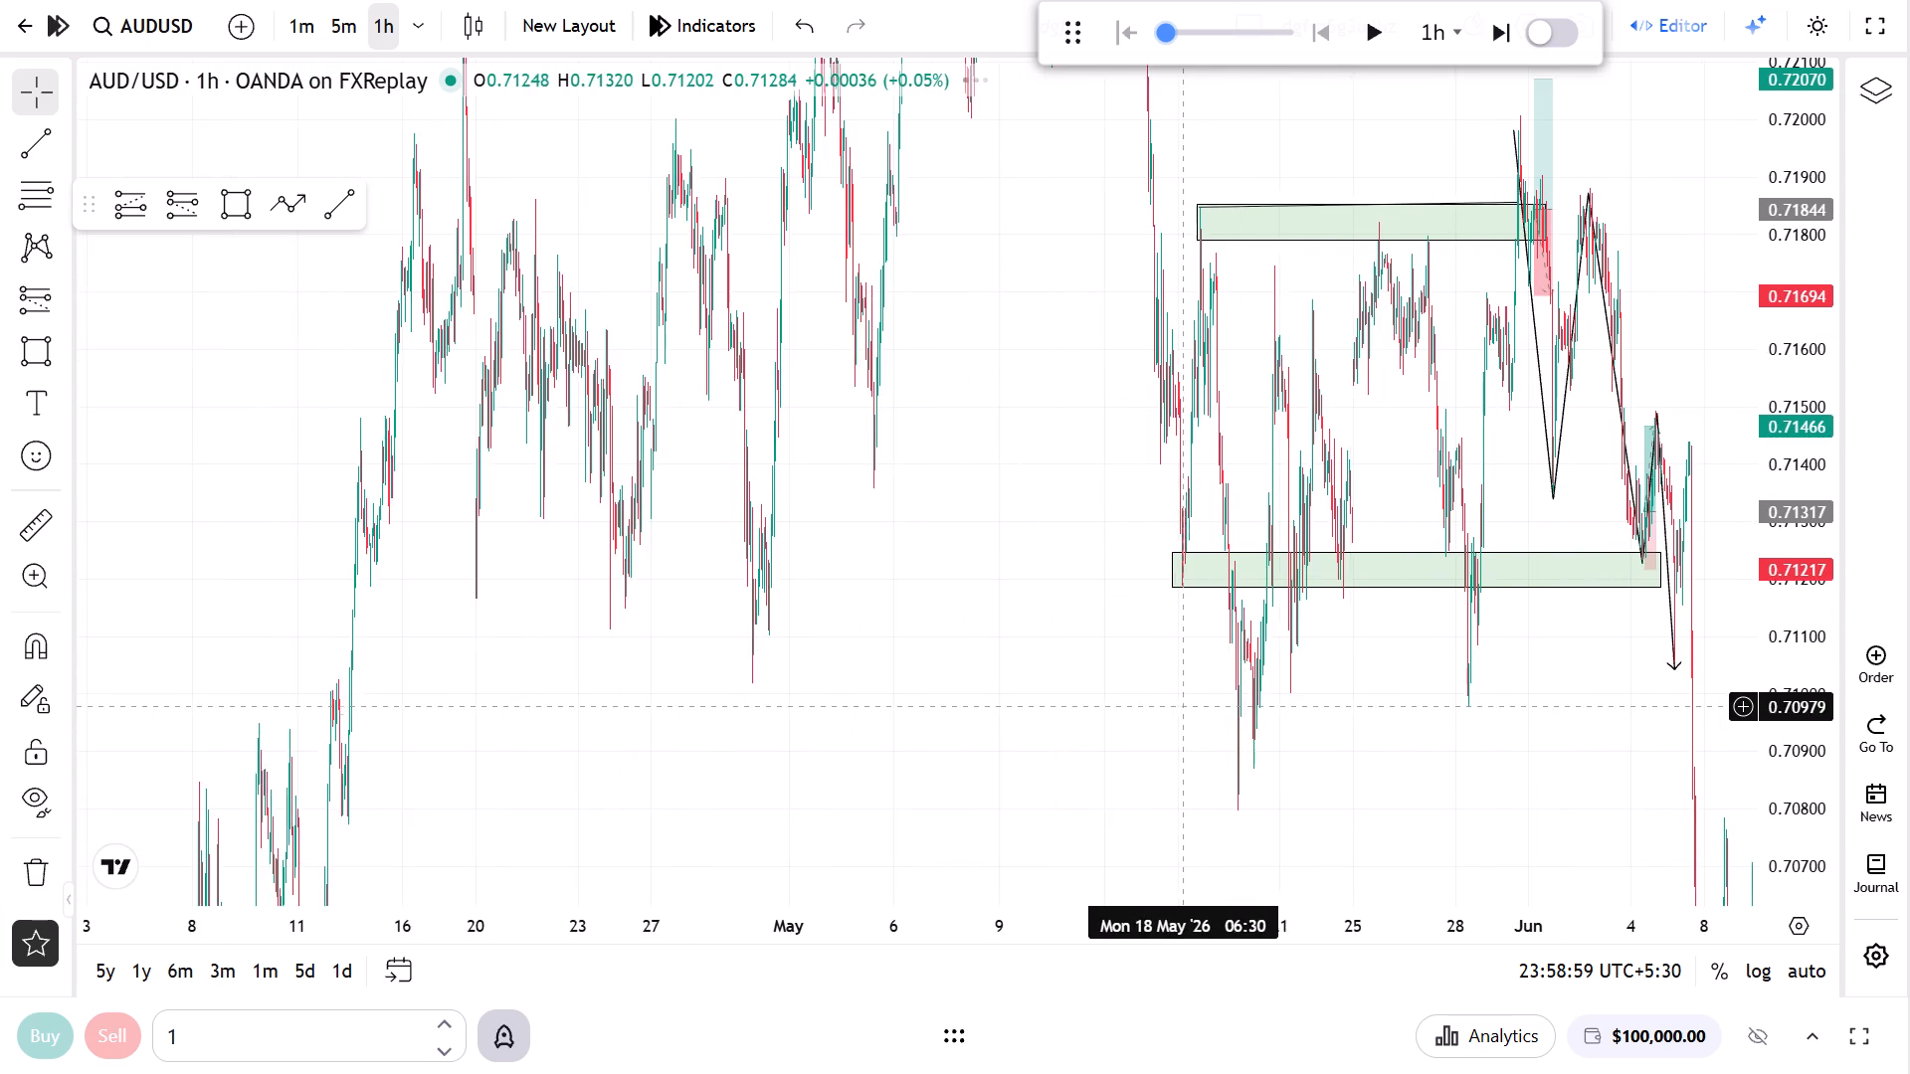
pyautogui.moveTo(1194, 721); pyautogui.dragTo(1200, 729)
pyautogui.moveTo(961, 459); pyautogui.dragTo(1039, 602)
pyautogui.moveTo(666, 556); pyautogui.dragTo(1195, 272)
pyautogui.moveTo(833, 487); pyautogui.dragTo(1193, 175)
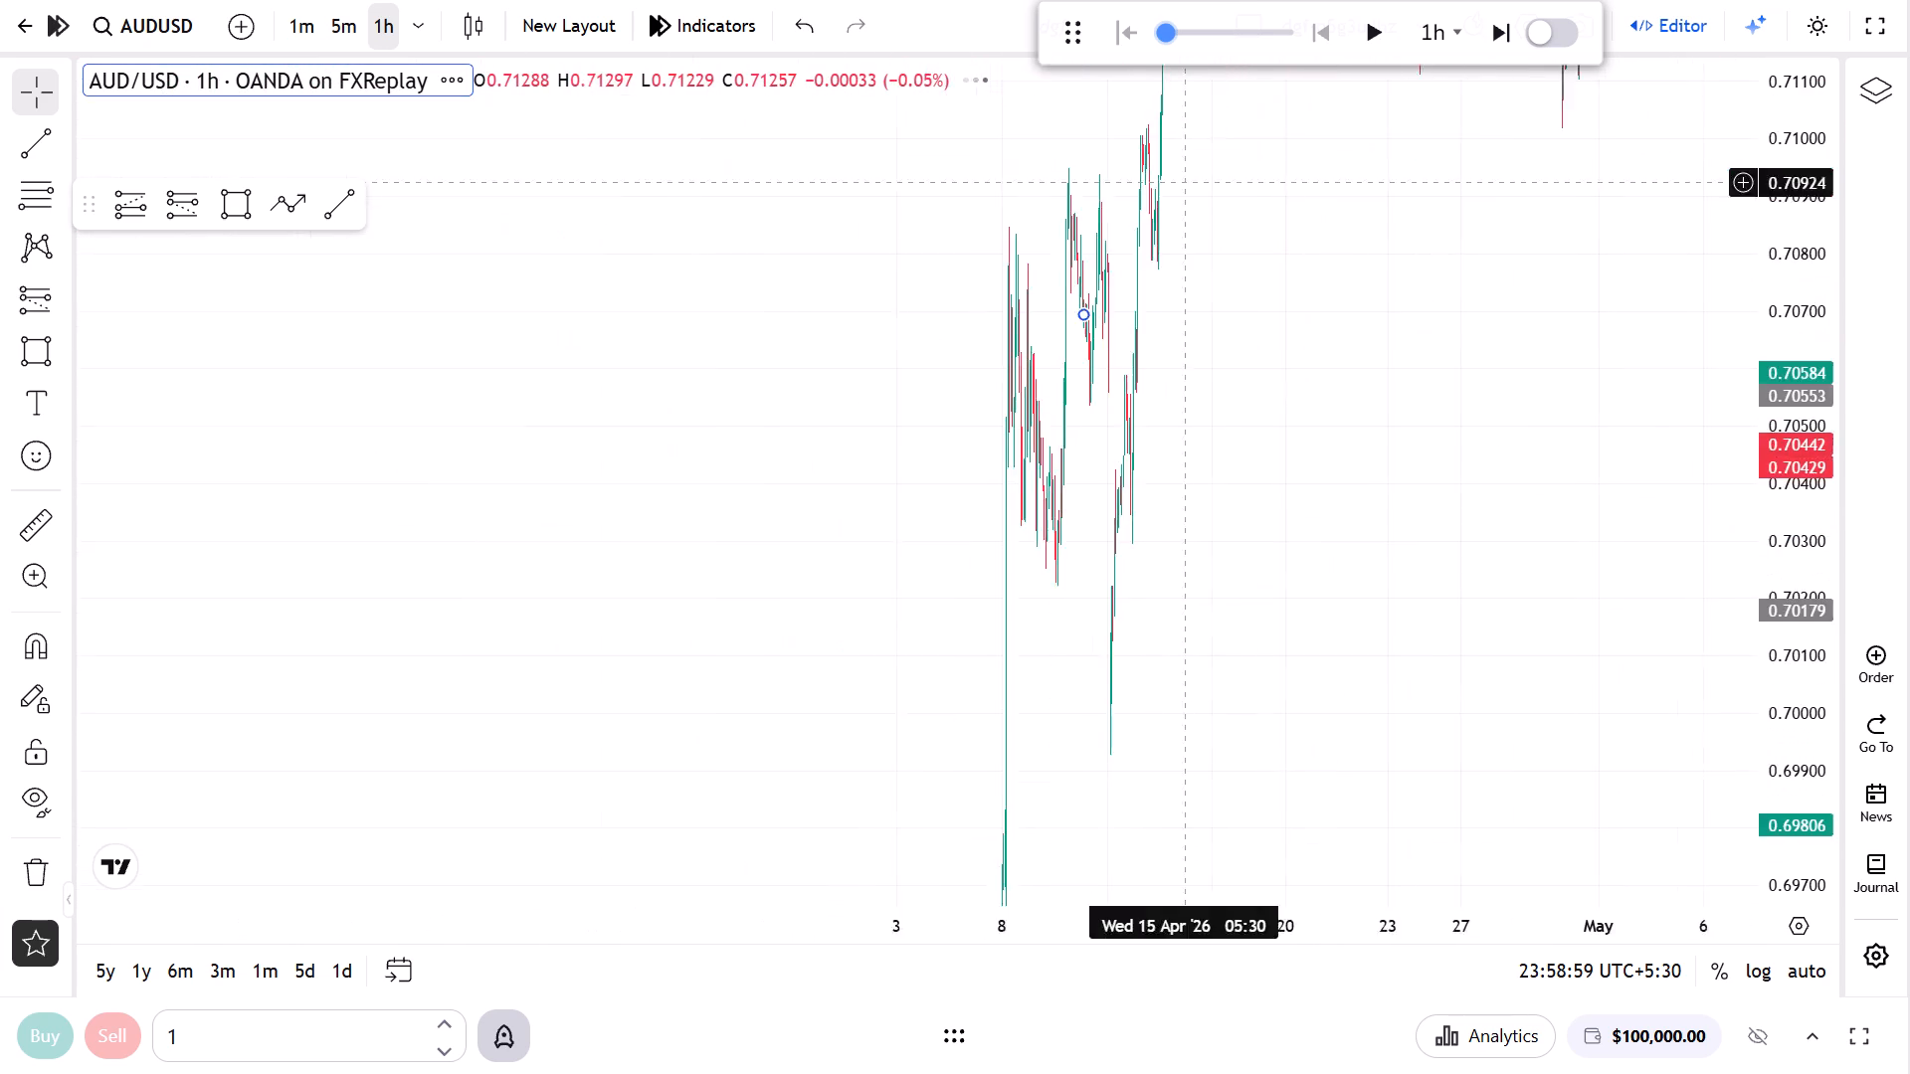
pyautogui.moveTo(841, 471); pyautogui.dragTo(1179, 230)
pyautogui.moveTo(1774, 305); pyautogui.dragTo(1800, 893)
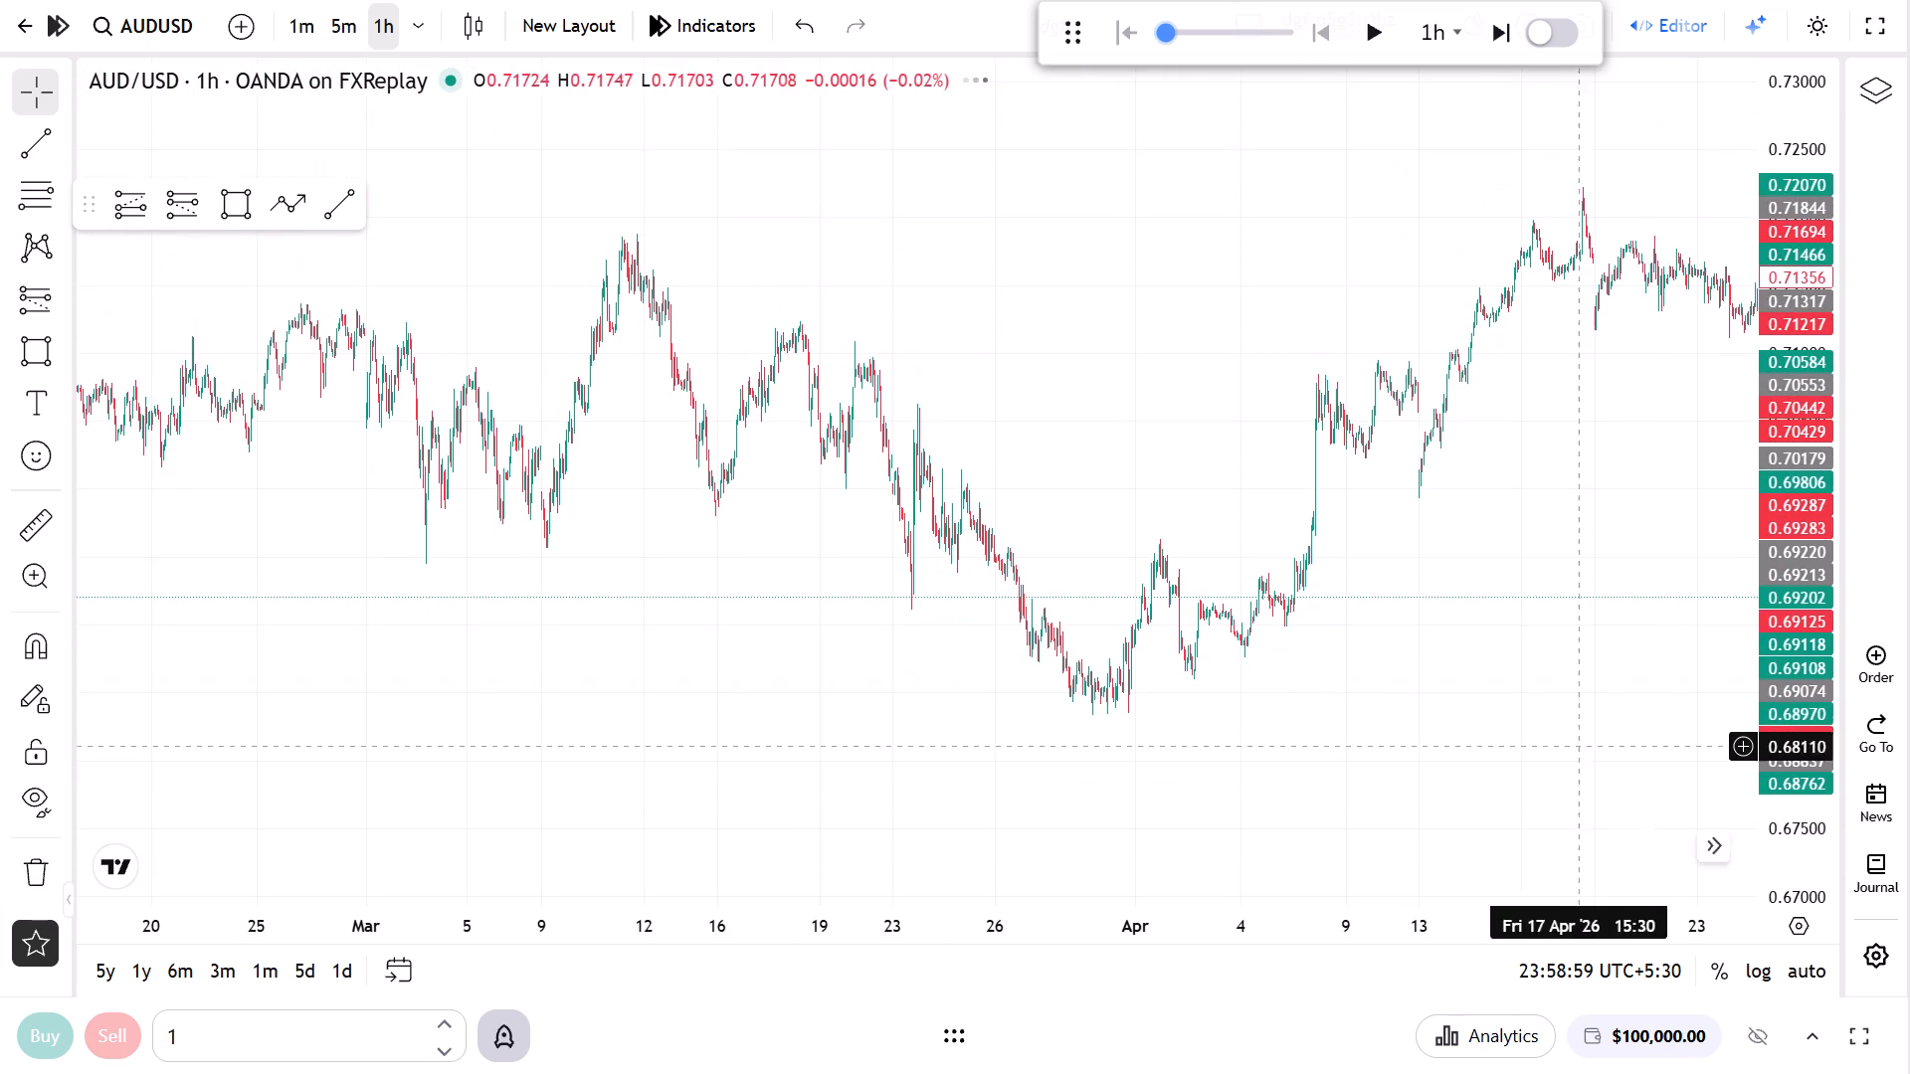
# Examine the hourly price action forward from April through the marked June zones to the end of June.
pyautogui.moveTo(1602, 682); pyautogui.dragTo(353, 688)
pyautogui.moveTo(1050, 605); pyautogui.dragTo(618, 643)
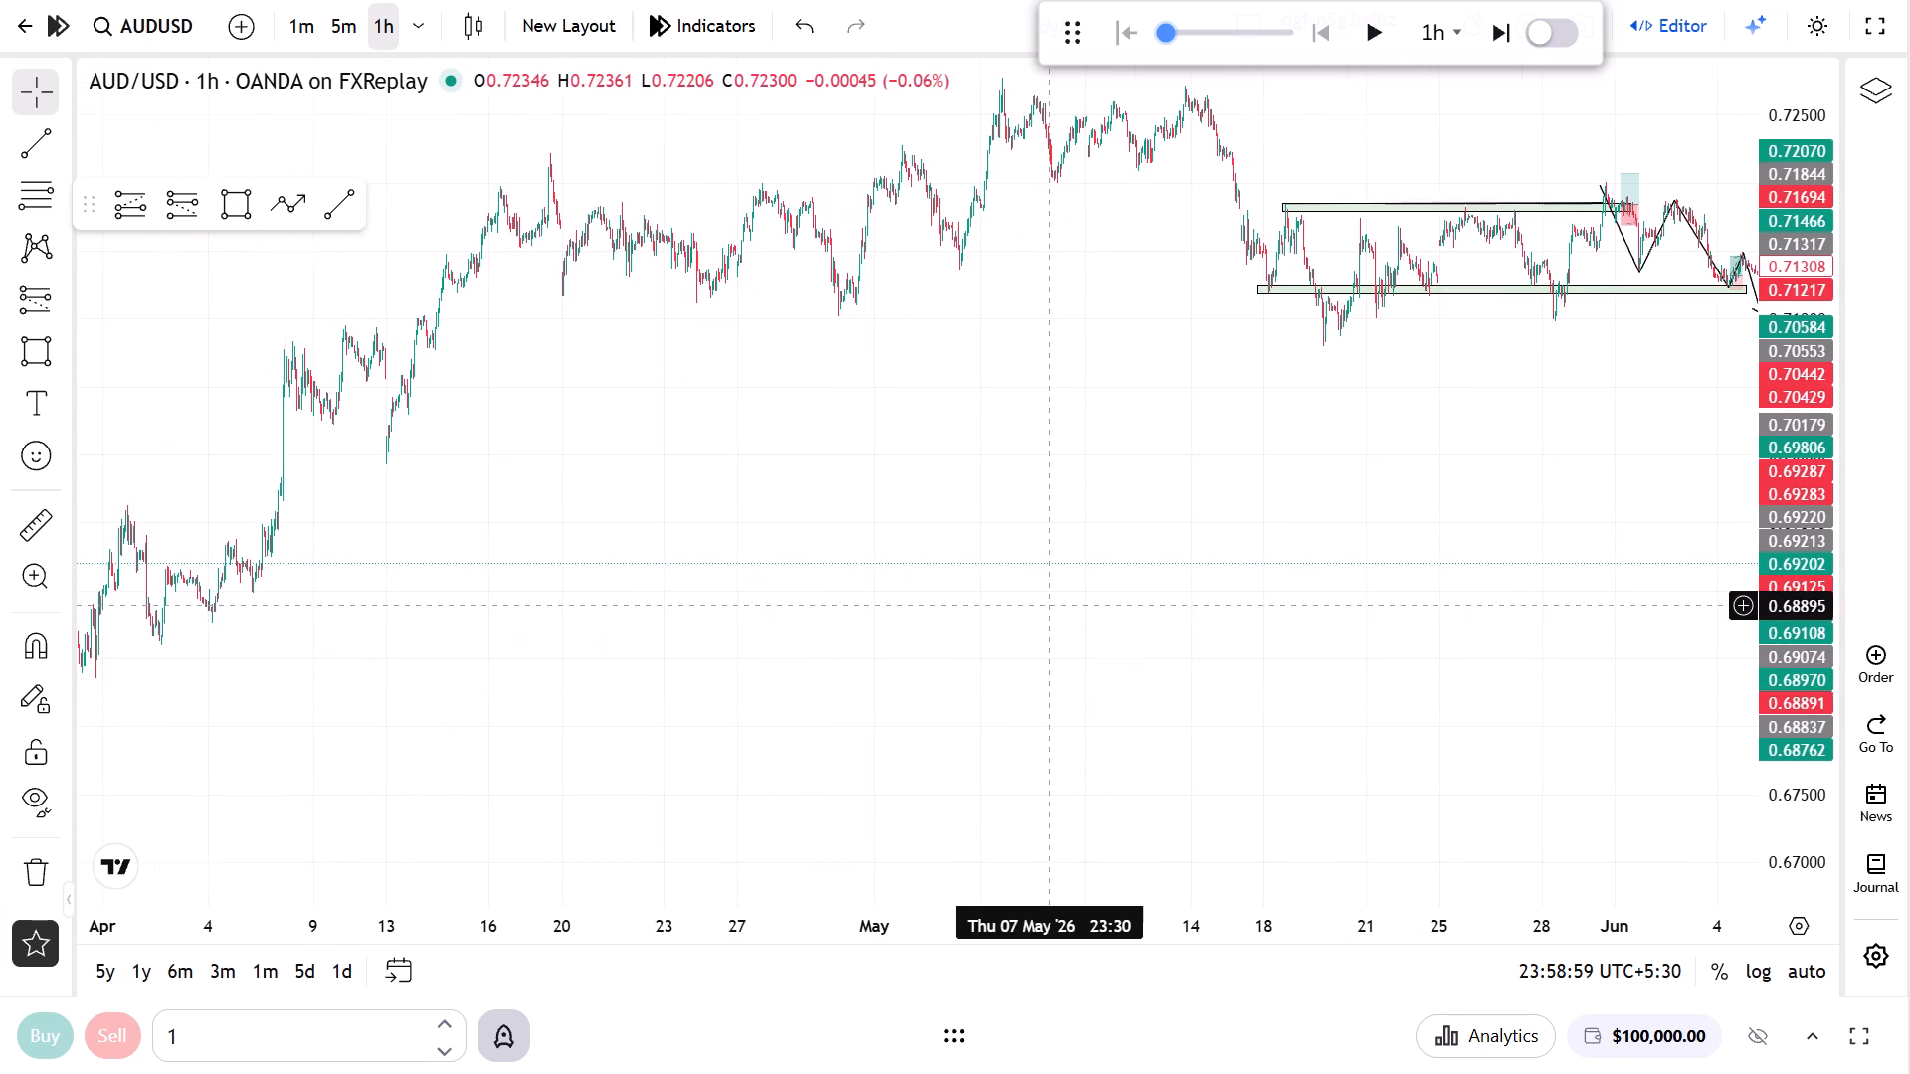
pyautogui.moveTo(1149, 556); pyautogui.dragTo(732, 632)
pyautogui.scroll(5, 726, 635)
pyautogui.moveTo(544, 561); pyautogui.dragTo(776, 559)
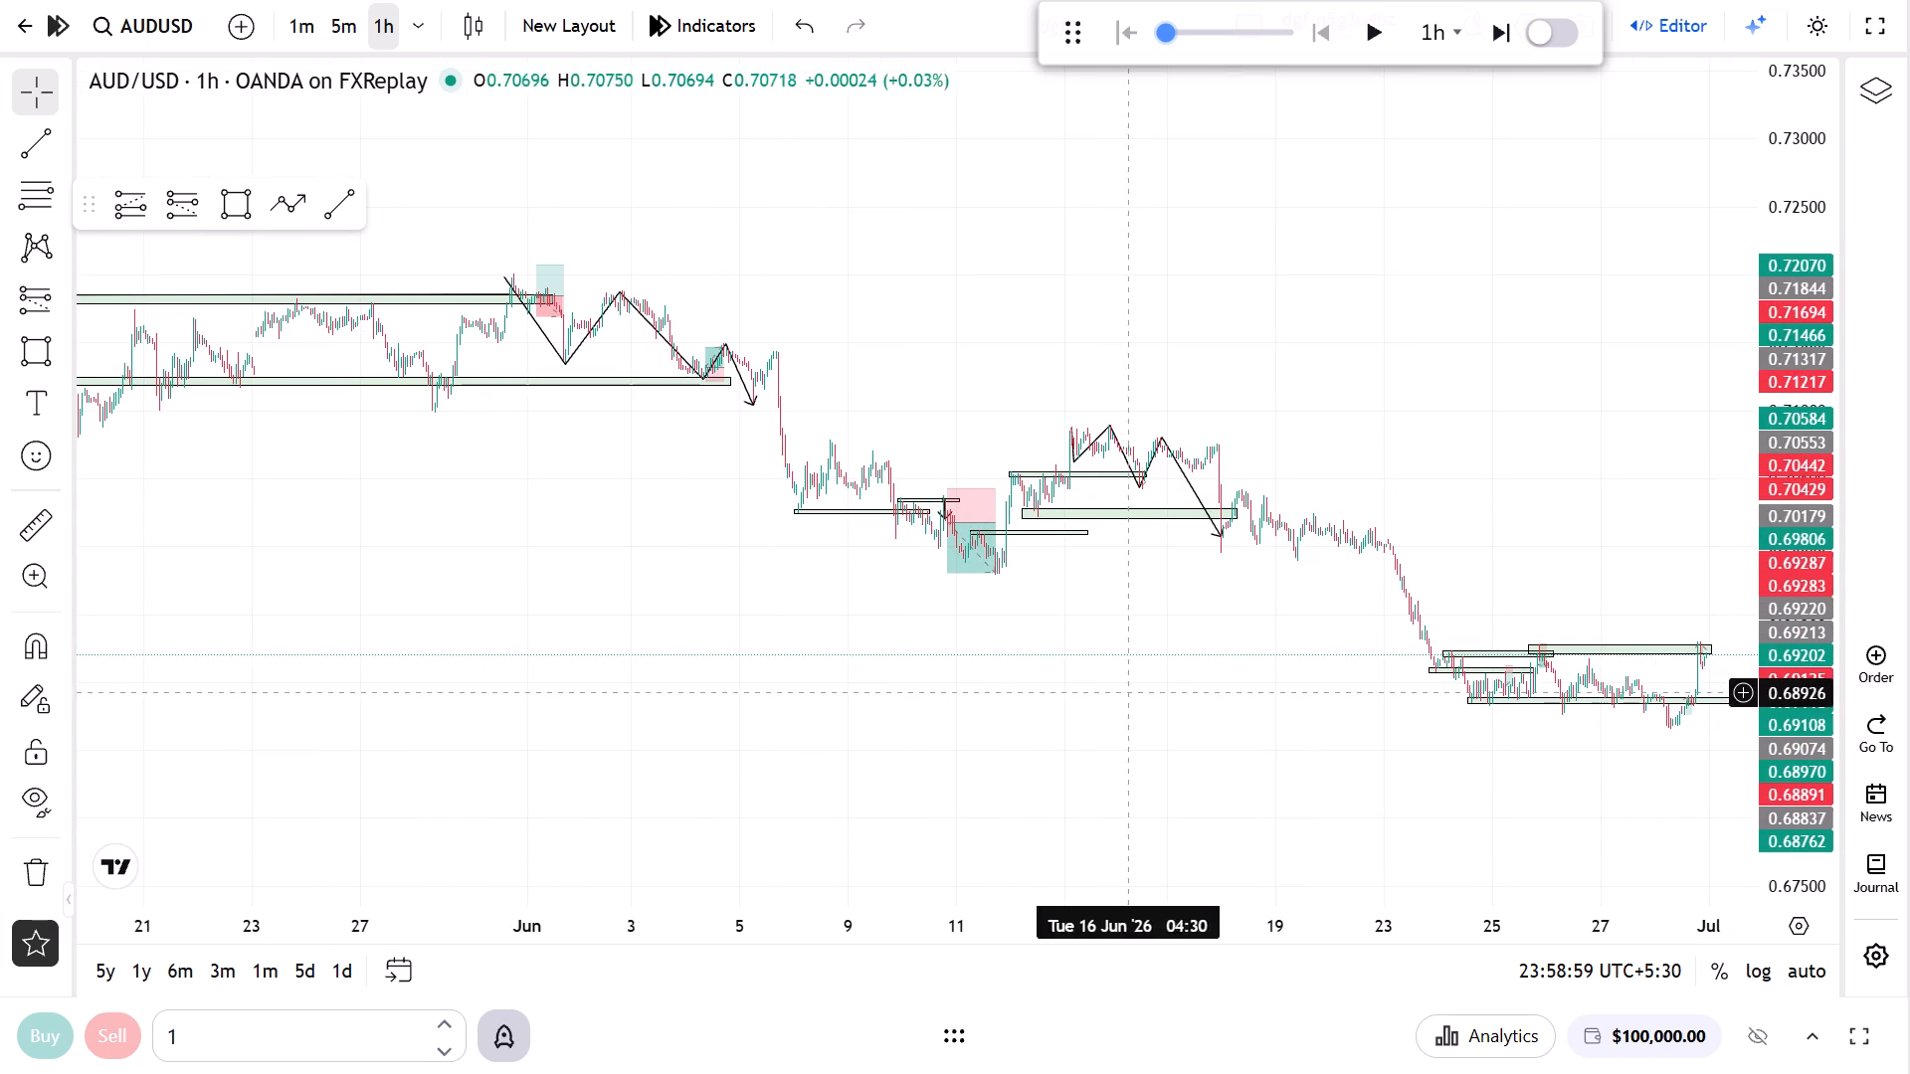
pyautogui.moveTo(1811, 869); pyautogui.dragTo(1843, 598)
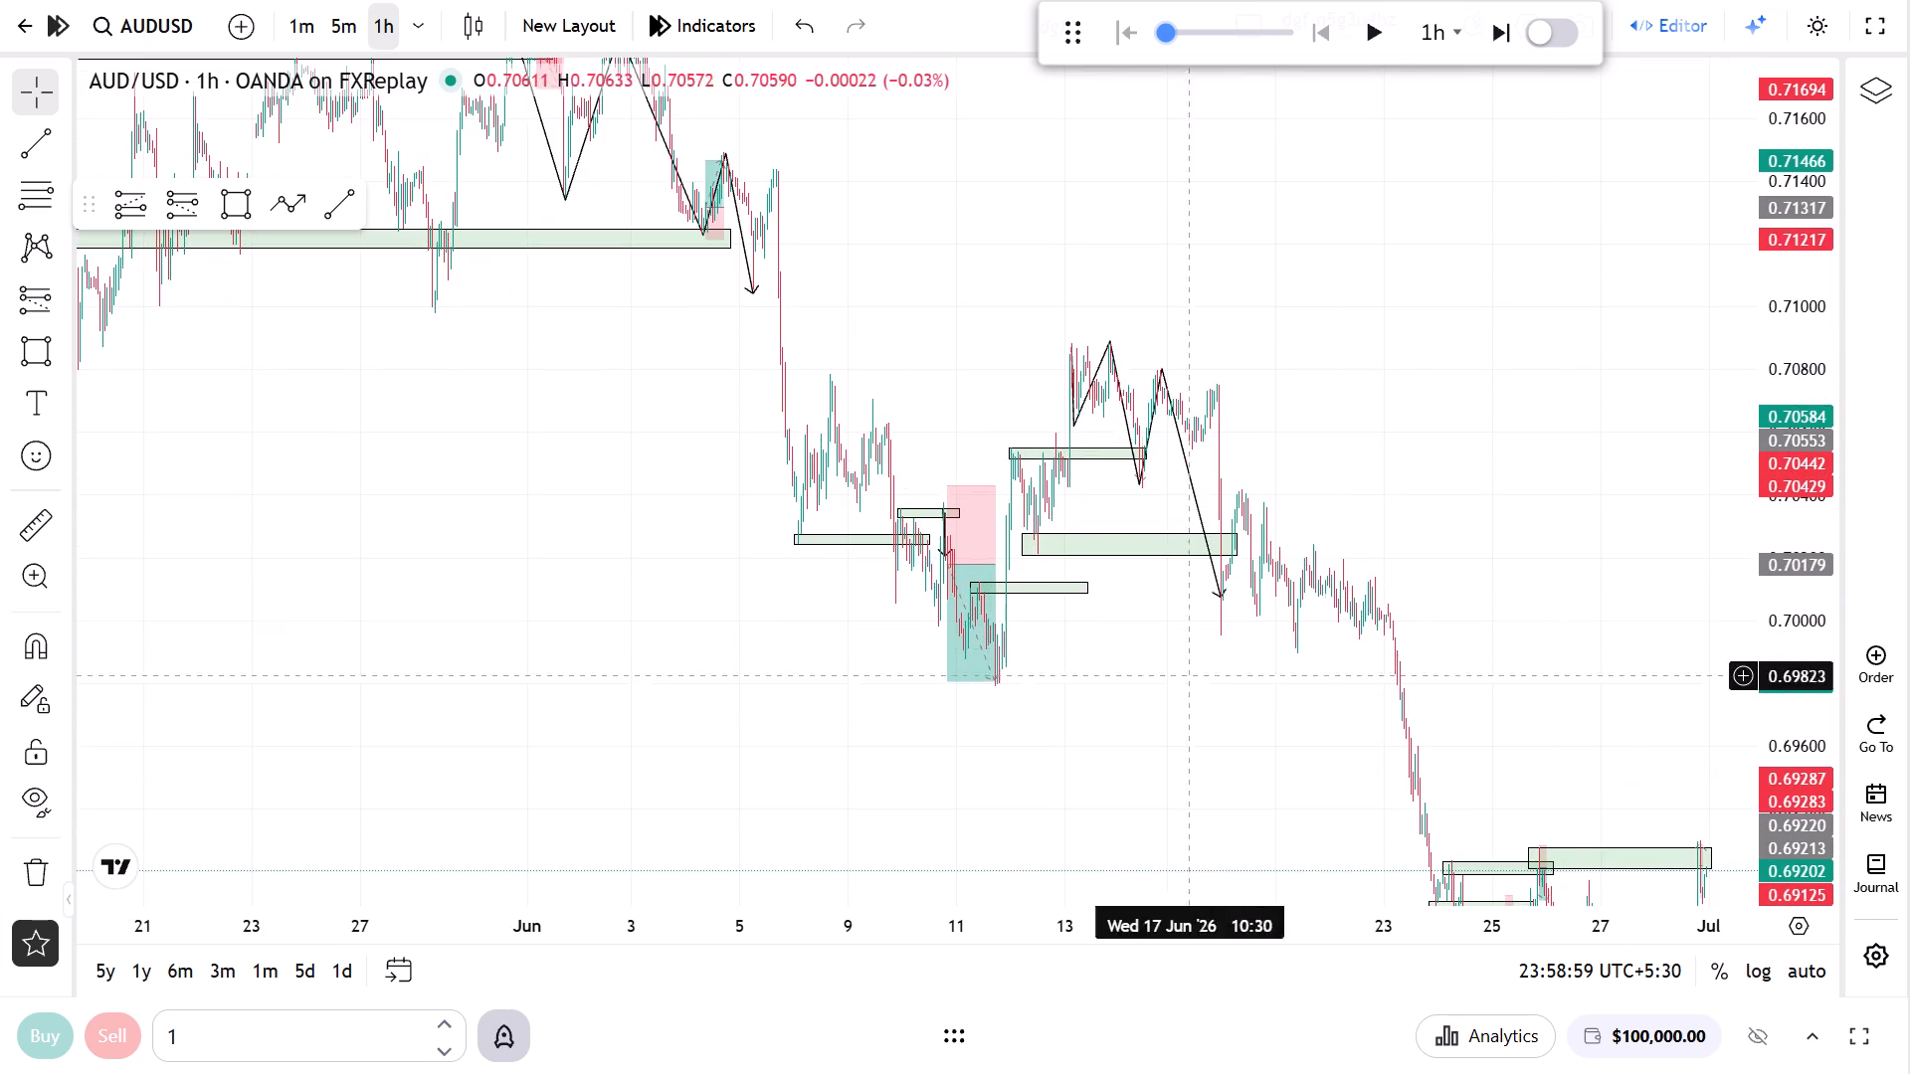
pyautogui.scroll(6, 1099, 741)
pyautogui.moveTo(907, 724); pyautogui.dragTo(925, 405)
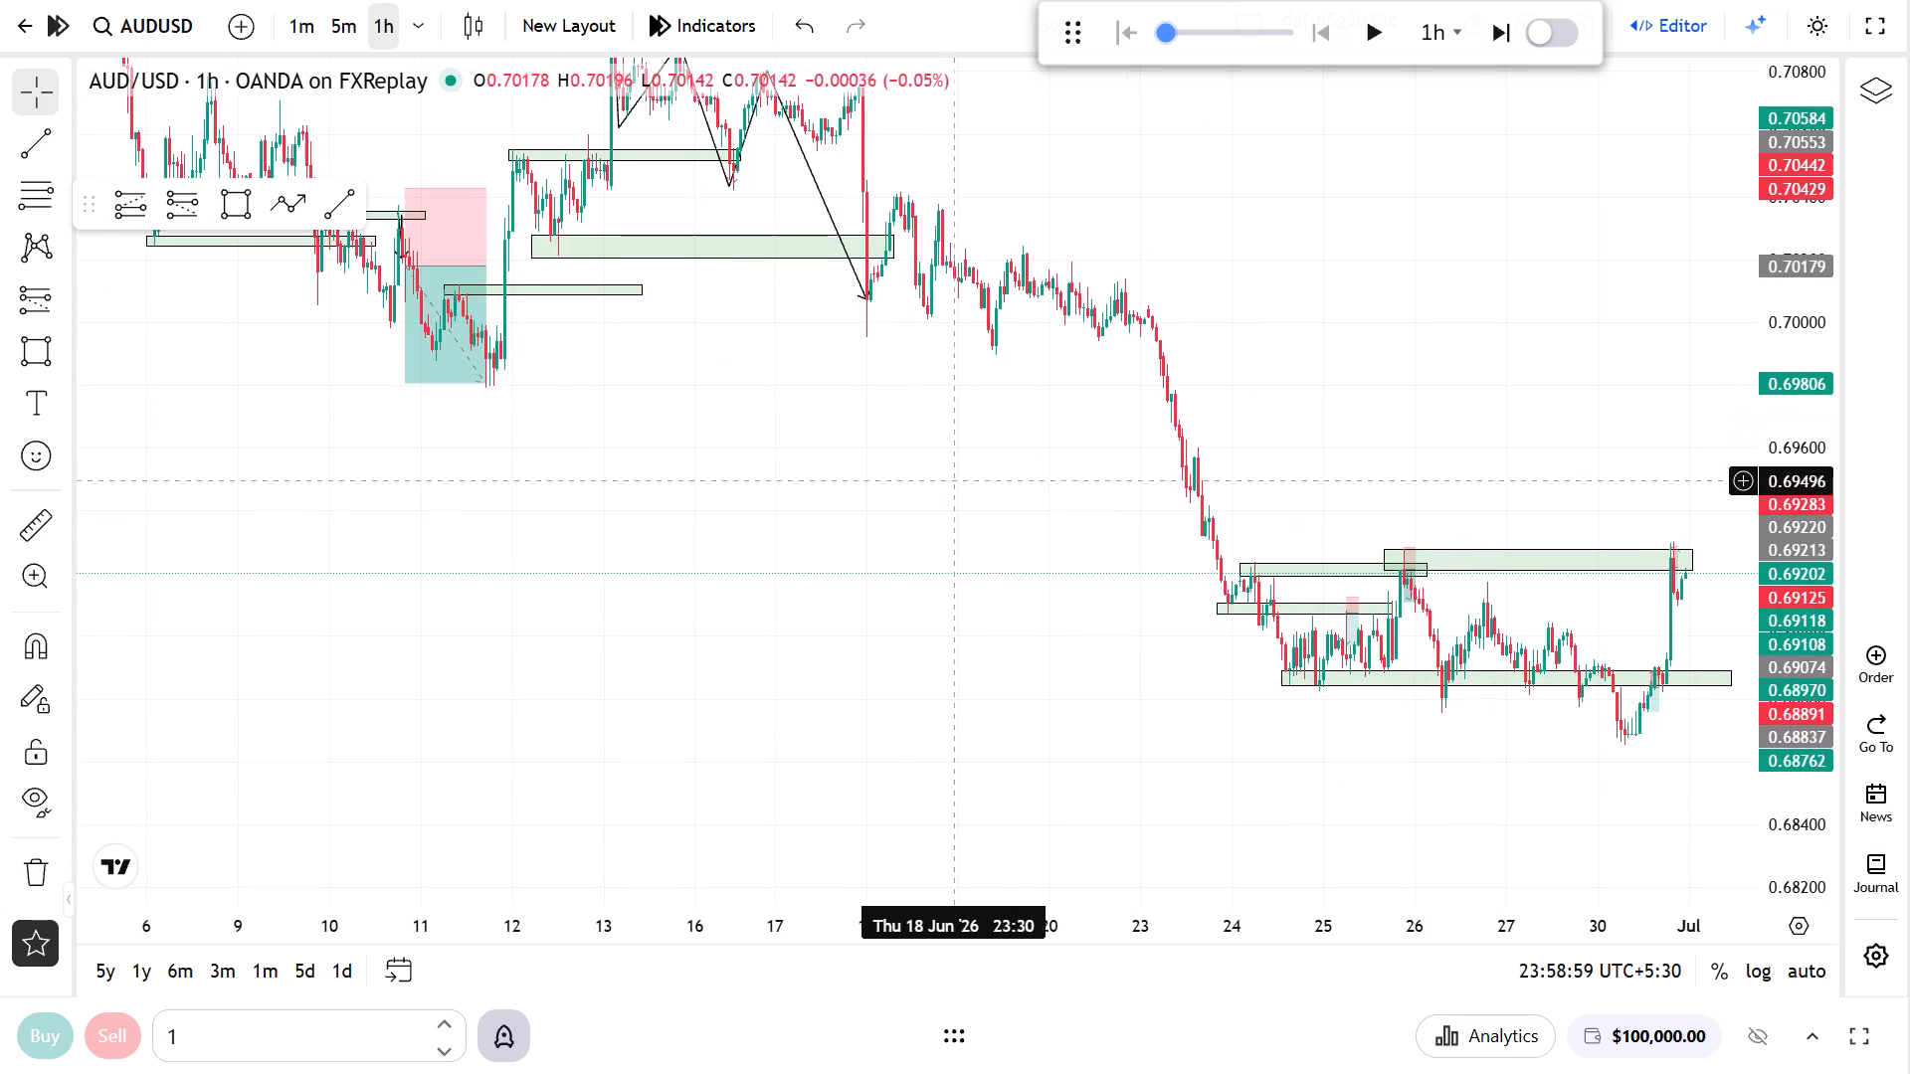
pyautogui.scroll(5, 1034, 630)
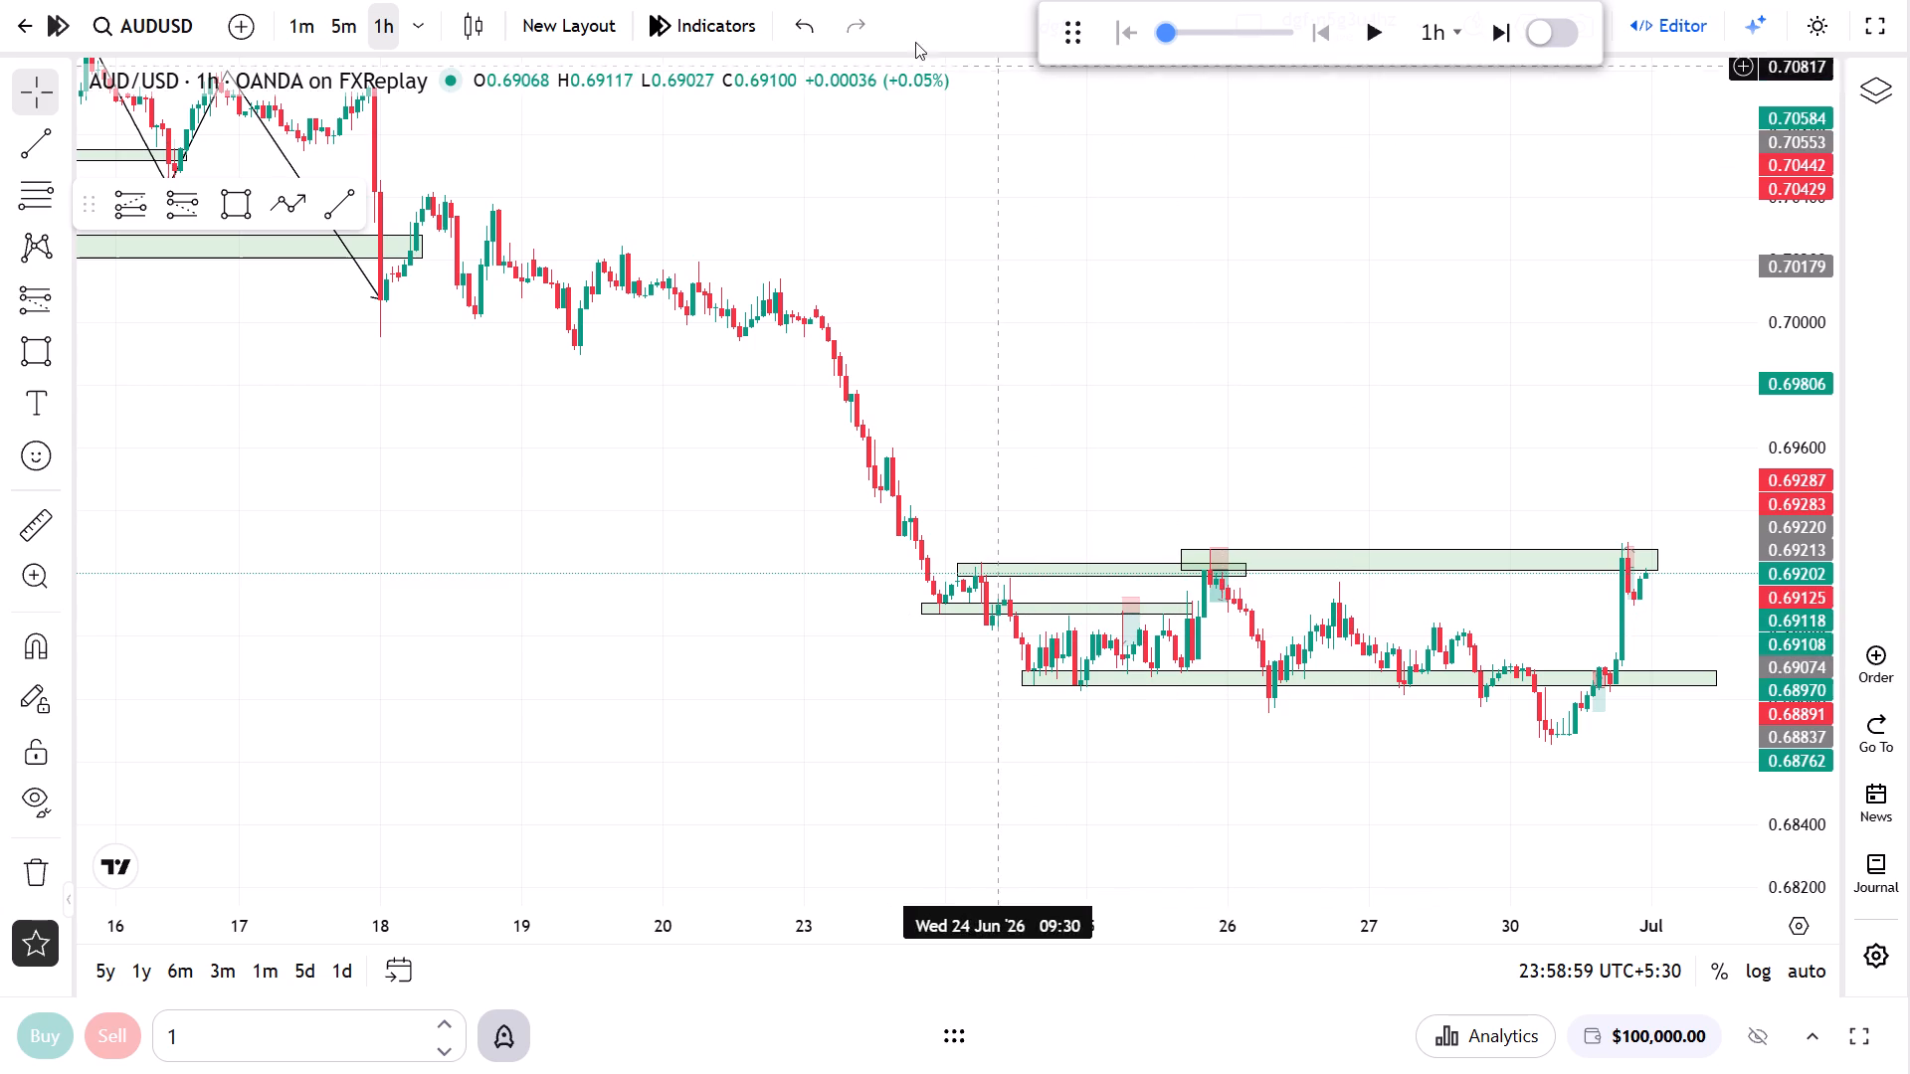
# Undo the hourly-chart edits to the 25 June short position, going back to the five-minute chart.
pyautogui.tripleClick(801, 22)
pyautogui.tripleClick(801, 22)
pyautogui.tripleClick(801, 22)
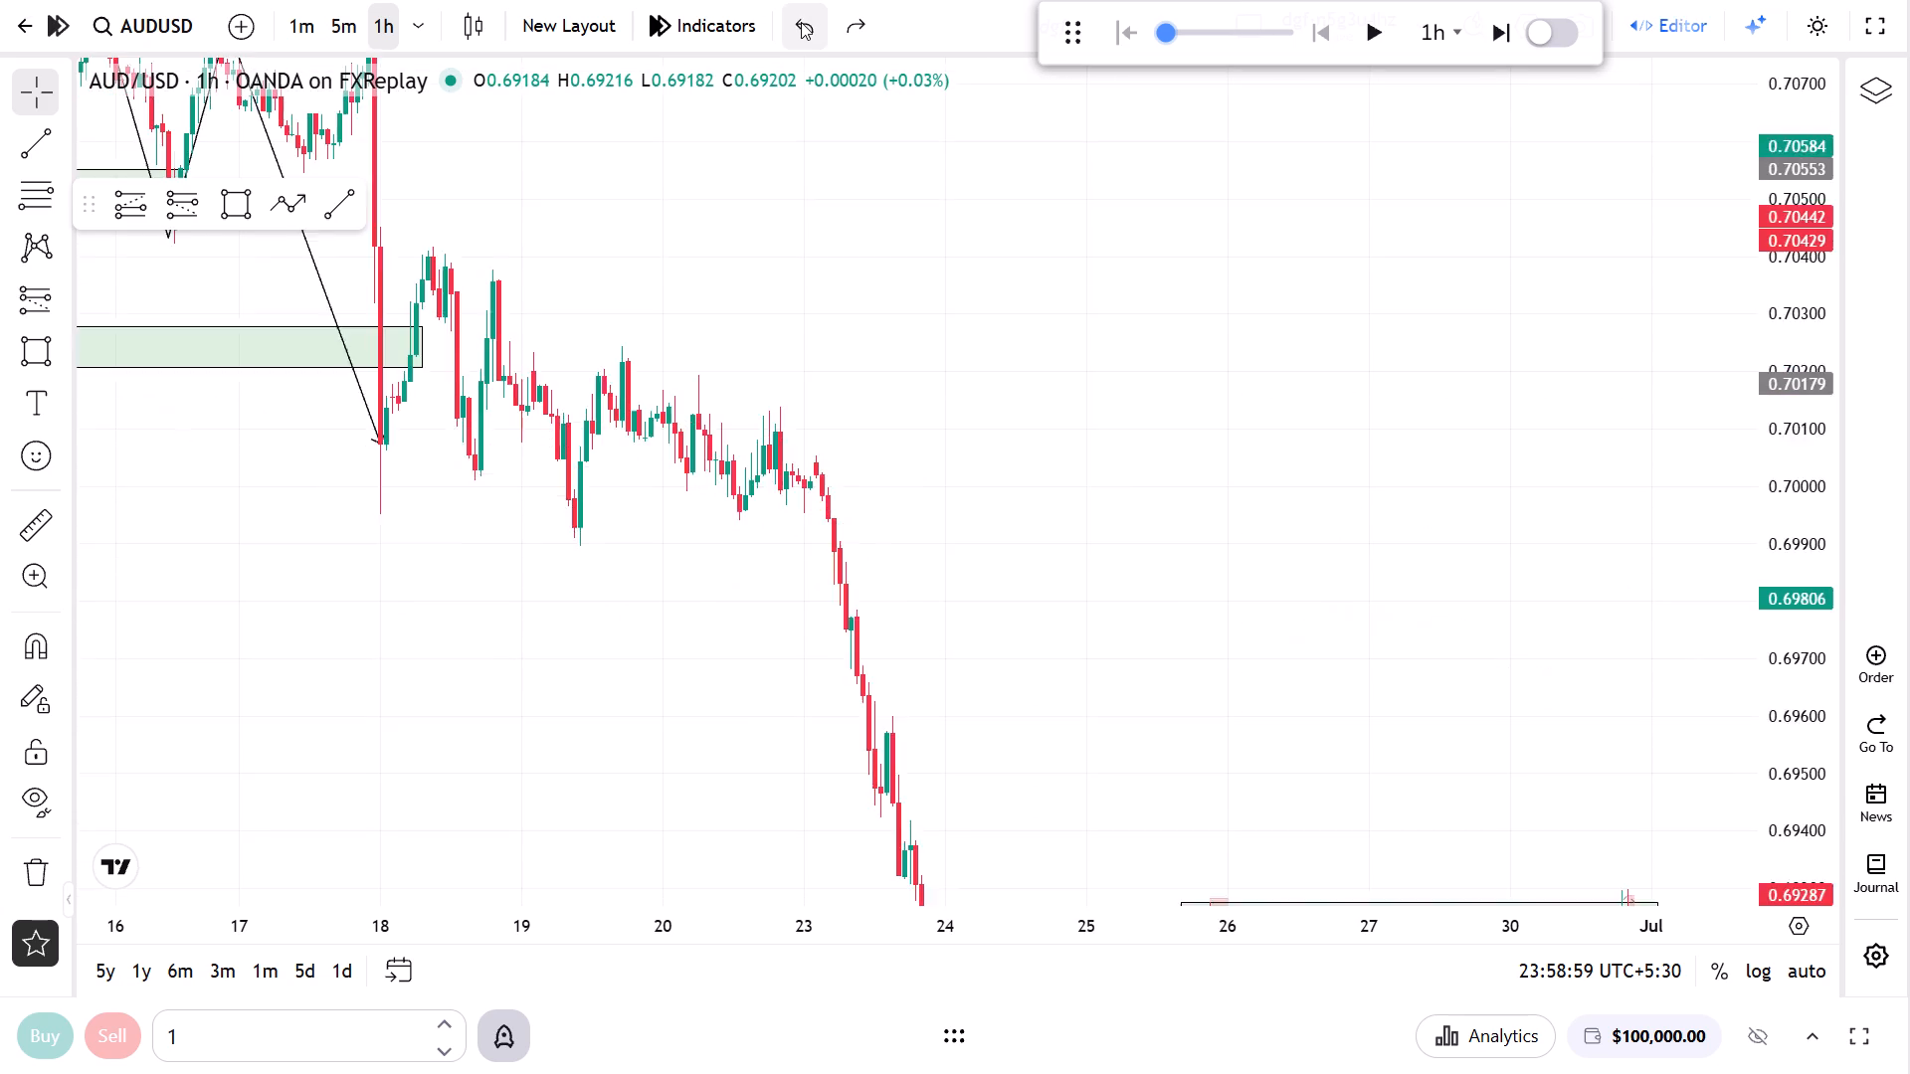
pyautogui.tripleClick(801, 22)
pyautogui.tripleClick(801, 22)
pyautogui.tripleClick(801, 22)
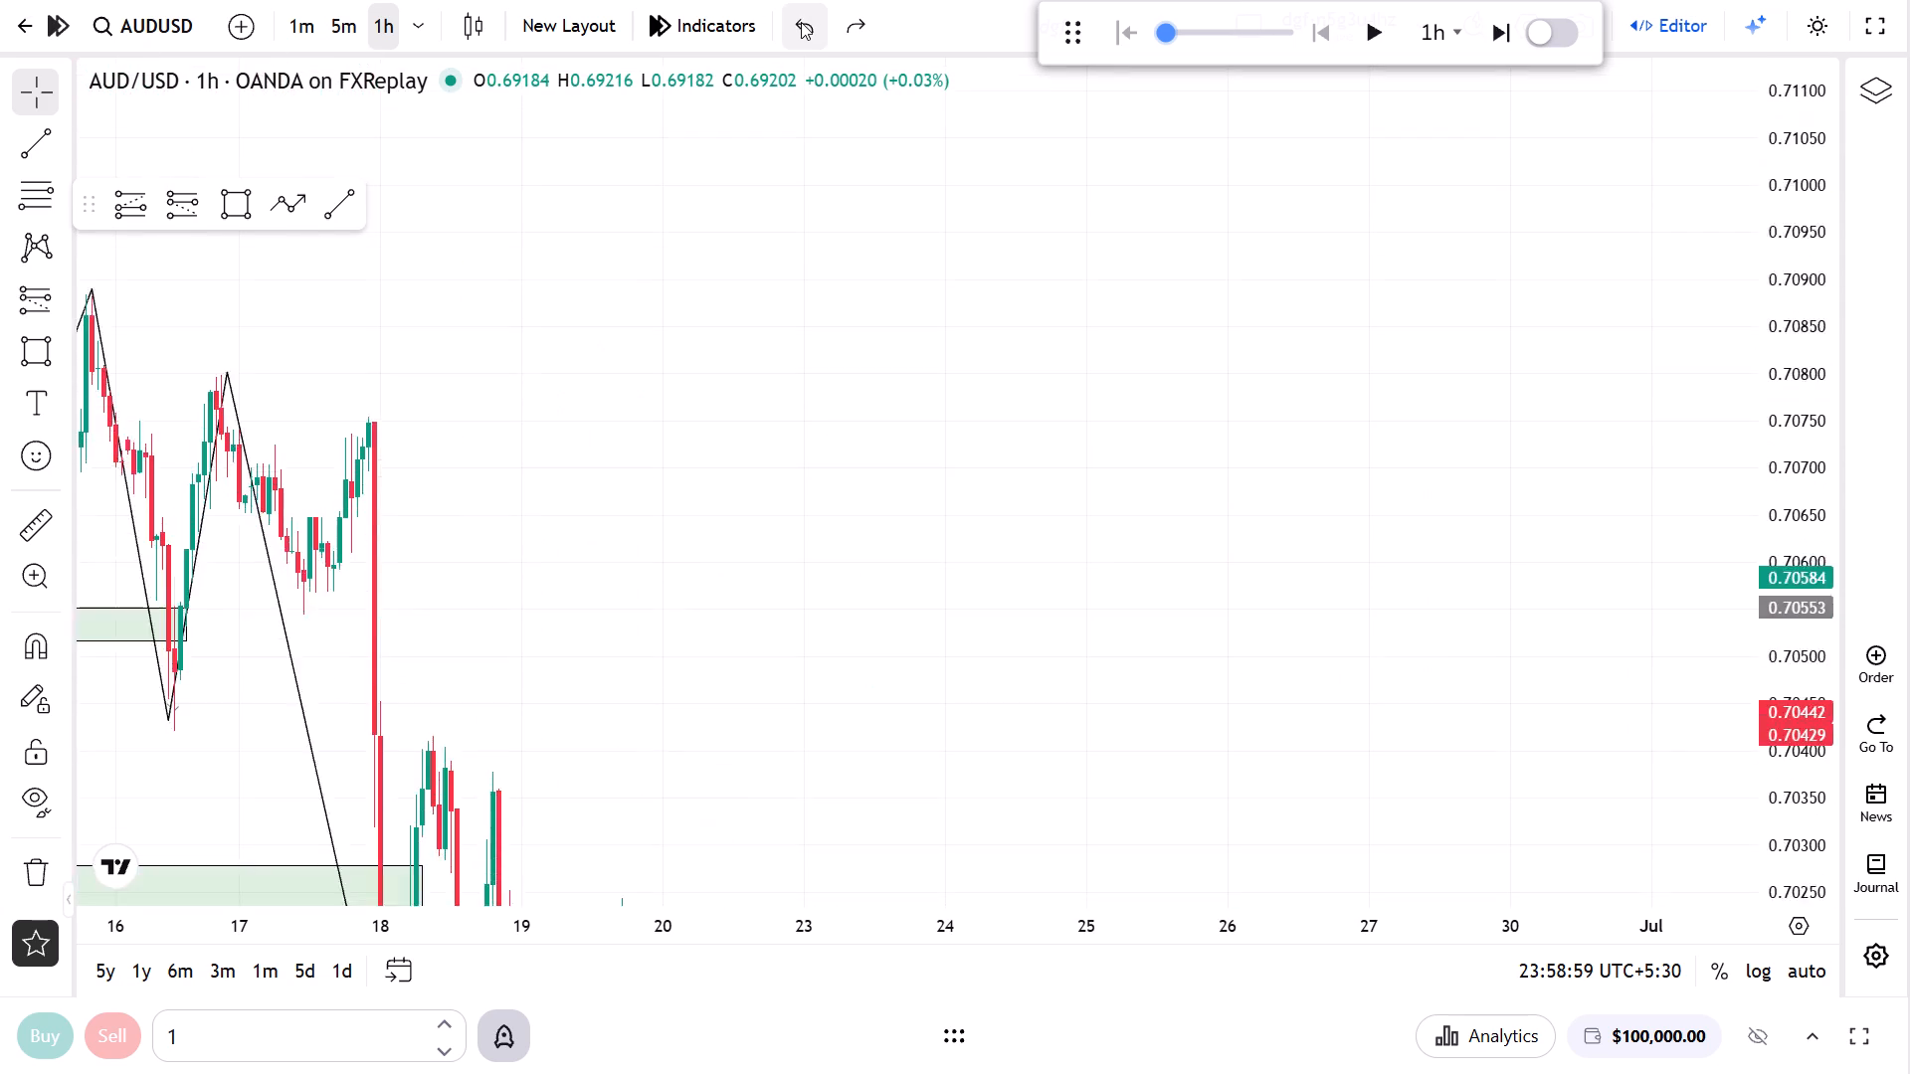
pyautogui.click(801, 22)
pyautogui.tripleClick(801, 22)
pyautogui.tripleClick(801, 22)
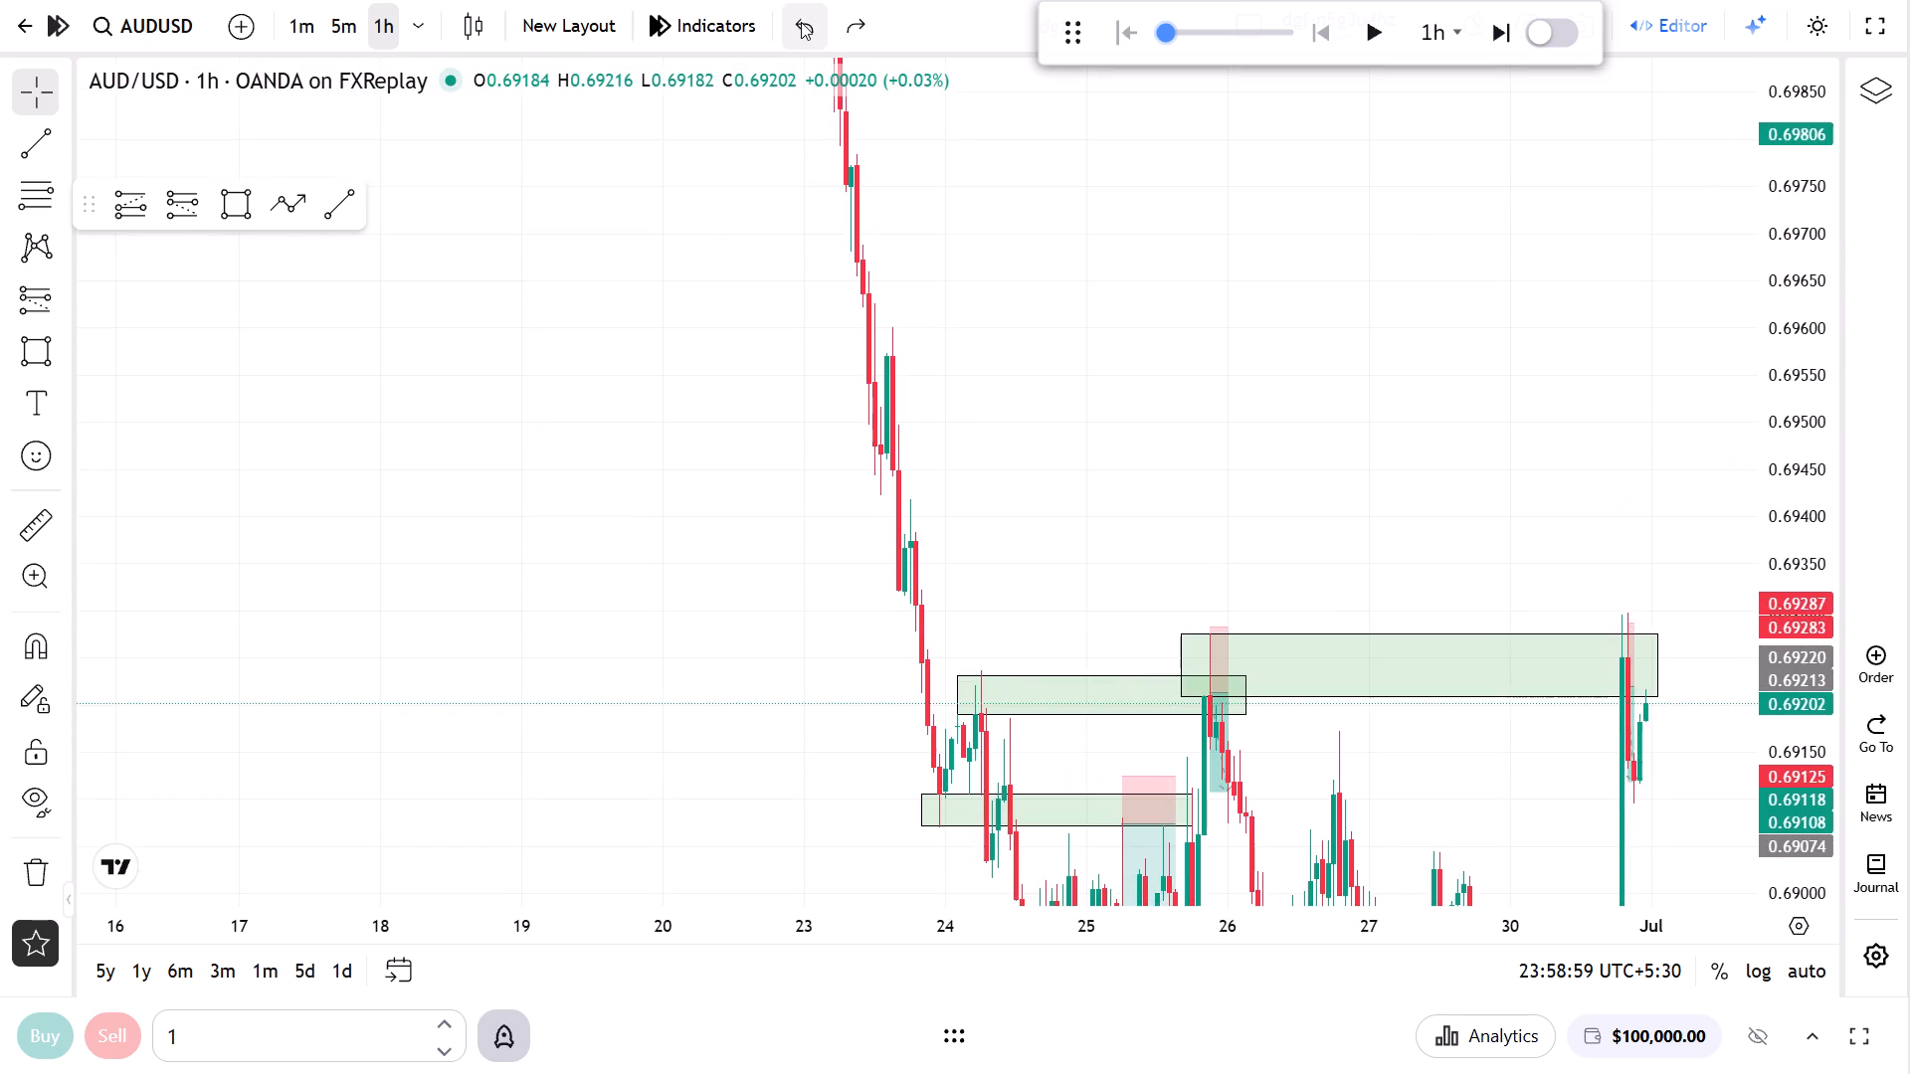
pyautogui.tripleClick(801, 22)
pyautogui.tripleClick(801, 22)
pyautogui.tripleClick(801, 22)
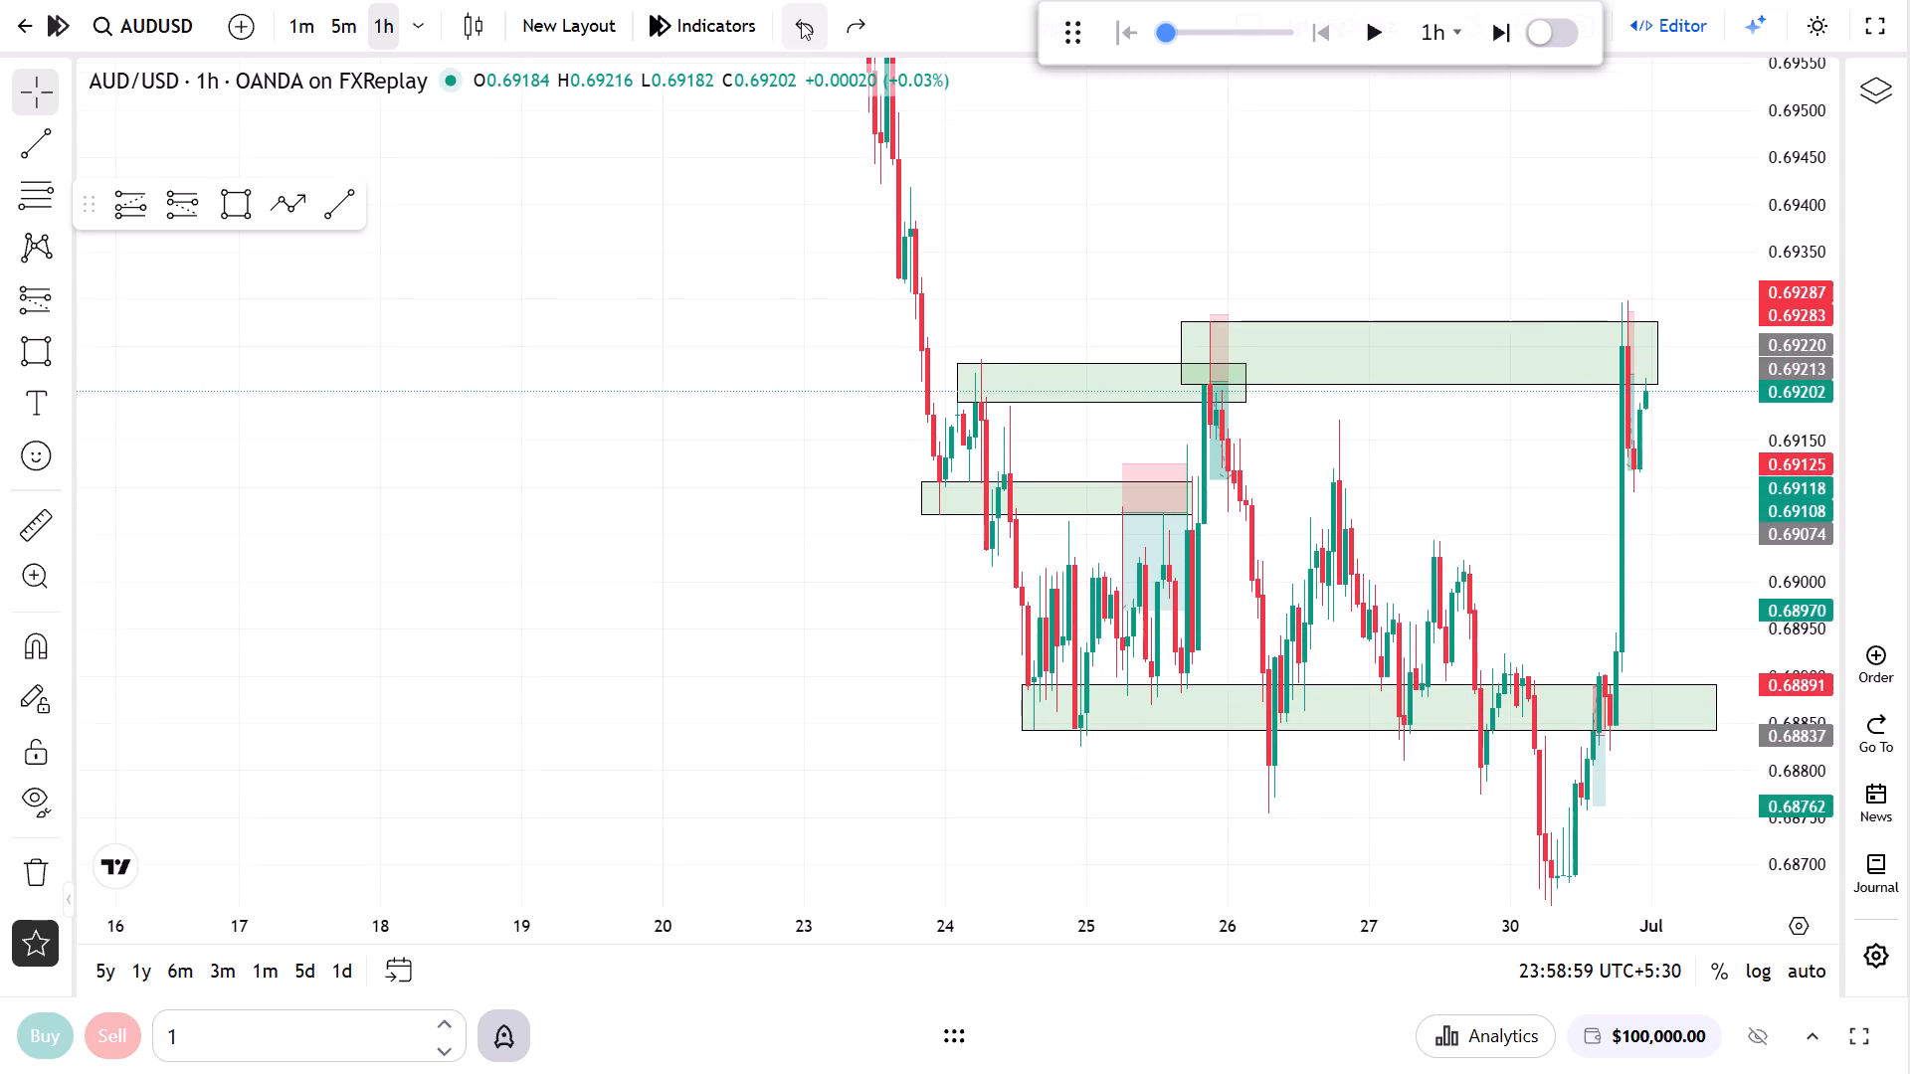
pyautogui.tripleClick(801, 22)
pyautogui.tripleClick(801, 22)
pyautogui.tripleClick(801, 22)
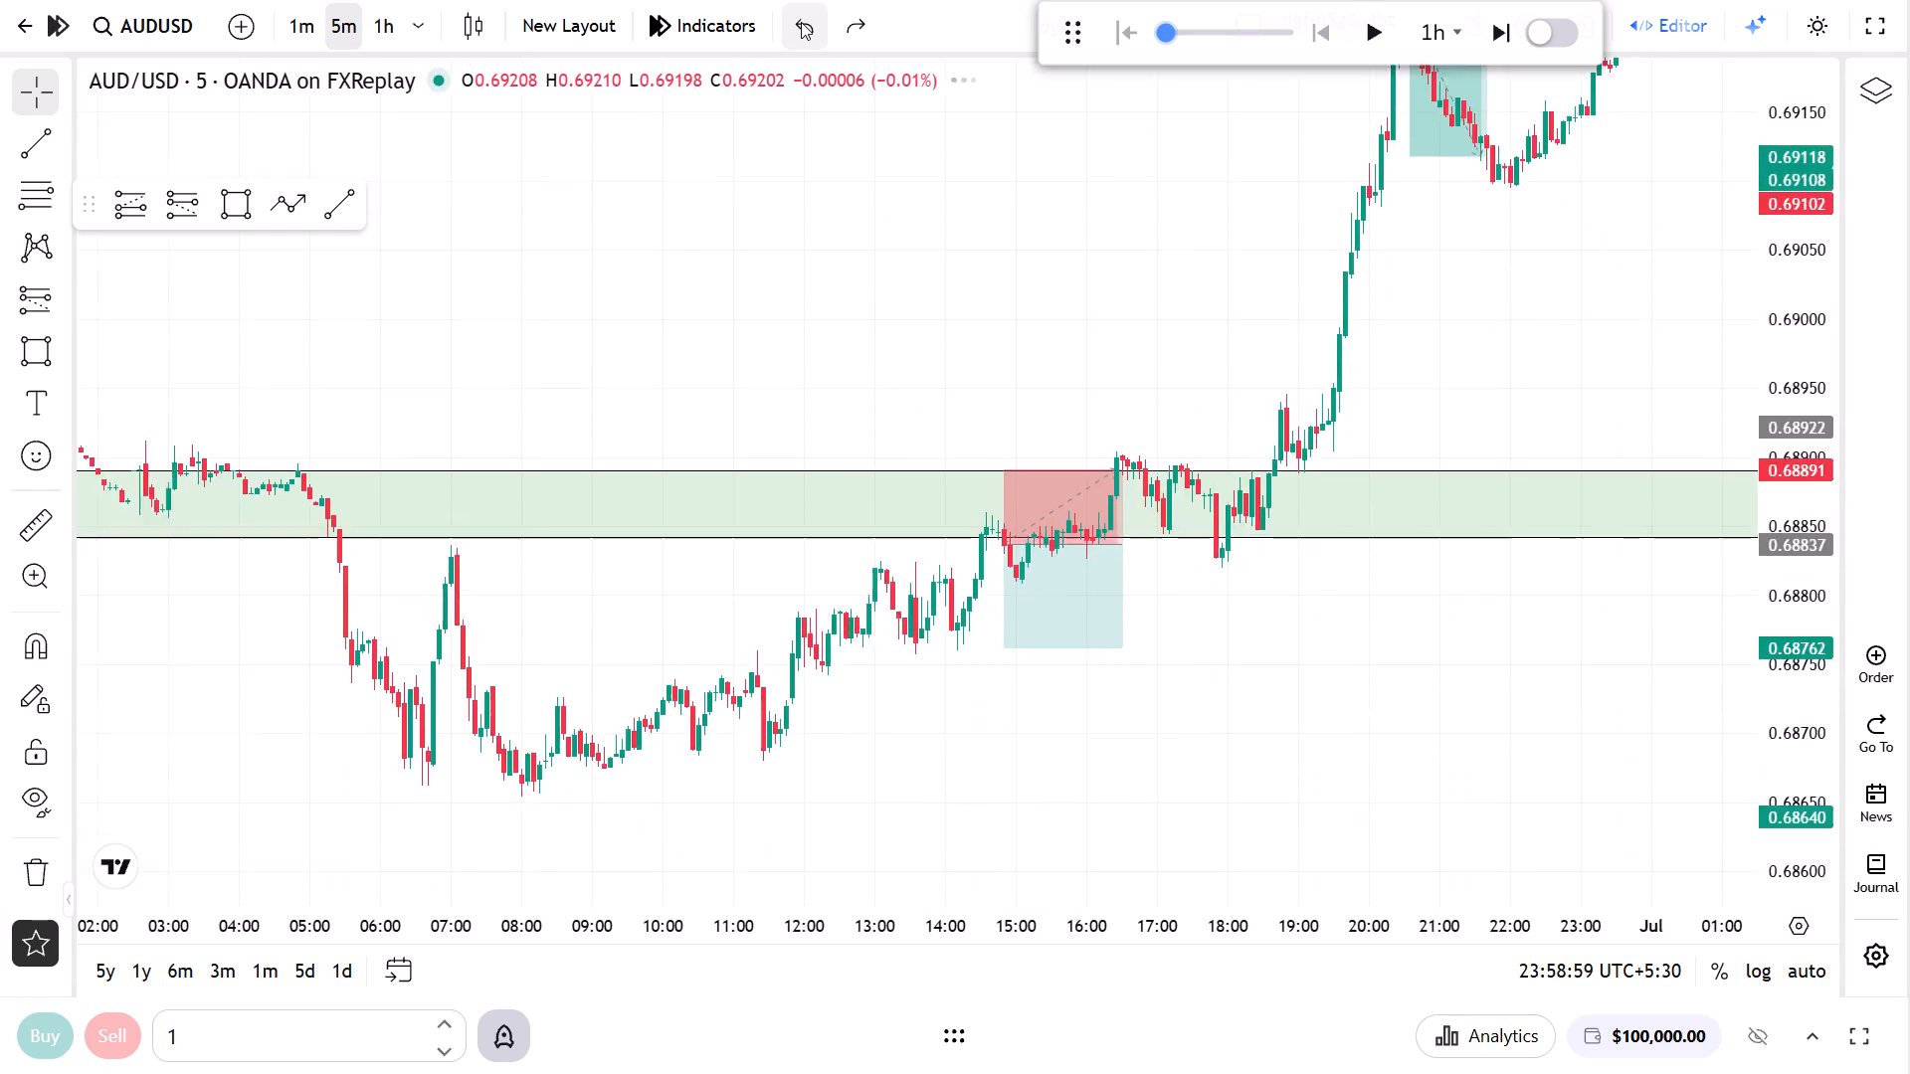
# Undo the five-minute-chart adjustments to the two short positions on 30 June.
pyautogui.tripleClick(801, 22)
pyautogui.tripleClick(801, 22)
pyautogui.tripleClick(801, 22)
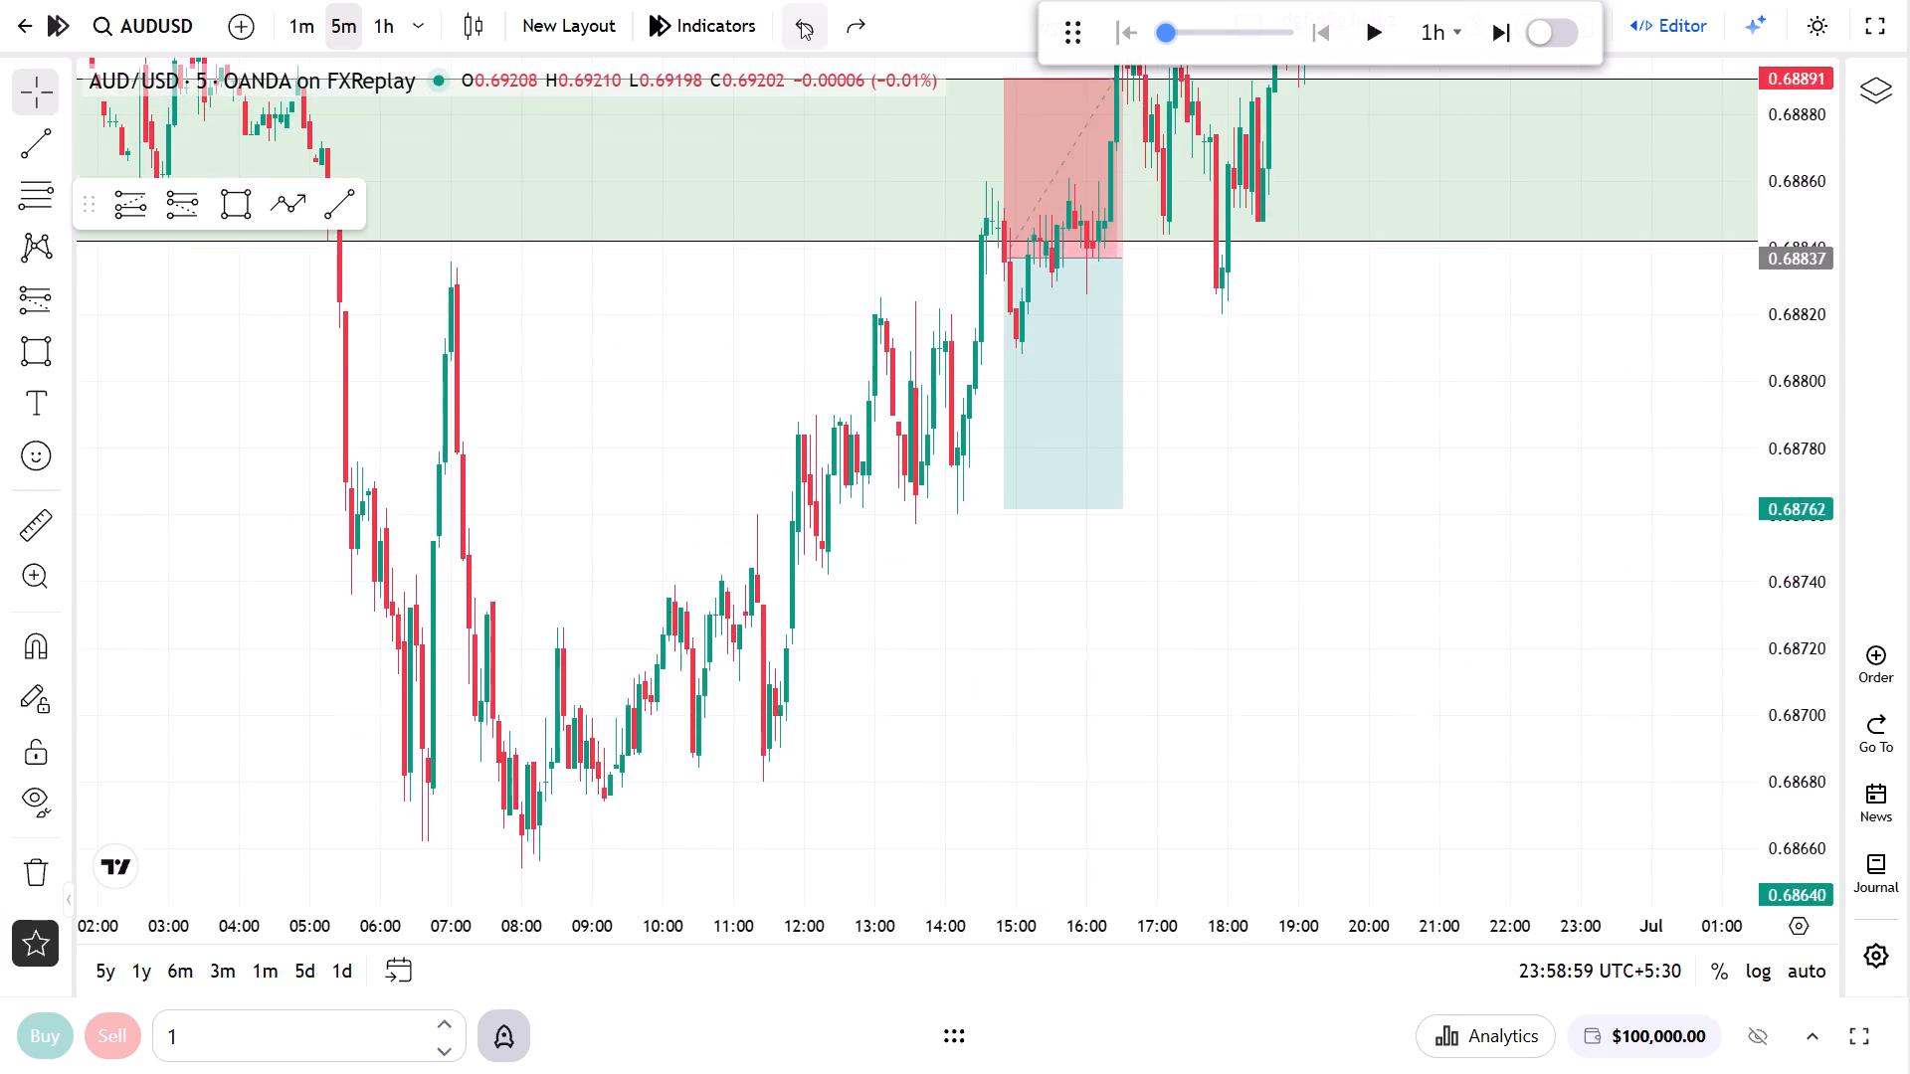
pyautogui.click(801, 22)
pyautogui.tripleClick(801, 22)
pyautogui.tripleClick(801, 22)
pyautogui.tripleClick(801, 22)
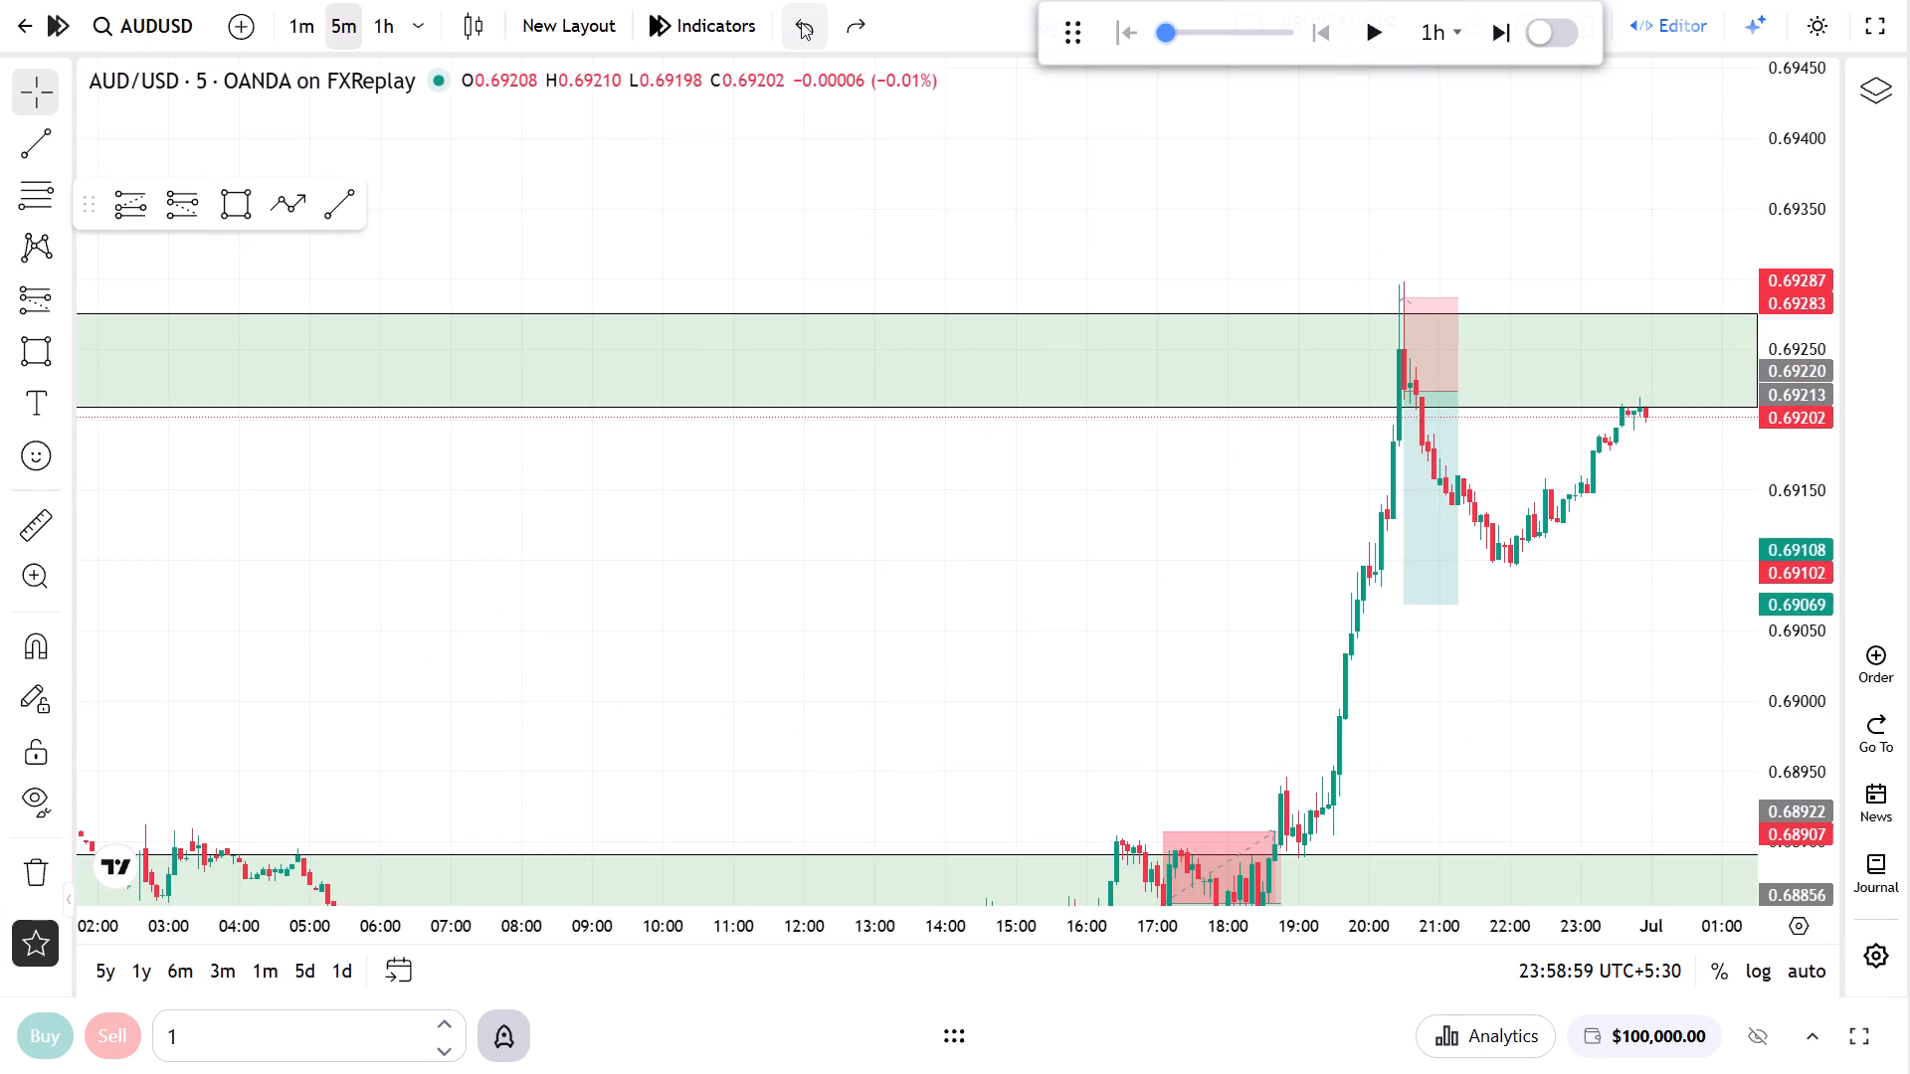
pyautogui.tripleClick(801, 22)
pyautogui.tripleClick(801, 22)
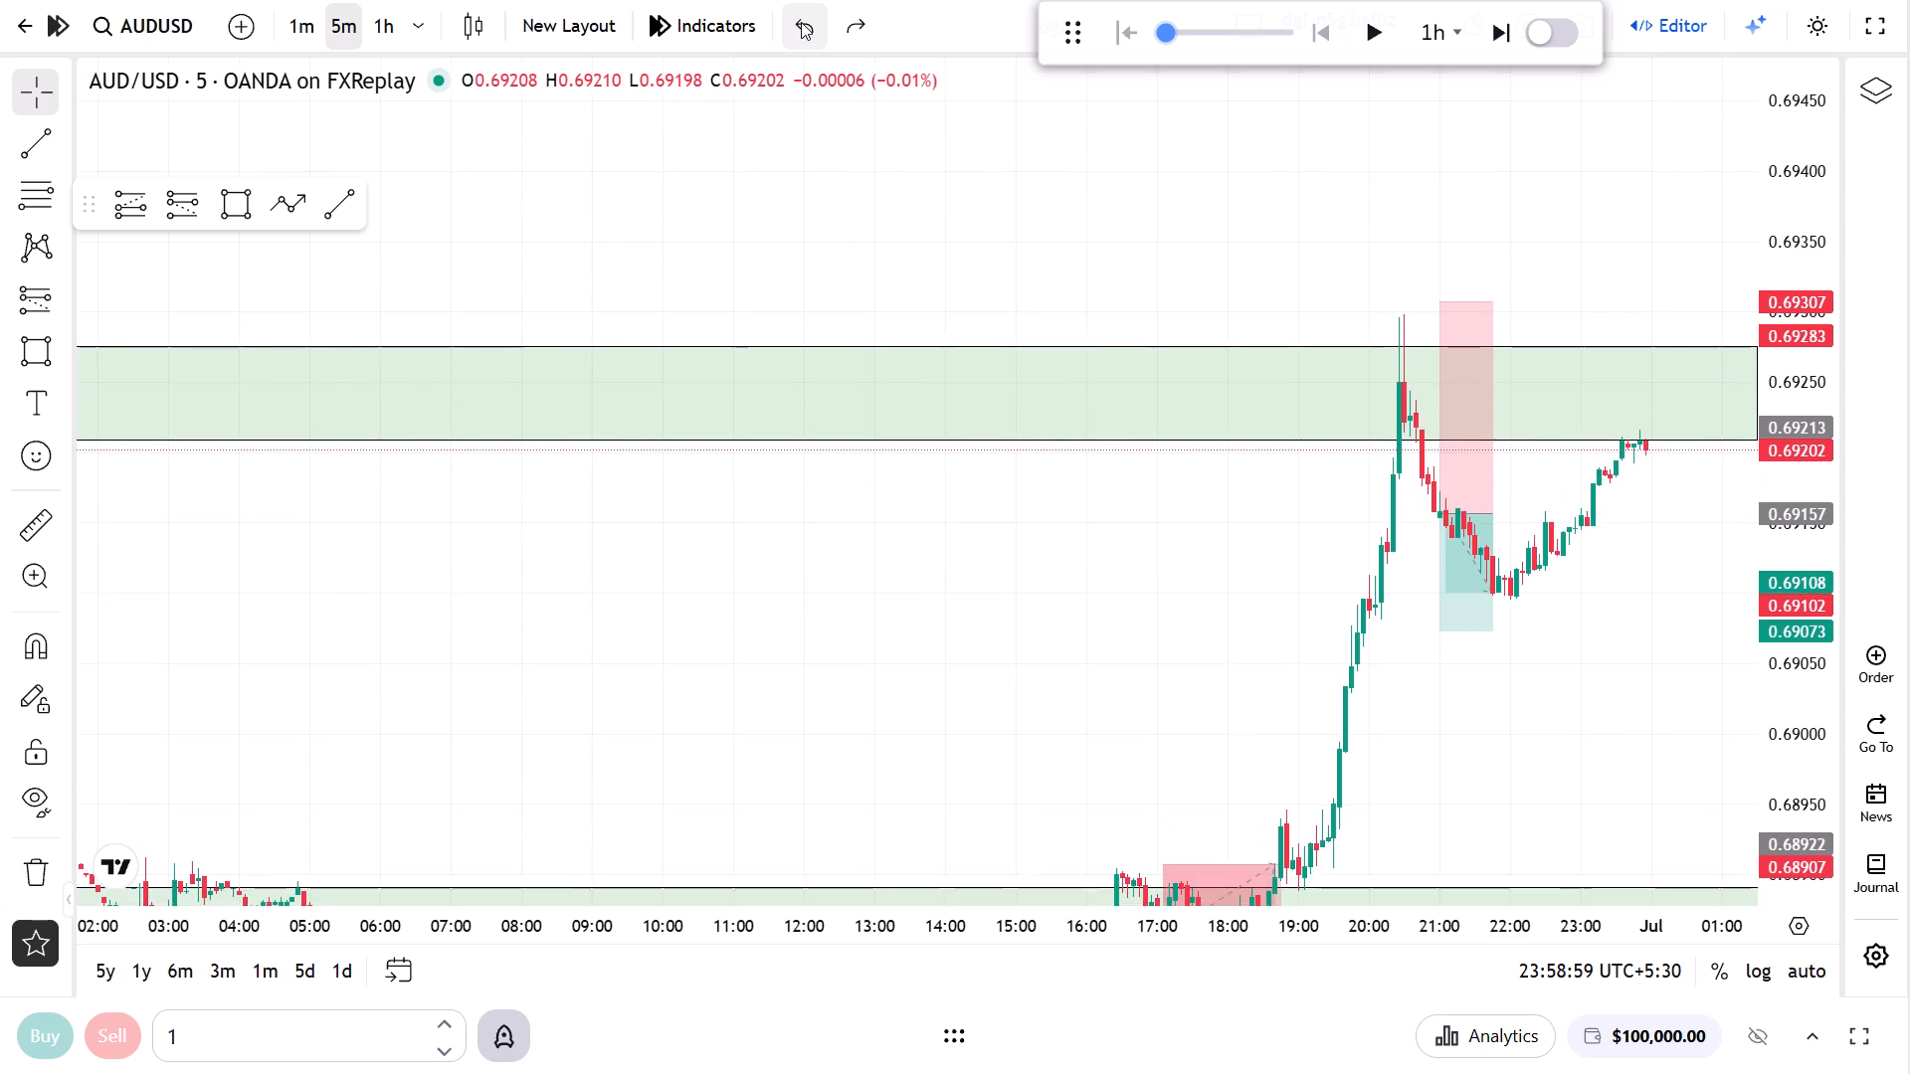
# Step back and forward through the edit history to the newly placed 30 June 21:04 short position on the one-minute chart.
pyautogui.tripleClick(801, 22)
pyautogui.tripleClick(801, 22)
pyautogui.tripleClick(801, 22)
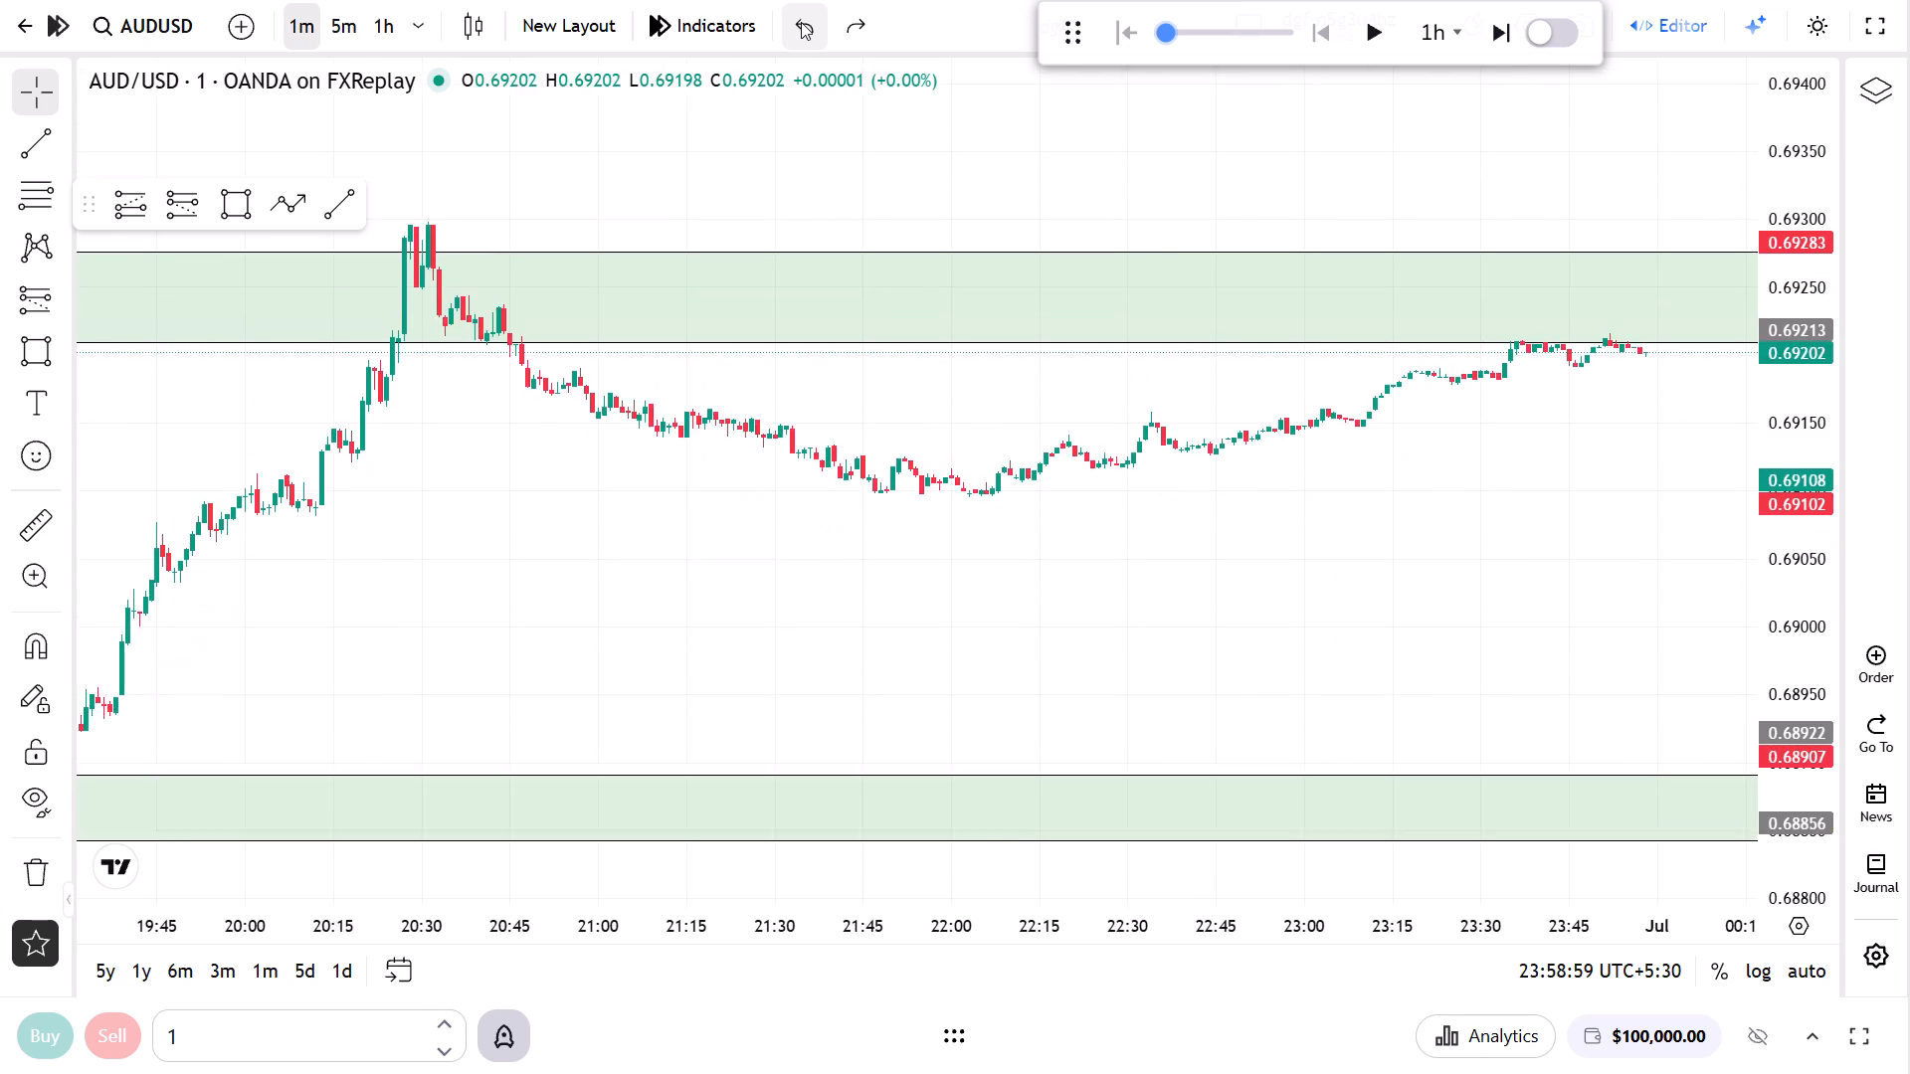
pyautogui.doubleClick(801, 22)
pyautogui.tripleClick(874, 26)
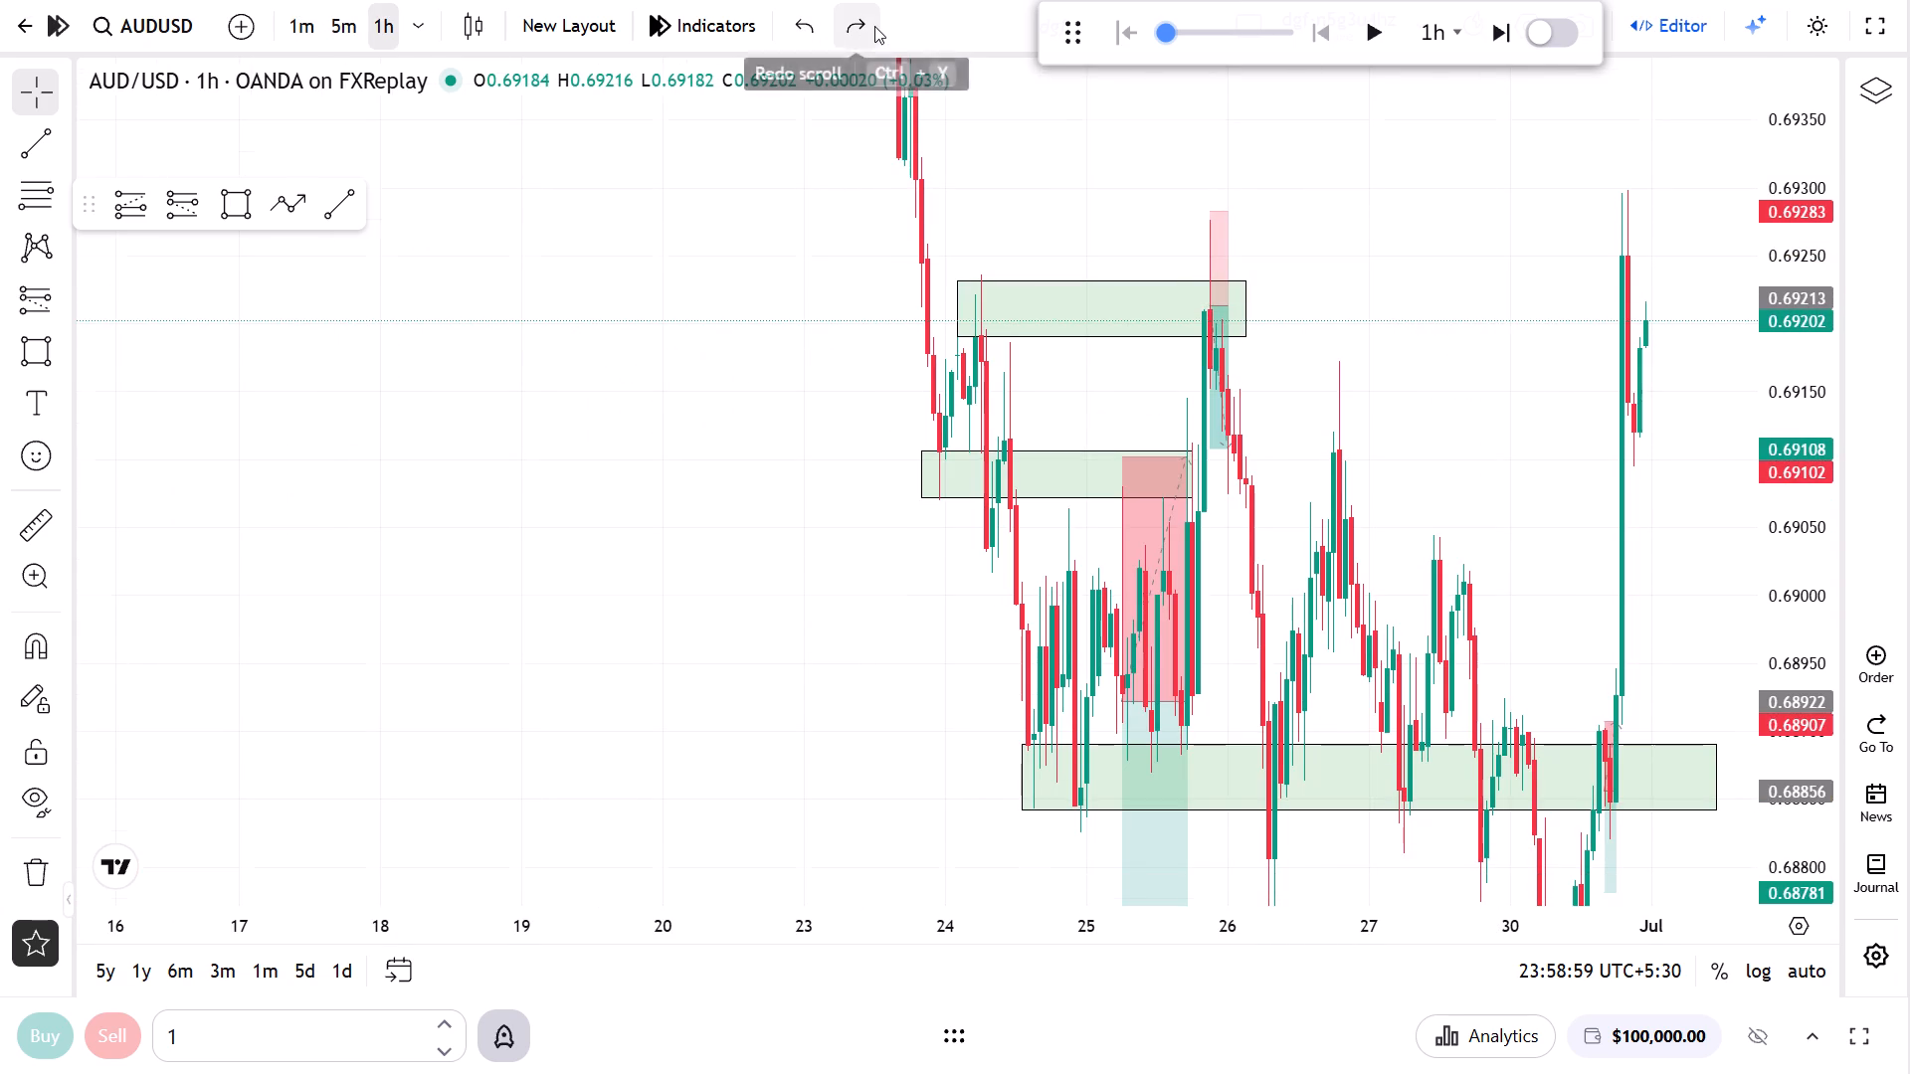
pyautogui.click(874, 26)
pyautogui.click(874, 26)
pyautogui.click(874, 26)
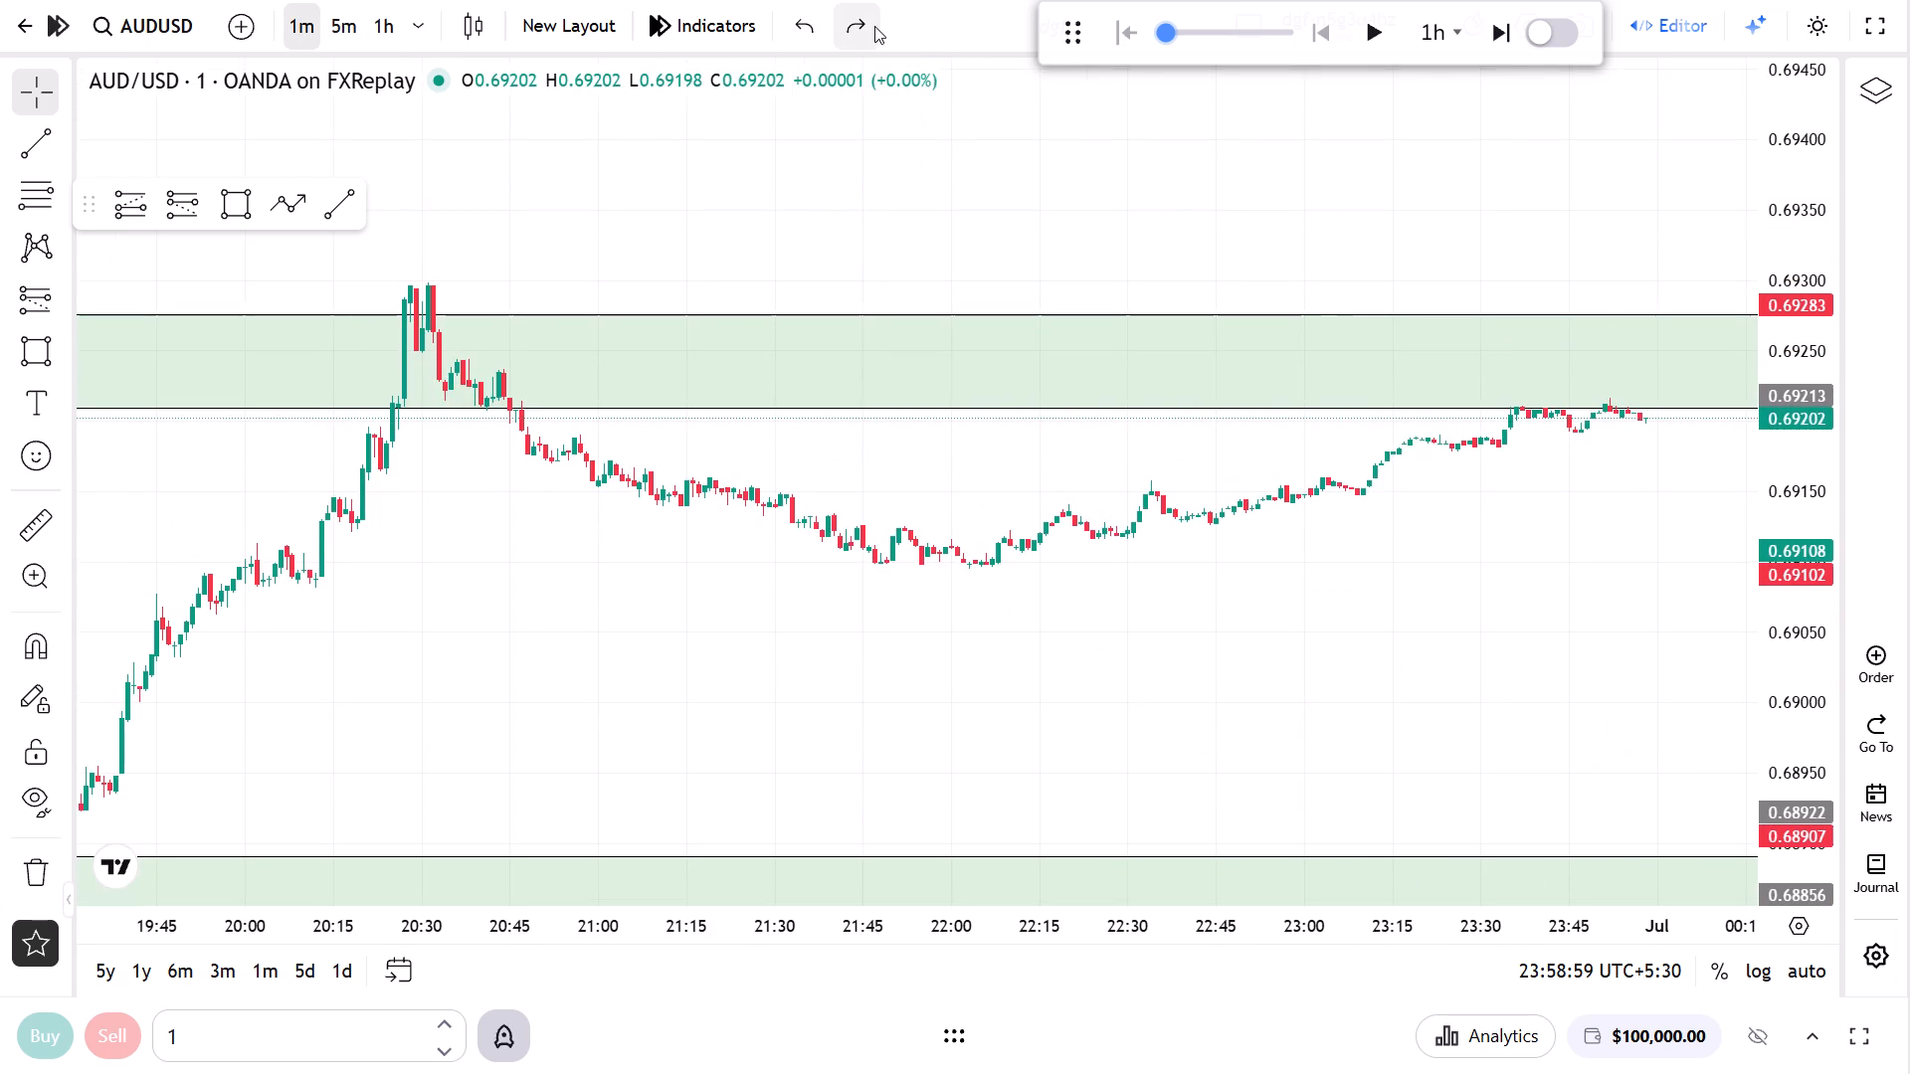
pyautogui.click(874, 26)
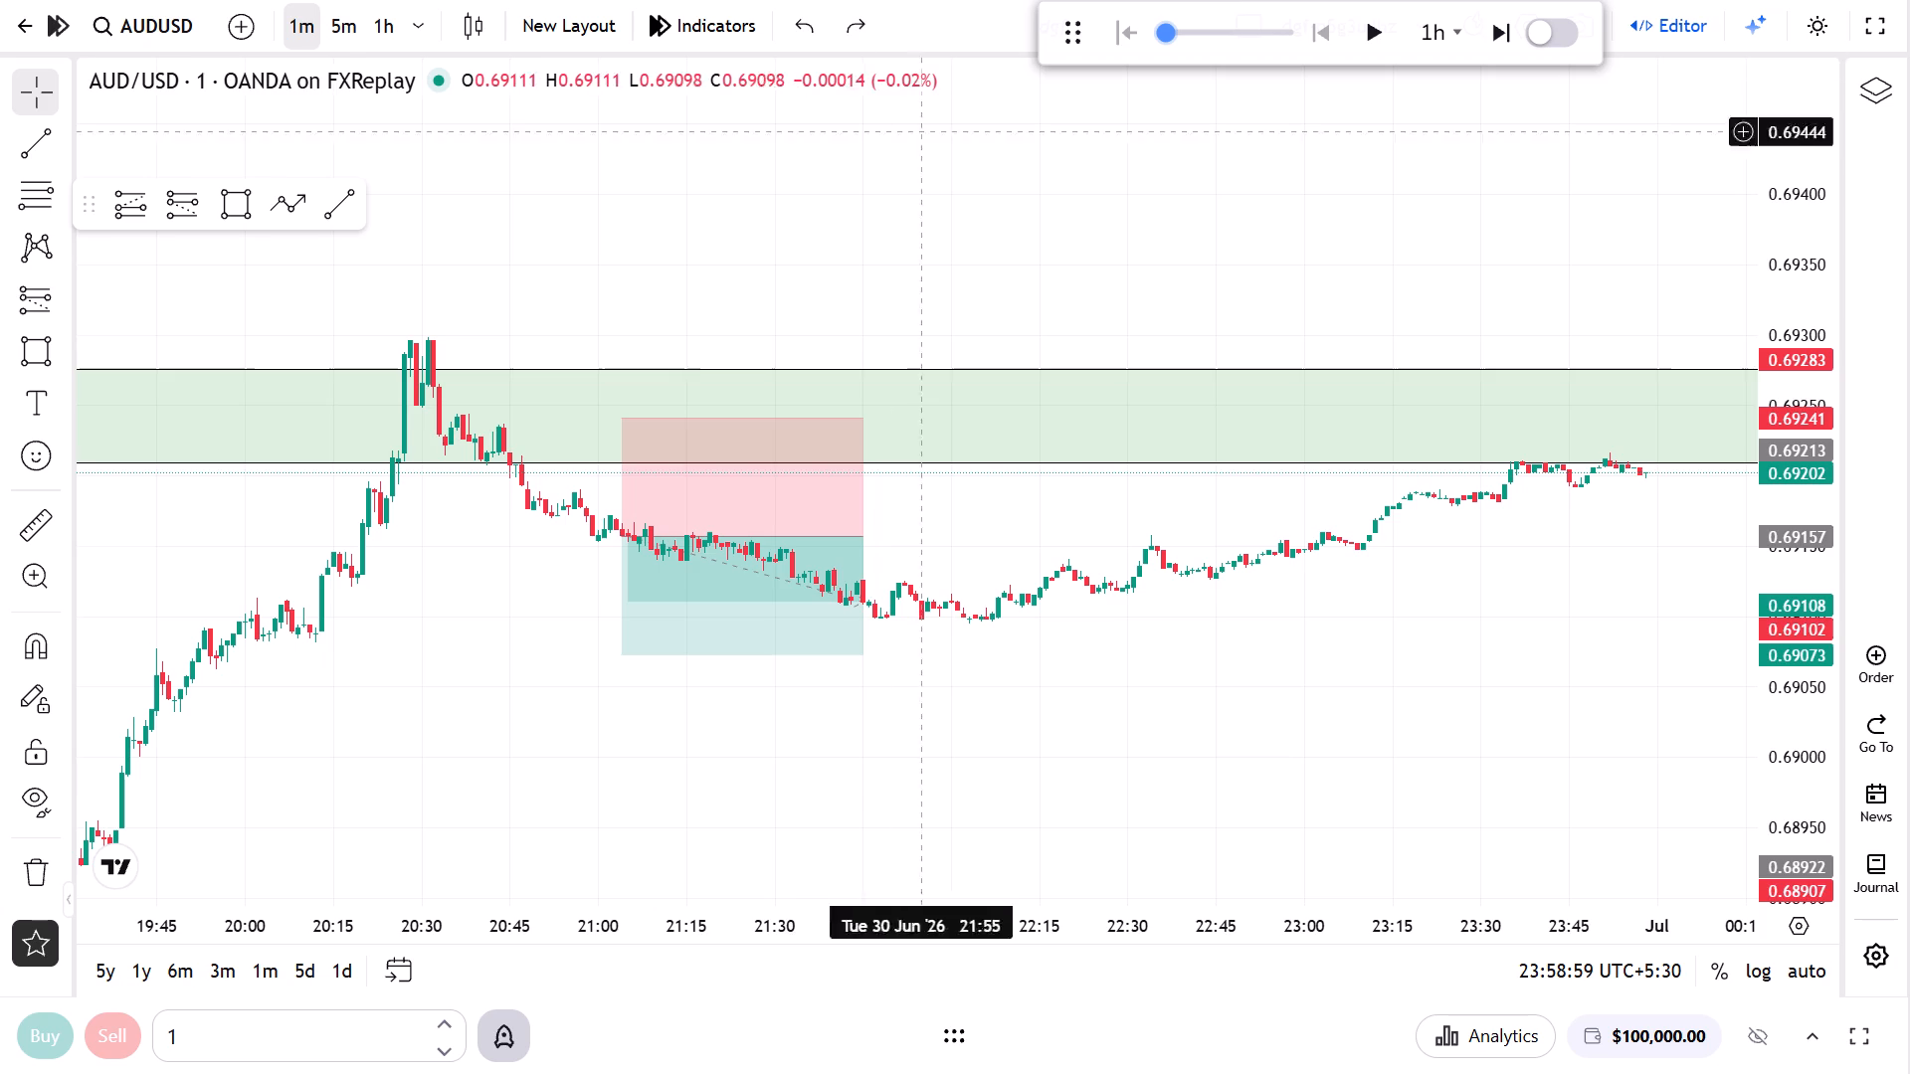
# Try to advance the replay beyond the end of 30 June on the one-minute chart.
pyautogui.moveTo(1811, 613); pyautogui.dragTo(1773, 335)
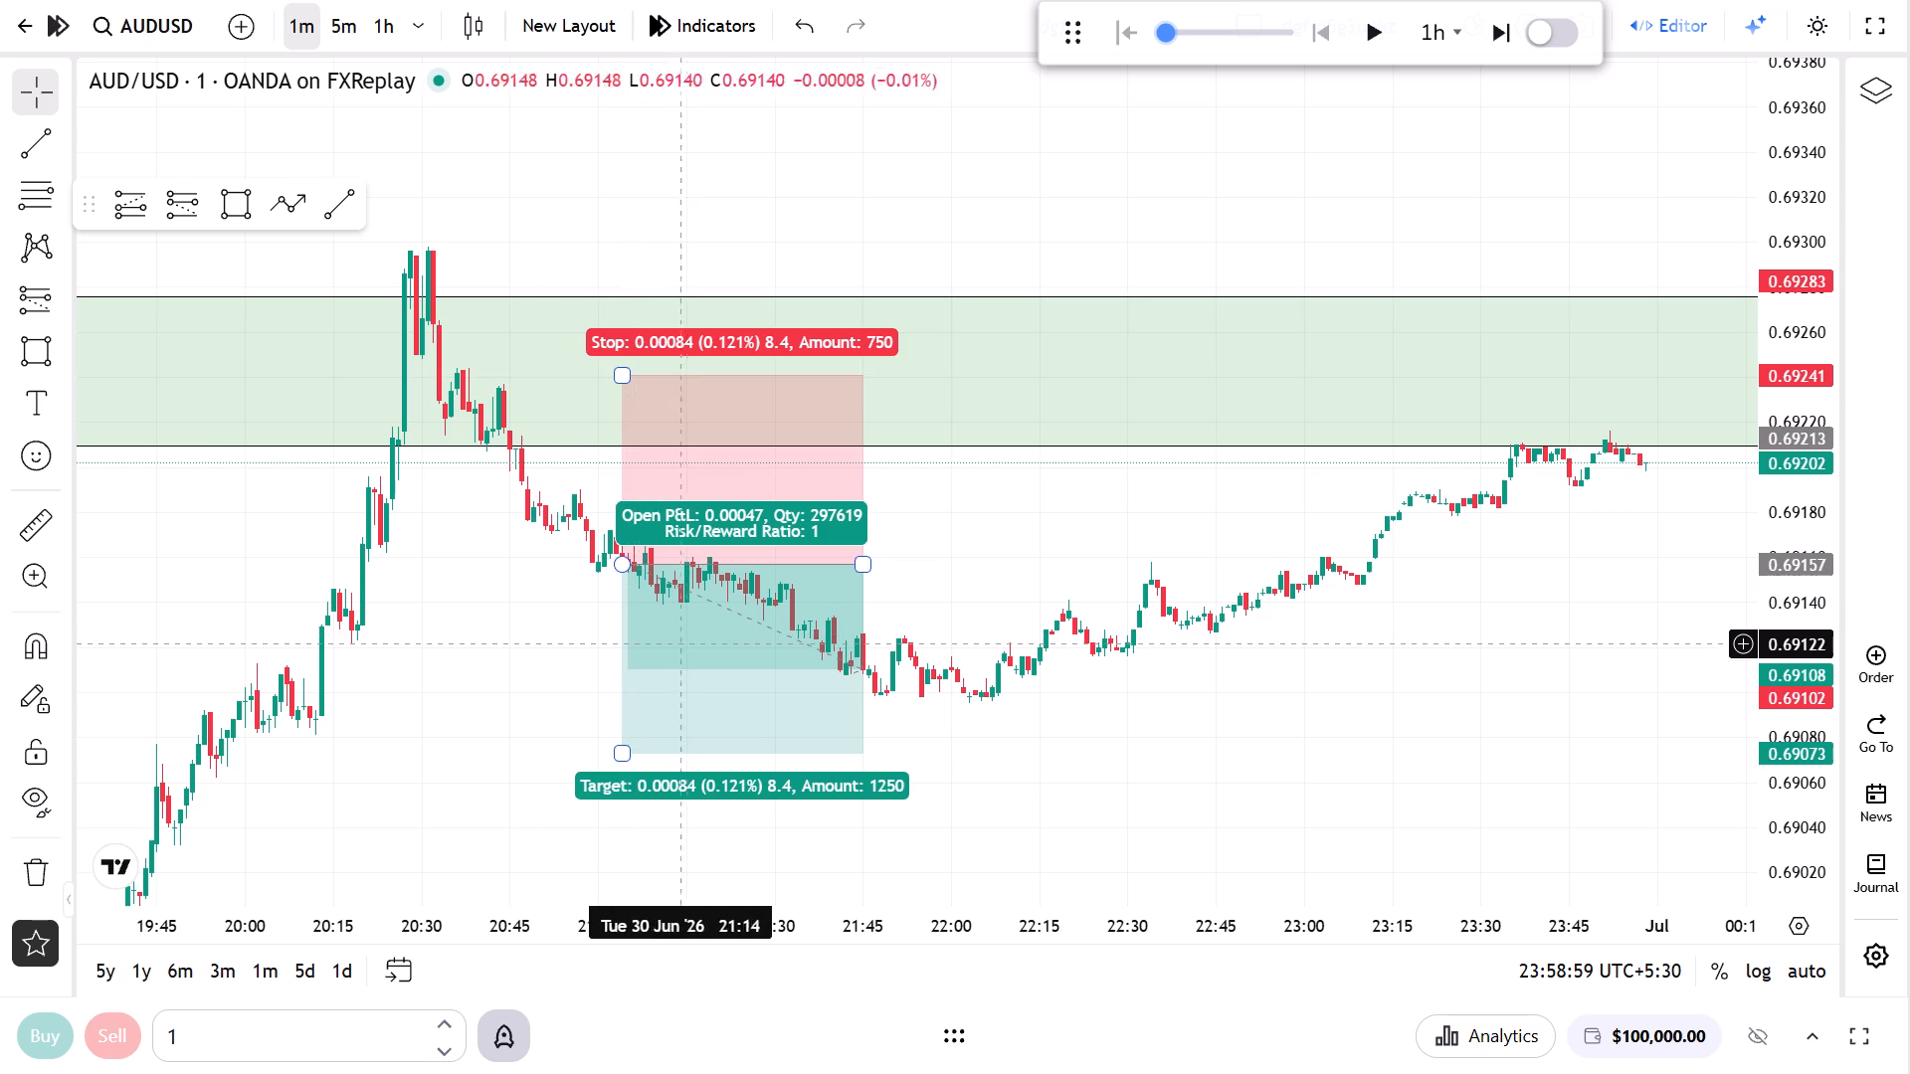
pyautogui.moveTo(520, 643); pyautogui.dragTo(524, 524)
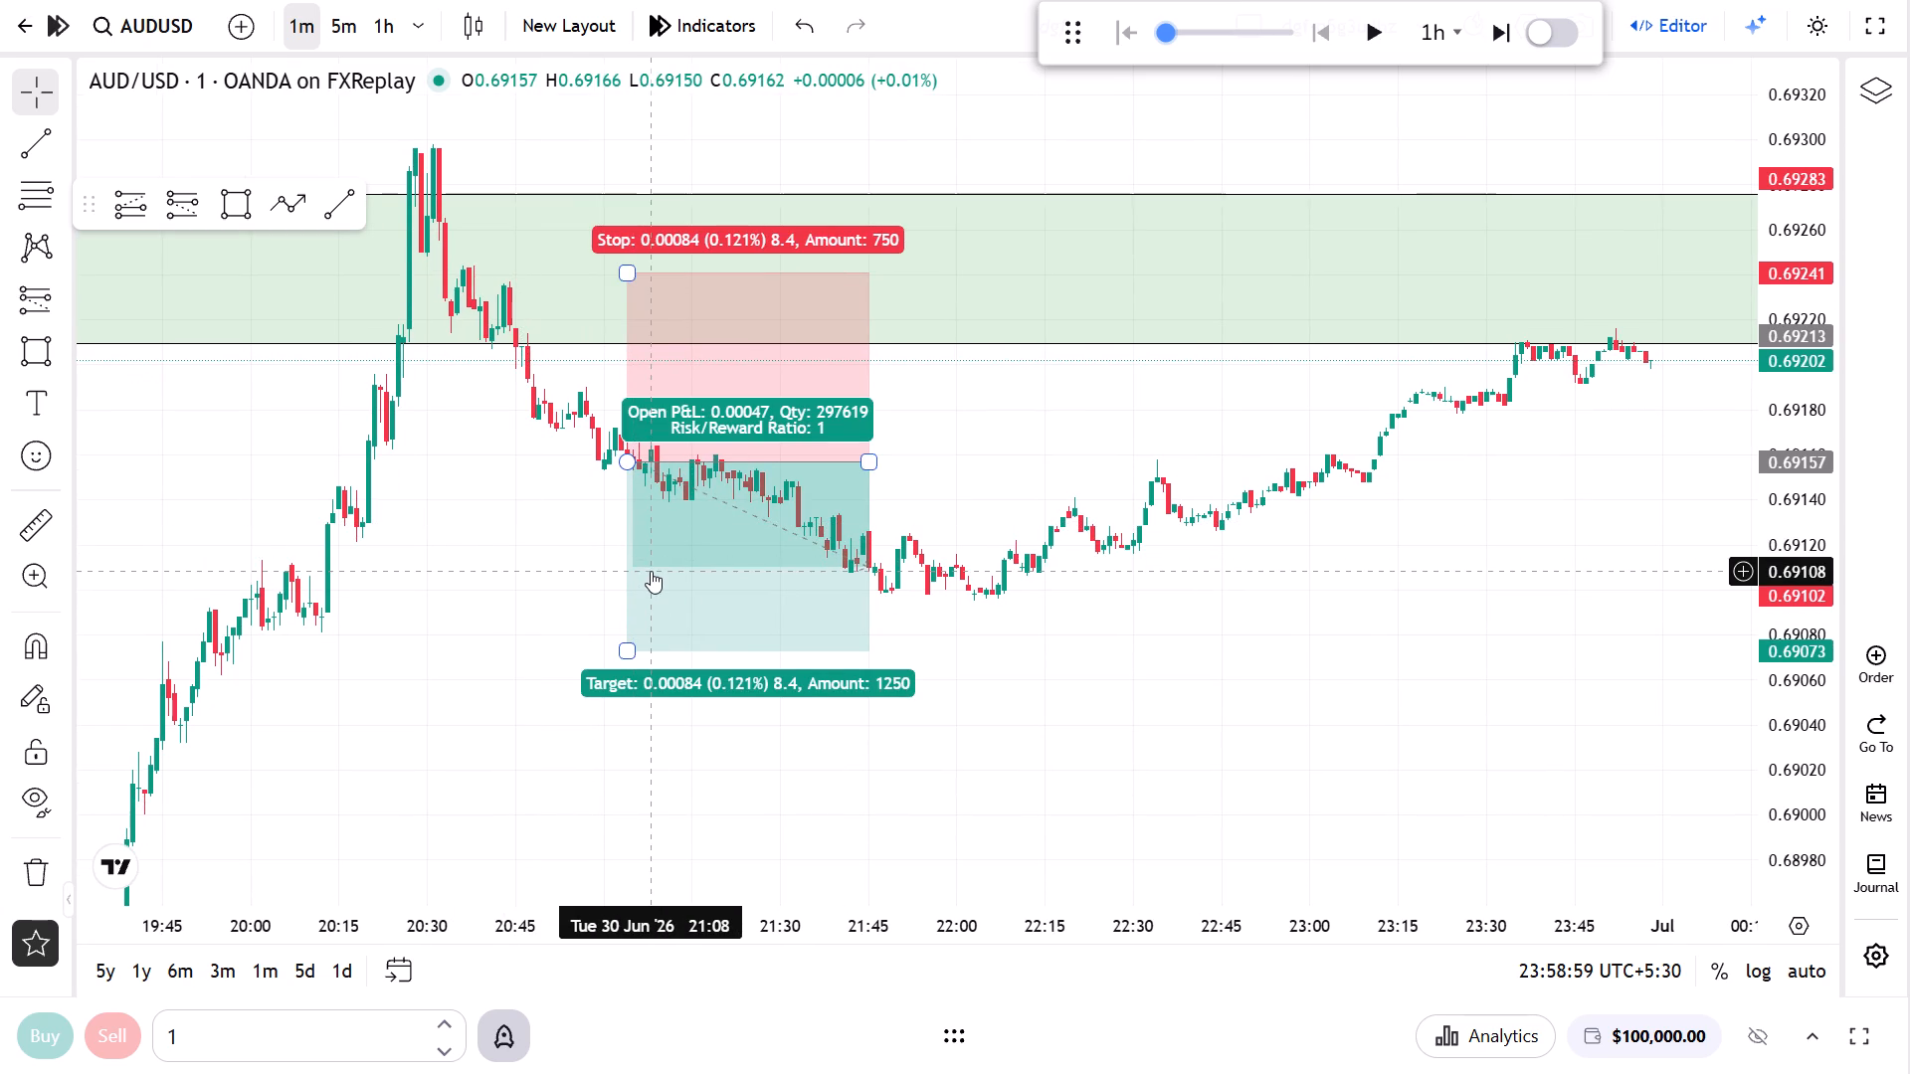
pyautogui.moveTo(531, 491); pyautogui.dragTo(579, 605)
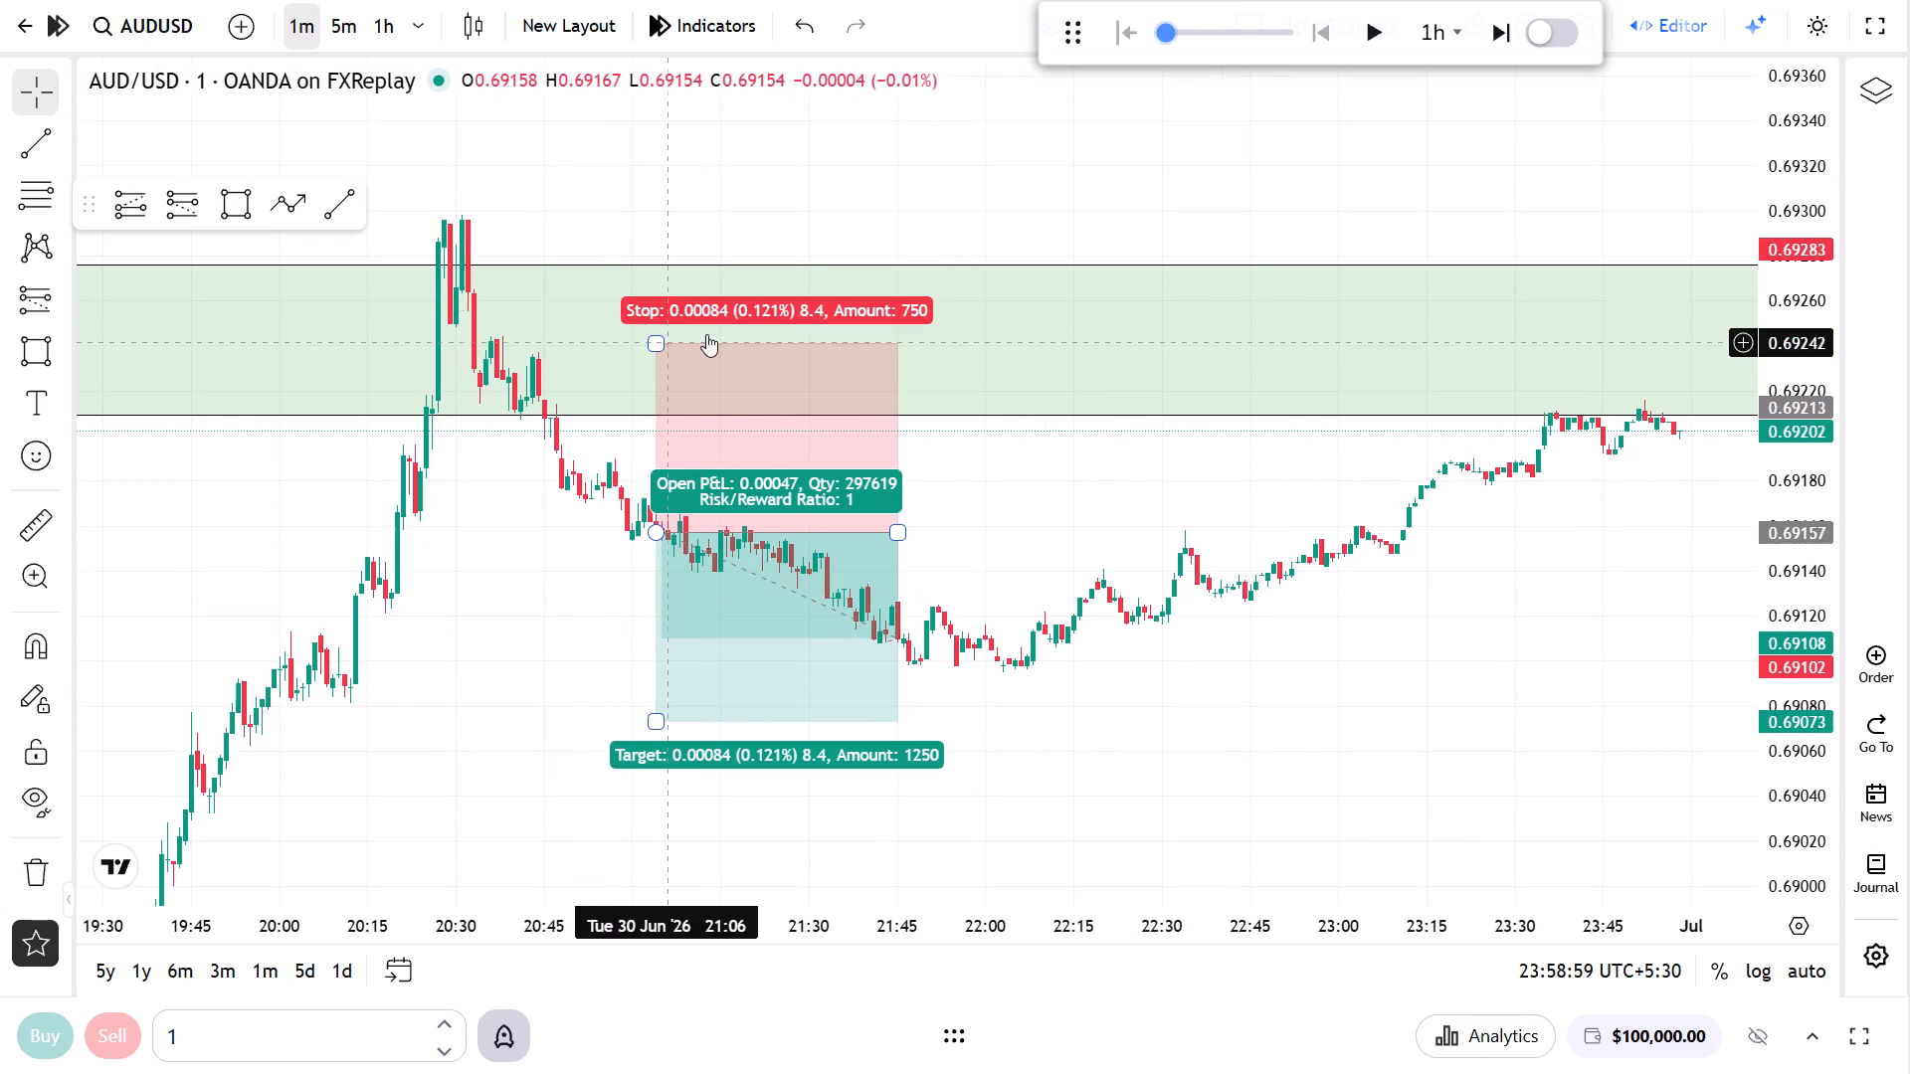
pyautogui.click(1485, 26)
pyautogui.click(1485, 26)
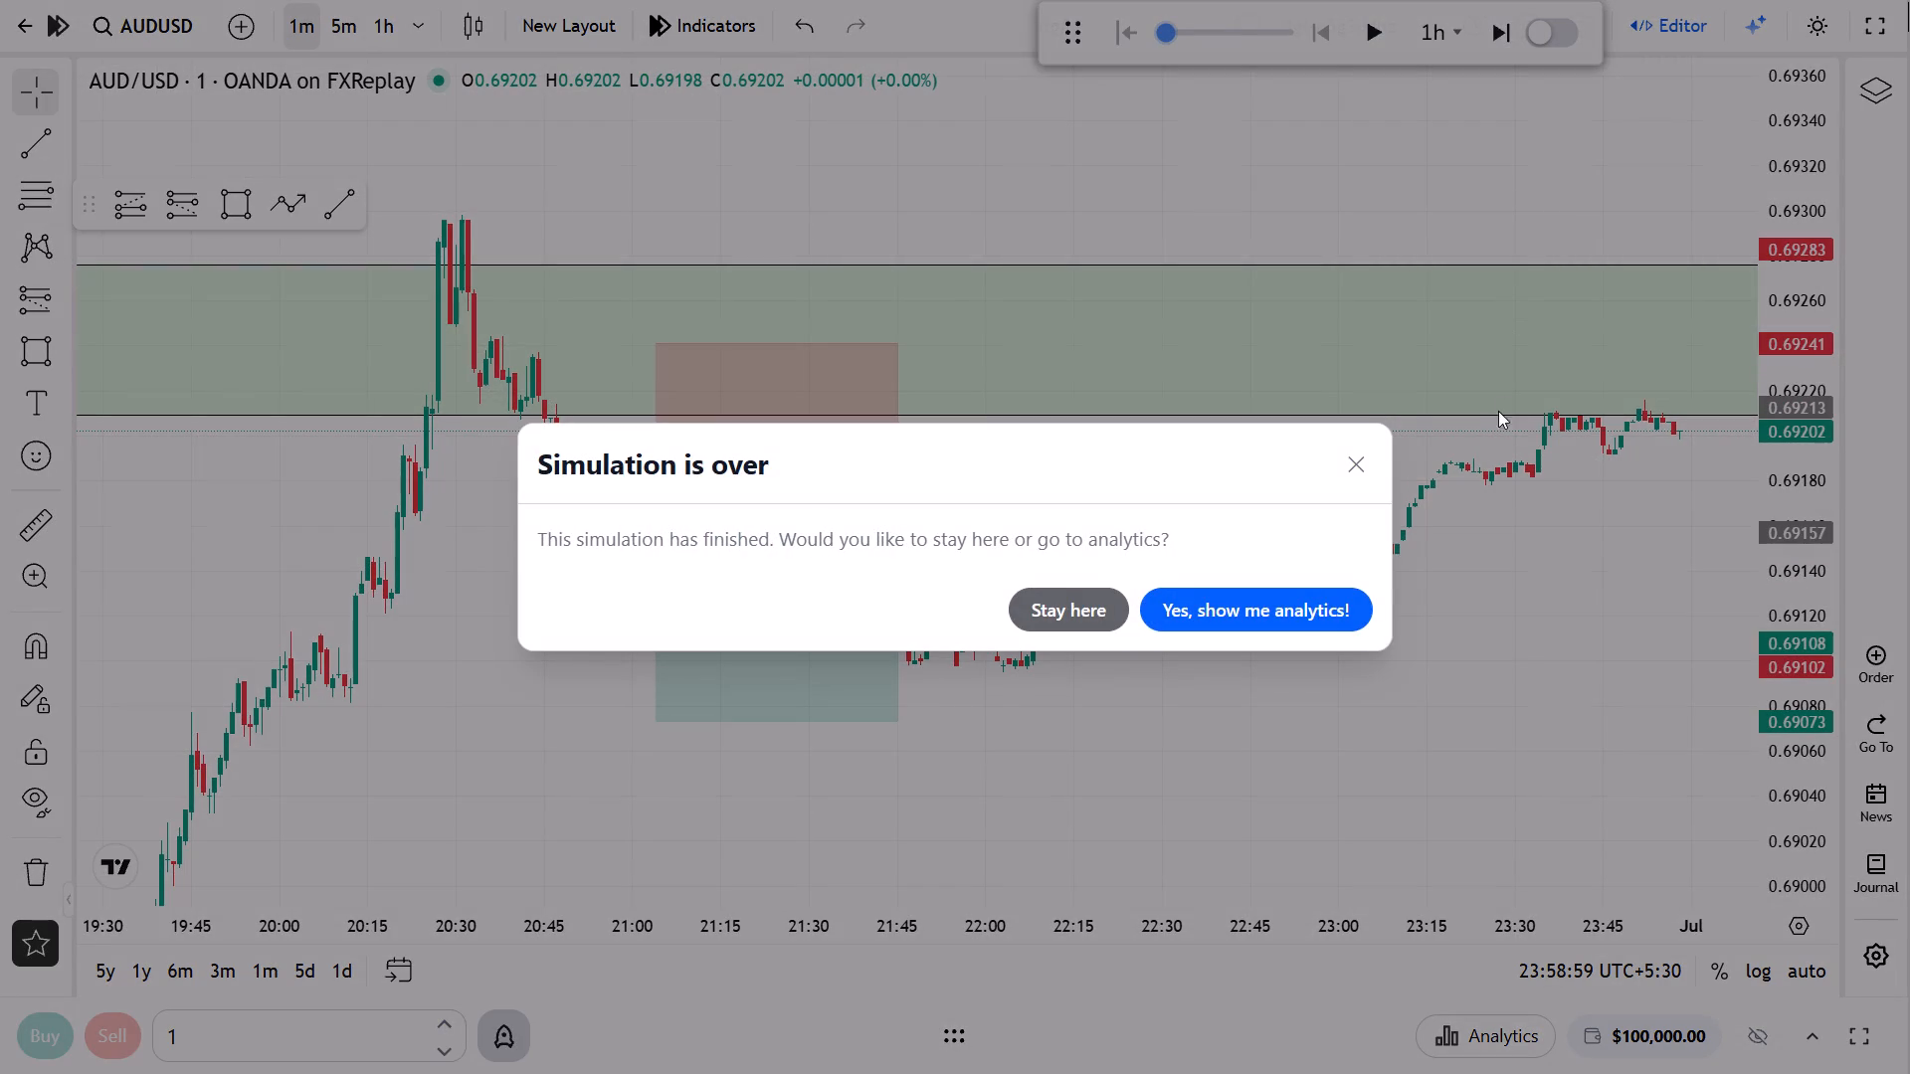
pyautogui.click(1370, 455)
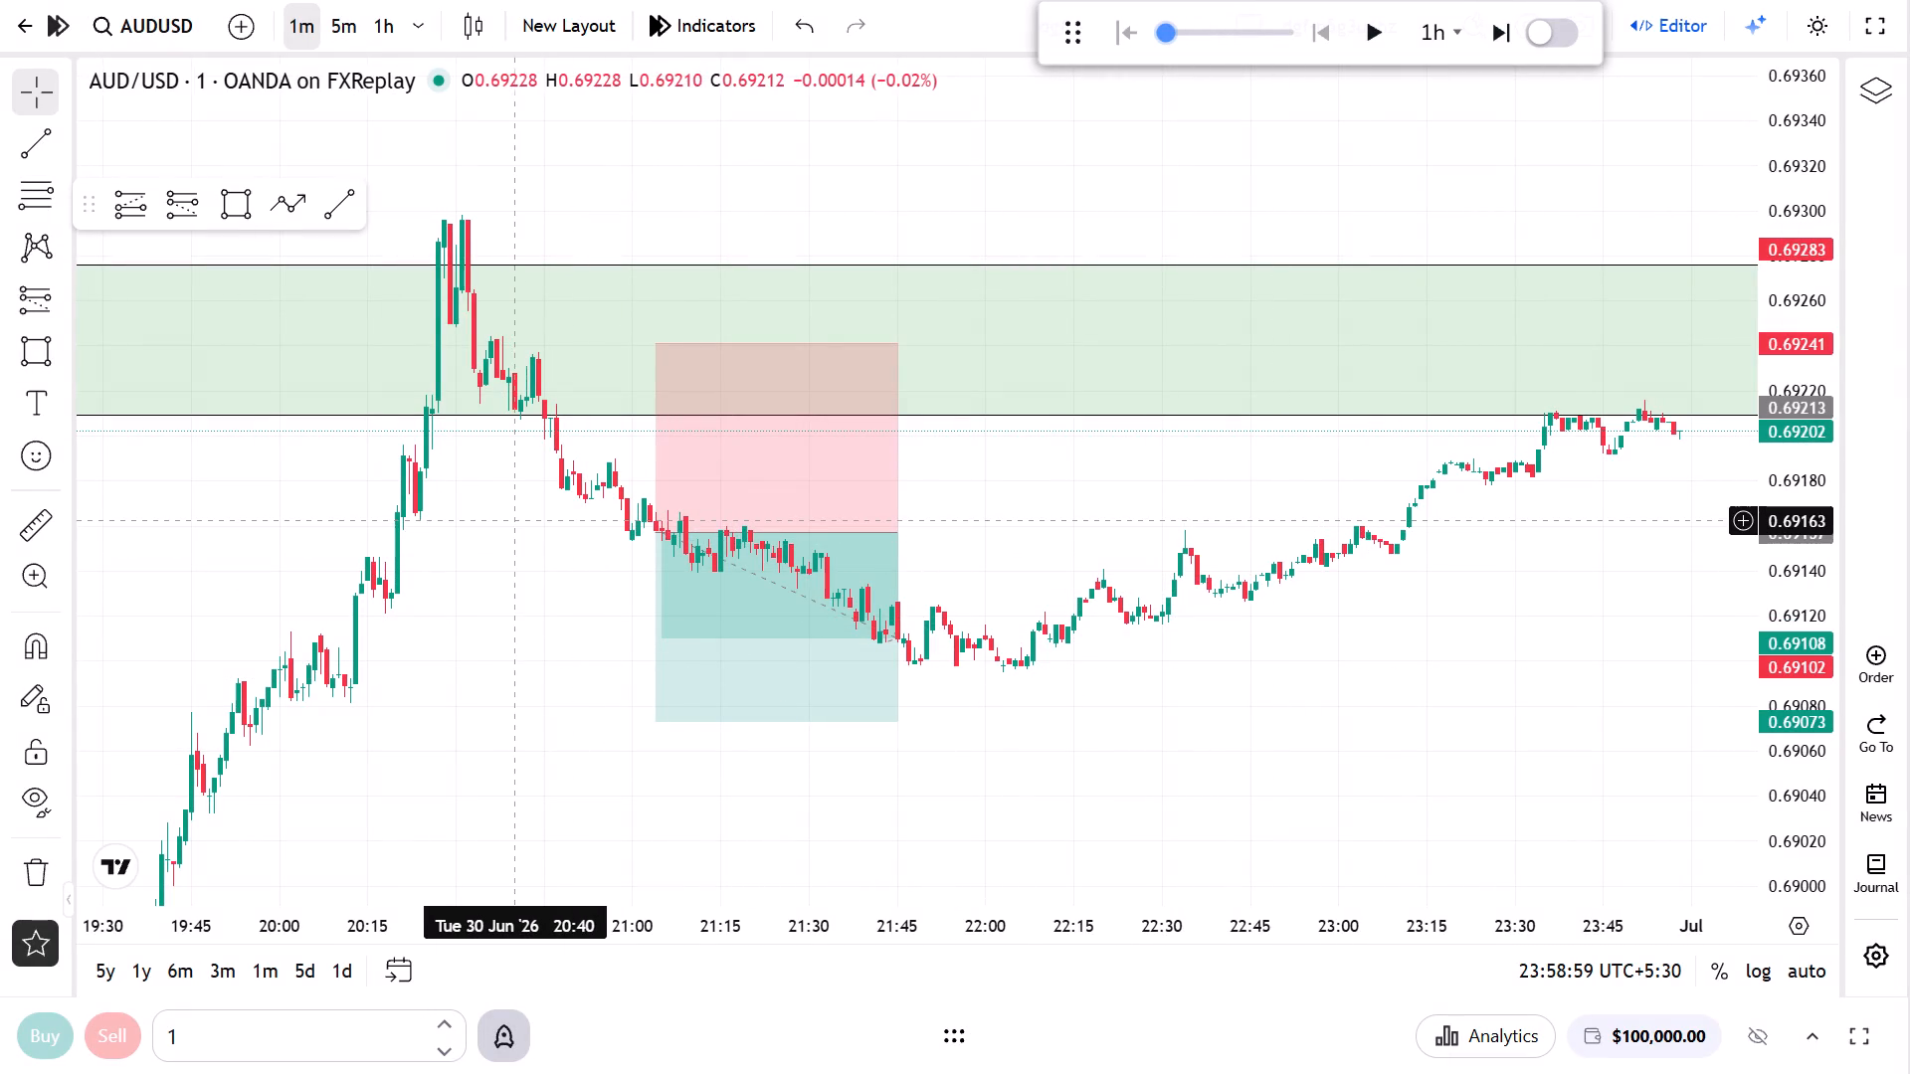
# Extend the 30 June short position to 21:49 and set its stop to about 0.69307.
pyautogui.moveTo(897, 534); pyautogui.dragTo(920, 536)
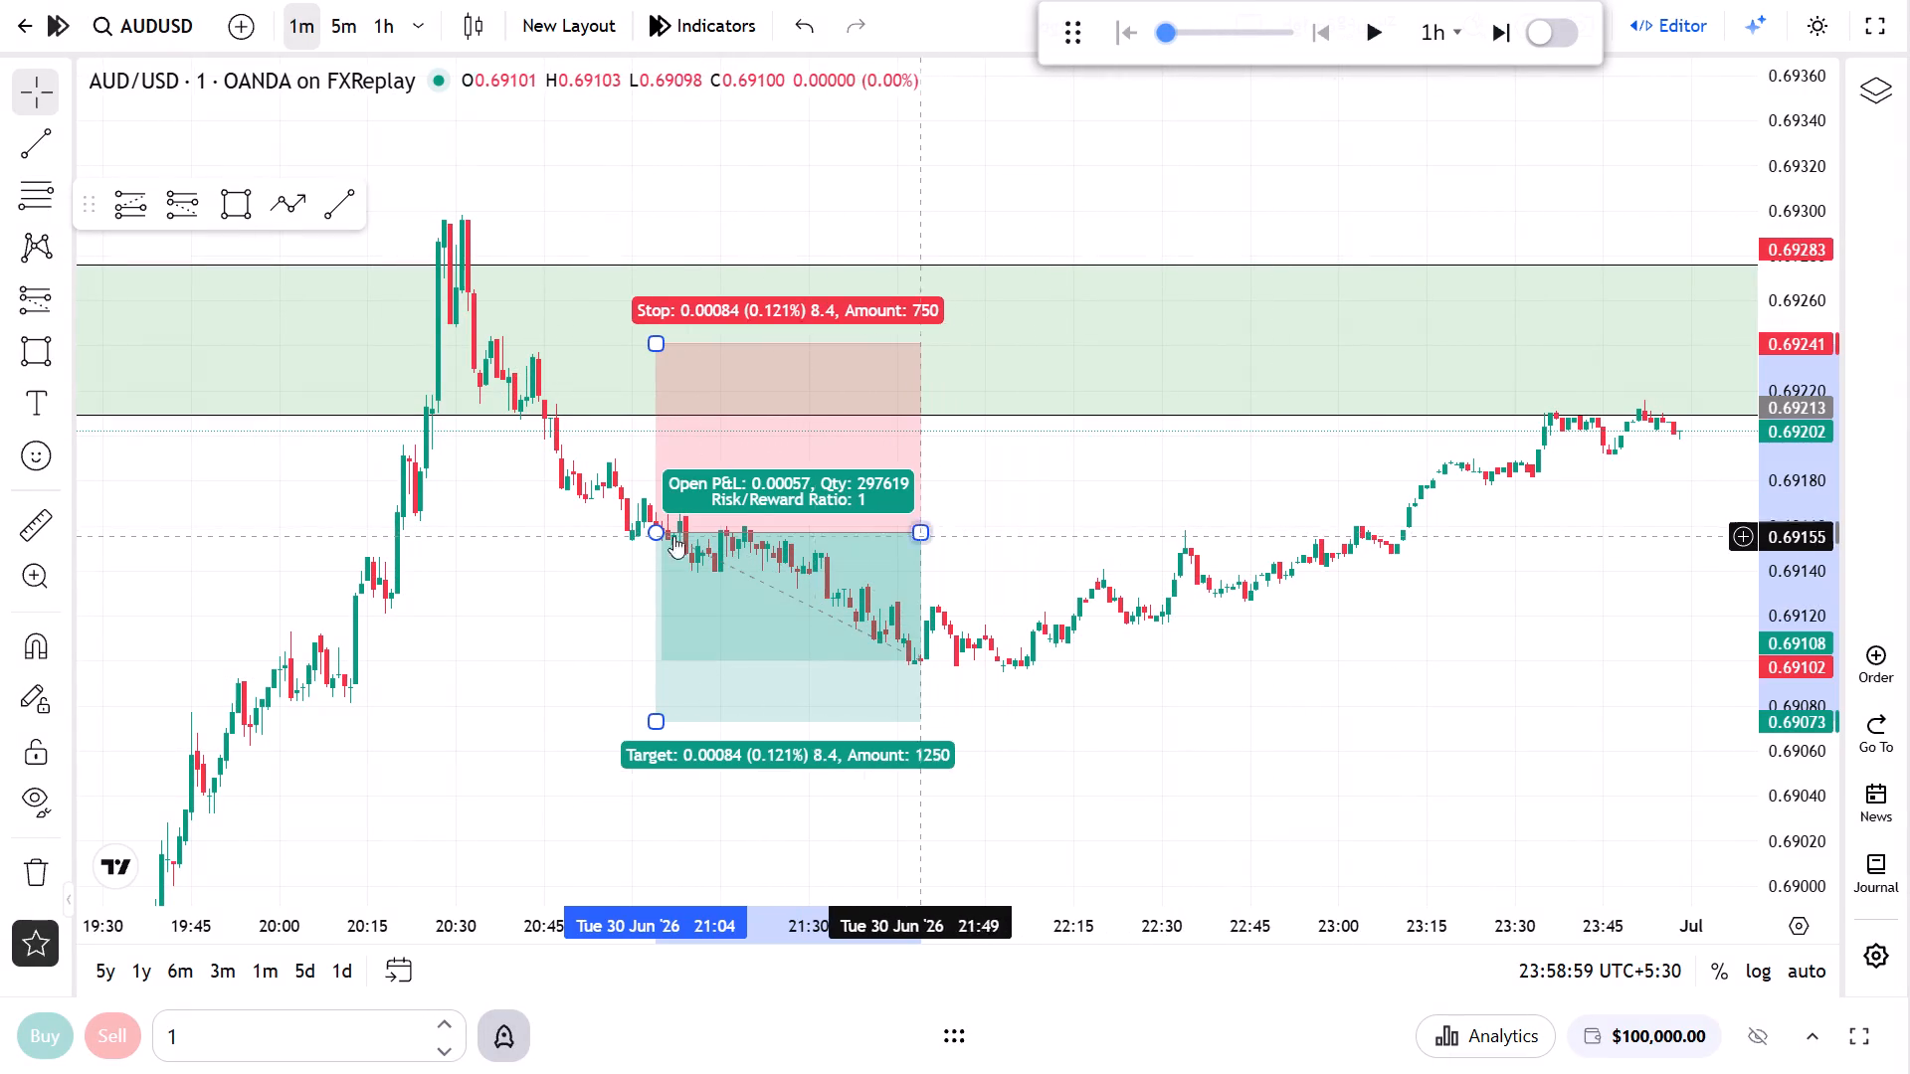
pyautogui.click(541, 528)
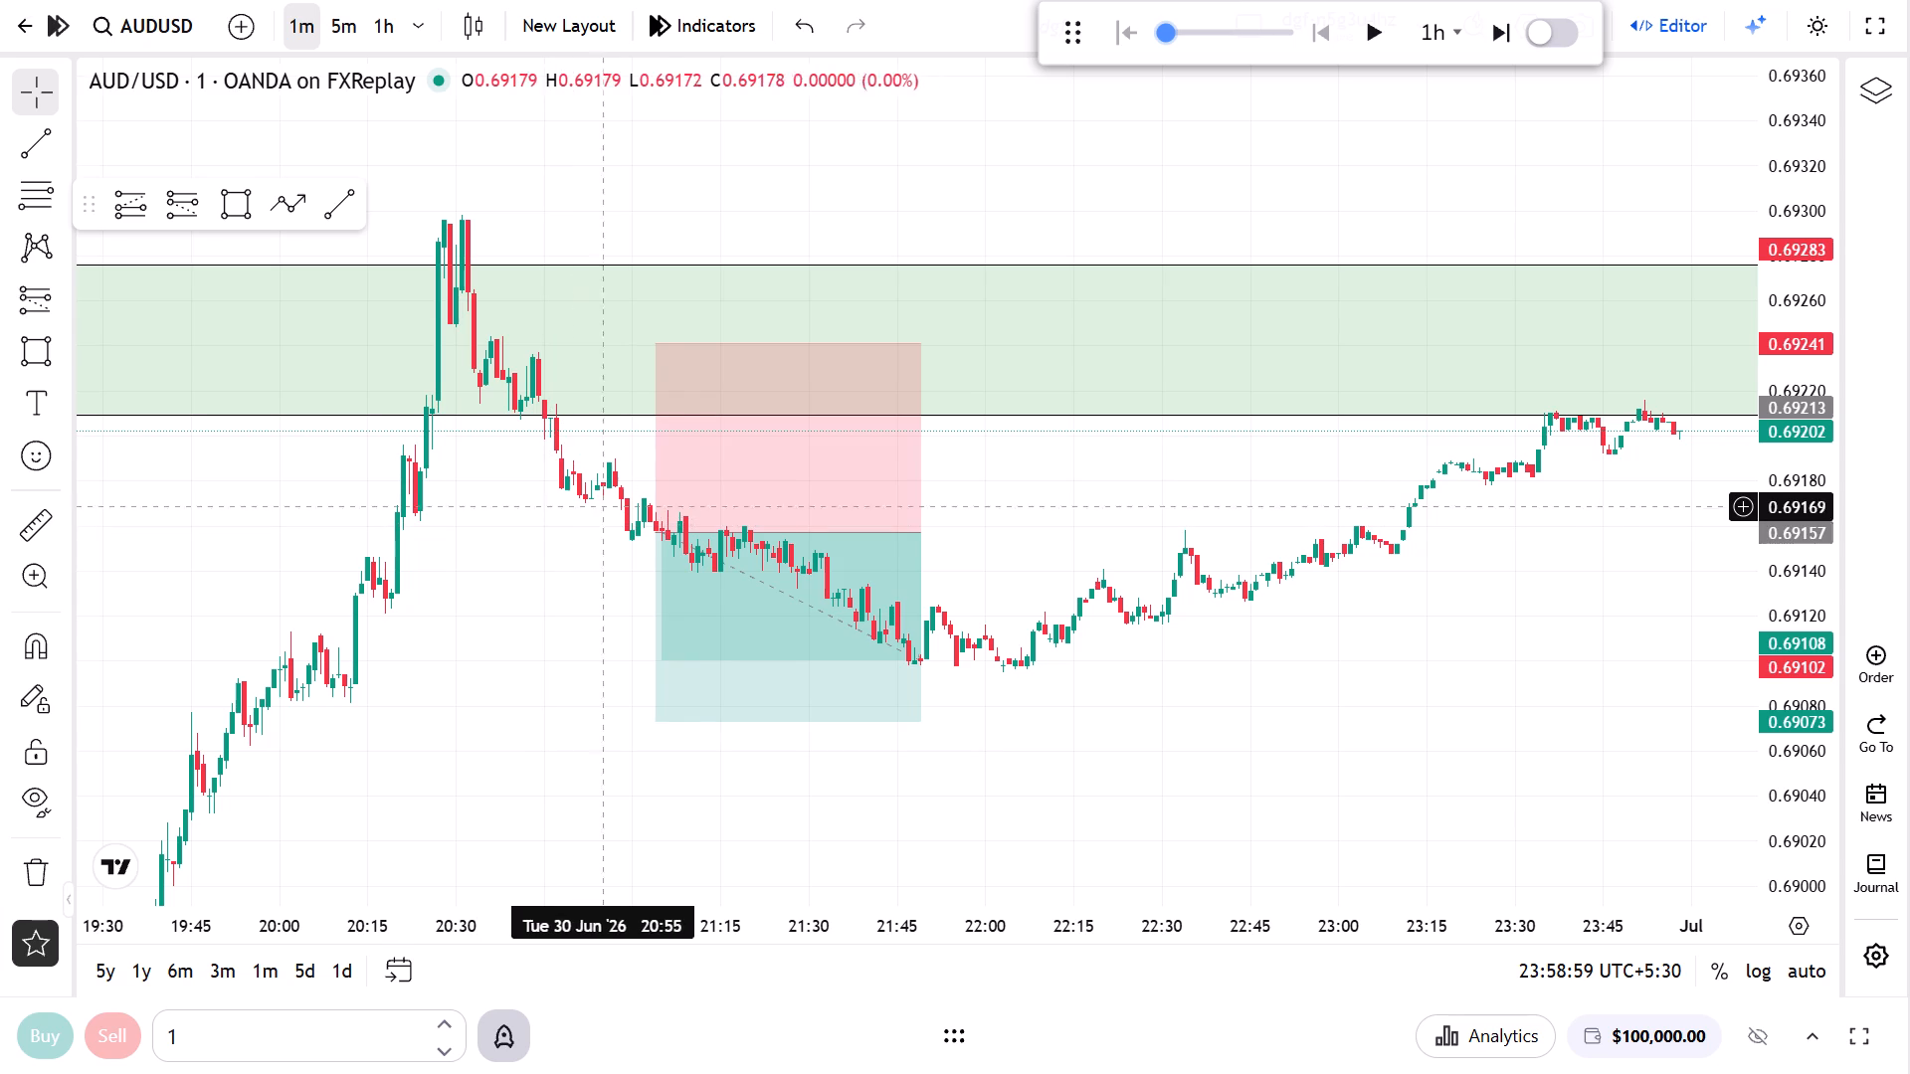
pyautogui.moveTo(652, 348); pyautogui.dragTo(658, 188)
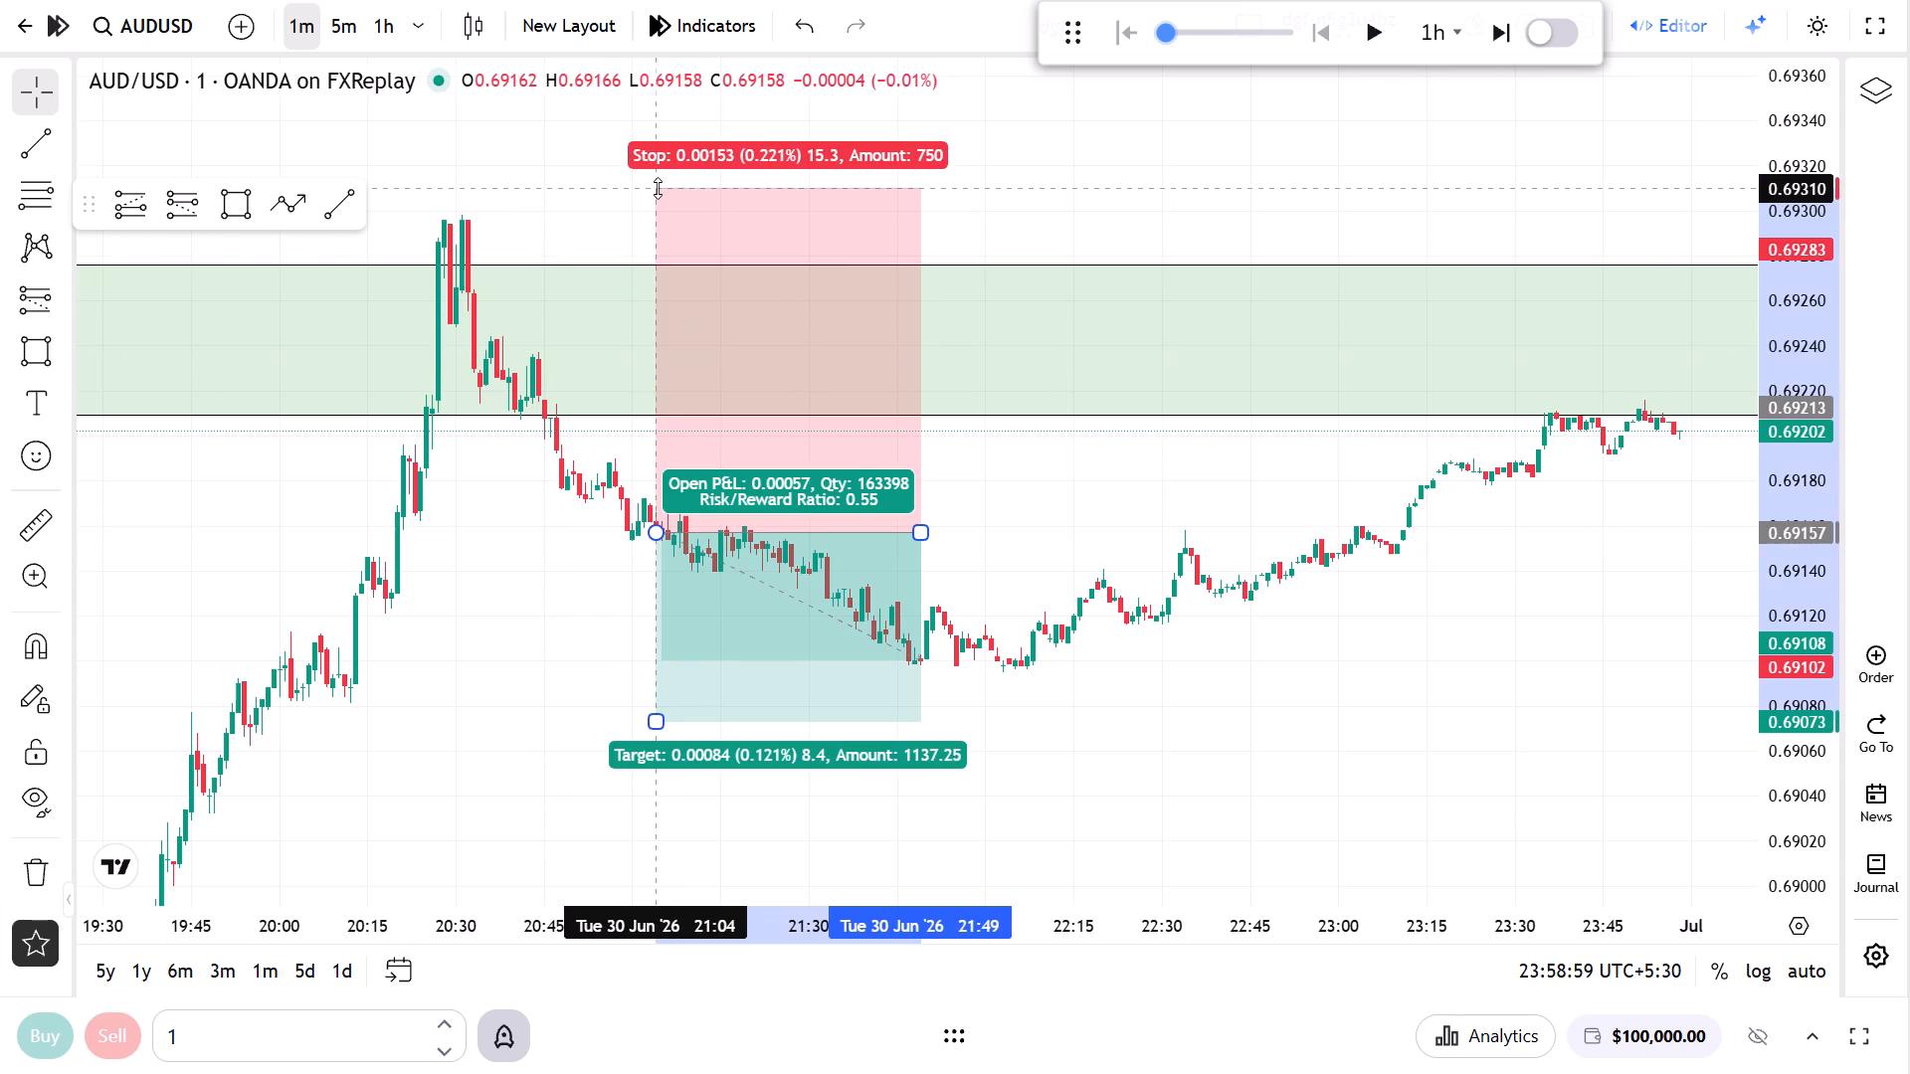
pyautogui.moveTo(658, 188); pyautogui.dragTo(660, 196)
# Extend the end of the 30 June short position to about 00:20 on 1 July.
pyautogui.moveTo(535, 587); pyautogui.dragTo(410, 555)
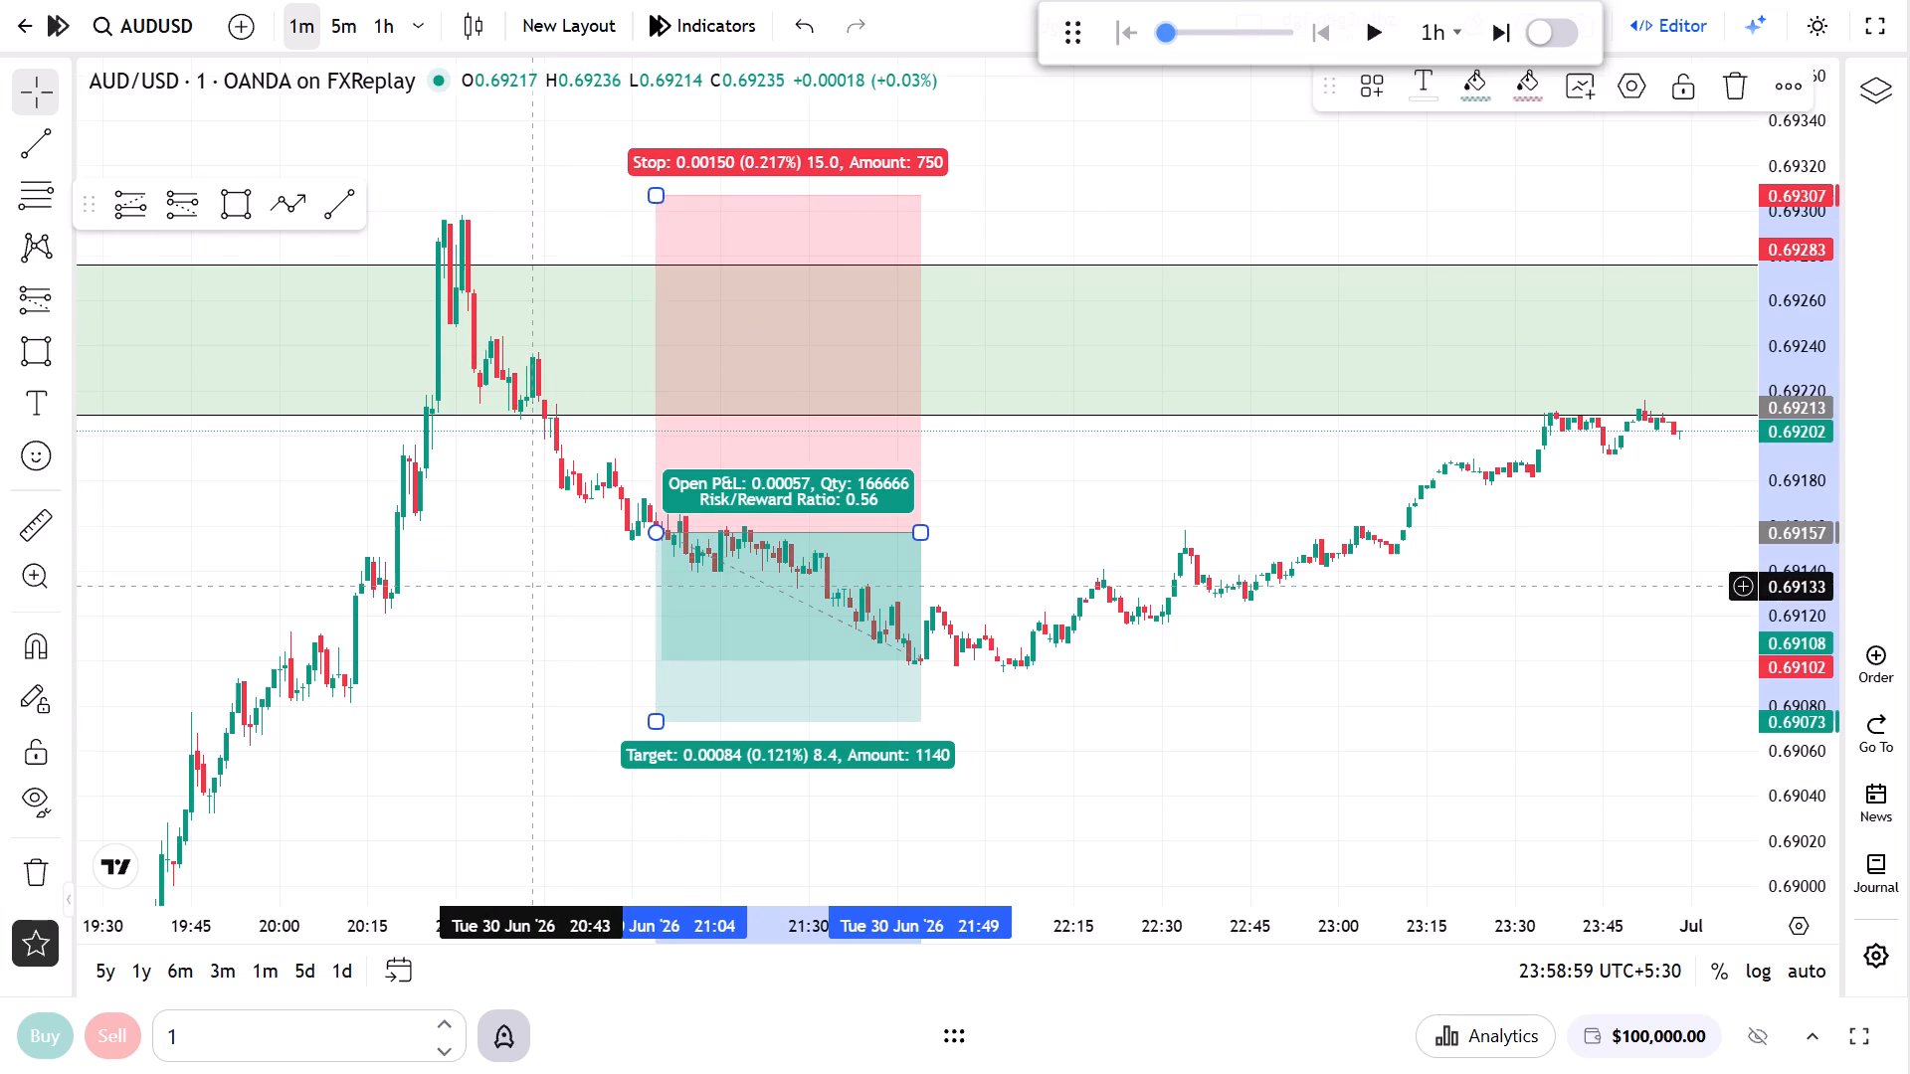
pyautogui.moveTo(410, 555); pyautogui.dragTo(241, 520)
pyautogui.moveTo(712, 490); pyautogui.dragTo(1596, 480)
pyautogui.moveTo(1655, 549); pyautogui.dragTo(910, 559)
# Review the one-minute price action, marked zones and short positions from 30 June back to 24 June.
pyautogui.scroll(-13, 1006, 544)
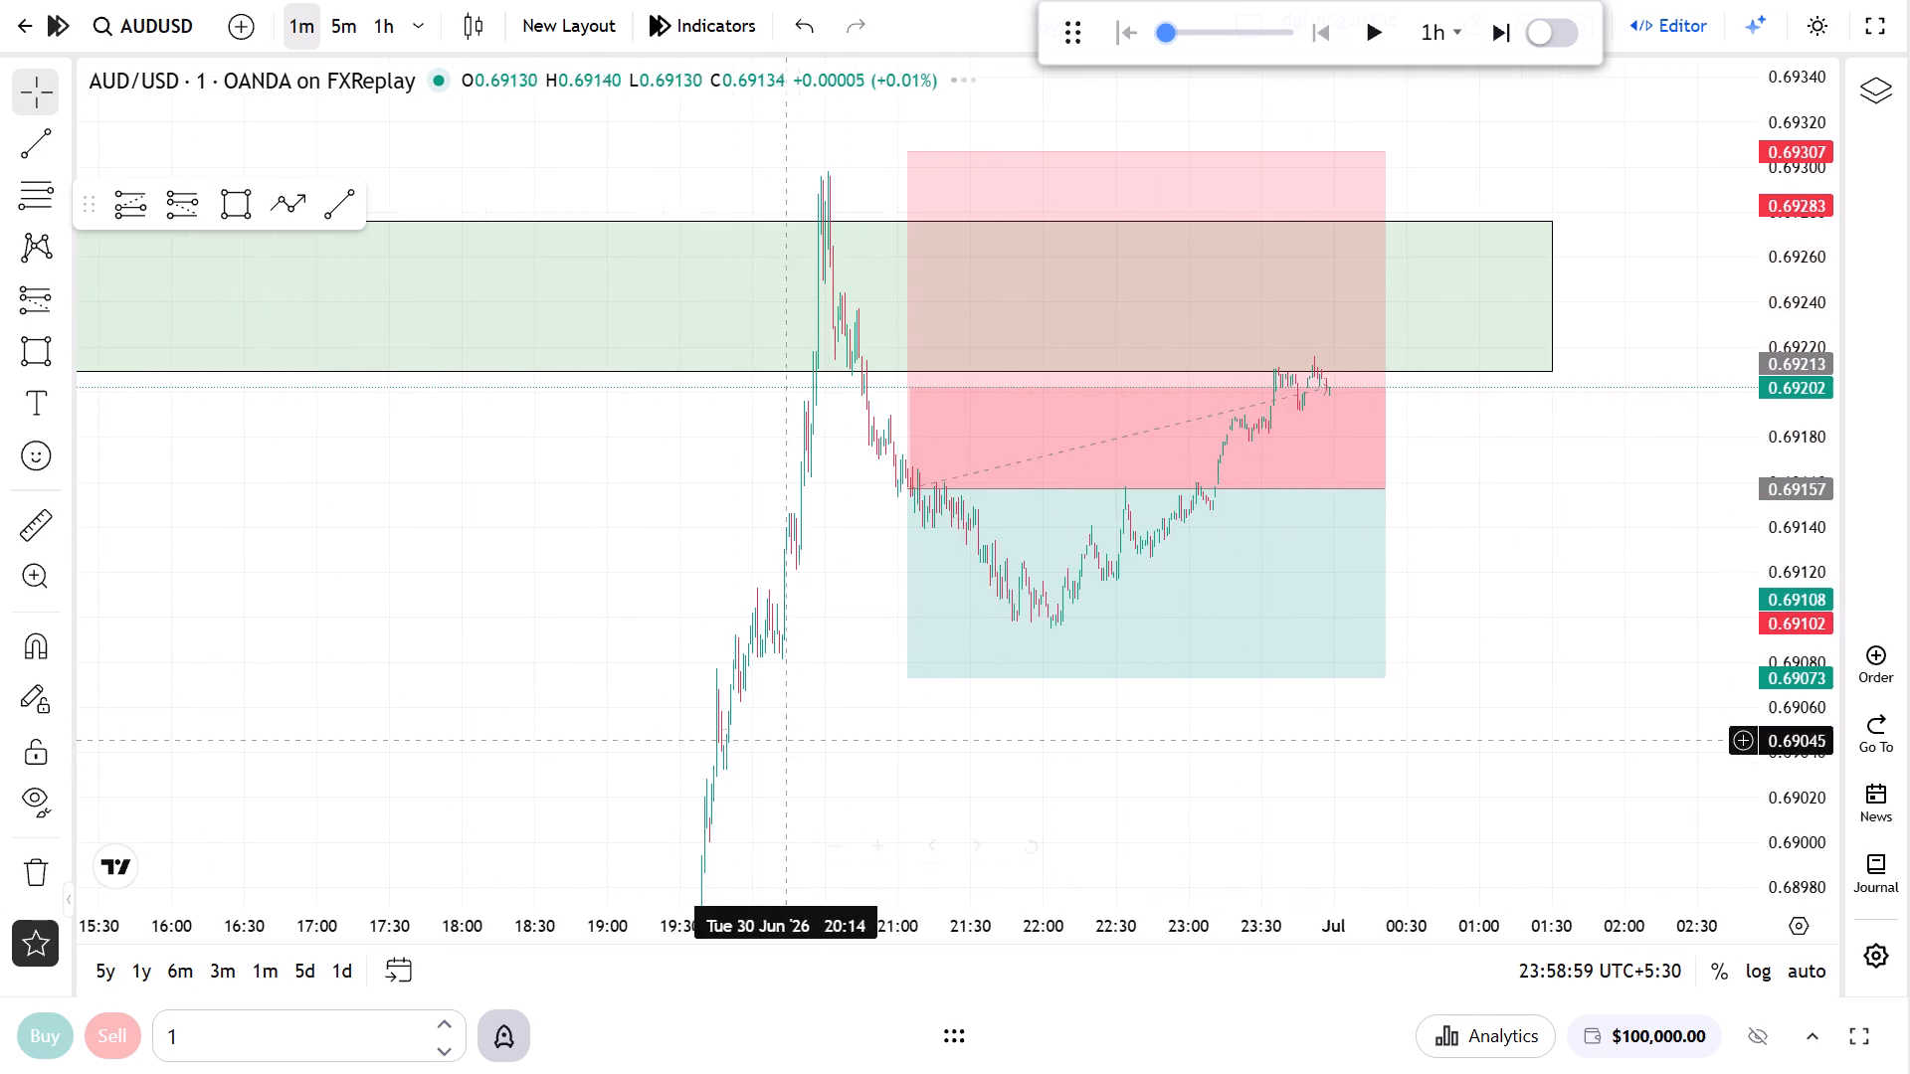
pyautogui.moveTo(725, 775); pyautogui.dragTo(1098, 242)
pyautogui.moveTo(874, 484); pyautogui.dragTo(1331, 142)
pyautogui.moveTo(869, 531); pyautogui.dragTo(1458, 292)
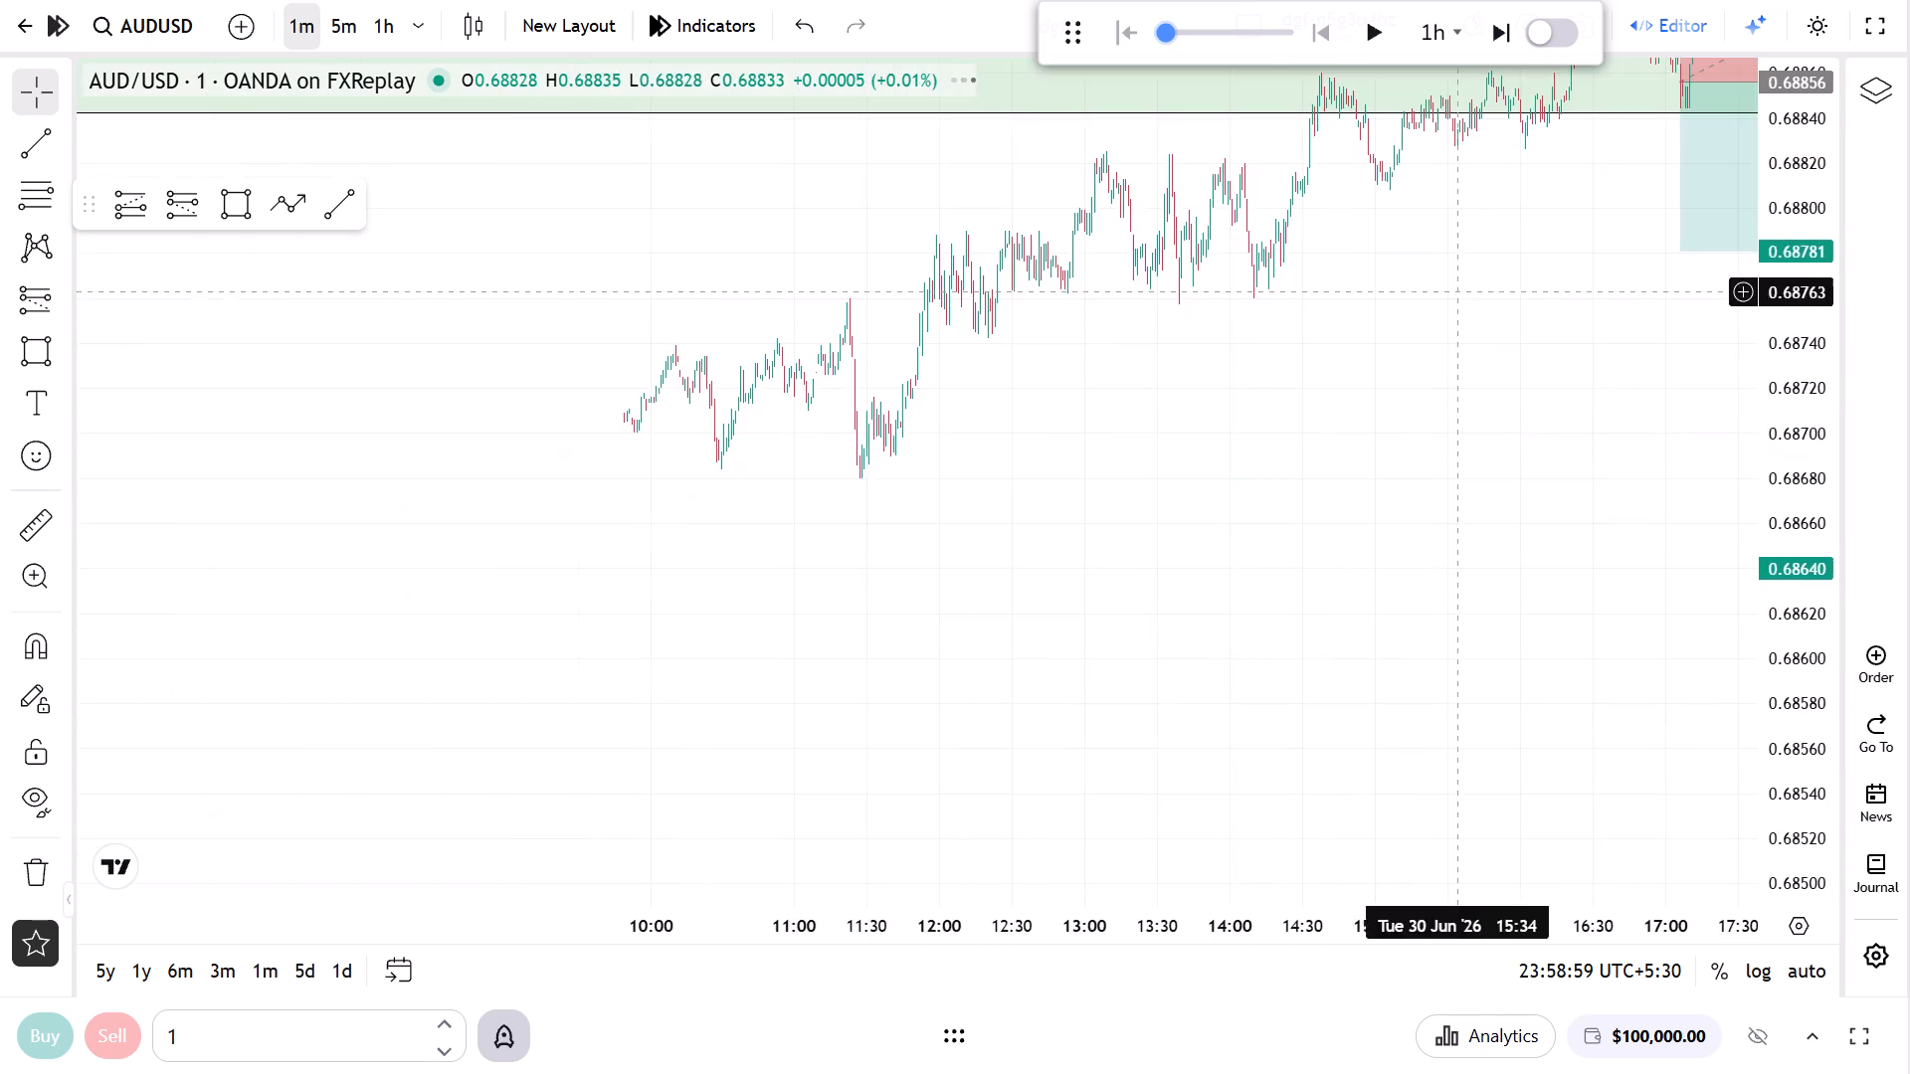
pyautogui.moveTo(799, 434); pyautogui.dragTo(1445, 553)
pyautogui.moveTo(856, 537); pyautogui.dragTo(1553, 699)
pyautogui.moveTo(809, 529); pyautogui.dragTo(1344, 841)
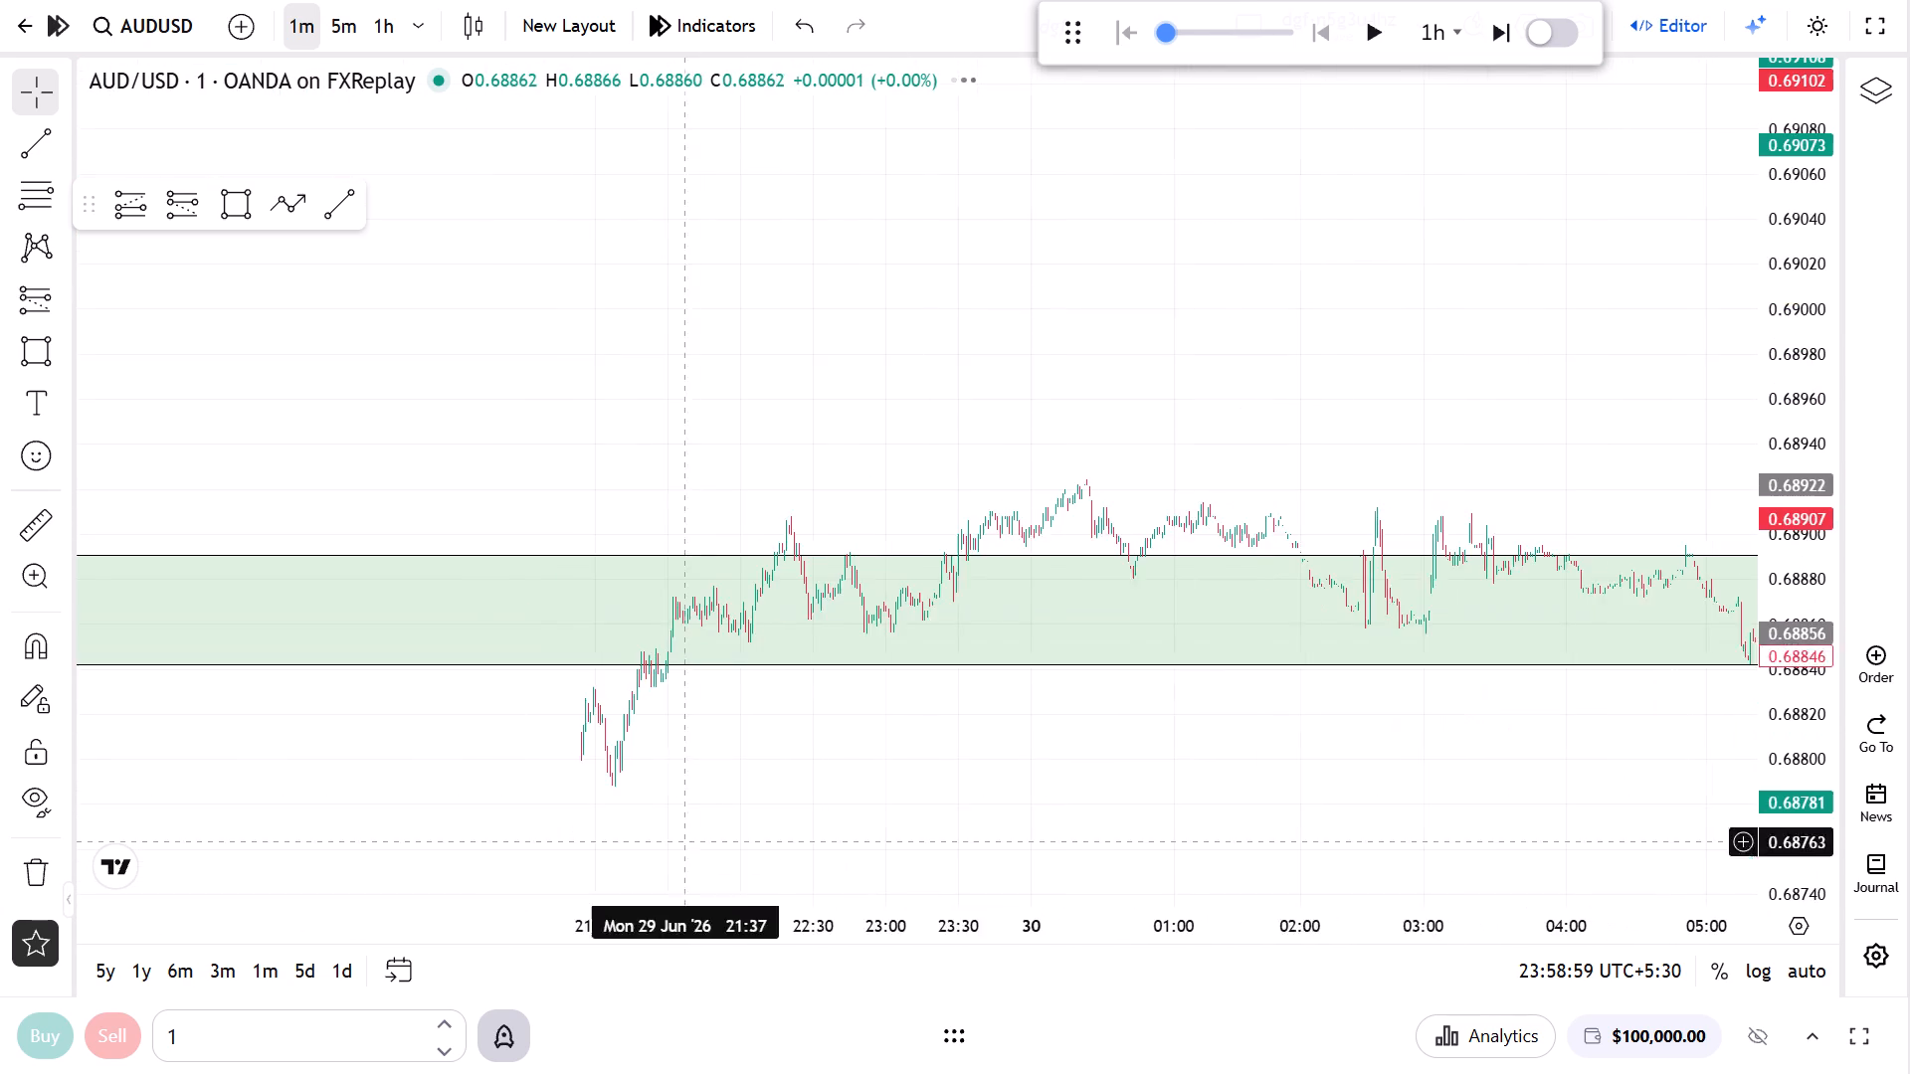
pyautogui.moveTo(778, 495); pyautogui.dragTo(1250, 216)
pyautogui.moveTo(680, 616); pyautogui.dragTo(1477, 906)
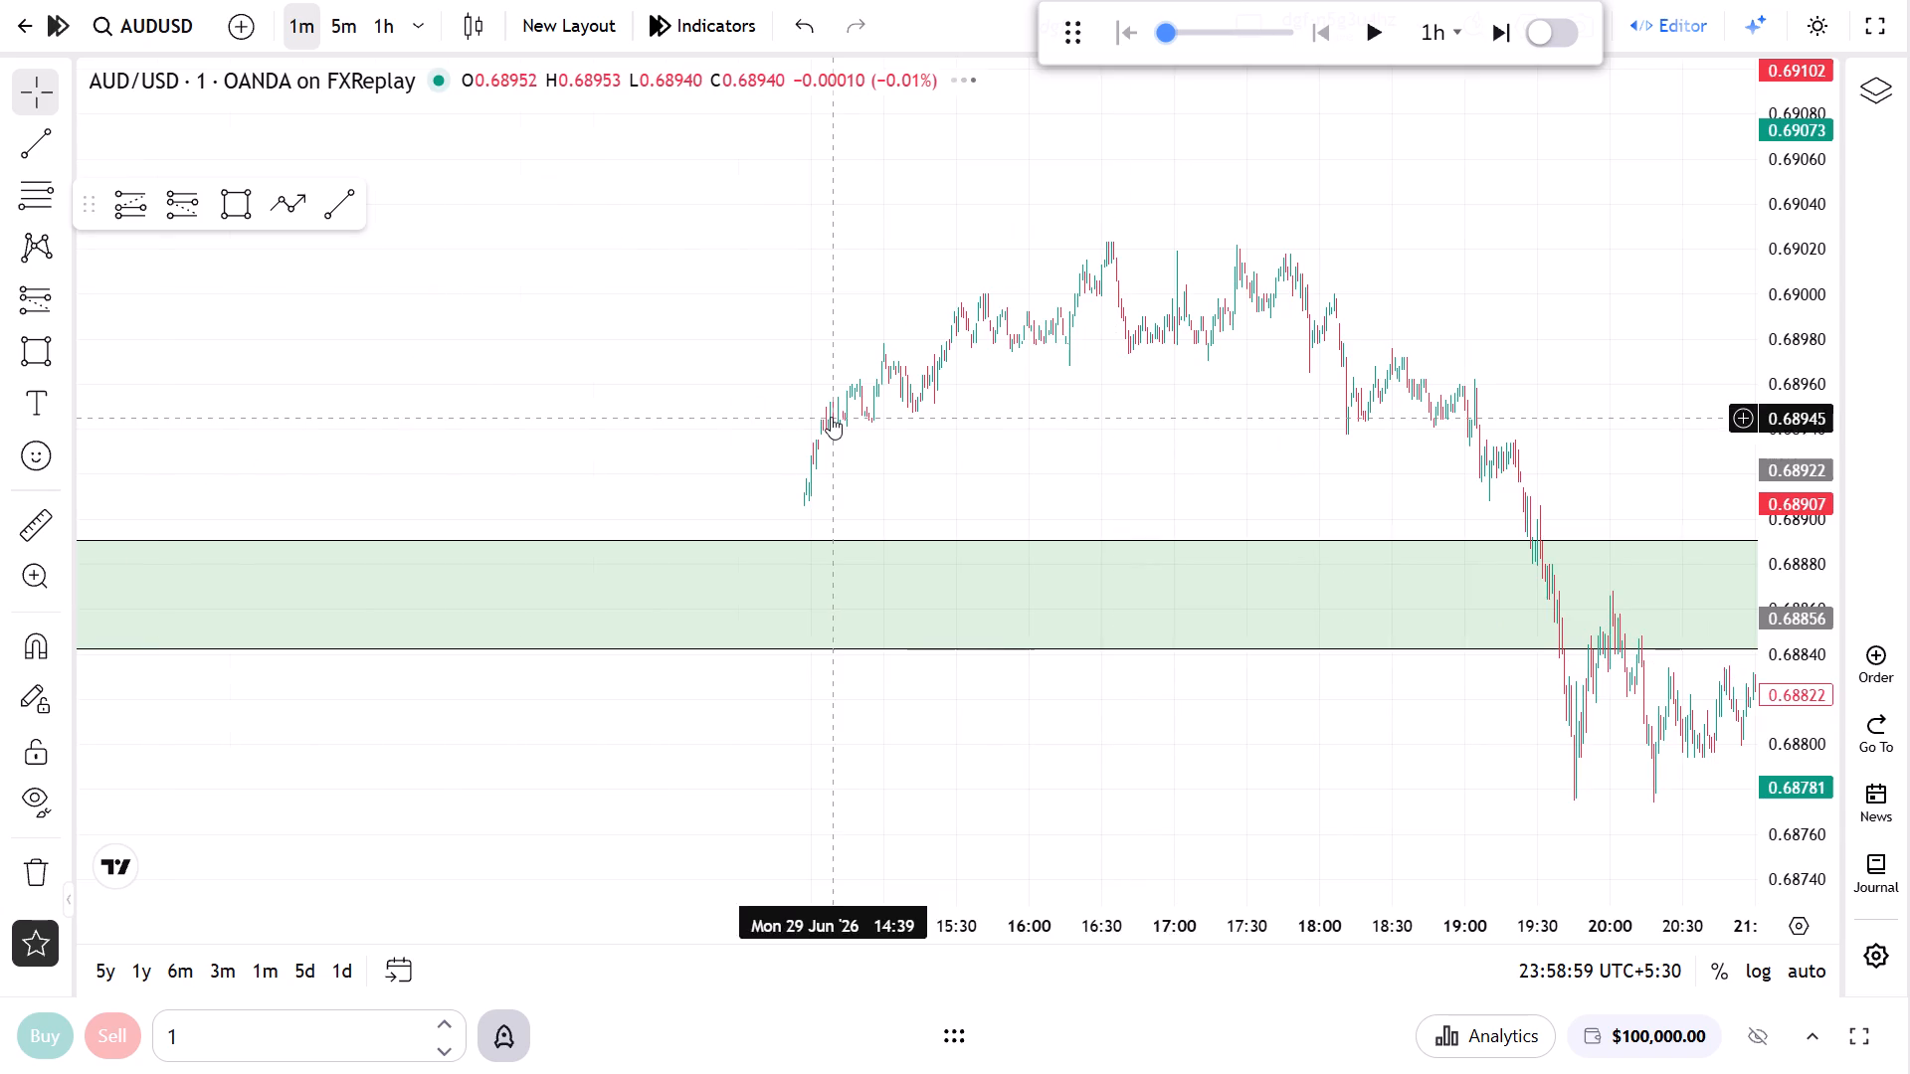
pyautogui.moveTo(831, 417); pyautogui.dragTo(1408, 300)
pyautogui.scroll(-11, 621, 349)
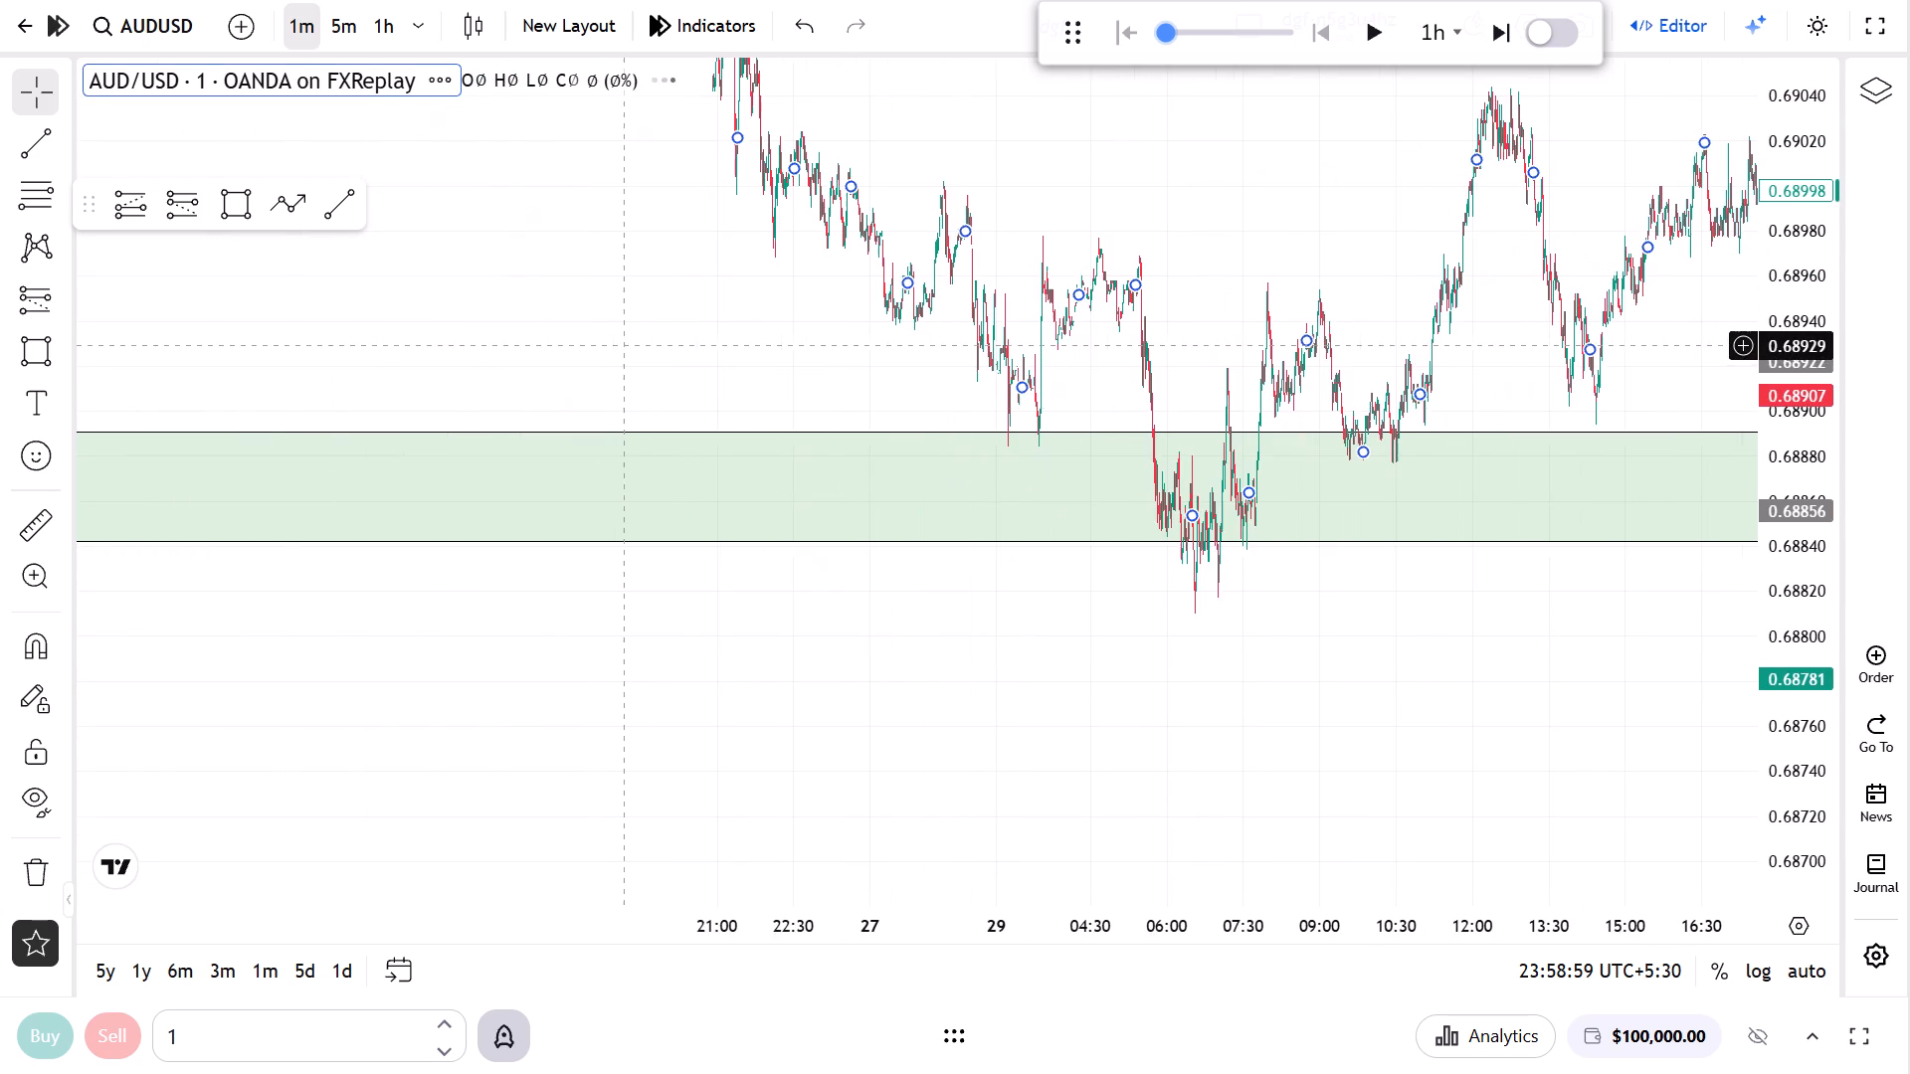
pyautogui.moveTo(612, 235); pyautogui.dragTo(1285, 721)
pyautogui.moveTo(815, 469); pyautogui.dragTo(1321, 346)
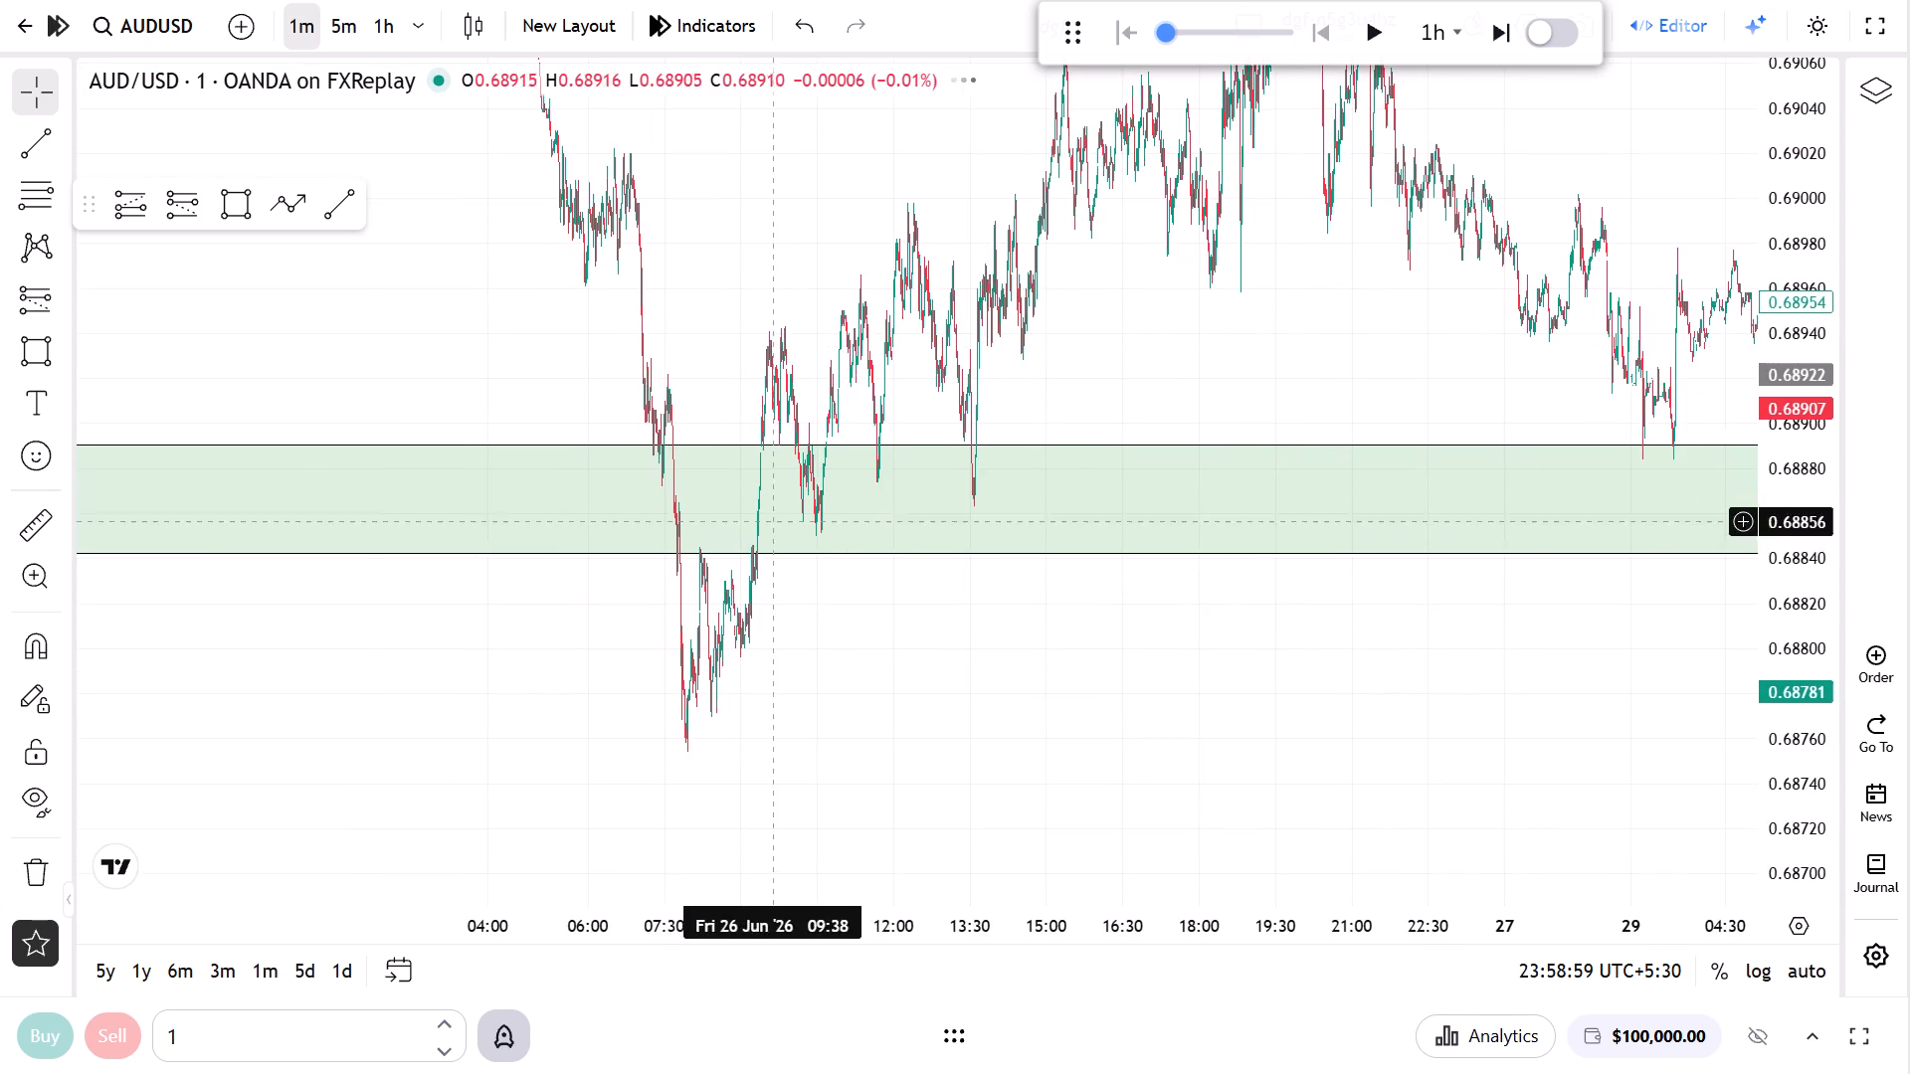
pyautogui.moveTo(647, 257); pyautogui.dragTo(1514, 788)
pyautogui.moveTo(1080, 649); pyautogui.dragTo(1271, 880)
pyautogui.moveTo(1186, 827); pyautogui.dragTo(1241, 707)
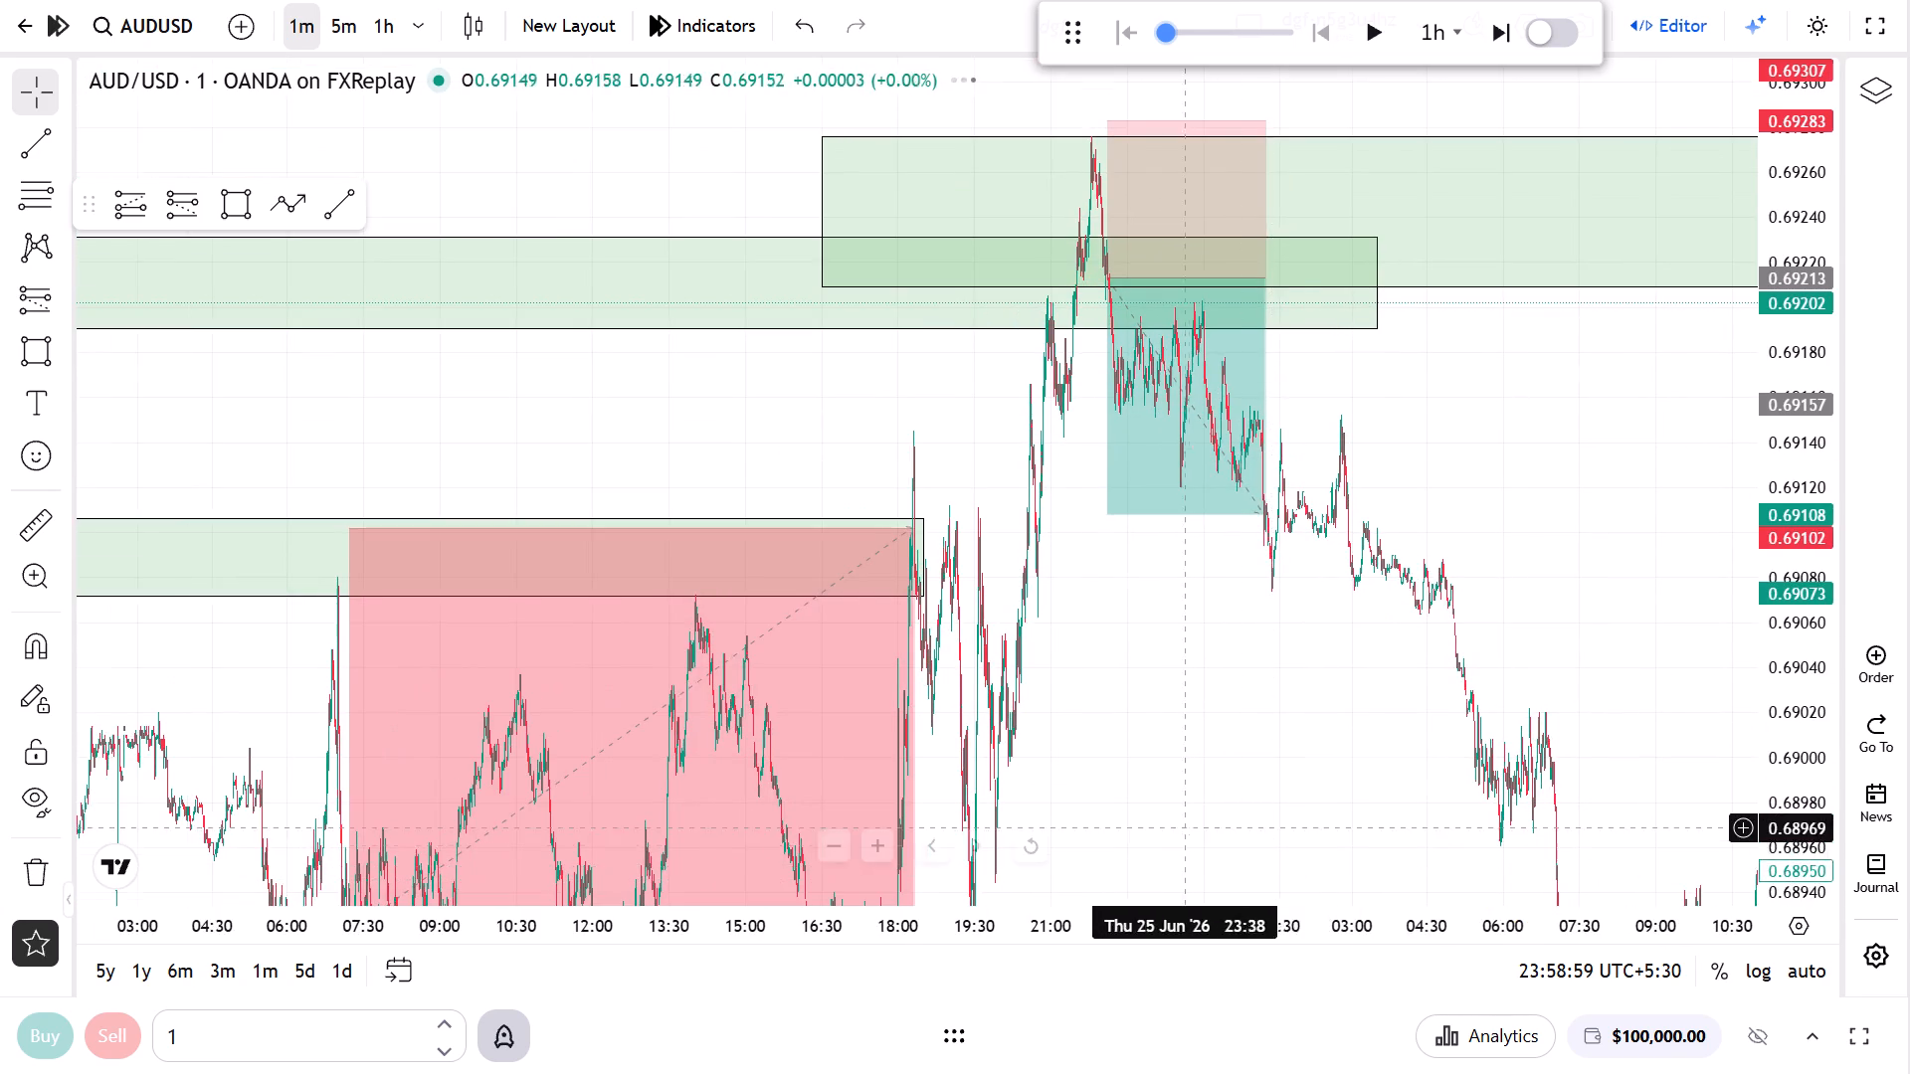
pyautogui.moveTo(1241, 707); pyautogui.dragTo(1493, 335)
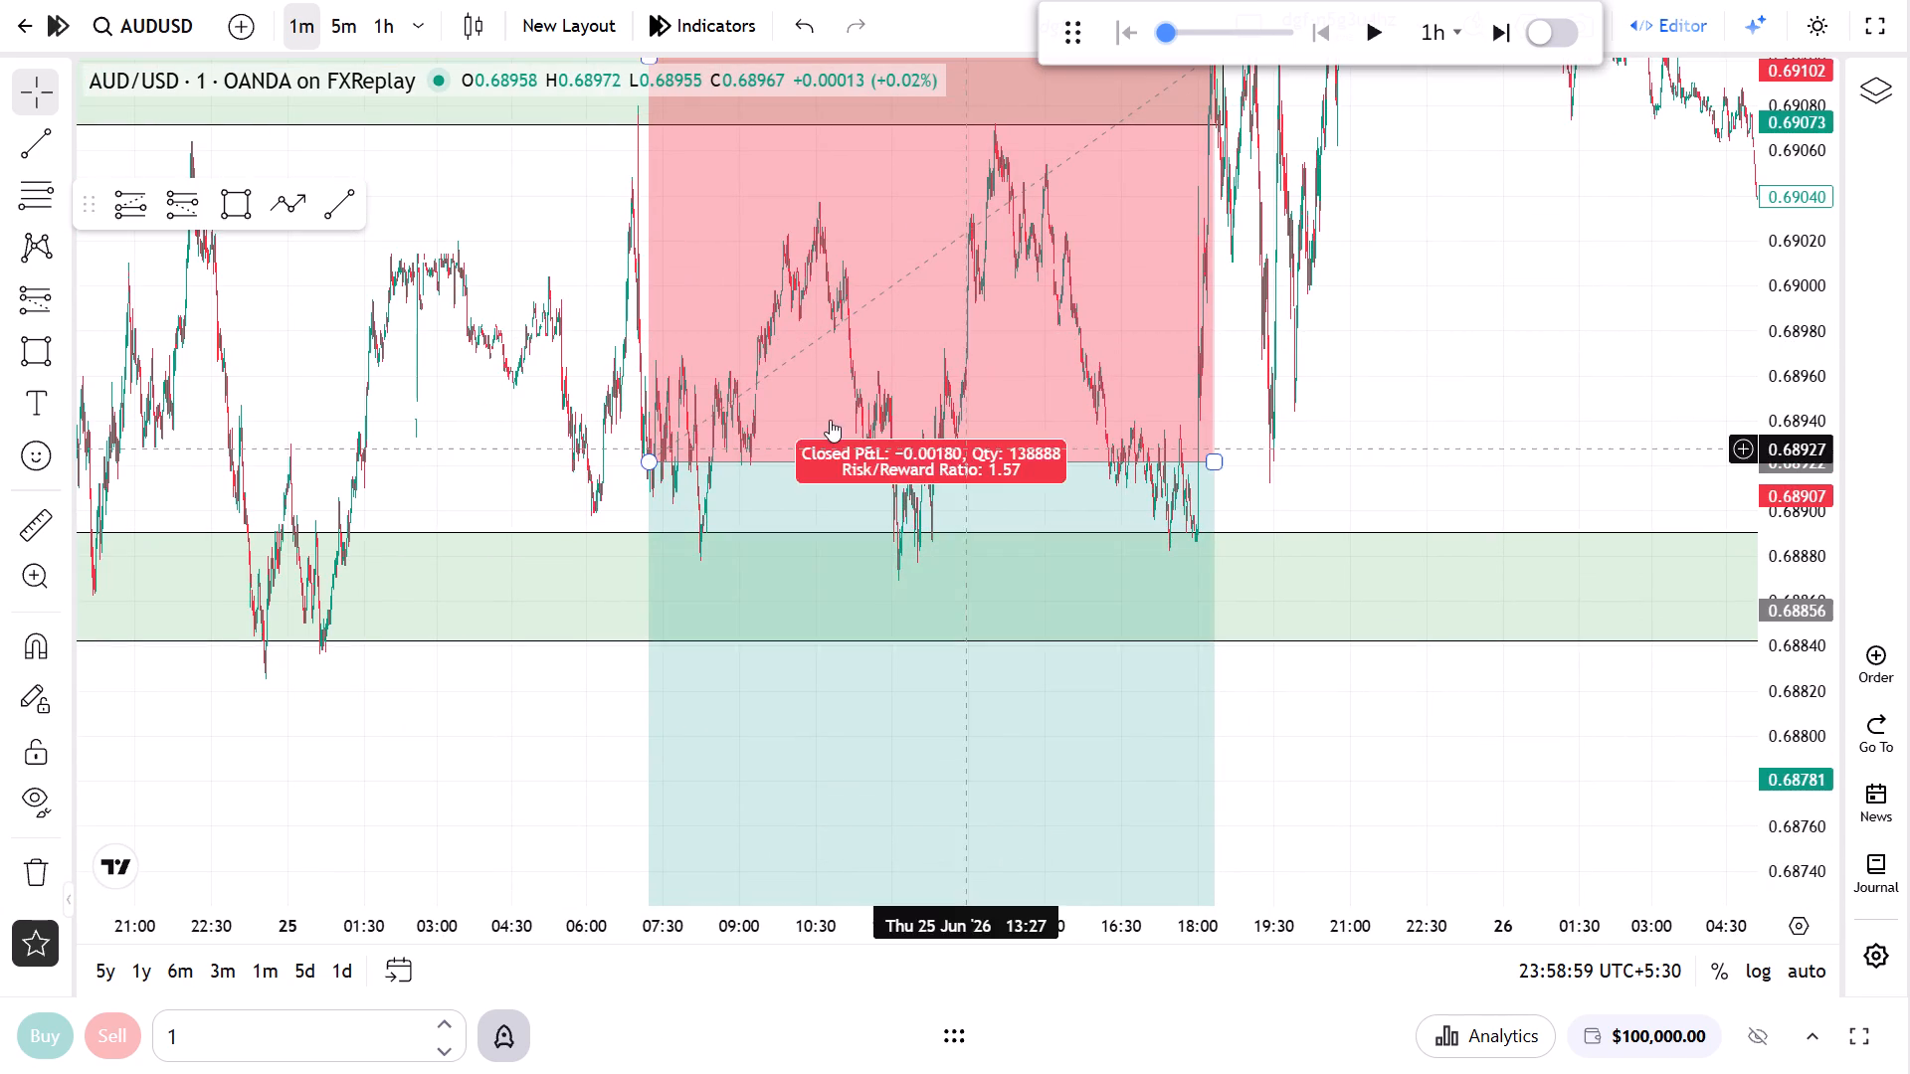
pyautogui.moveTo(530, 368); pyautogui.dragTo(1356, 563)
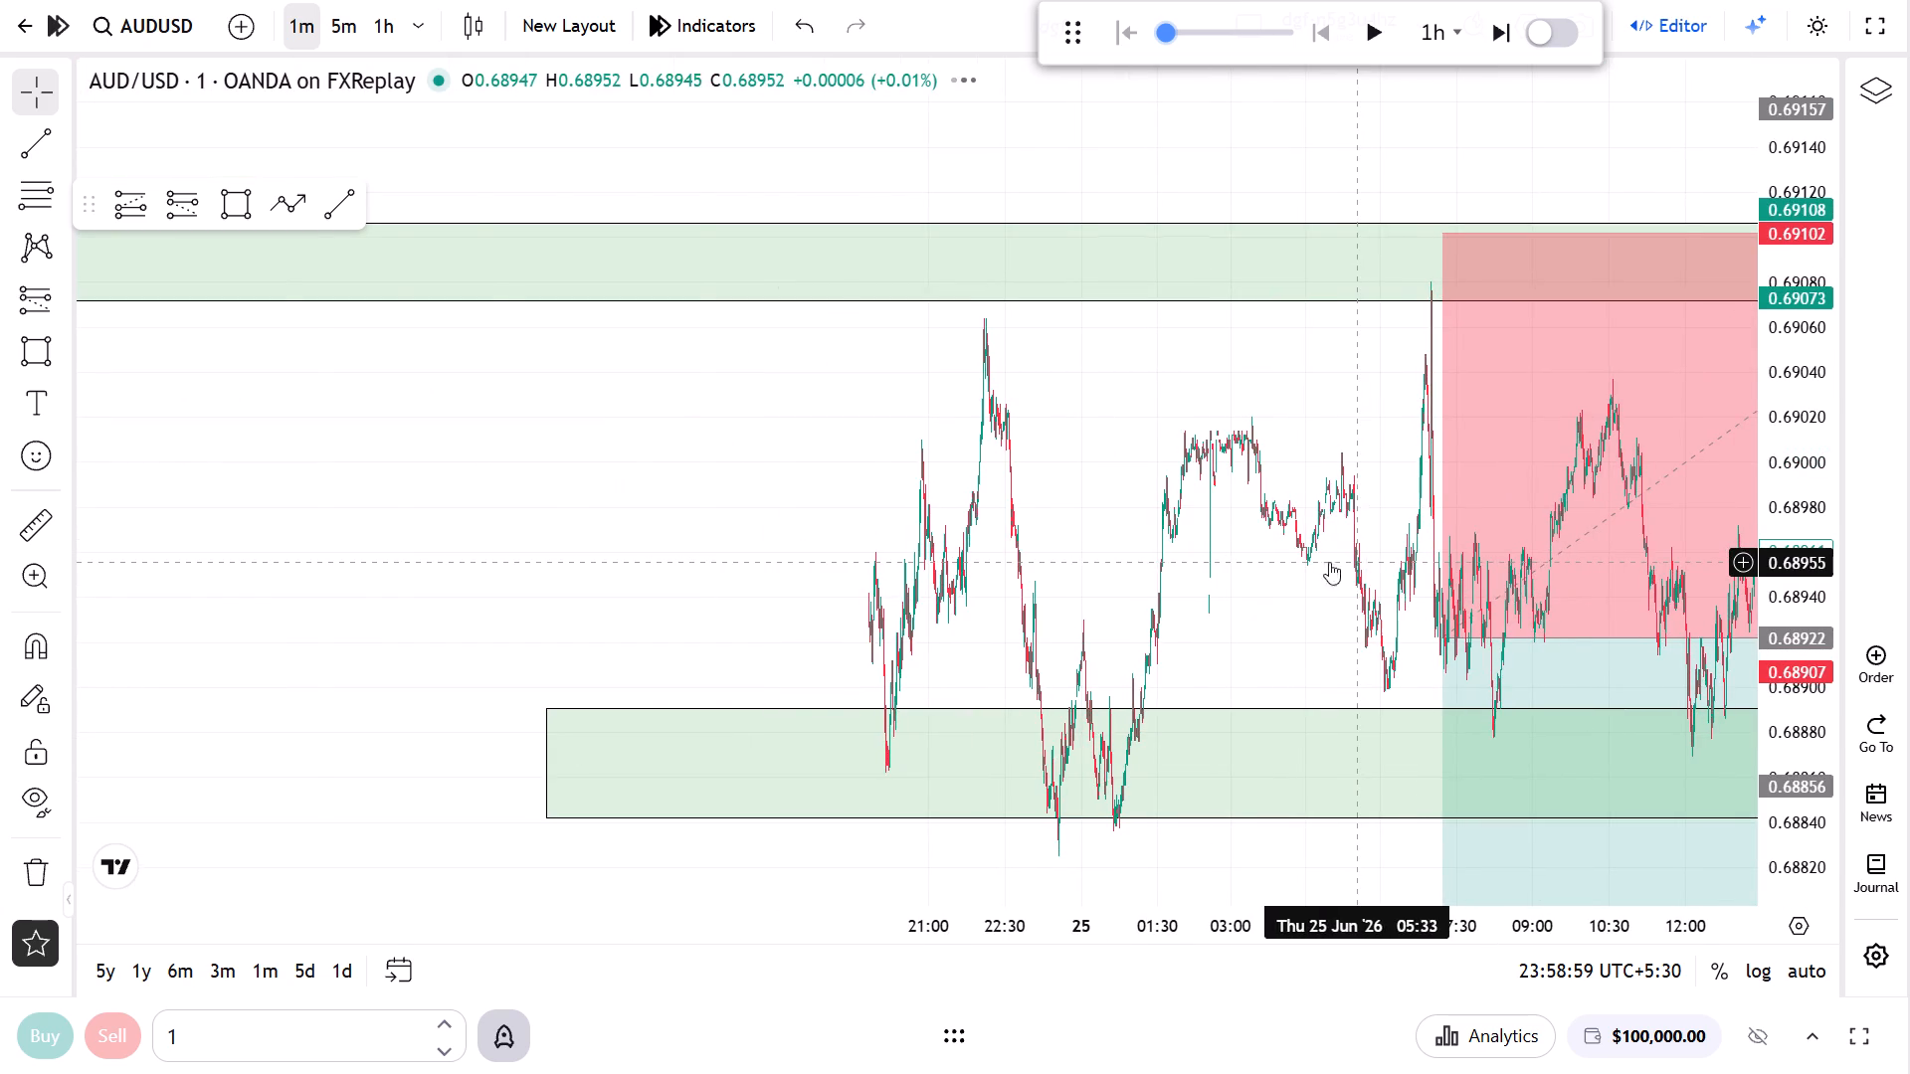
pyautogui.moveTo(869, 594); pyautogui.dragTo(1555, 513)
pyautogui.moveTo(1183, 355); pyautogui.dragTo(1659, 899)
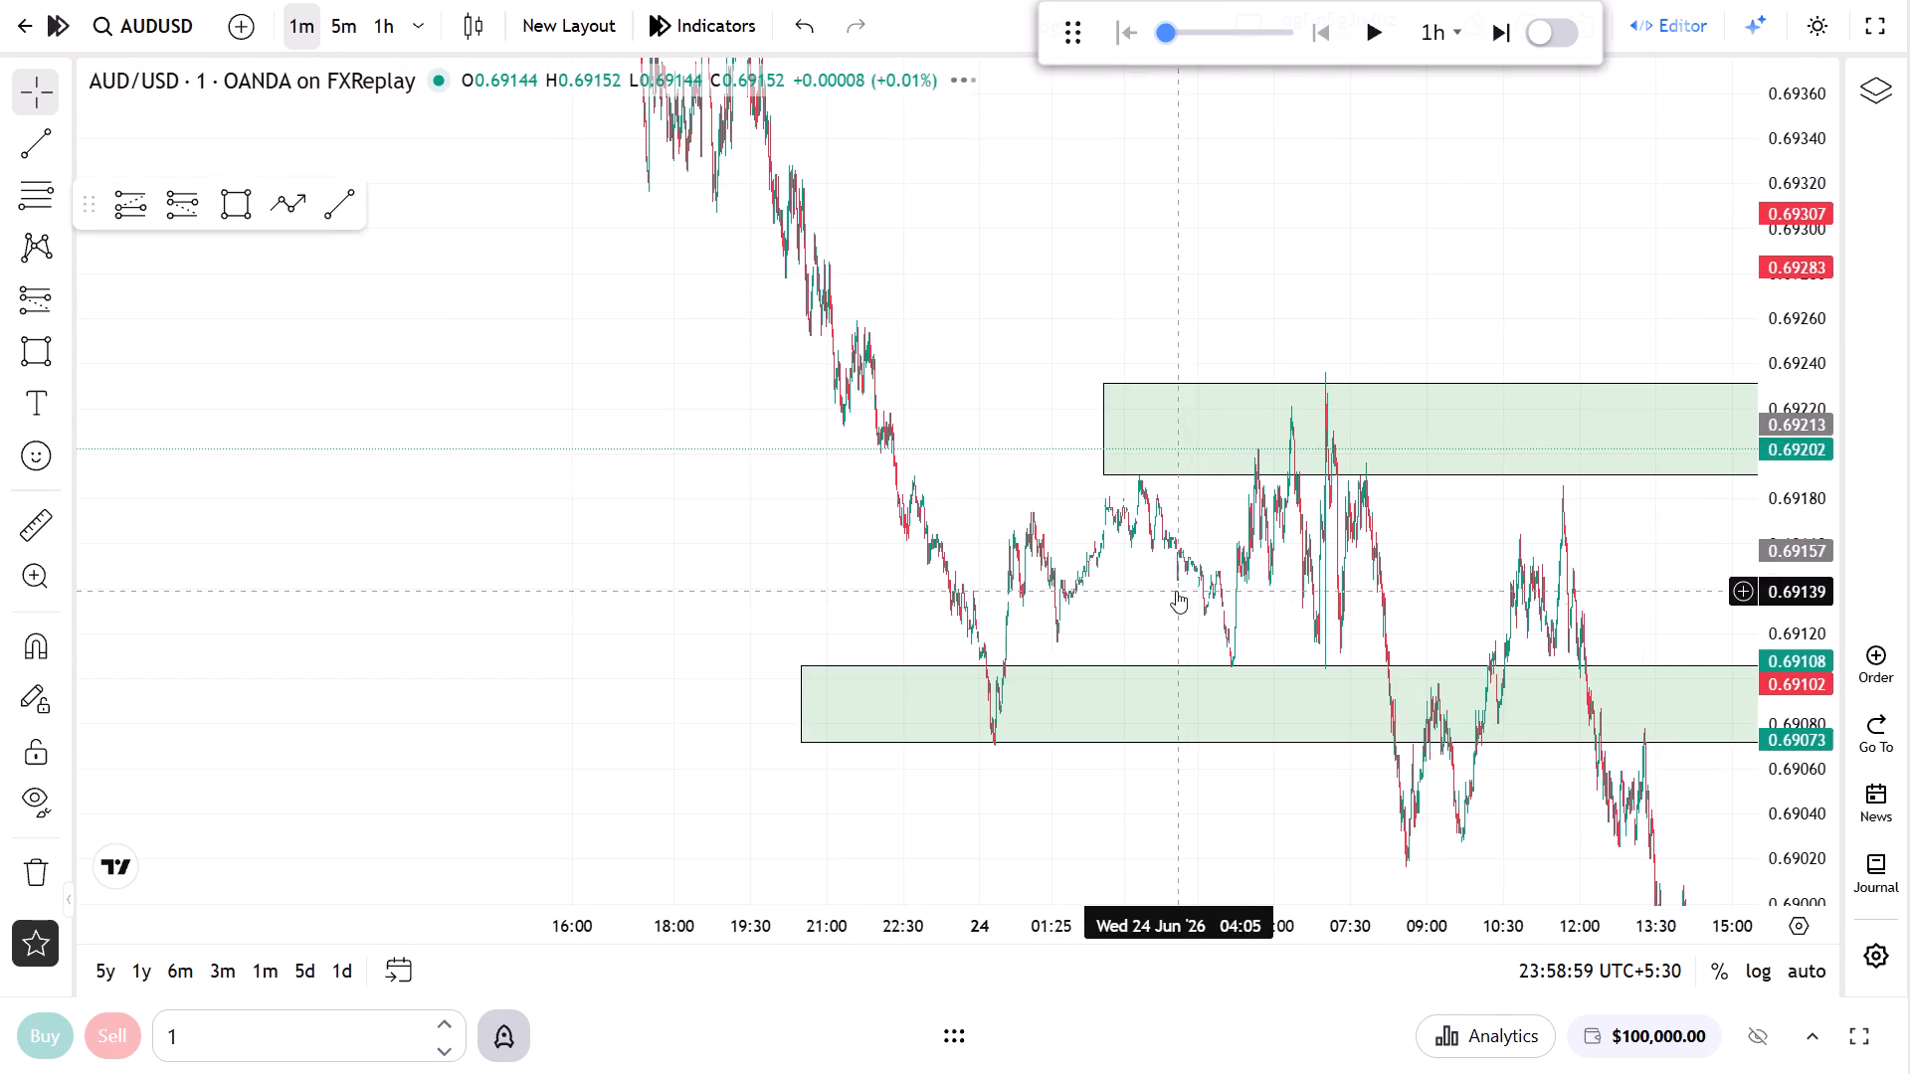
# Examine the one-minute price action from 24 June back to the 18 June drop through the marked zone.
pyautogui.moveTo(906, 454); pyautogui.dragTo(1621, 1009)
pyautogui.moveTo(1145, 529); pyautogui.dragTo(1599, 1073)
pyautogui.moveTo(1202, 498); pyautogui.dragTo(1256, 614)
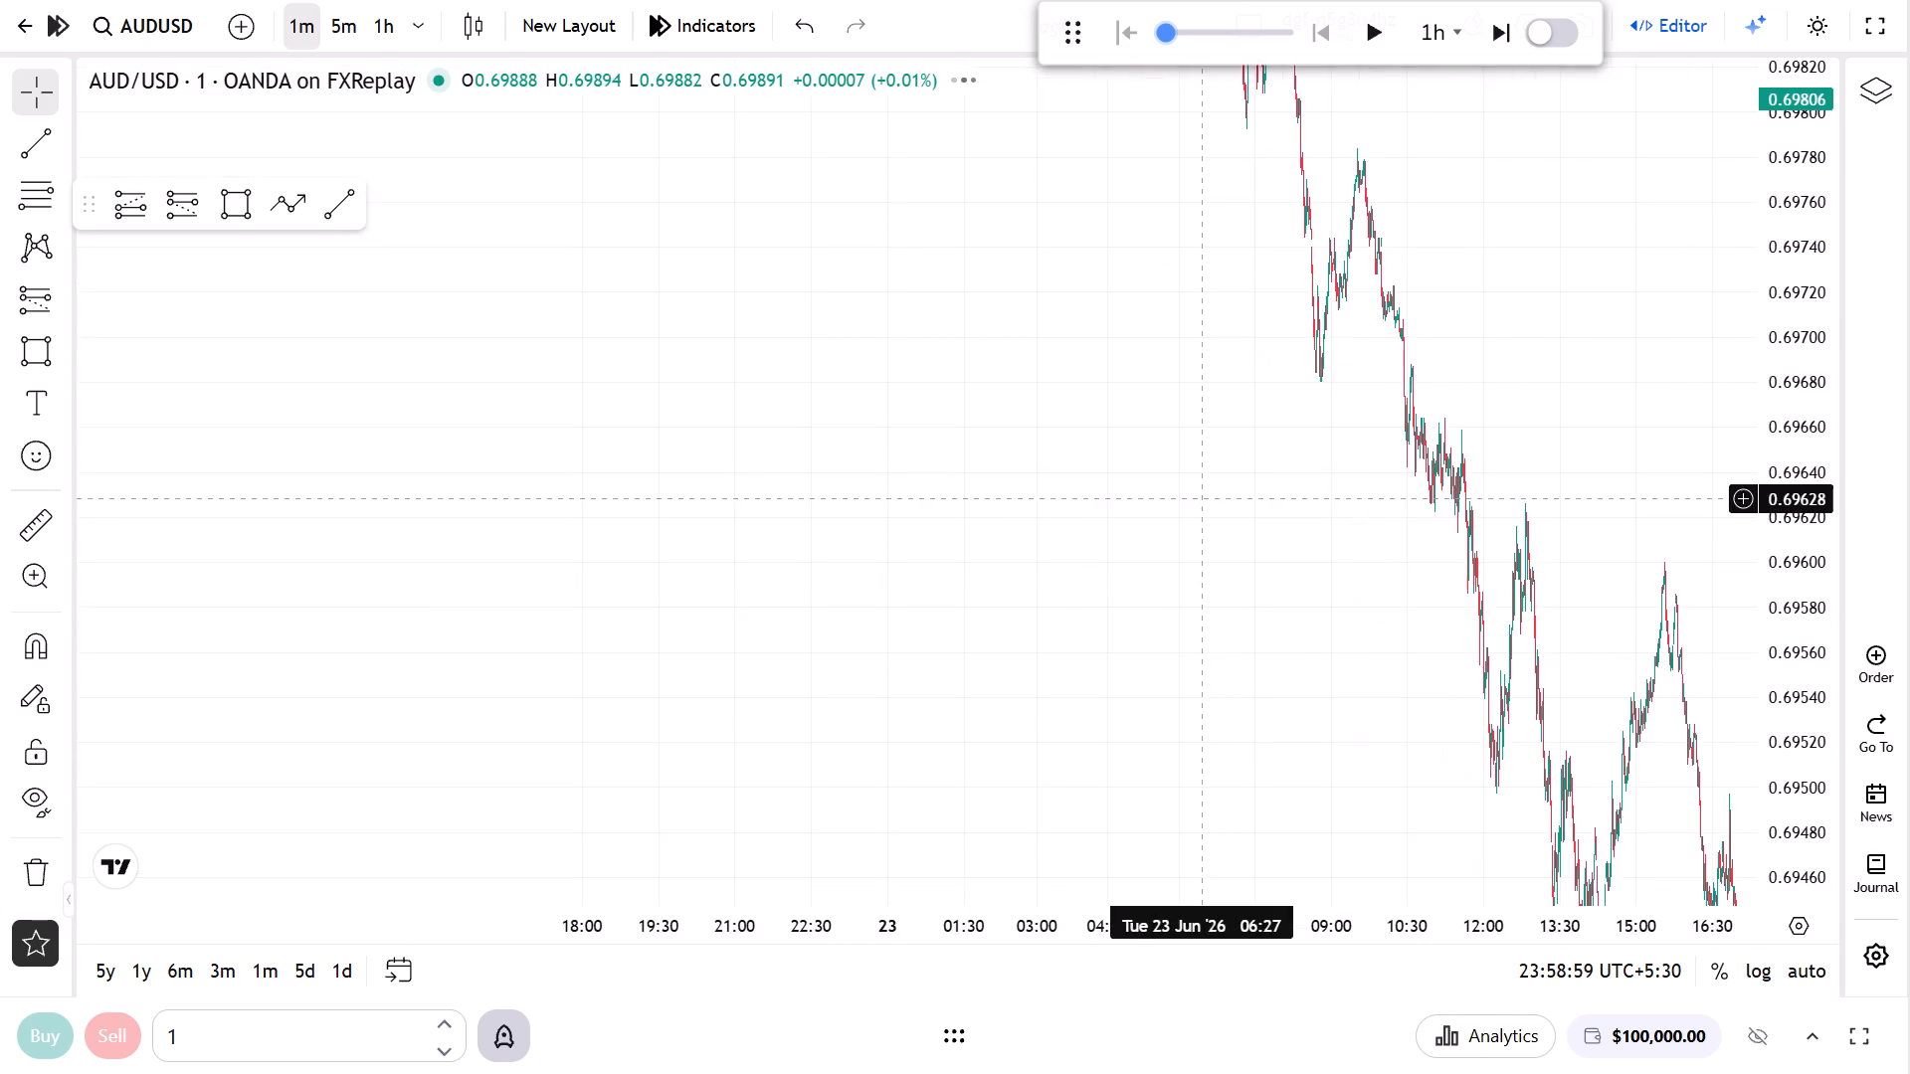
pyautogui.moveTo(1256, 614); pyautogui.dragTo(1554, 1027)
pyautogui.moveTo(992, 259); pyautogui.dragTo(1257, 773)
pyautogui.moveTo(1805, 358); pyautogui.dragTo(1909, 859)
pyautogui.moveTo(834, 369); pyautogui.dragTo(835, 369)
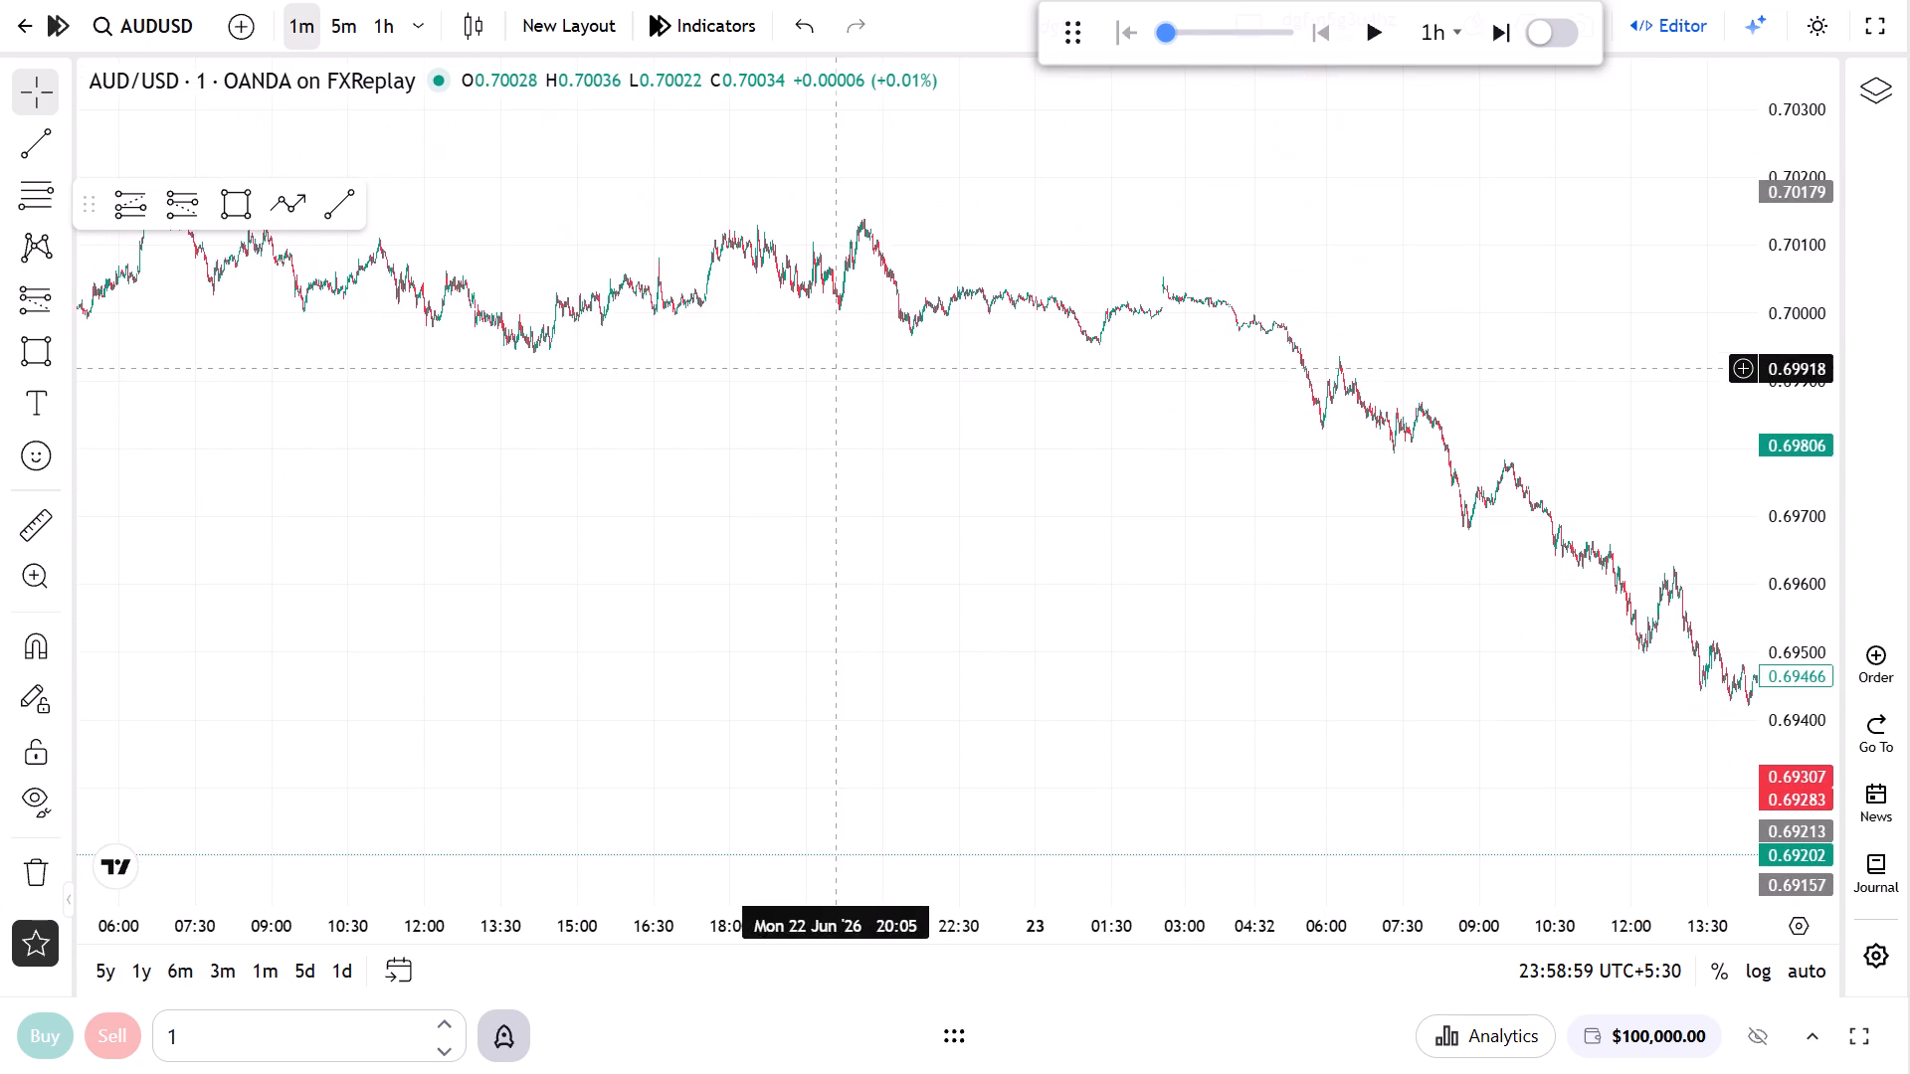
pyautogui.moveTo(835, 369); pyautogui.dragTo(1628, 654)
pyautogui.moveTo(668, 592); pyautogui.dragTo(1549, 617)
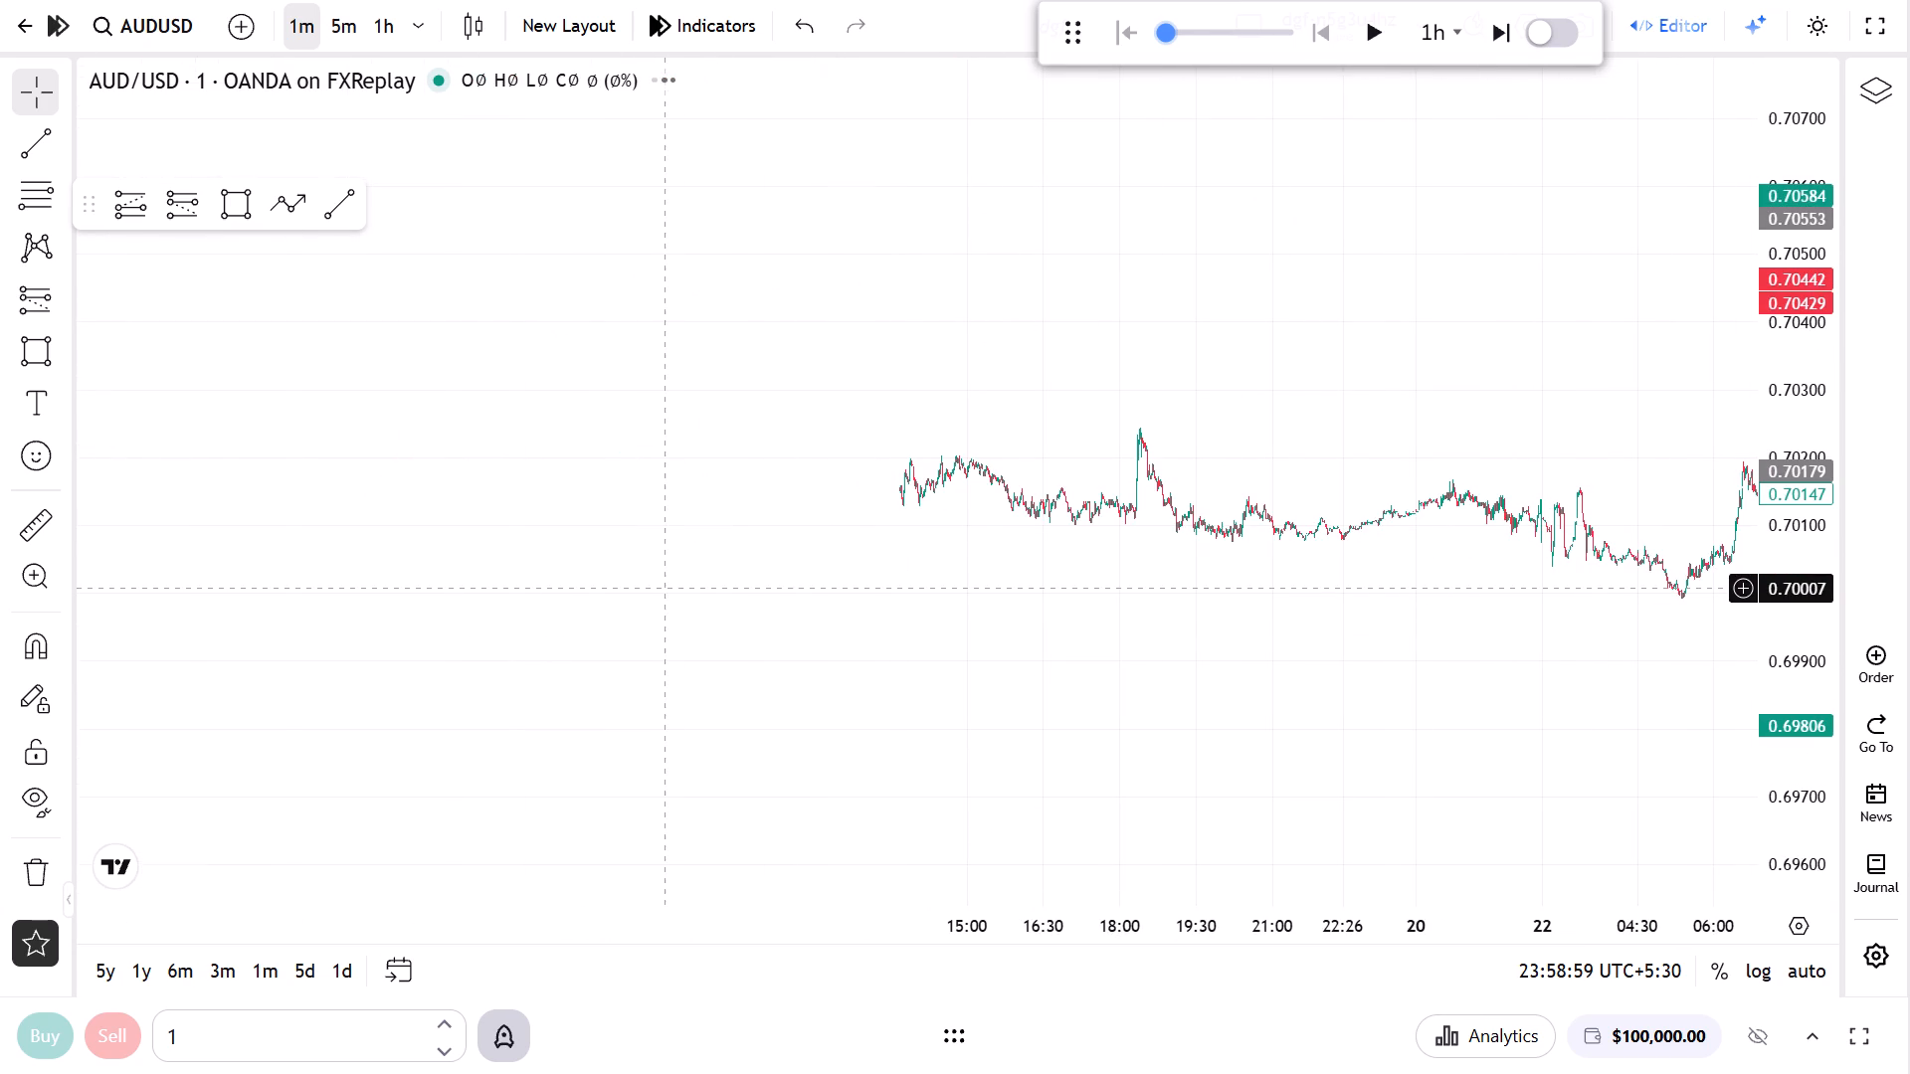
pyautogui.moveTo(666, 589); pyautogui.dragTo(1367, 393)
pyautogui.click(760, 395)
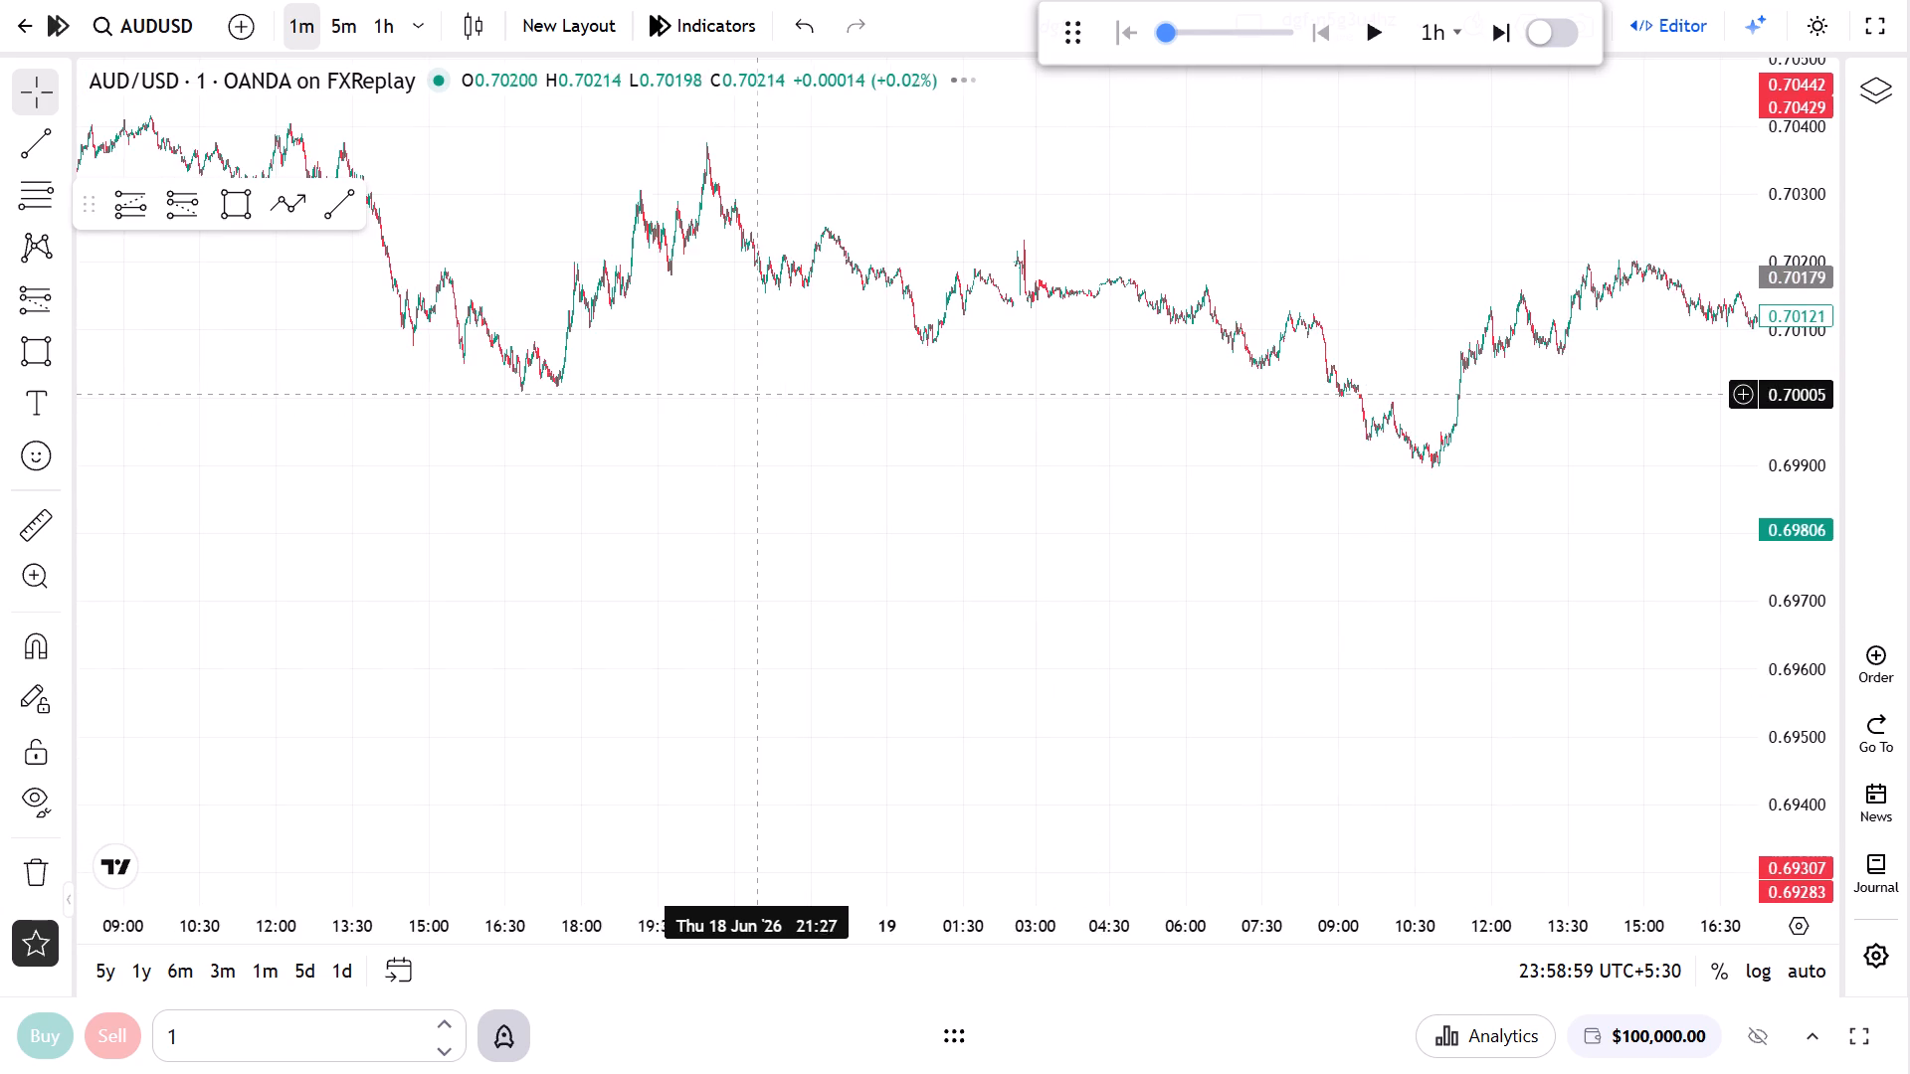
pyautogui.moveTo(708, 373); pyautogui.dragTo(1593, 661)
pyautogui.moveTo(677, 599); pyautogui.dragTo(1360, 802)
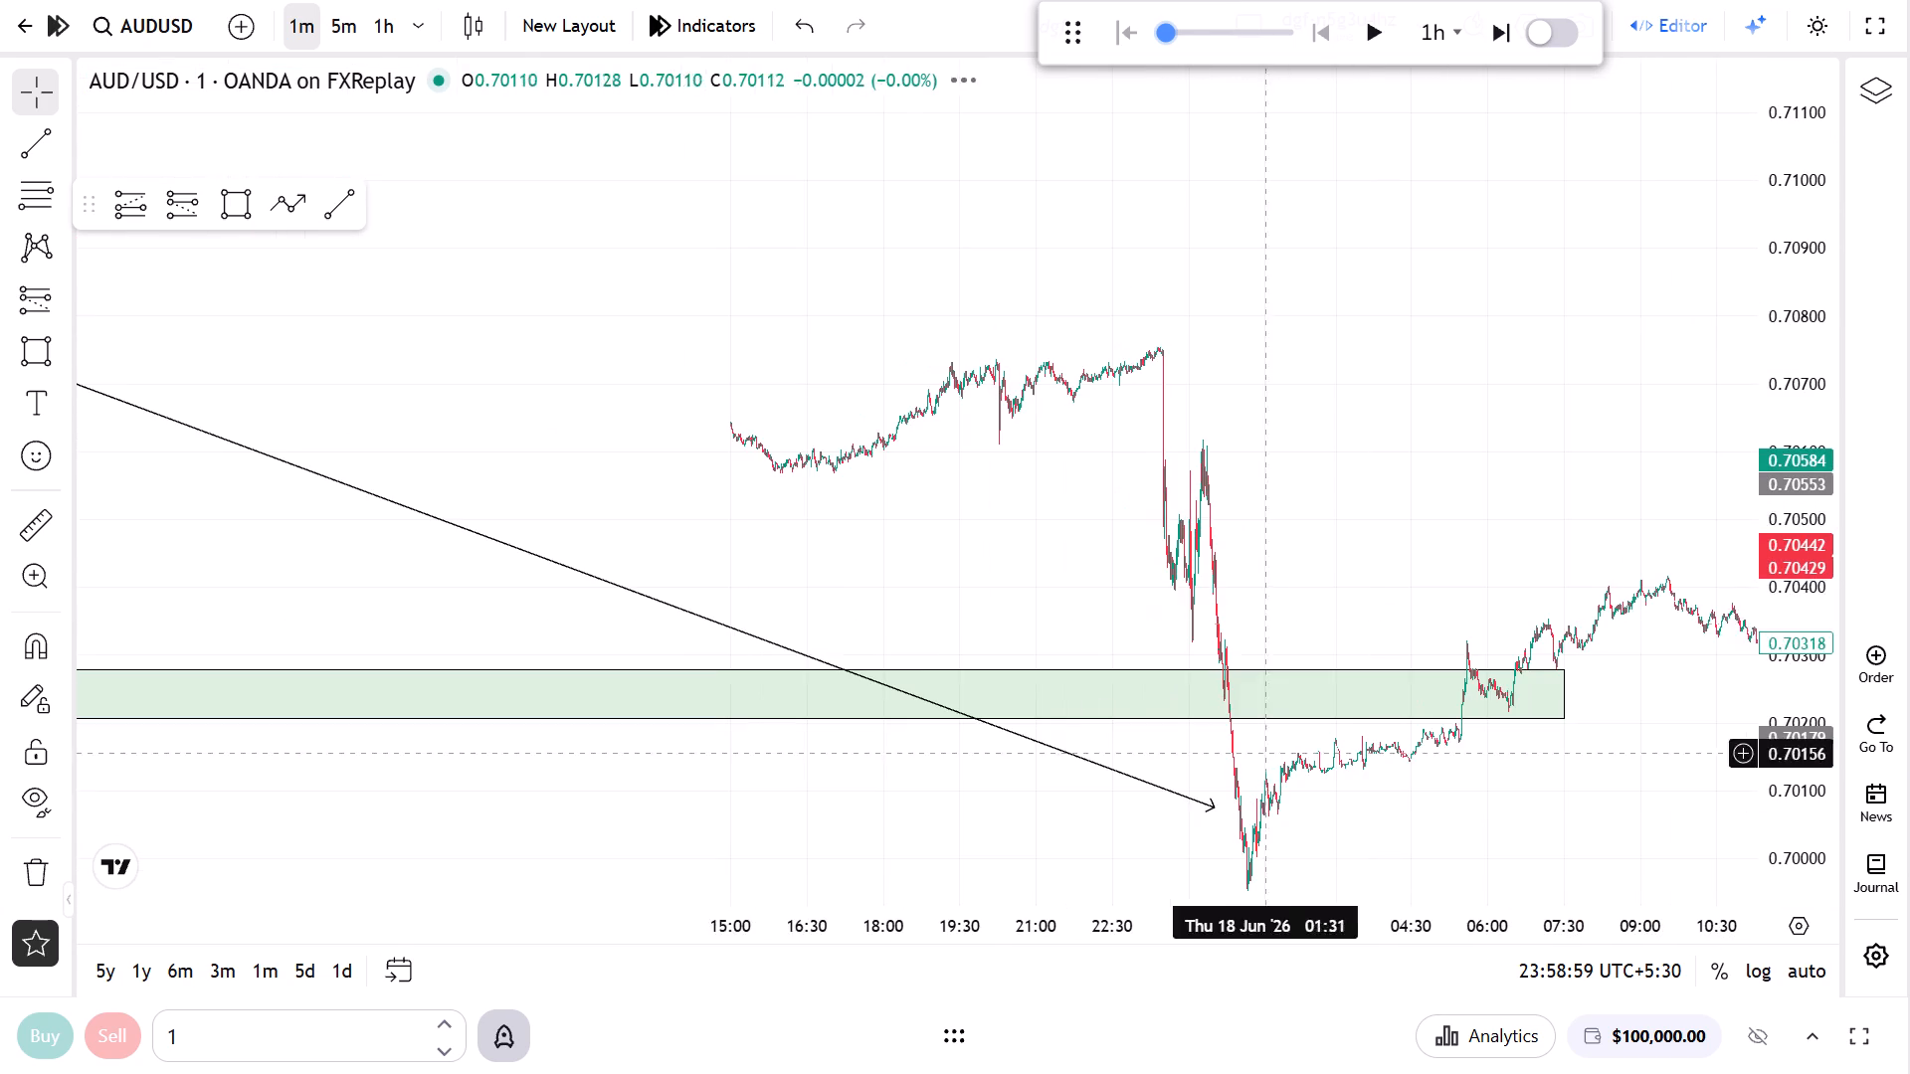
# Review the drawn price path, the zones and the small 16 June position from 17 June back to 11 June.
pyautogui.scroll(-6, 292, 531)
pyautogui.scroll(-11, 578, 525)
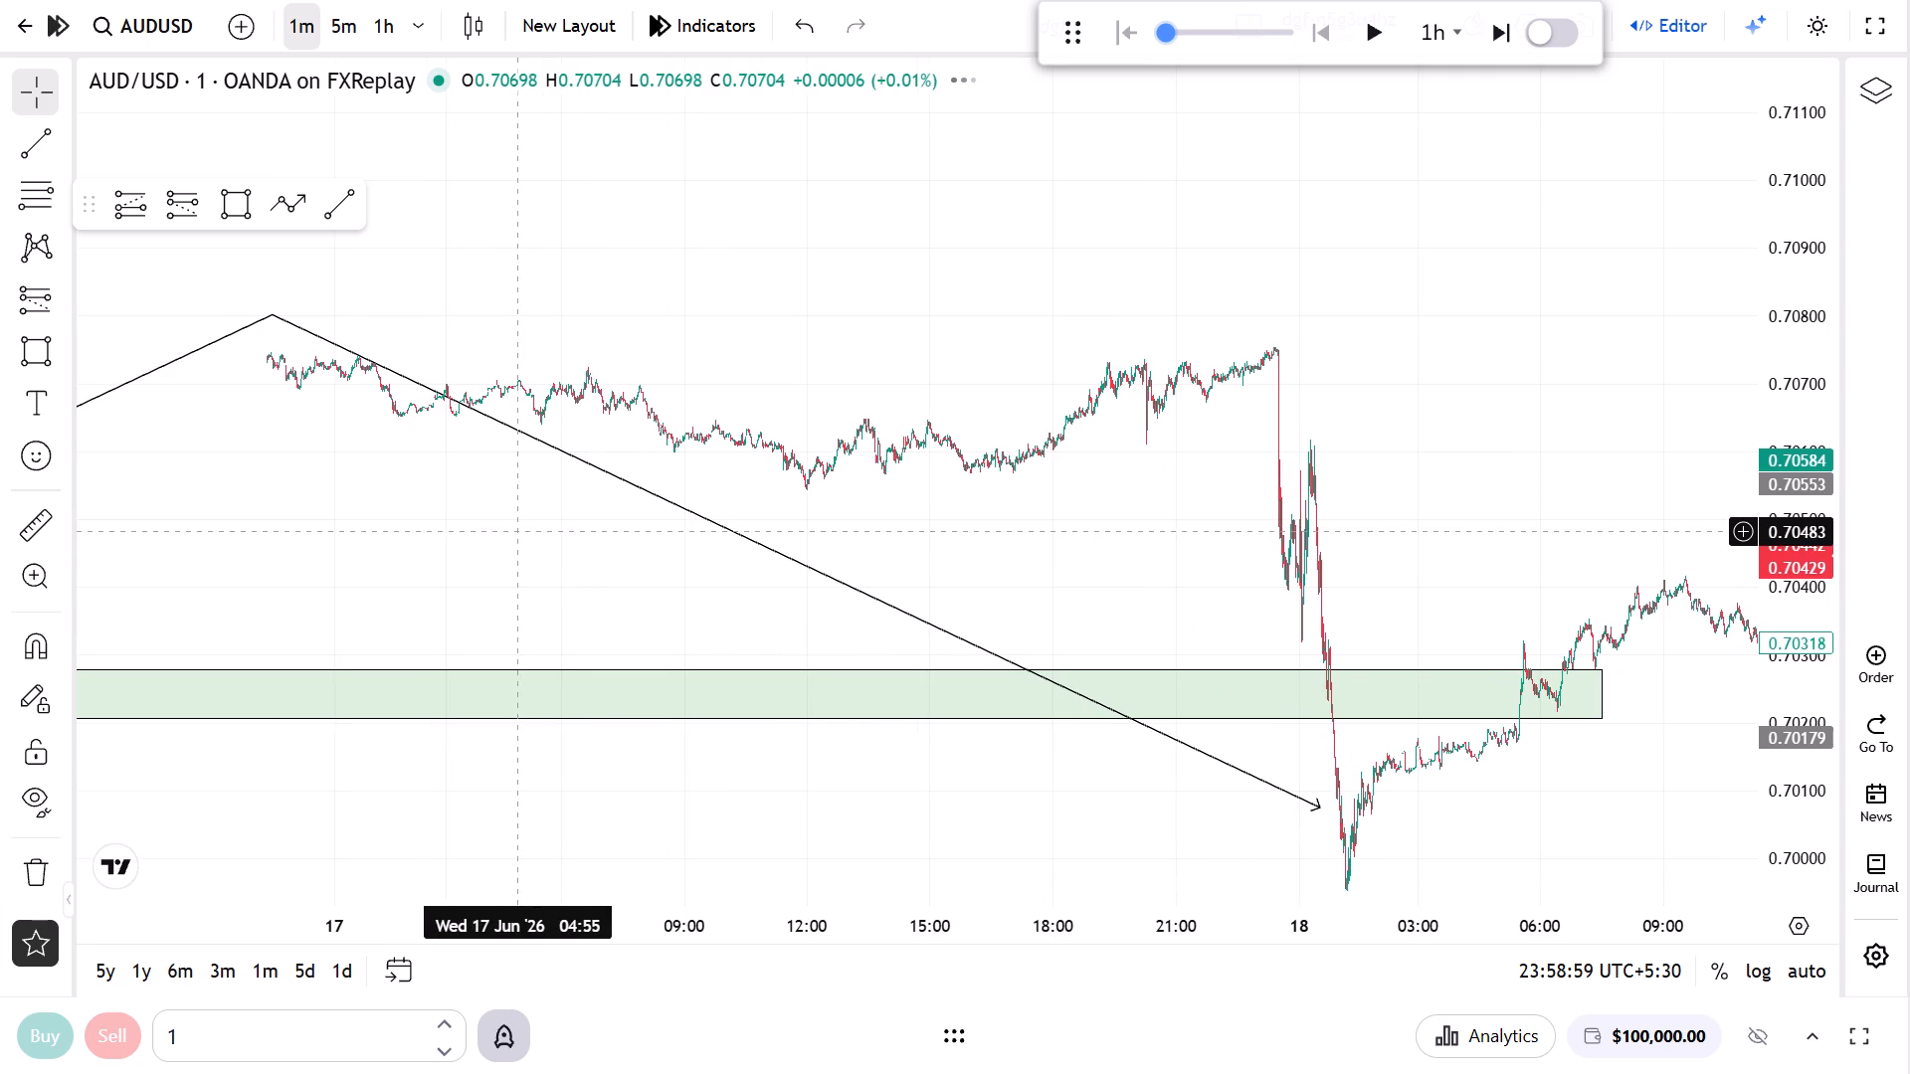
pyautogui.moveTo(354, 526); pyautogui.dragTo(997, 625)
pyautogui.moveTo(476, 654); pyautogui.dragTo(923, 630)
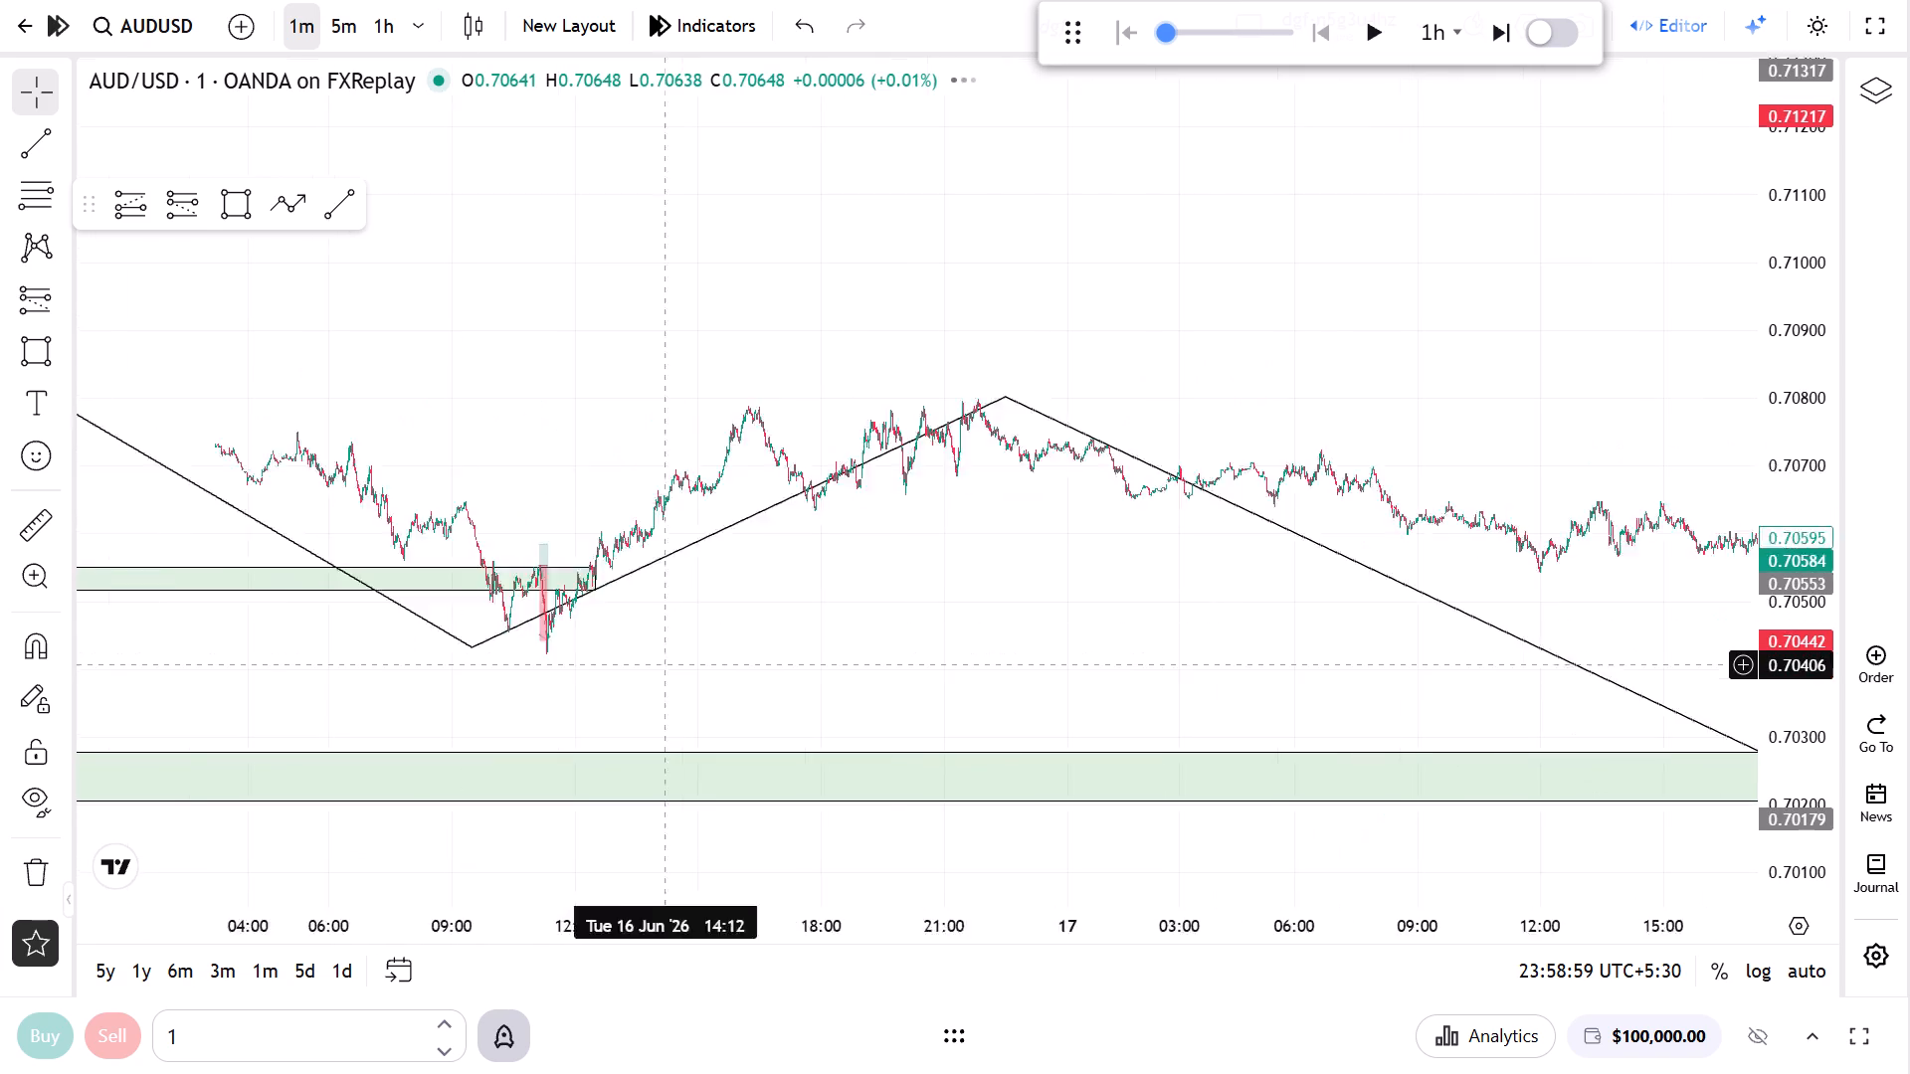
pyautogui.moveTo(923, 630); pyautogui.dragTo(1121, 630)
pyautogui.scroll(5, 824, 682)
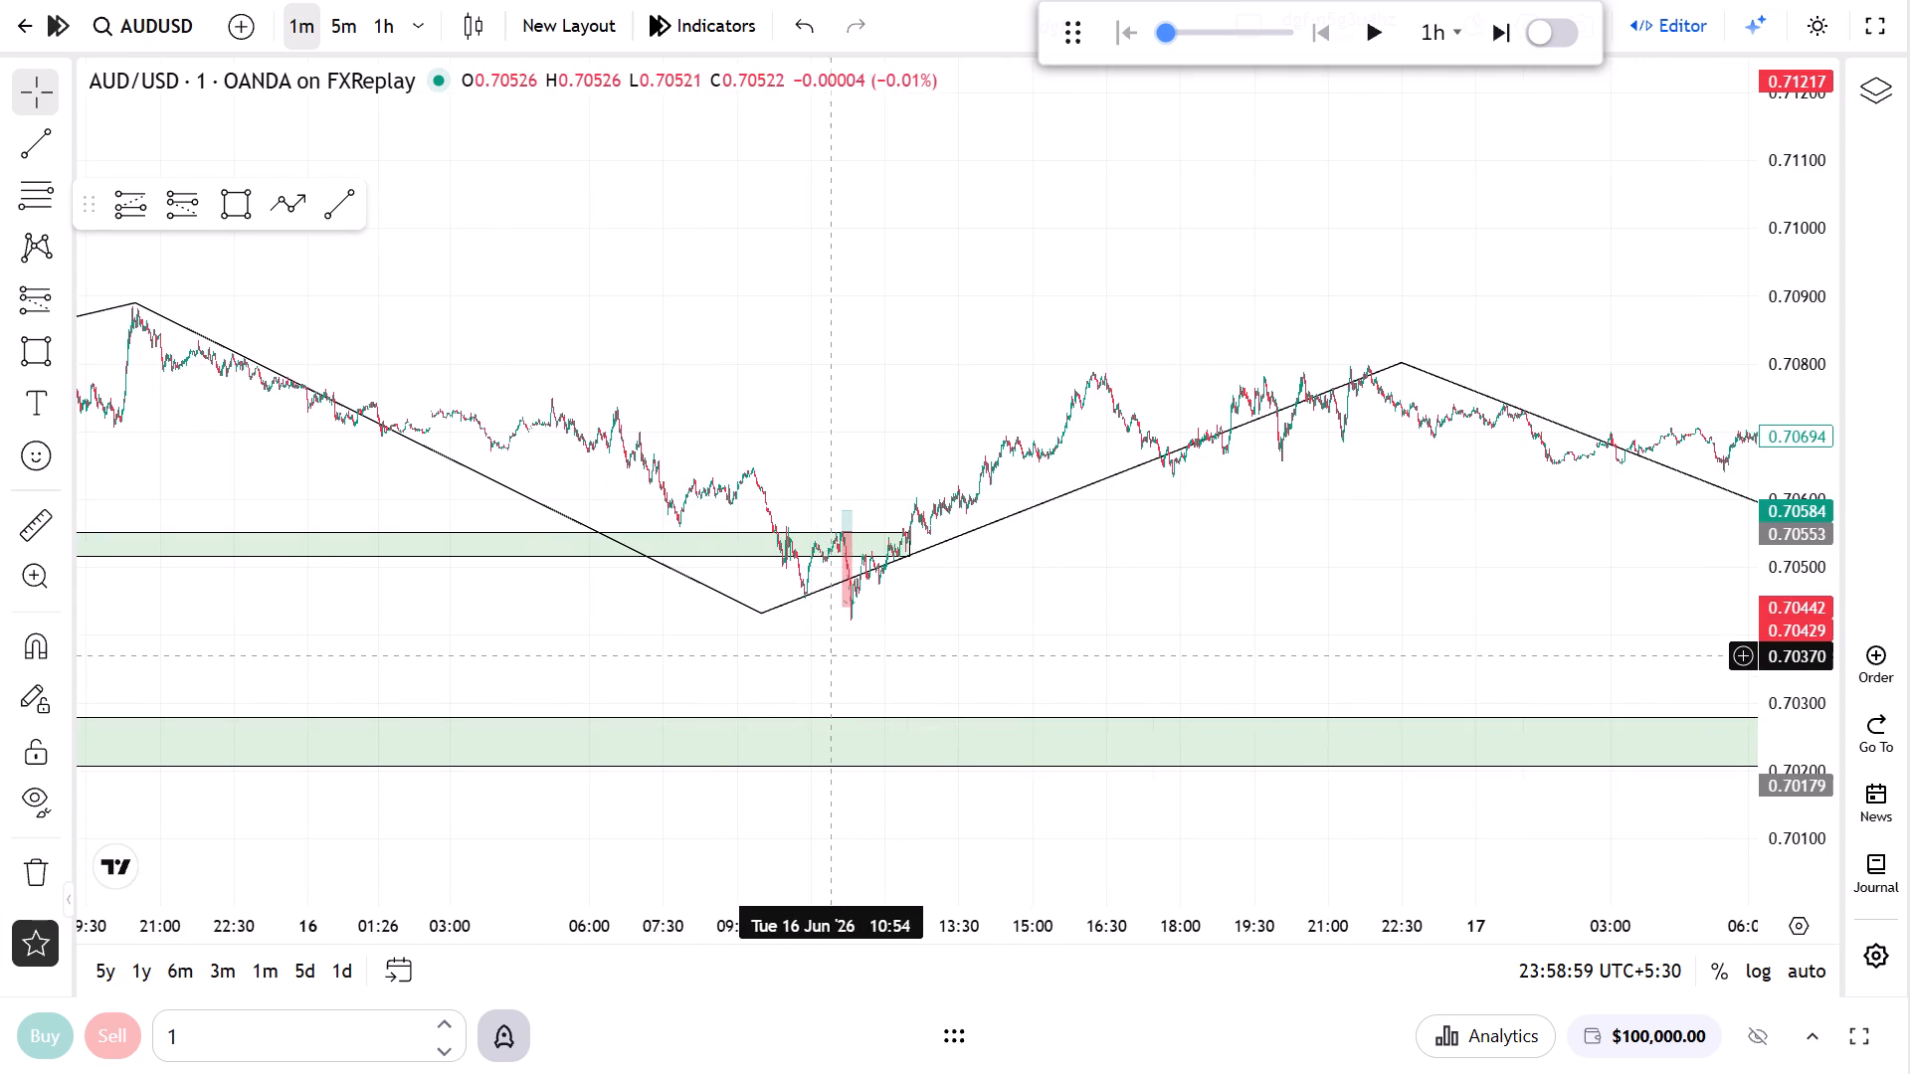
pyautogui.moveTo(687, 657); pyautogui.dragTo(1326, 648)
pyautogui.moveTo(782, 645); pyautogui.dragTo(1448, 640)
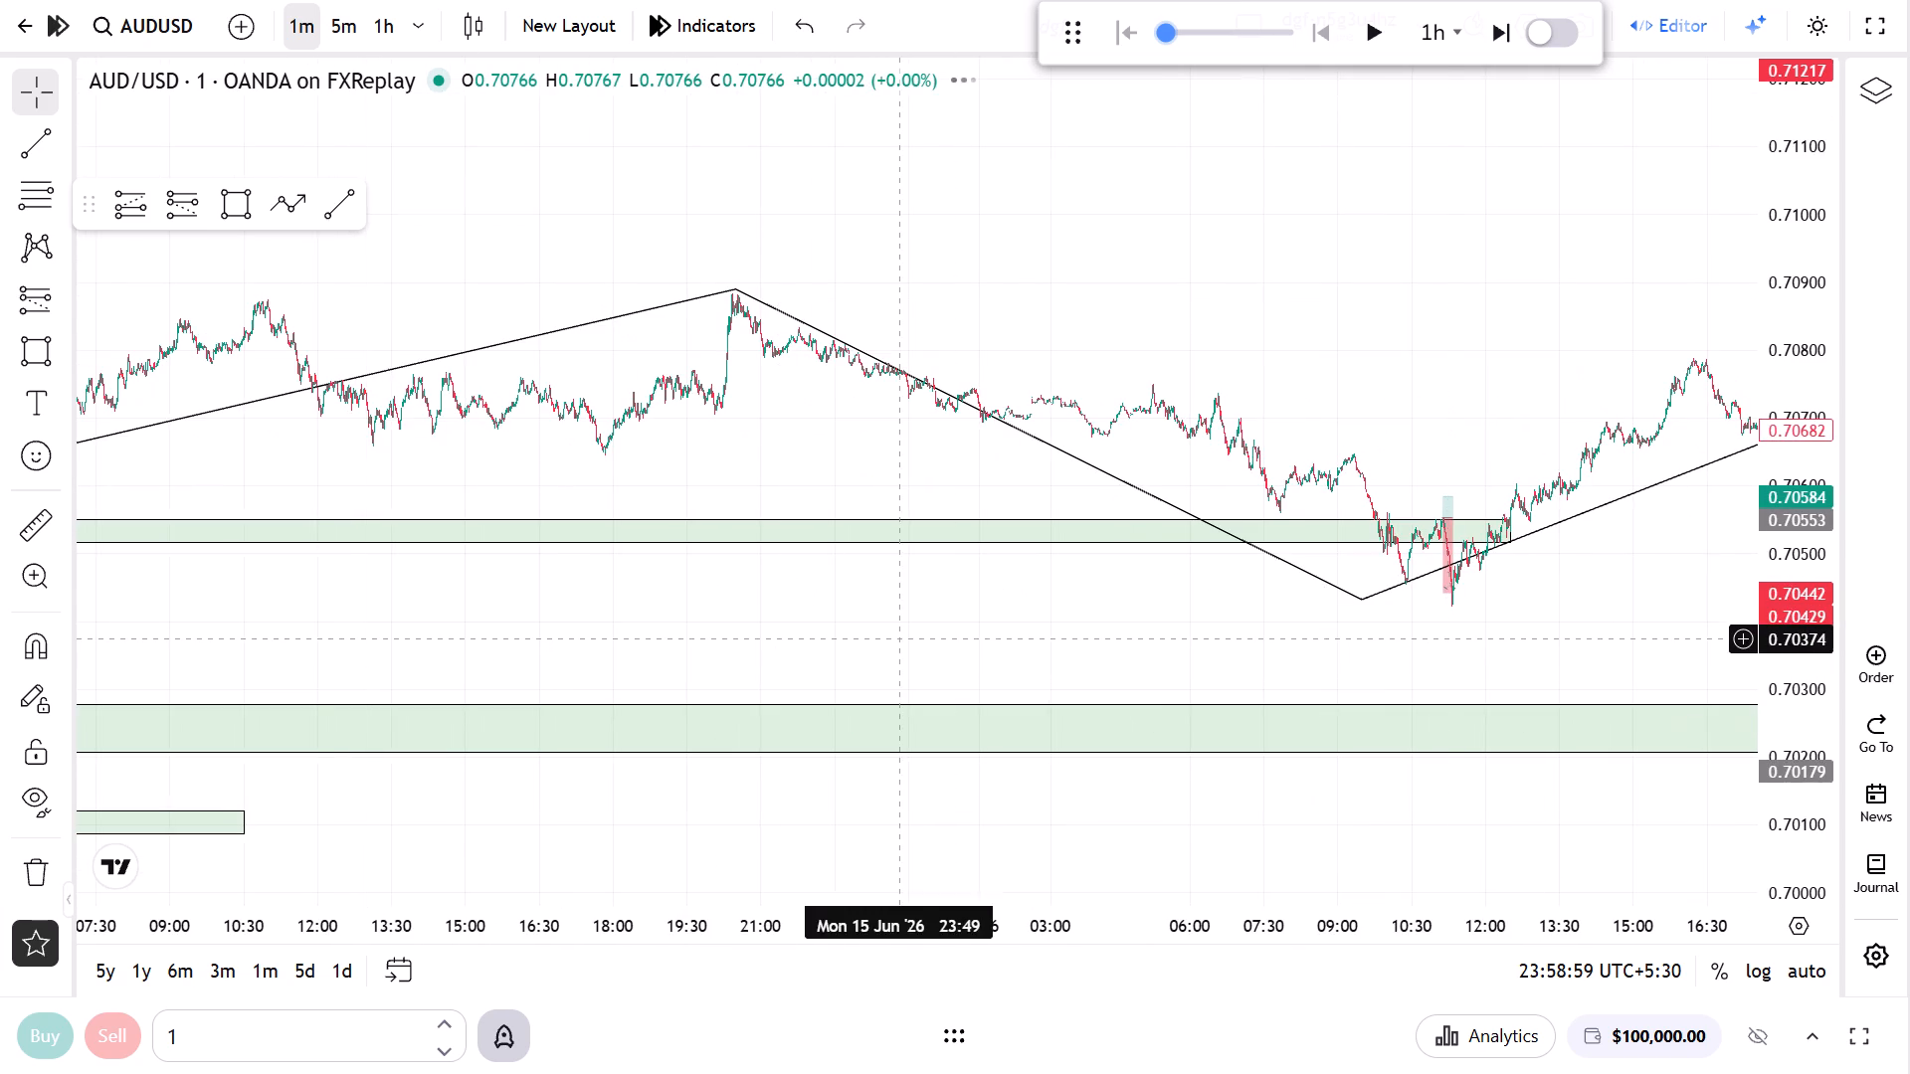
pyautogui.moveTo(905, 639); pyautogui.dragTo(1510, 628)
pyautogui.moveTo(759, 626); pyautogui.dragTo(1442, 653)
pyautogui.moveTo(705, 642); pyautogui.dragTo(1474, 652)
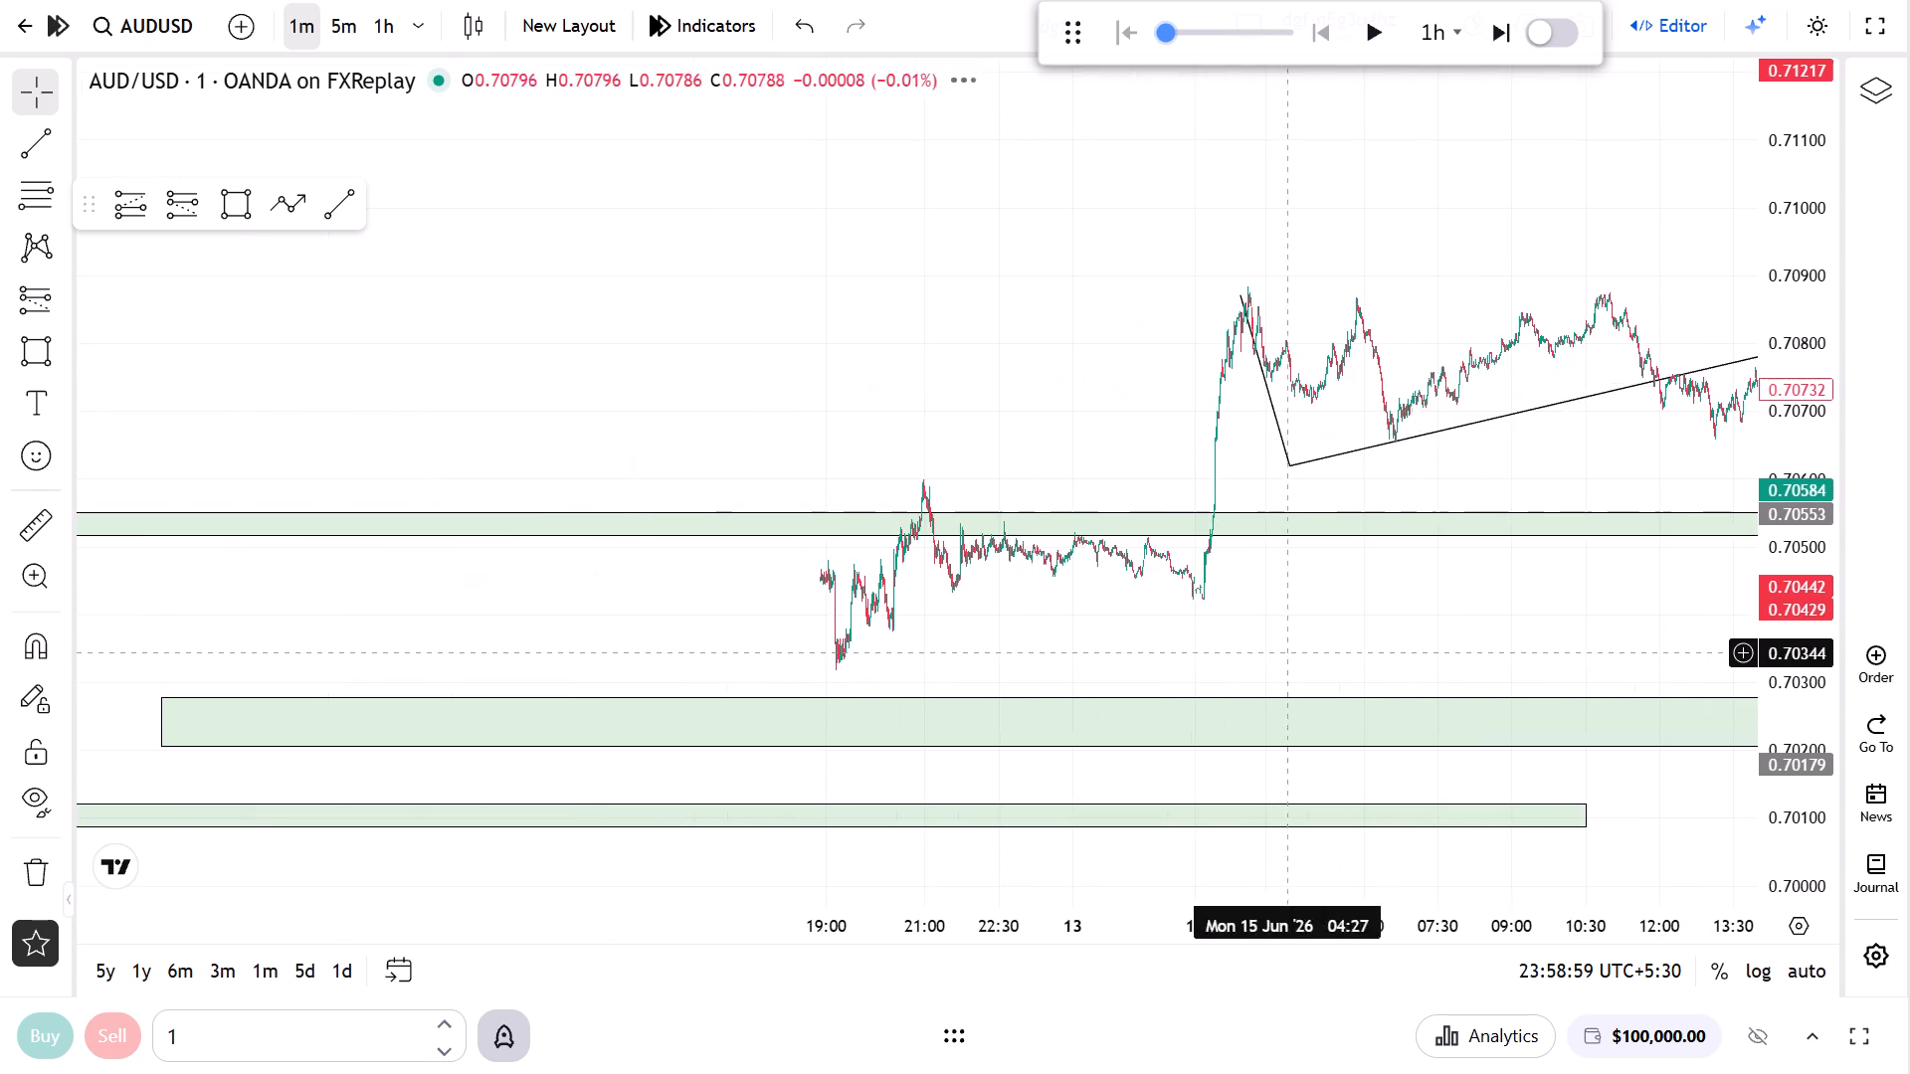
pyautogui.moveTo(709, 652); pyautogui.dragTo(1466, 521)
pyautogui.moveTo(736, 565); pyautogui.dragTo(1327, 489)
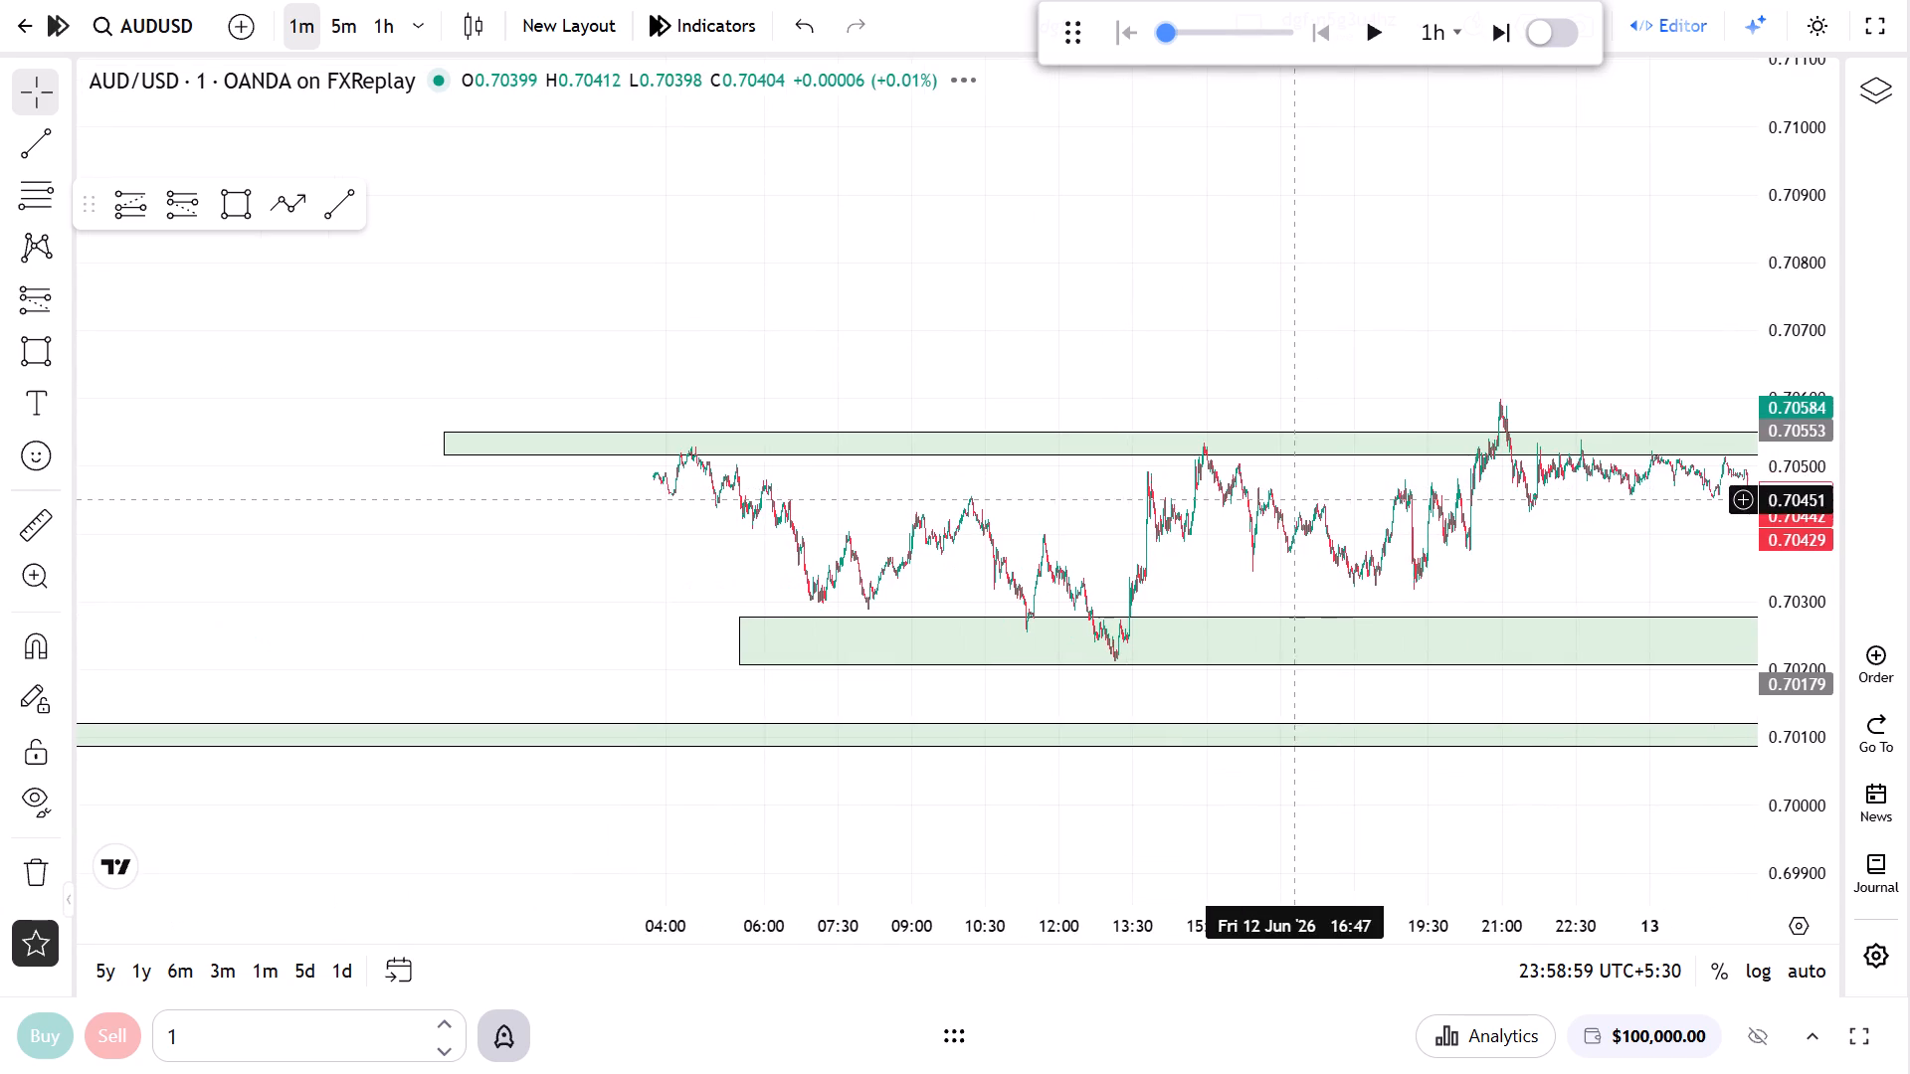
pyautogui.moveTo(661, 550); pyautogui.dragTo(1266, 384)
pyautogui.moveTo(987, 464); pyautogui.dragTo(1435, 337)
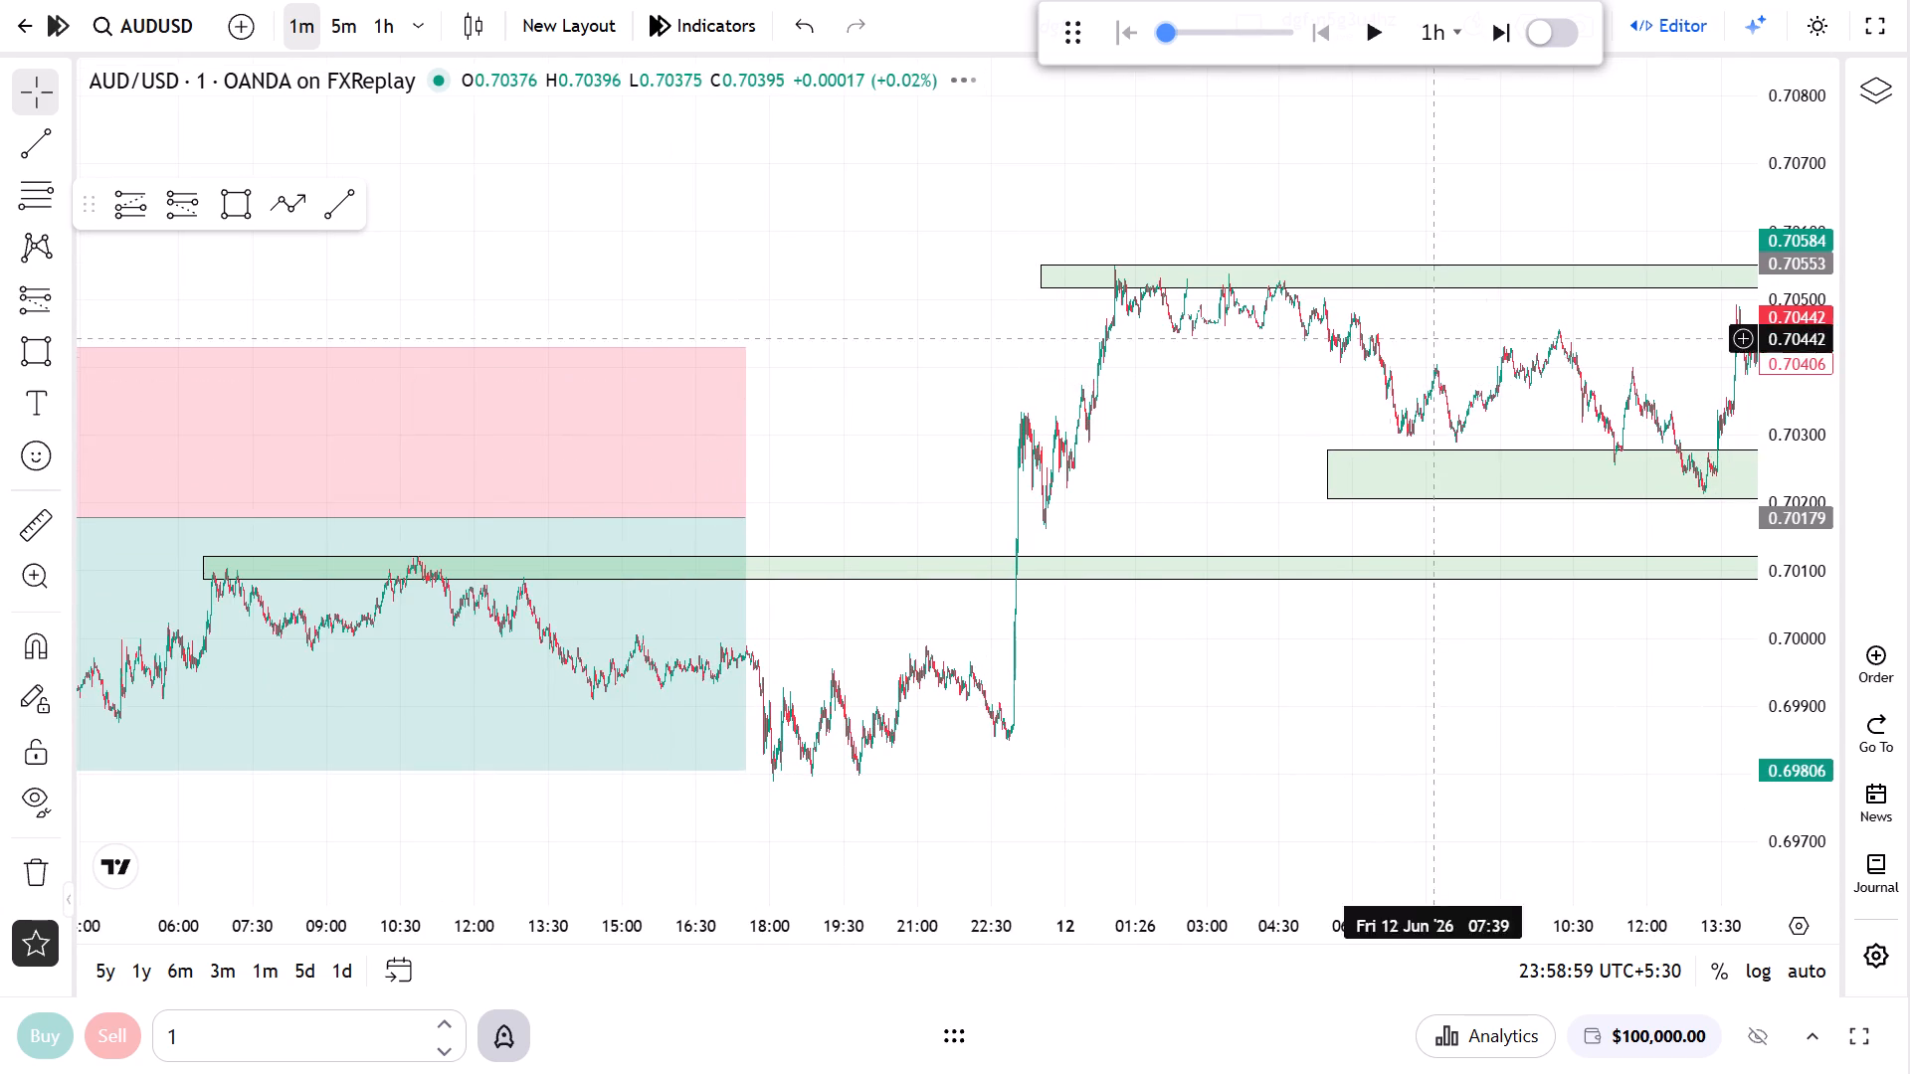
# Extend the end of the short position opened on 10 June at 20:39 to about 18:39 on 11 June.
pyautogui.moveTo(985, 469); pyautogui.dragTo(1545, 326)
pyautogui.scroll(-5, 700, 701)
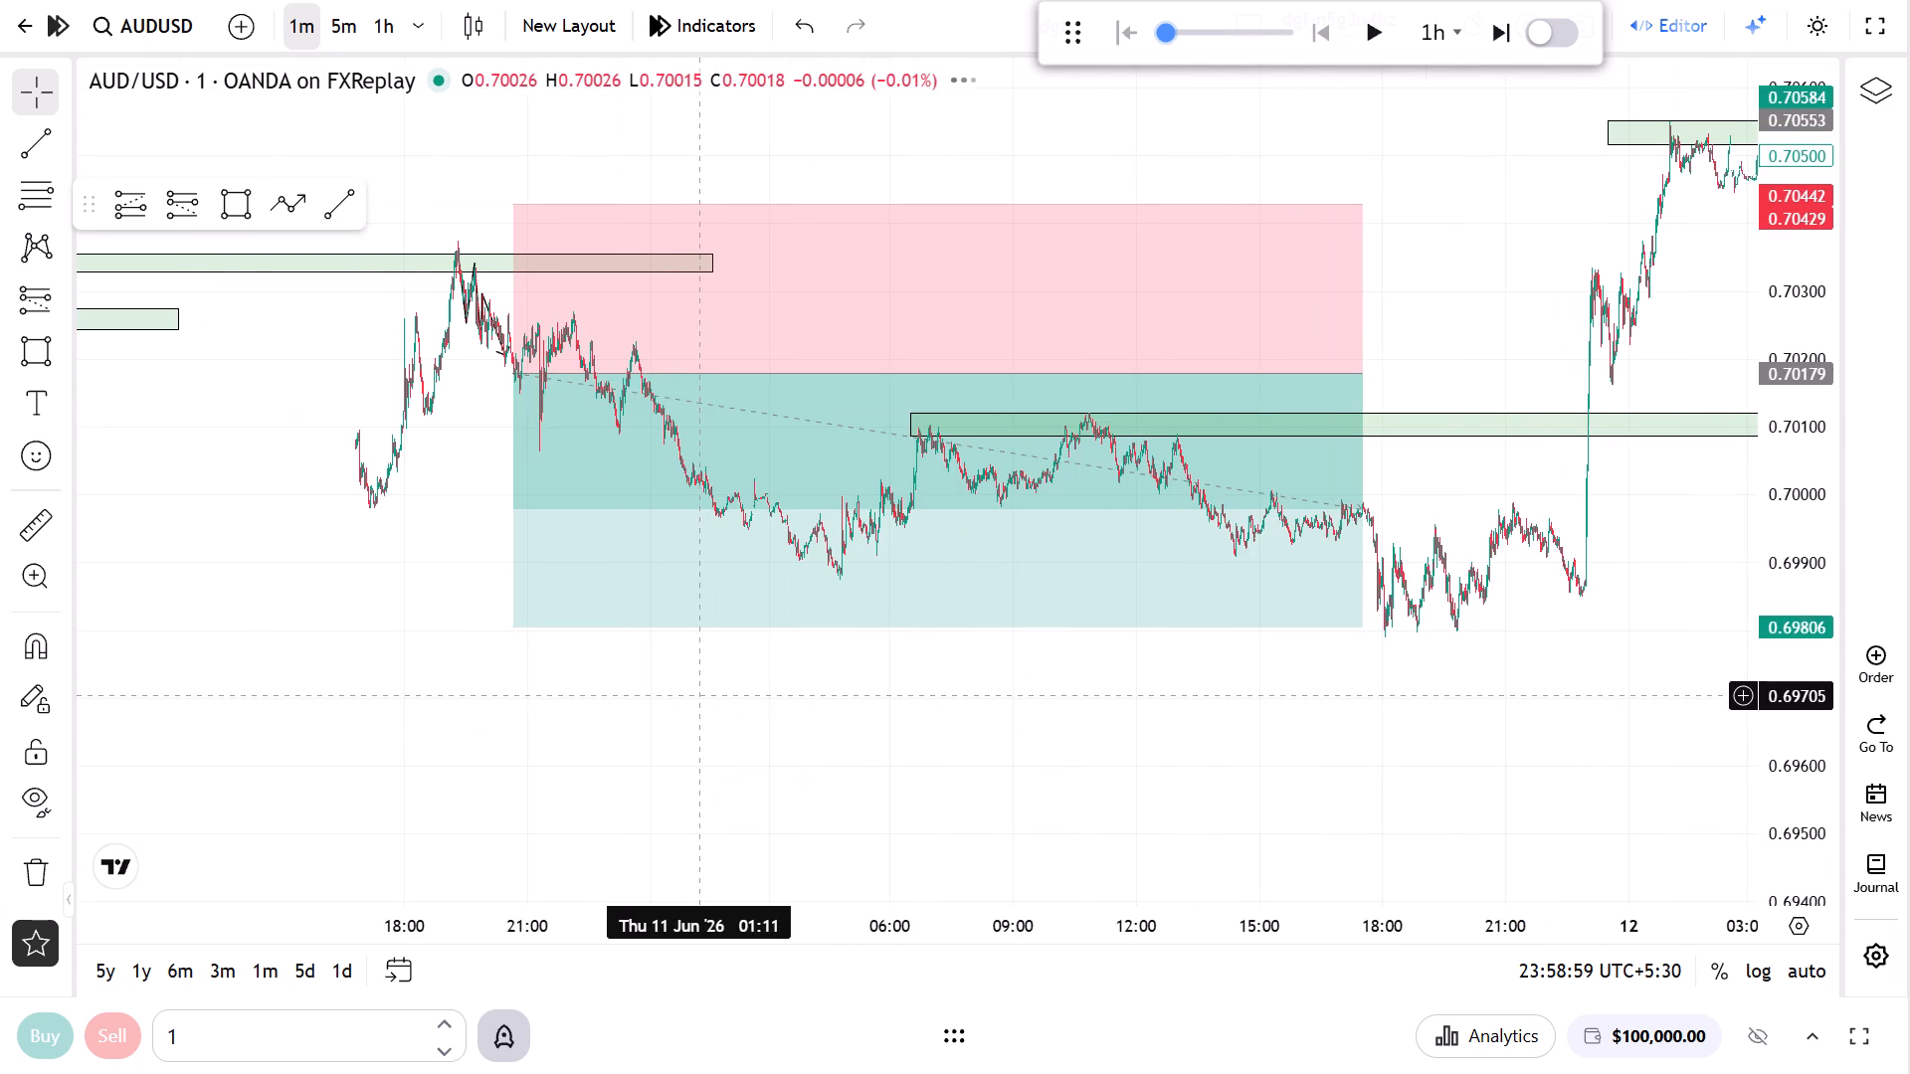
pyautogui.moveTo(1367, 375); pyautogui.dragTo(1410, 375)
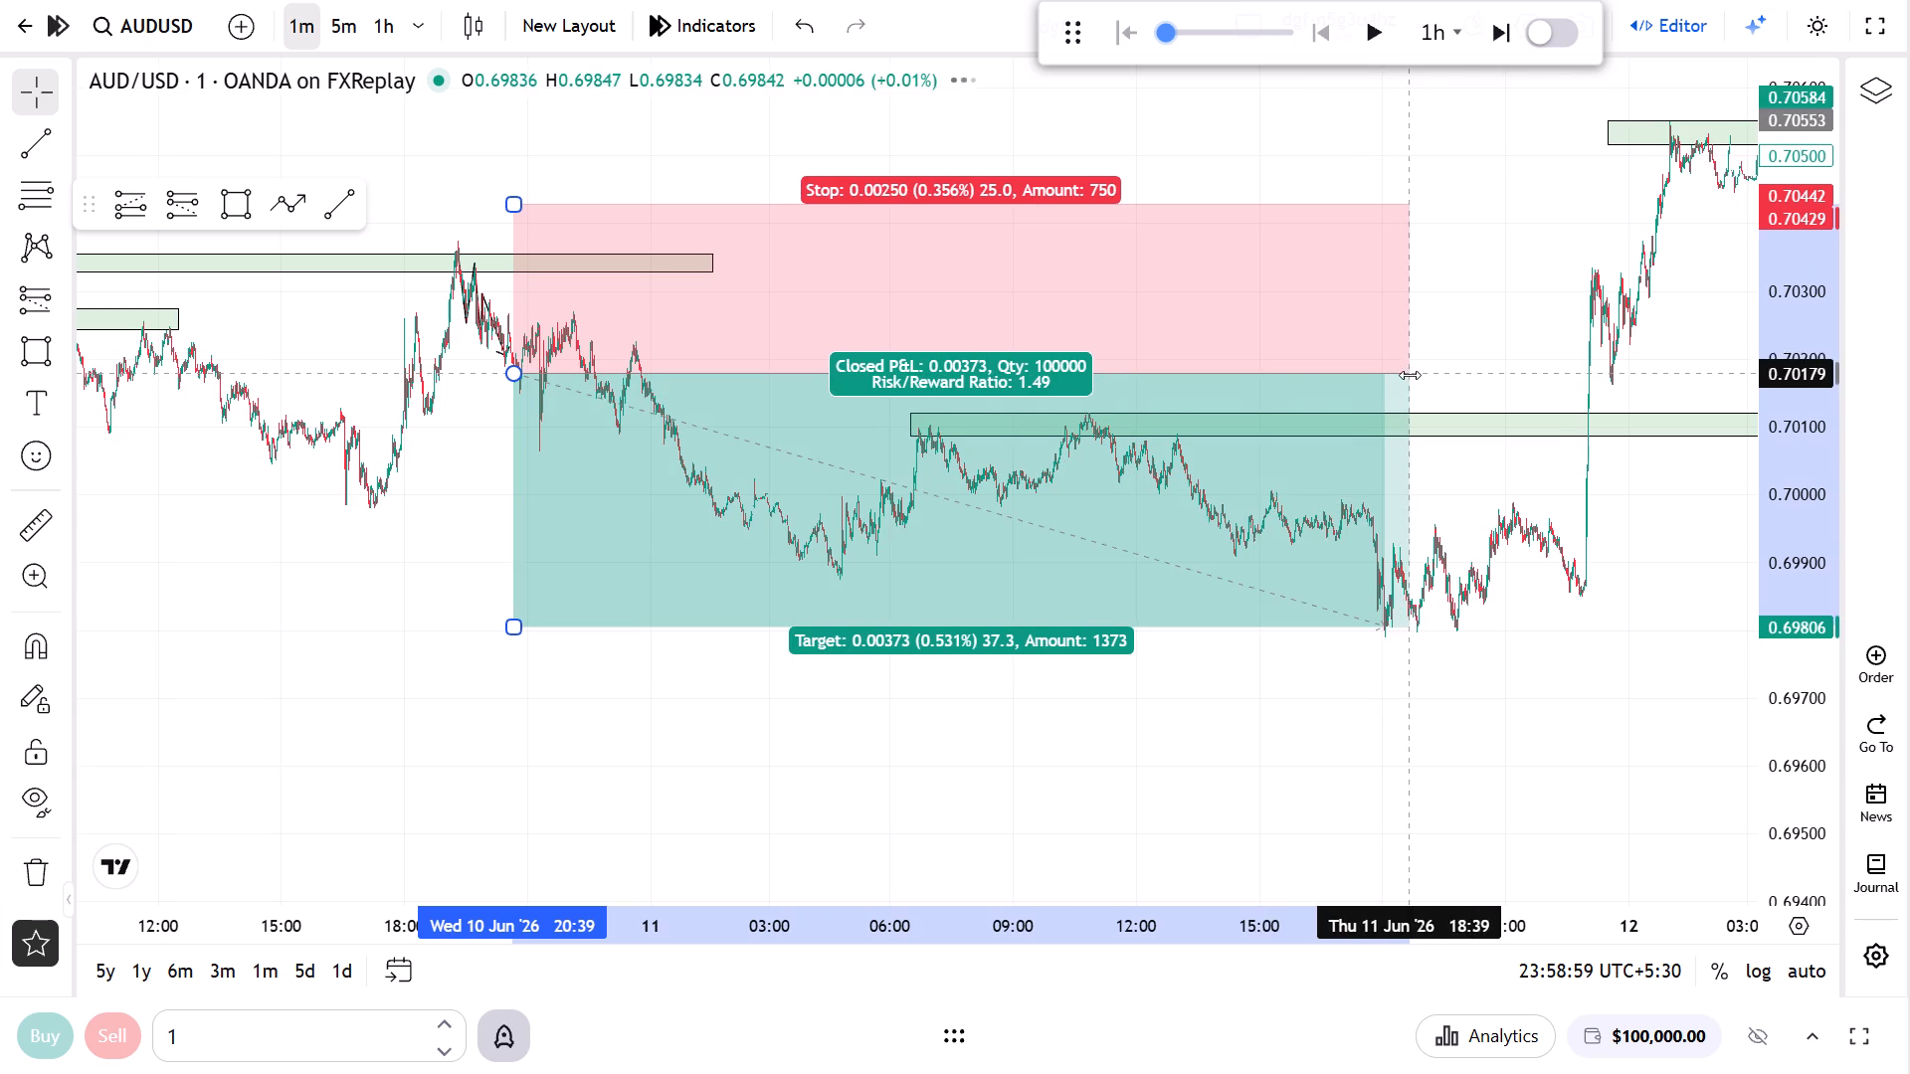
# Check the price action around the marked zones from 10 June back to 5 June.
pyautogui.moveTo(464, 497); pyautogui.dragTo(1187, 561)
pyautogui.moveTo(580, 560); pyautogui.dragTo(1025, 566)
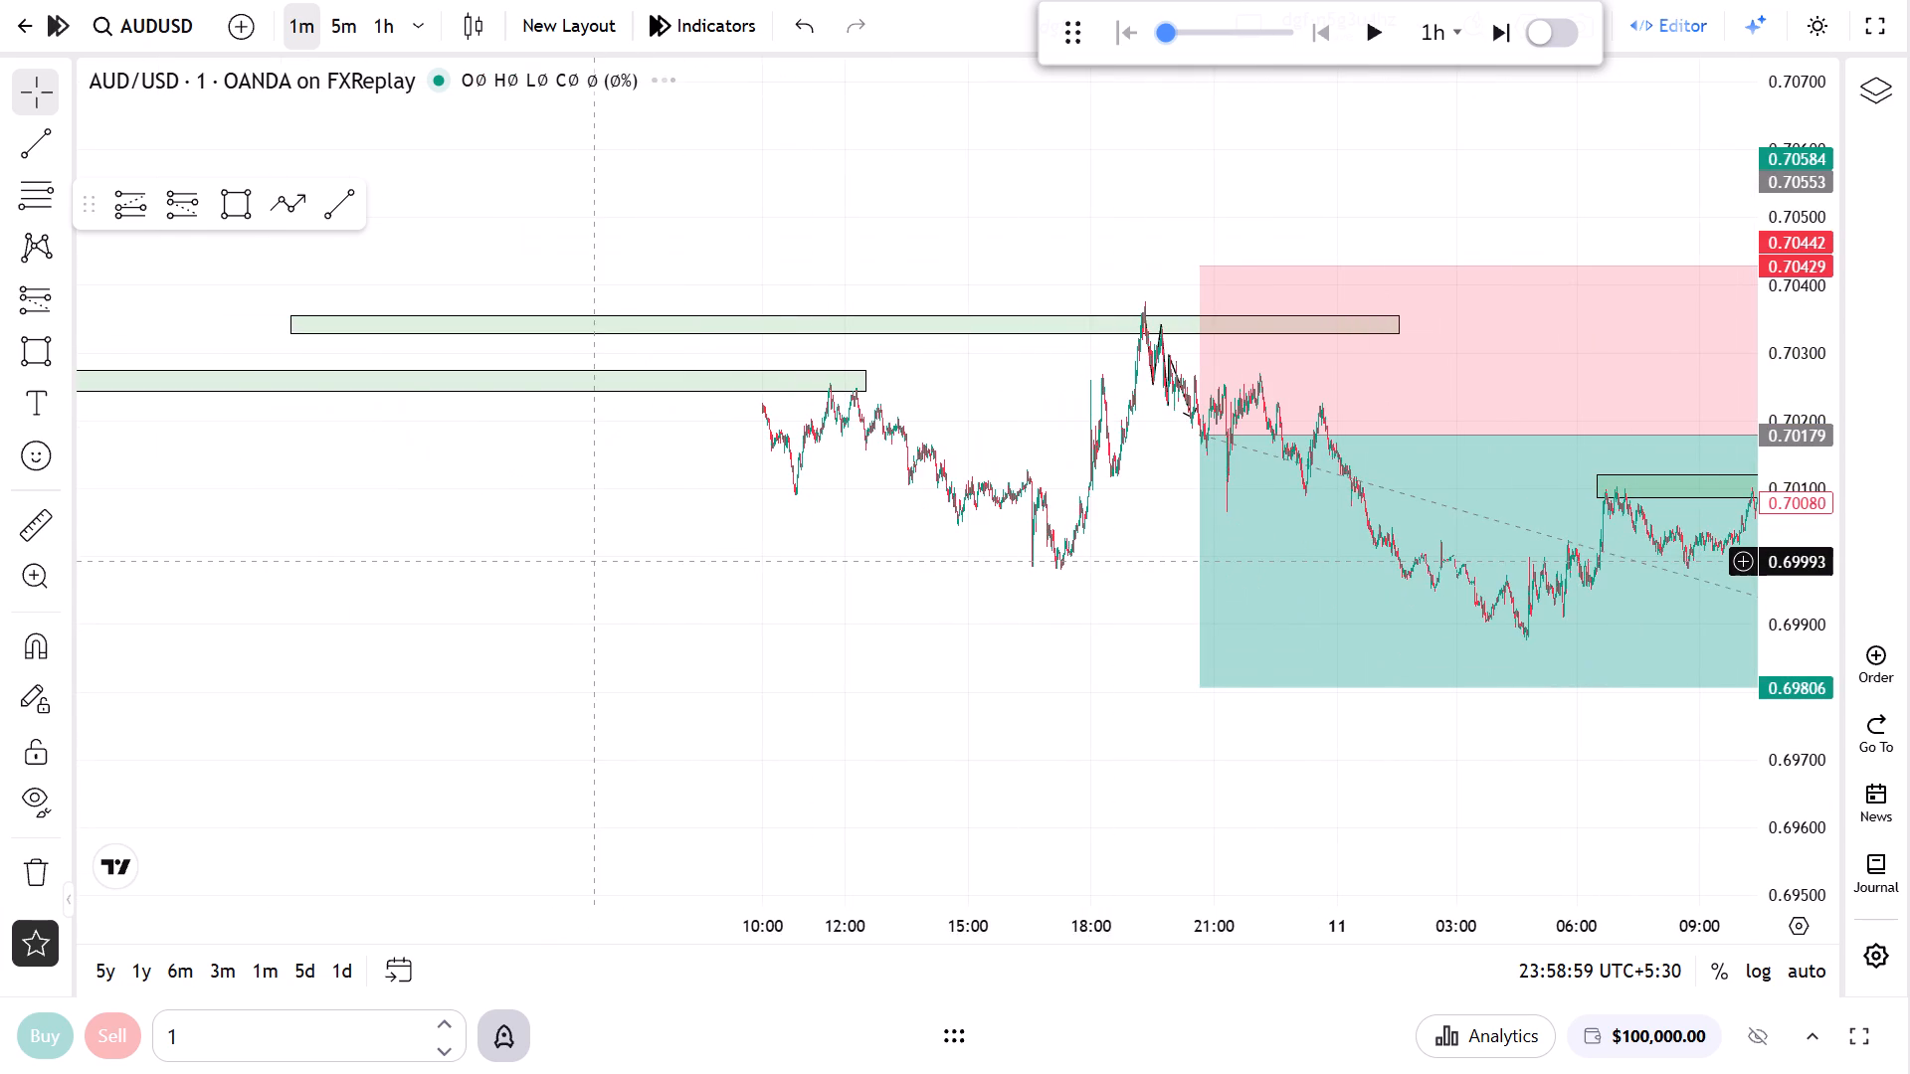
pyautogui.moveTo(1025, 566); pyautogui.dragTo(1026, 566)
pyautogui.moveTo(519, 579); pyautogui.dragTo(1474, 862)
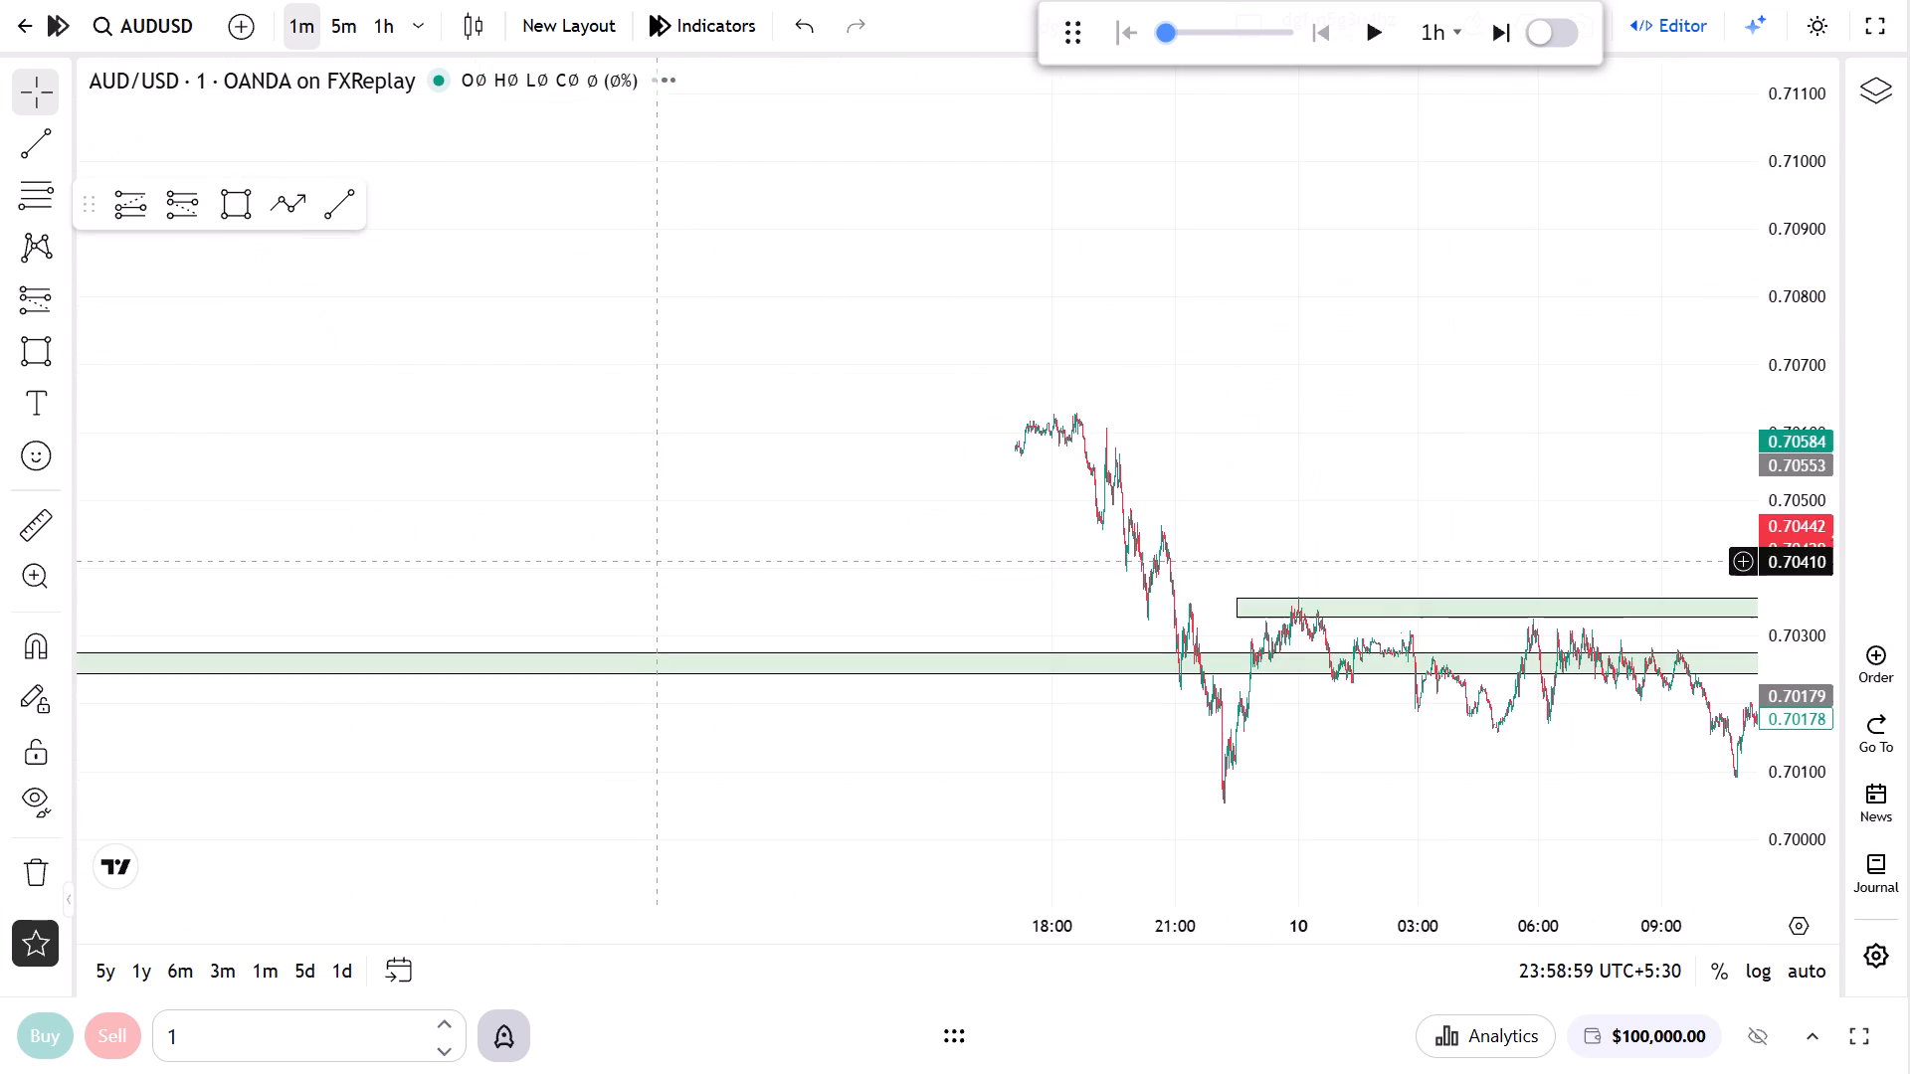
pyautogui.moveTo(632, 544); pyautogui.dragTo(1415, 499)
pyautogui.moveTo(192, 558); pyautogui.dragTo(1278, 462)
pyautogui.moveTo(173, 467); pyautogui.dragTo(198, 468)
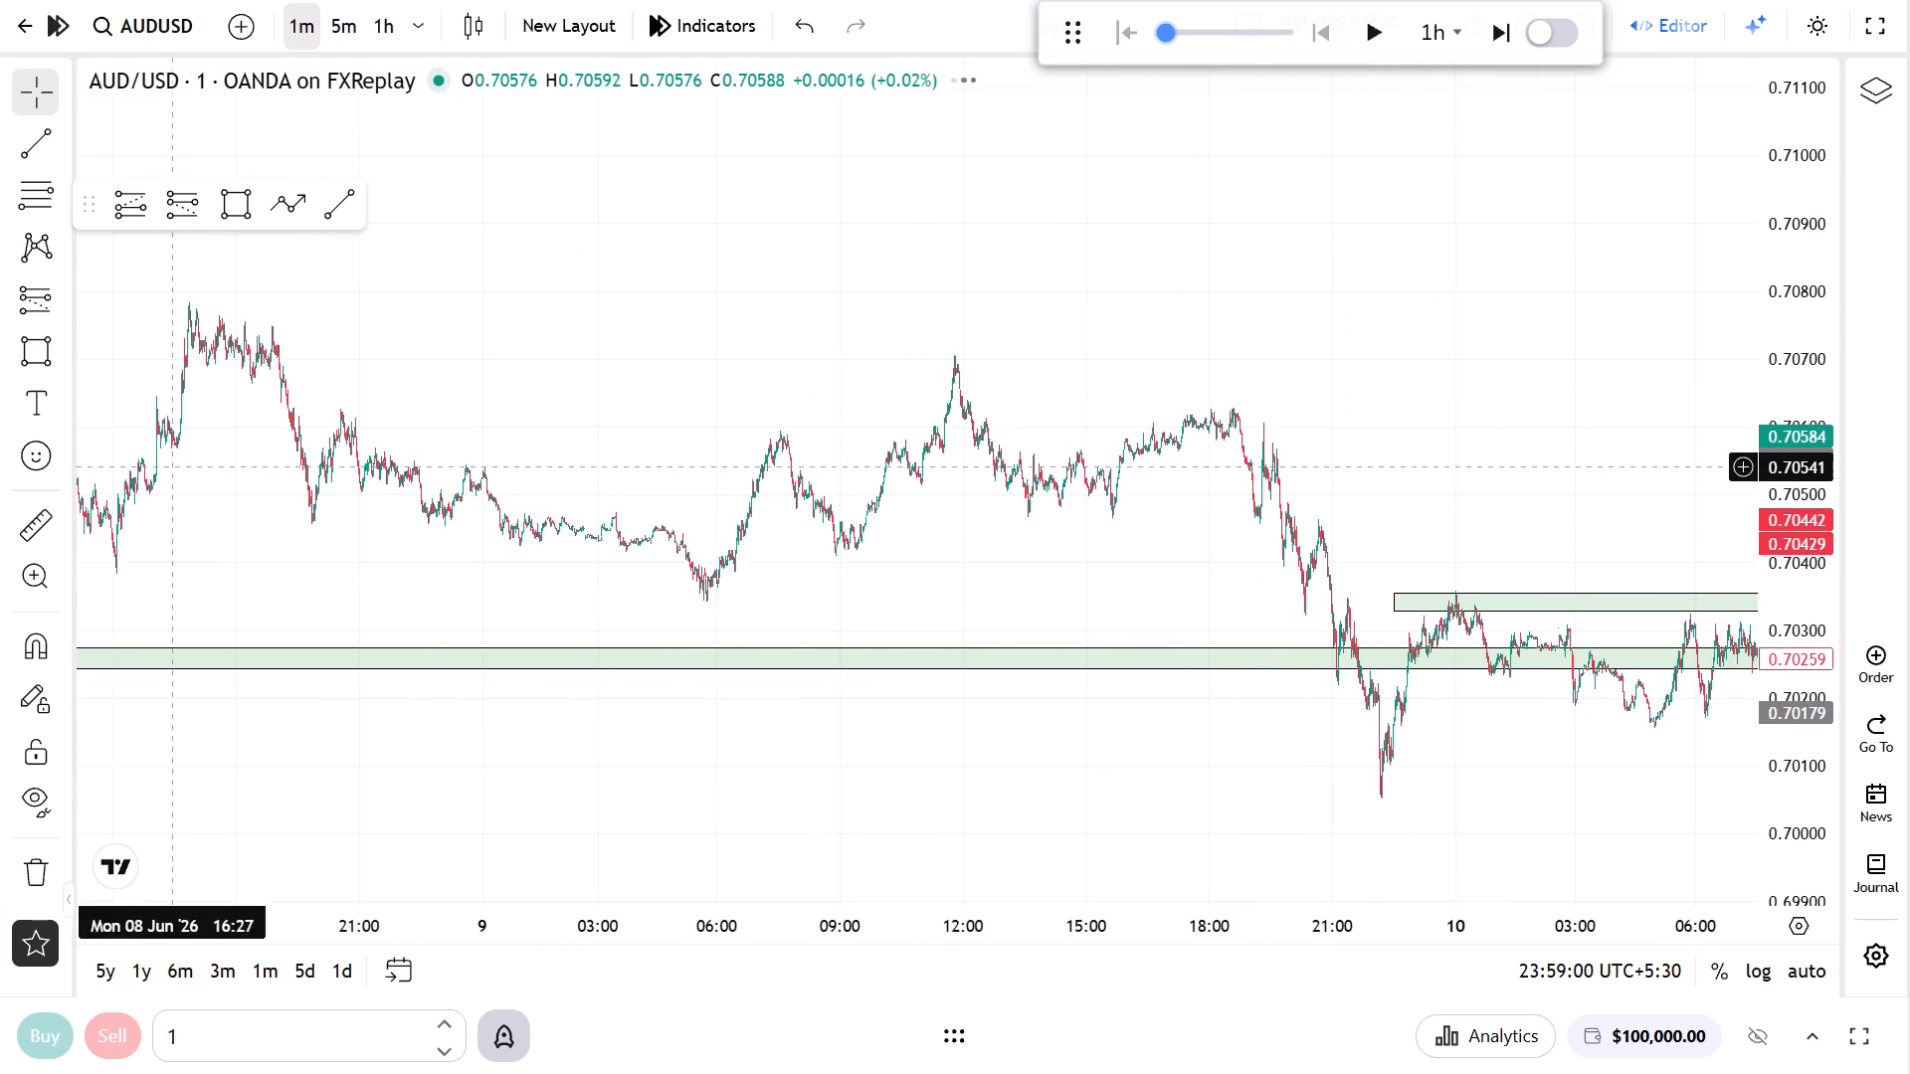
pyautogui.moveTo(198, 468); pyautogui.dragTo(1257, 468)
pyautogui.moveTo(491, 493); pyautogui.dragTo(1268, 364)
pyautogui.scroll(-6, 1130, 423)
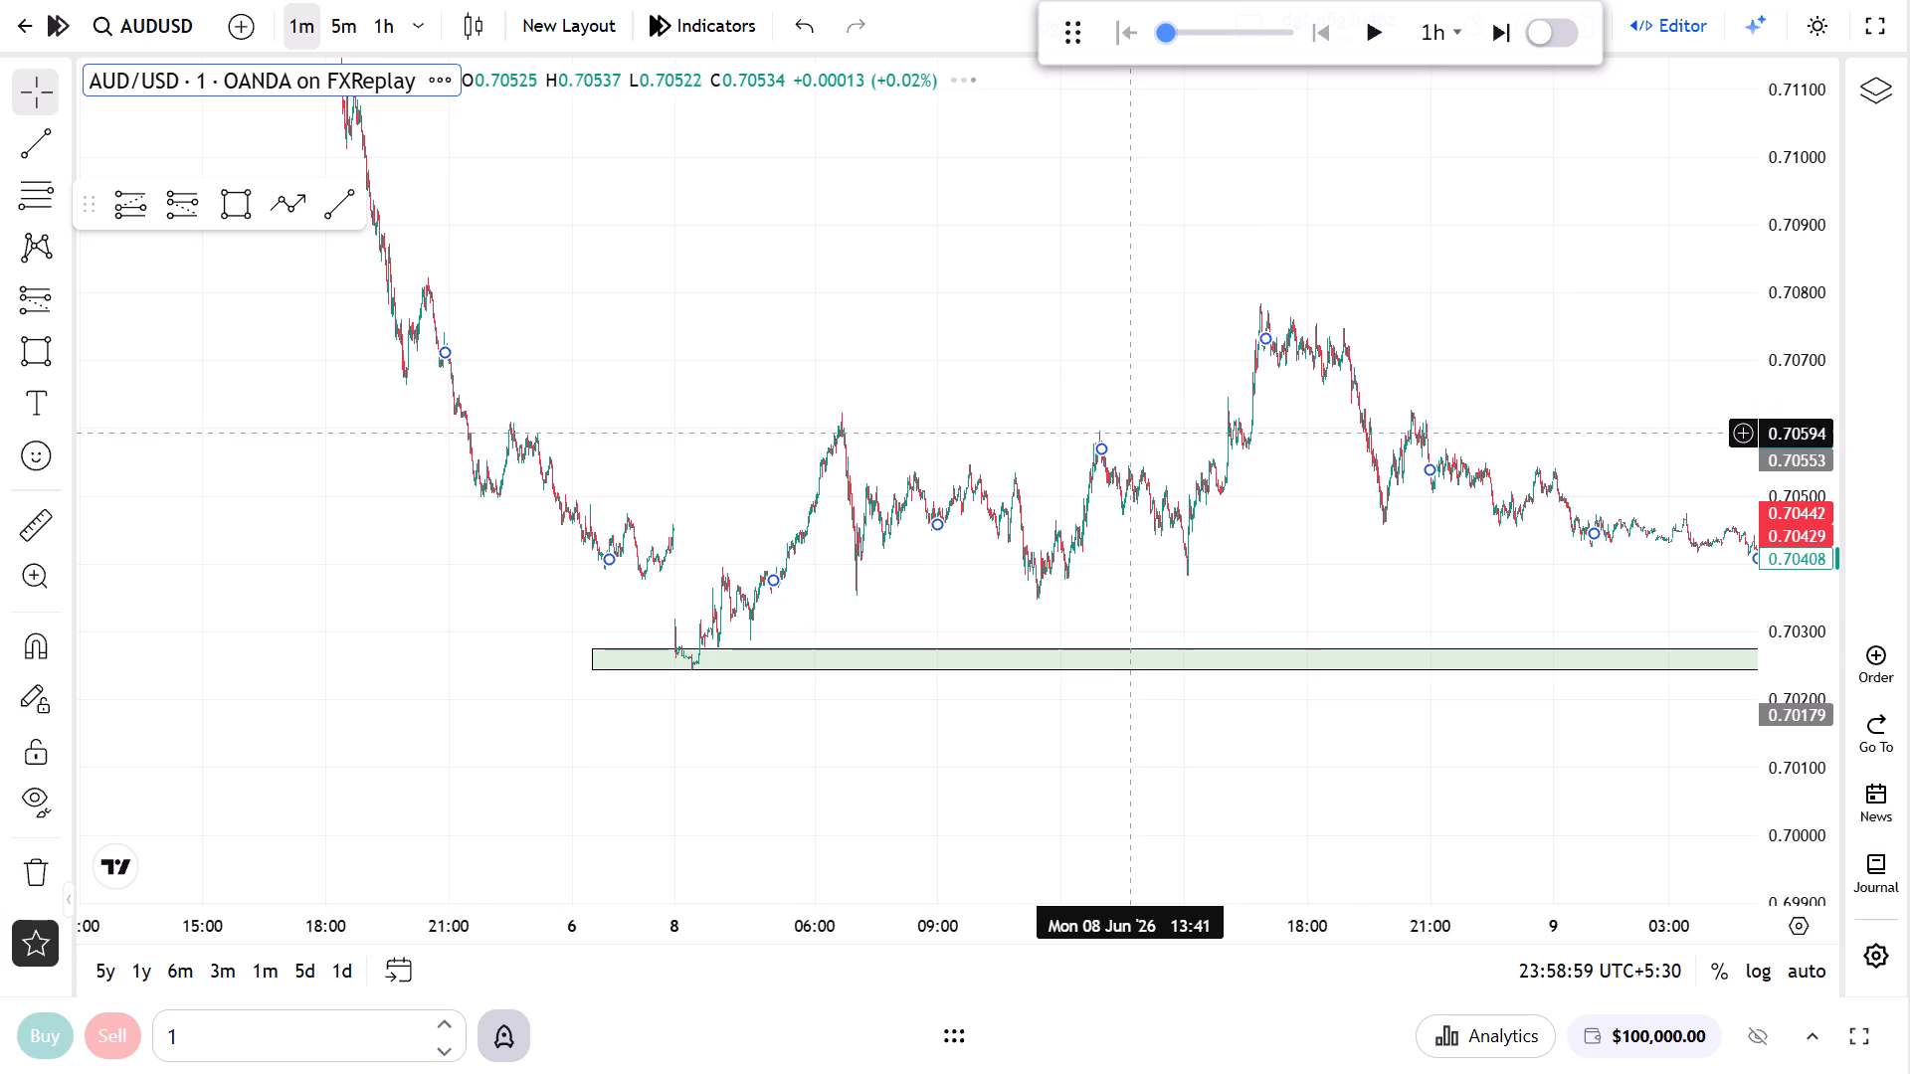
pyautogui.moveTo(381, 276); pyautogui.dragTo(1436, 825)
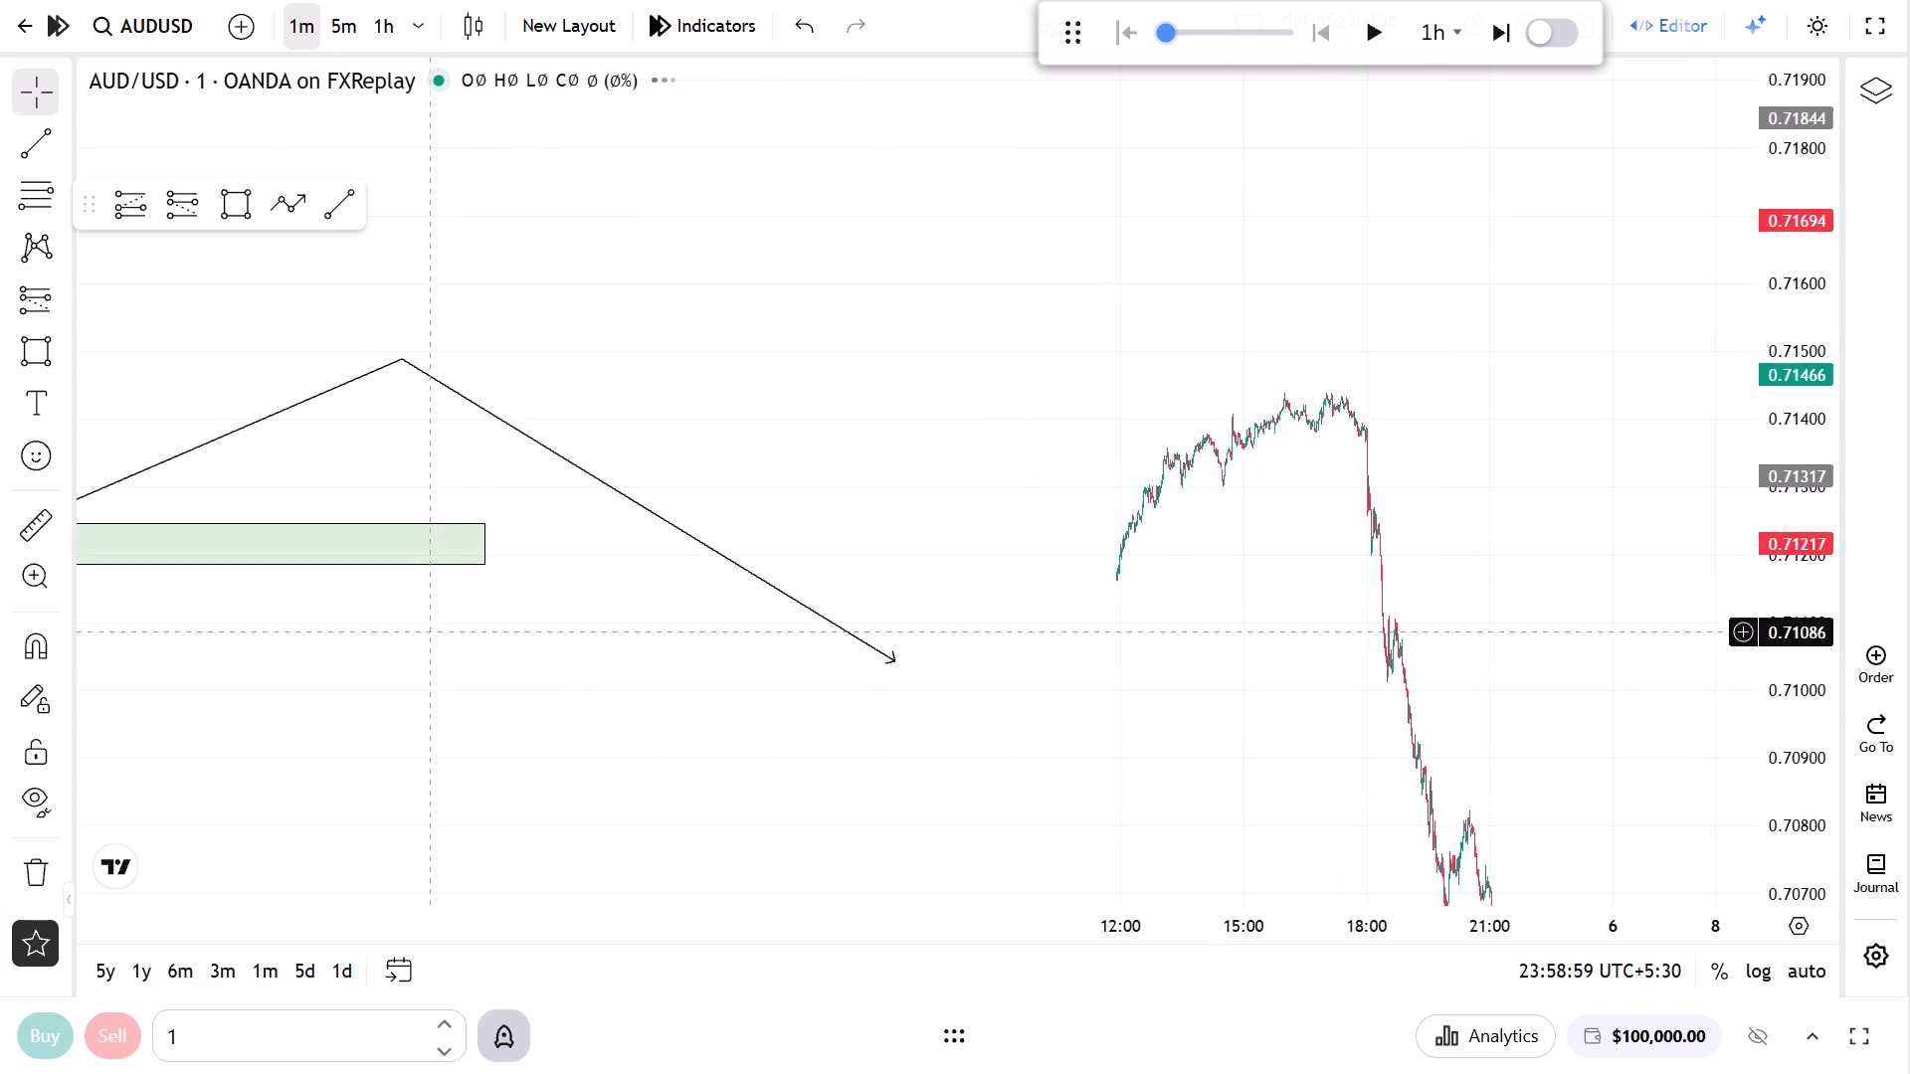
# Review the 4 June and 1 June long positions against the drawn zigzag path and marked zones.
pyautogui.moveTo(318, 669); pyautogui.dragTo(1310, 663)
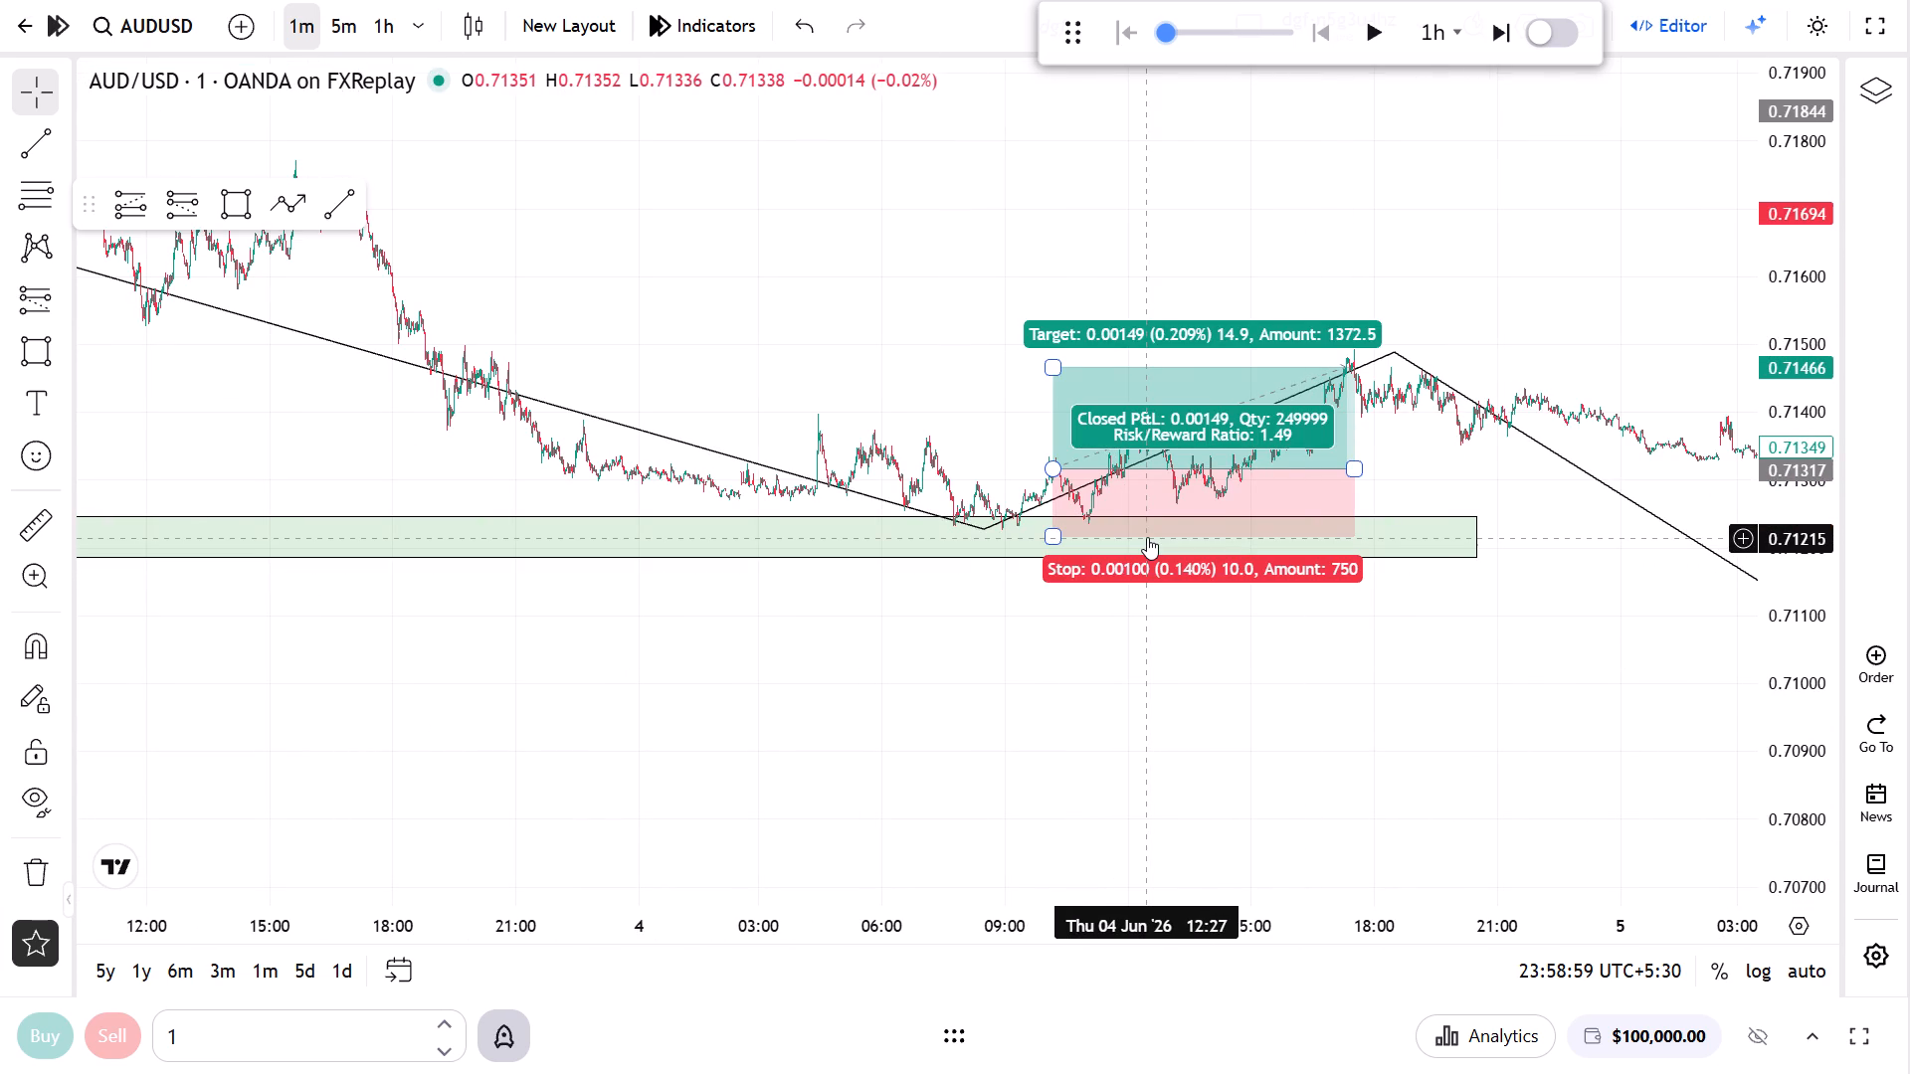
pyautogui.moveTo(925, 785); pyautogui.dragTo(1398, 863)
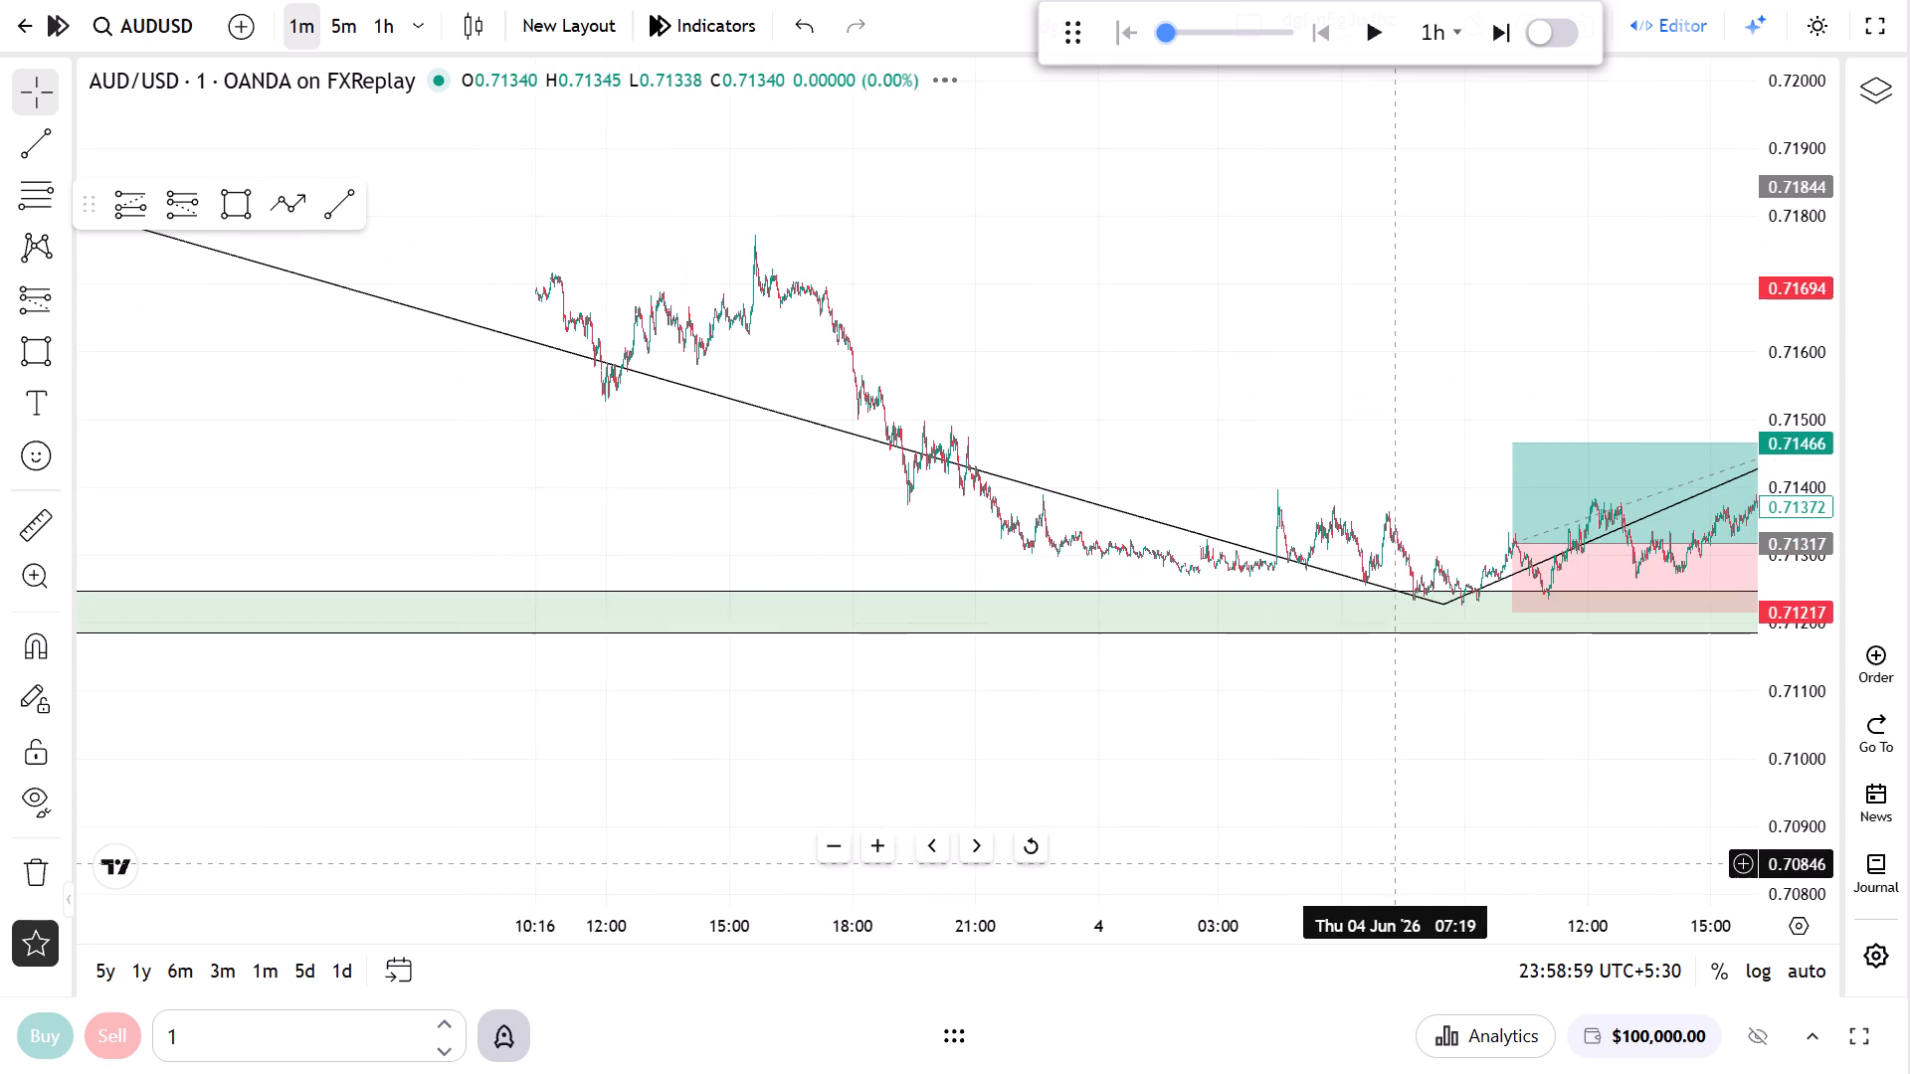
pyautogui.moveTo(931, 788); pyautogui.dragTo(1730, 965)
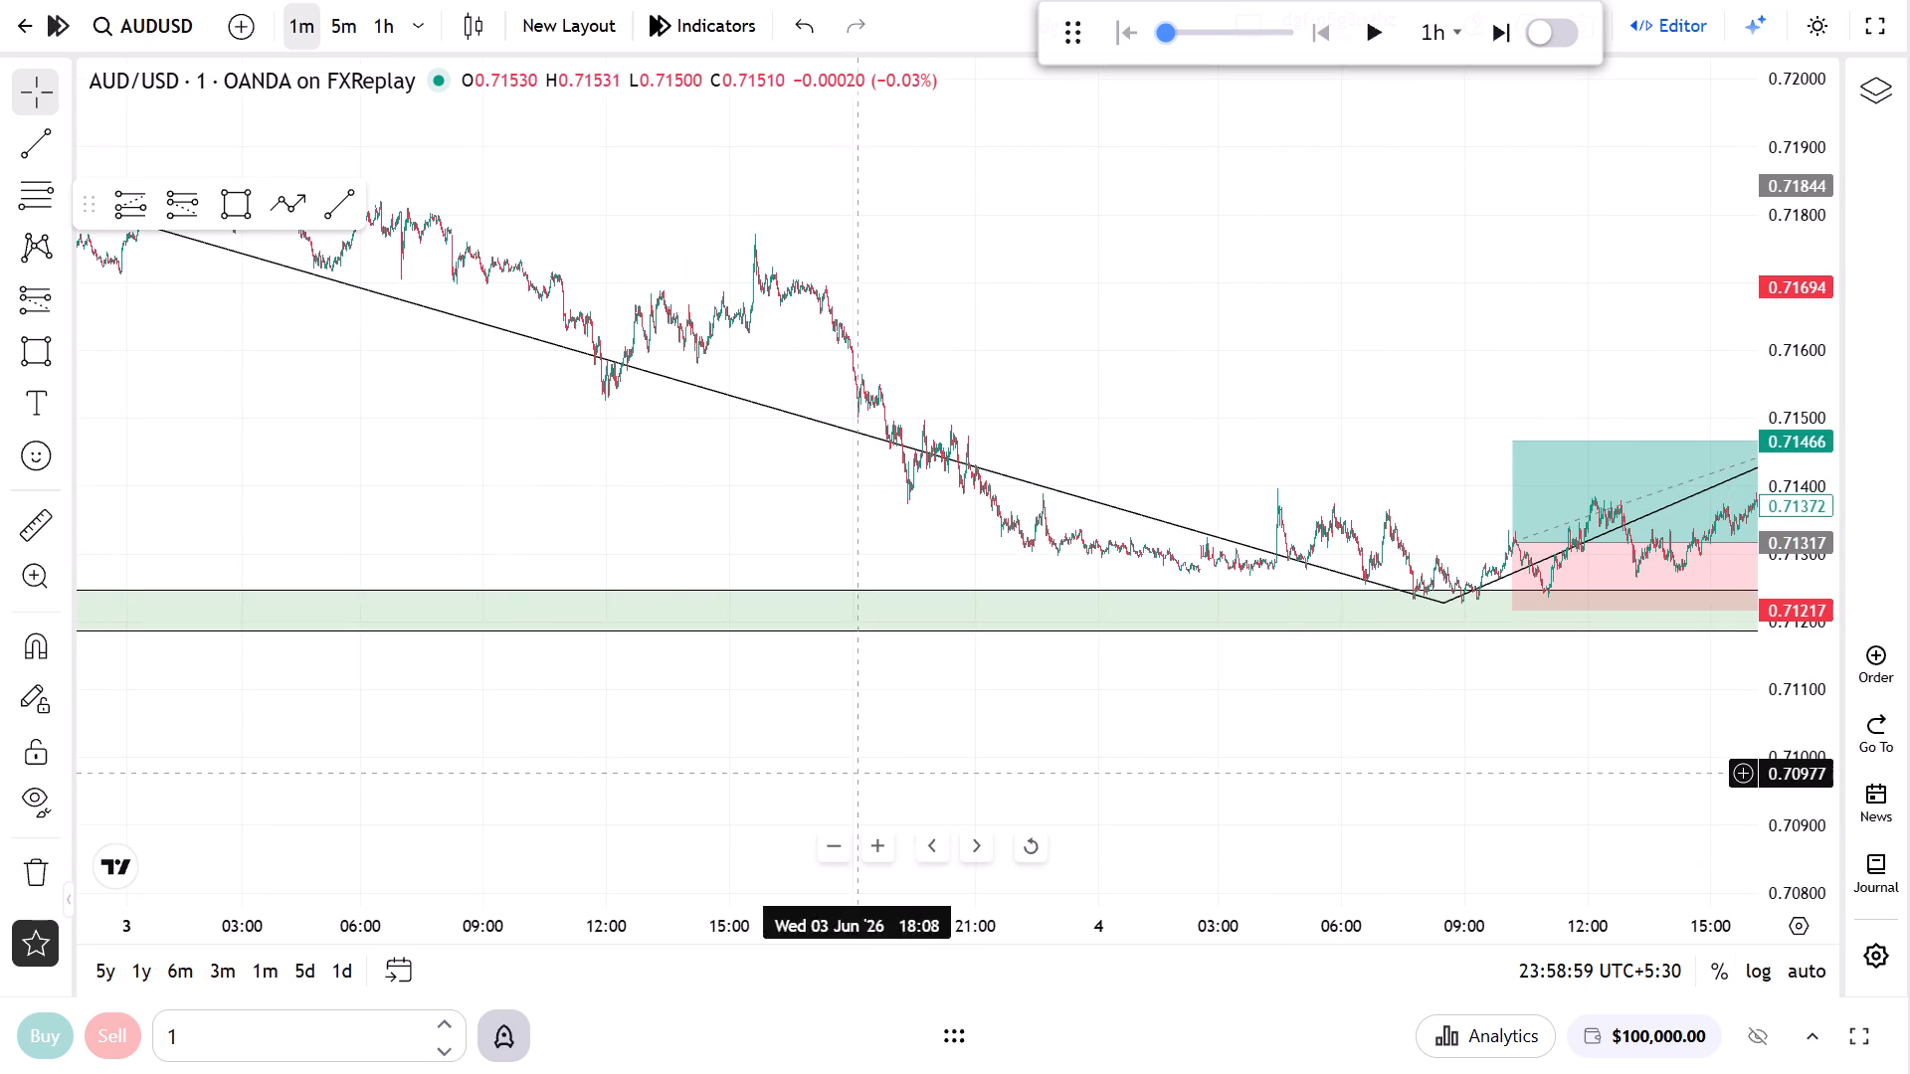
pyautogui.moveTo(679, 742); pyautogui.dragTo(1561, 877)
pyautogui.moveTo(753, 618); pyautogui.dragTo(1247, 588)
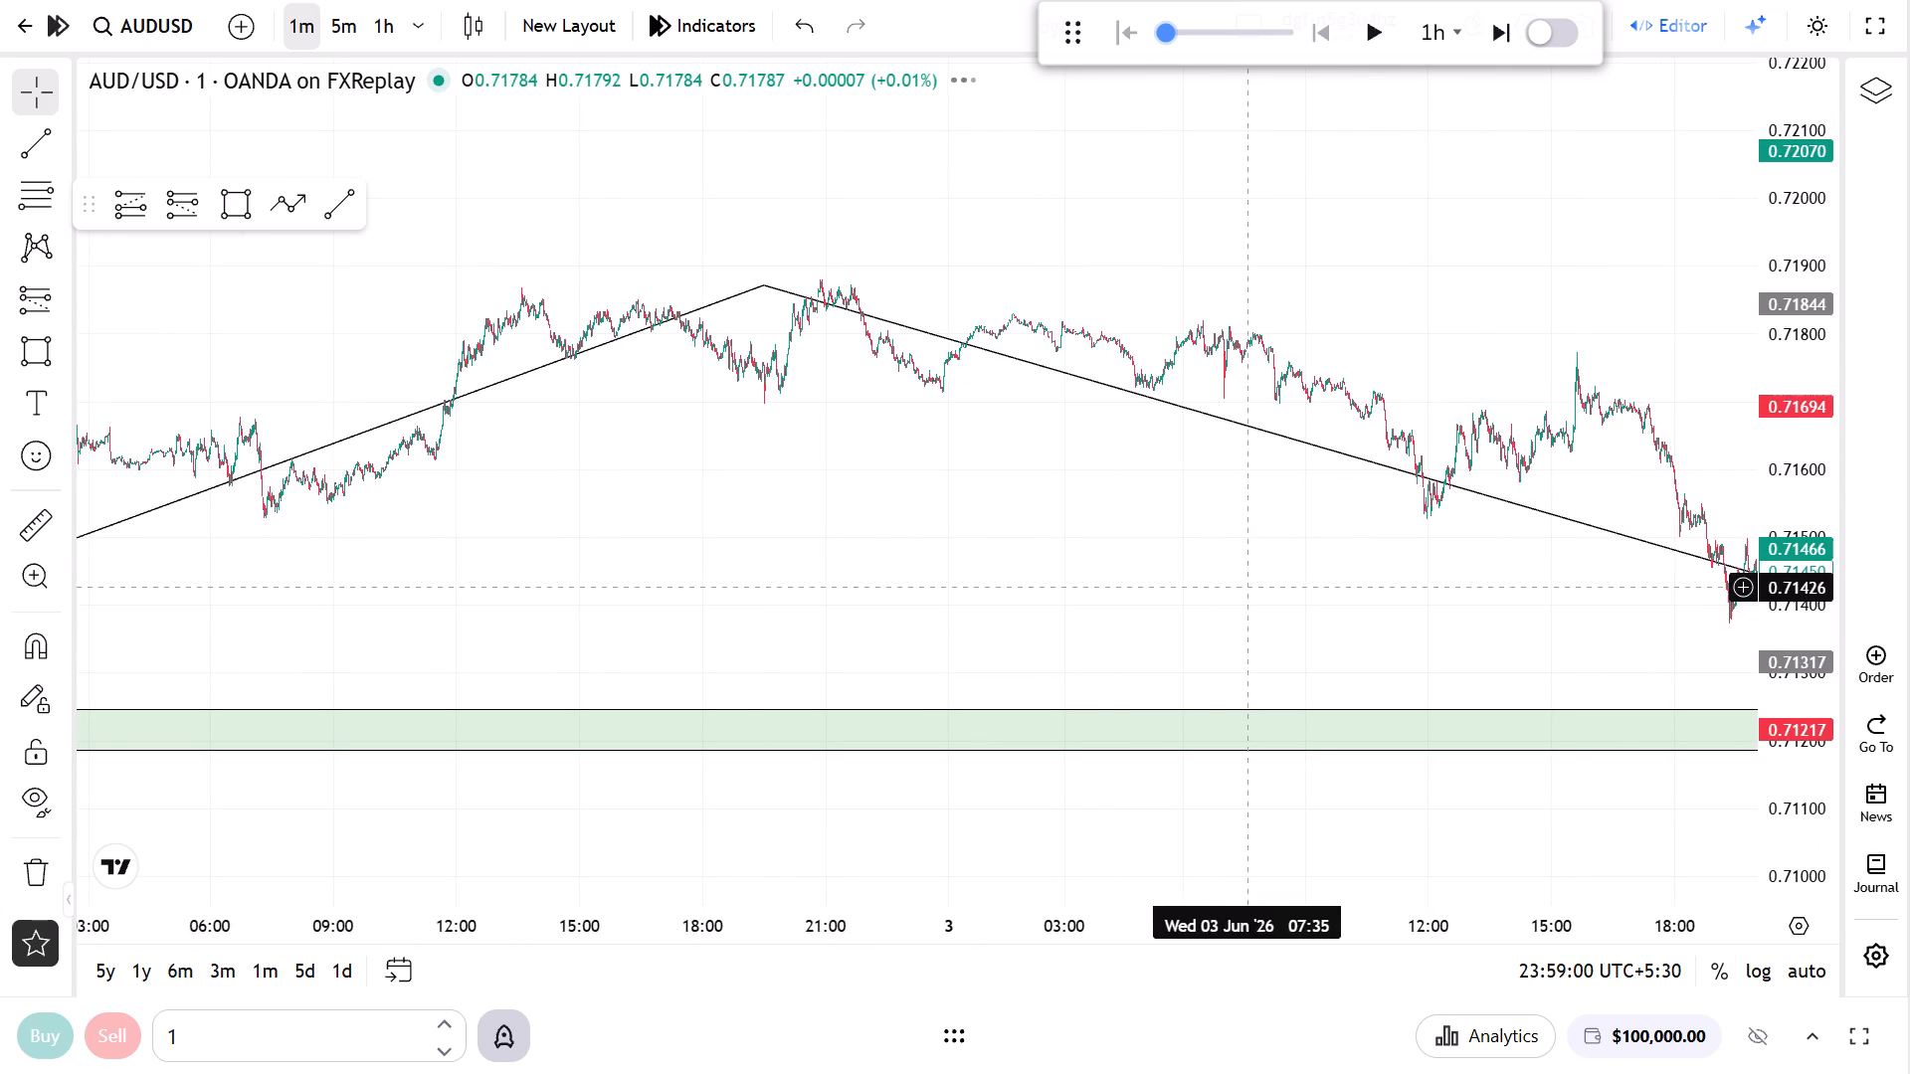
pyautogui.moveTo(469, 554); pyautogui.dragTo(1256, 576)
pyautogui.moveTo(490, 512); pyautogui.dragTo(495, 513)
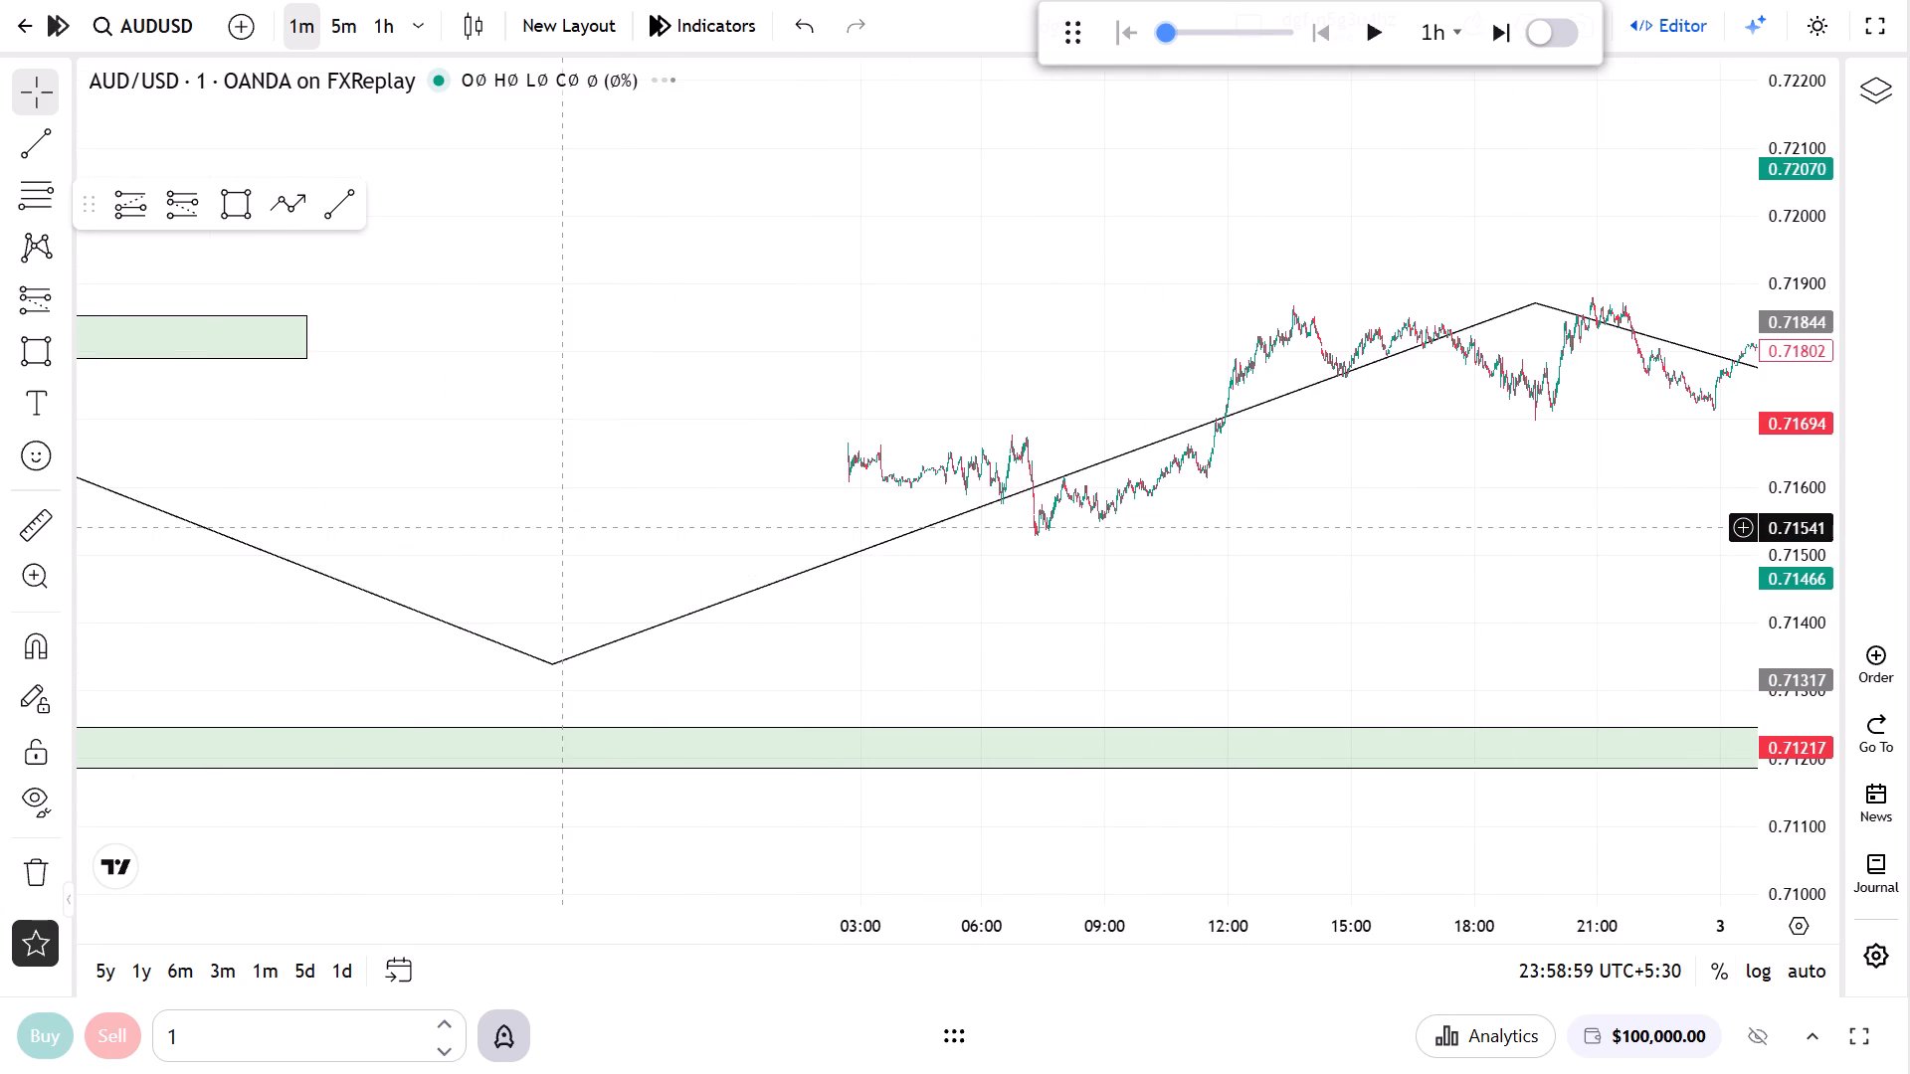
pyautogui.moveTo(495, 513); pyautogui.dragTo(1078, 540)
pyautogui.moveTo(679, 535); pyautogui.dragTo(903, 569)
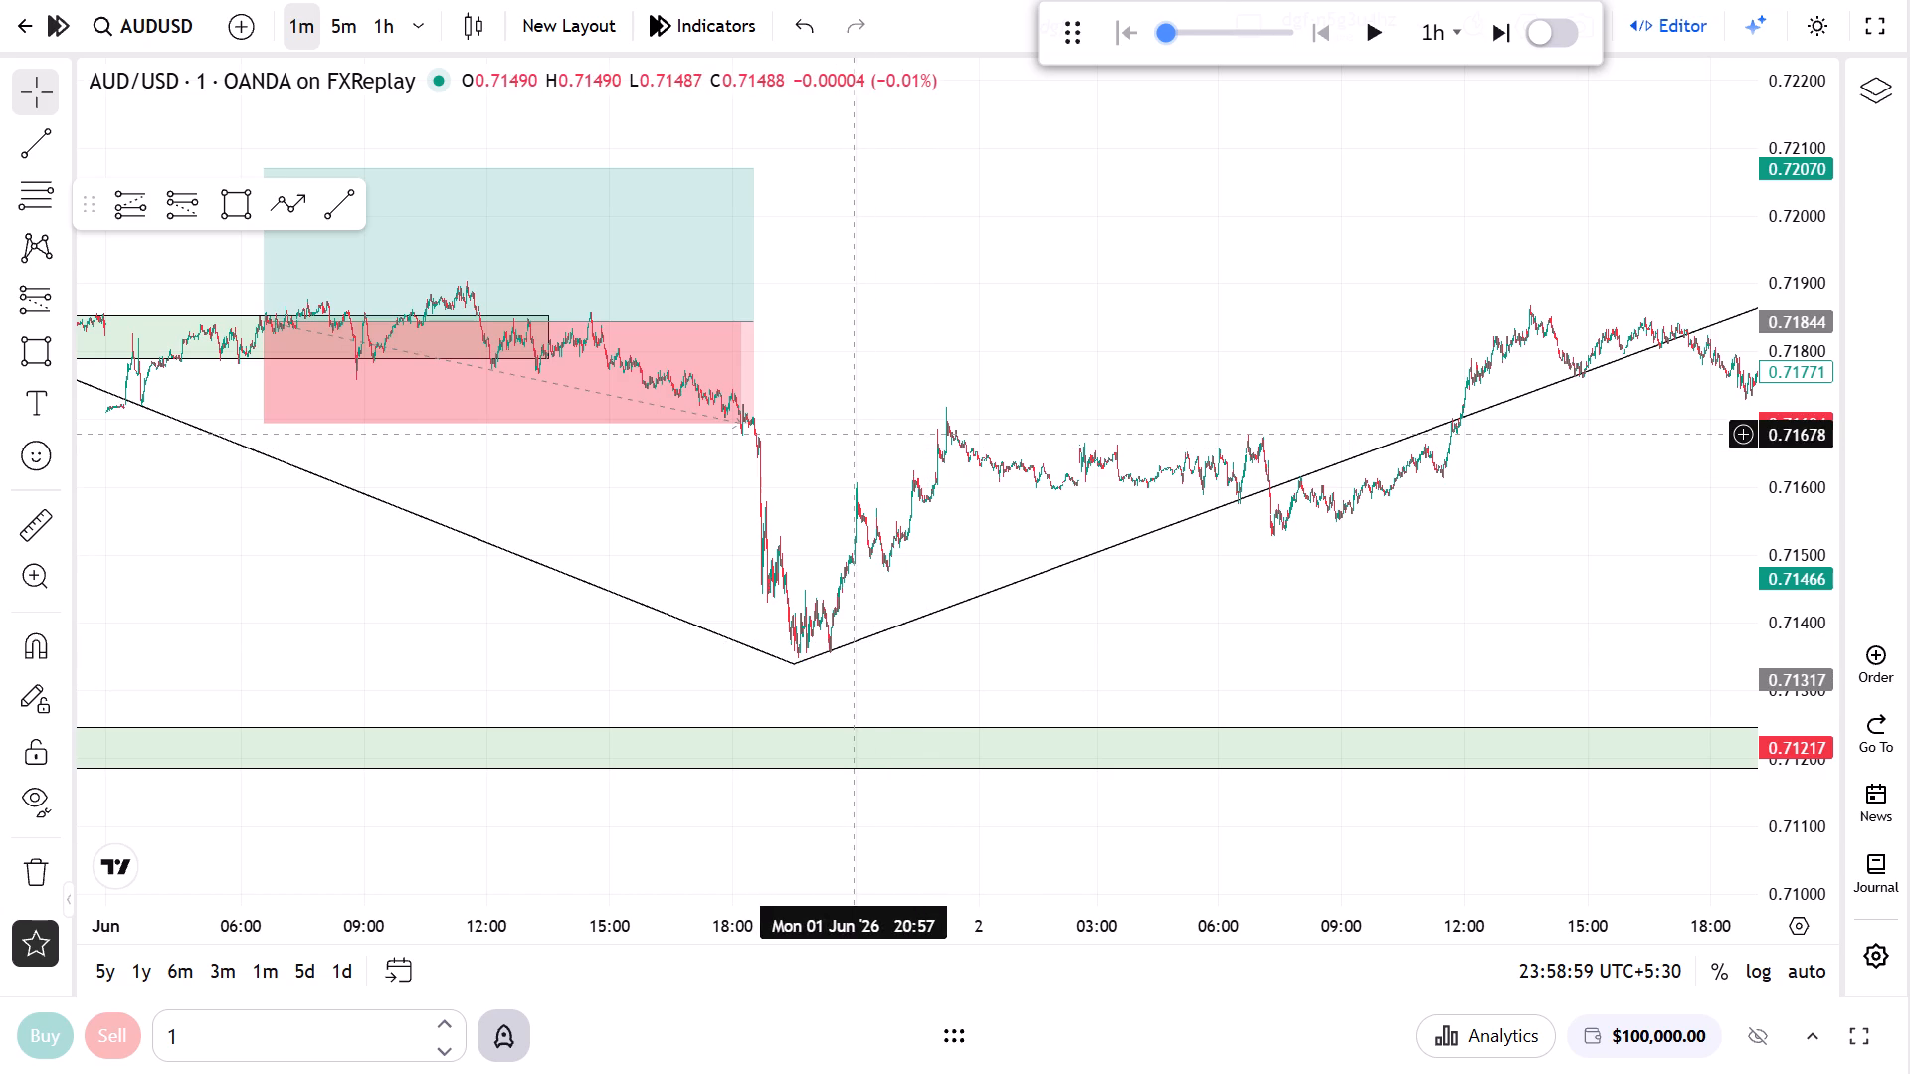
# Leave the full-screen view of the AUD/USD chart and minimise its browser window.
pyautogui.click(930, 89)
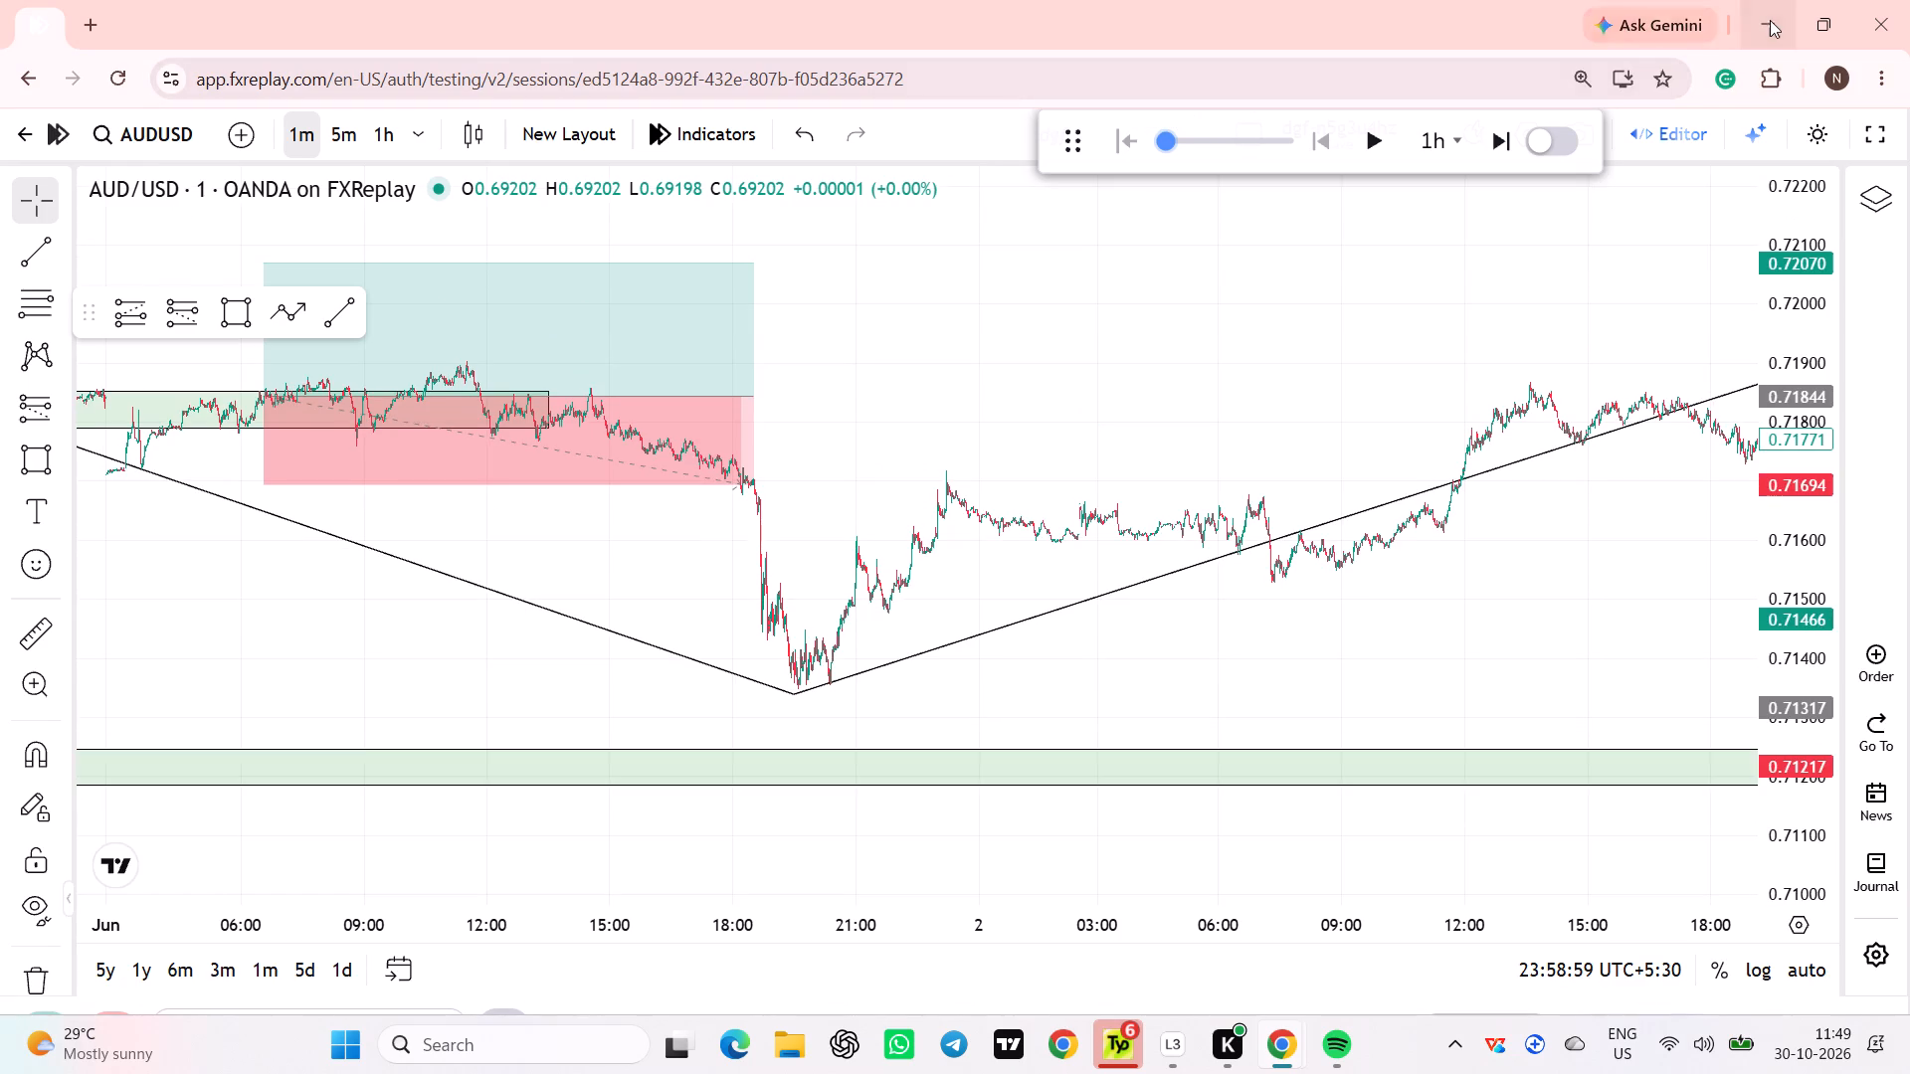
pyautogui.click(1776, 18)
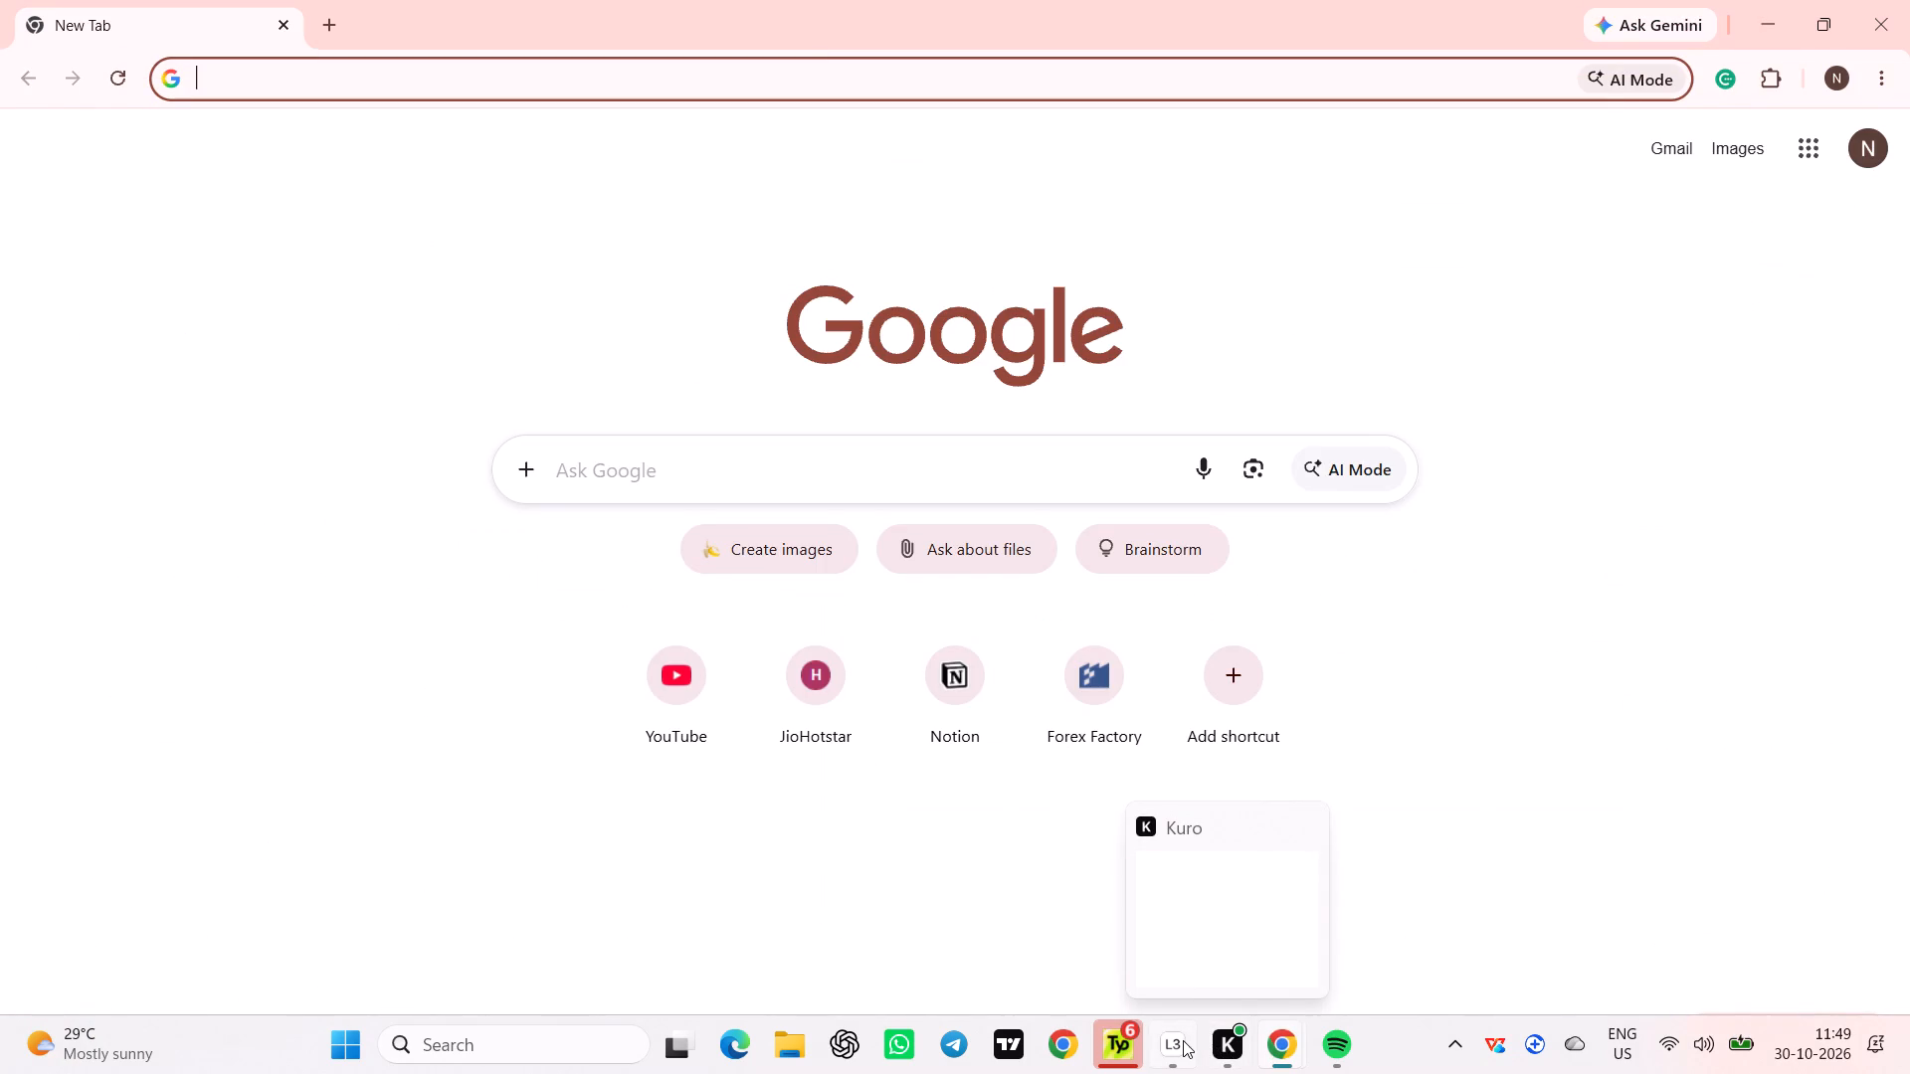
# Switch to Loggy3, stop the current recording session and start a new one.
pyautogui.click(1183, 1040)
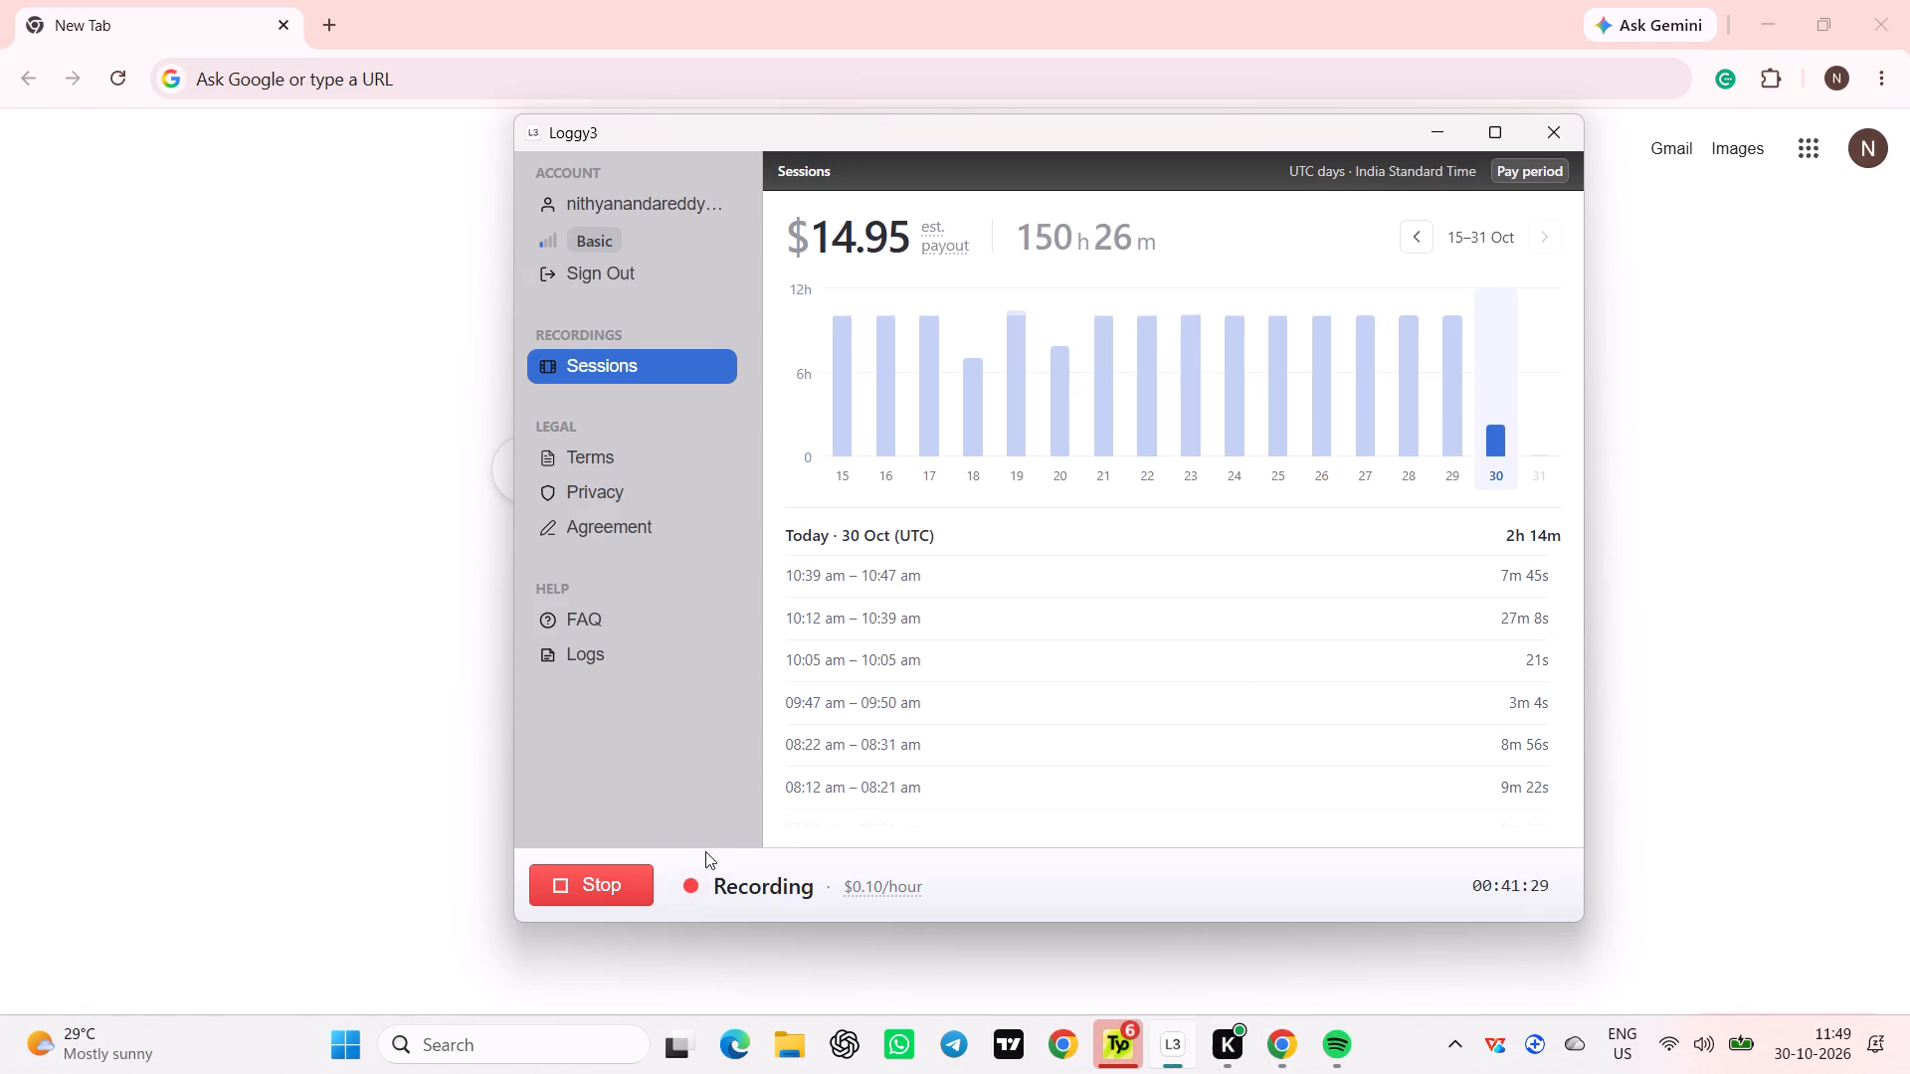
pyautogui.click(623, 879)
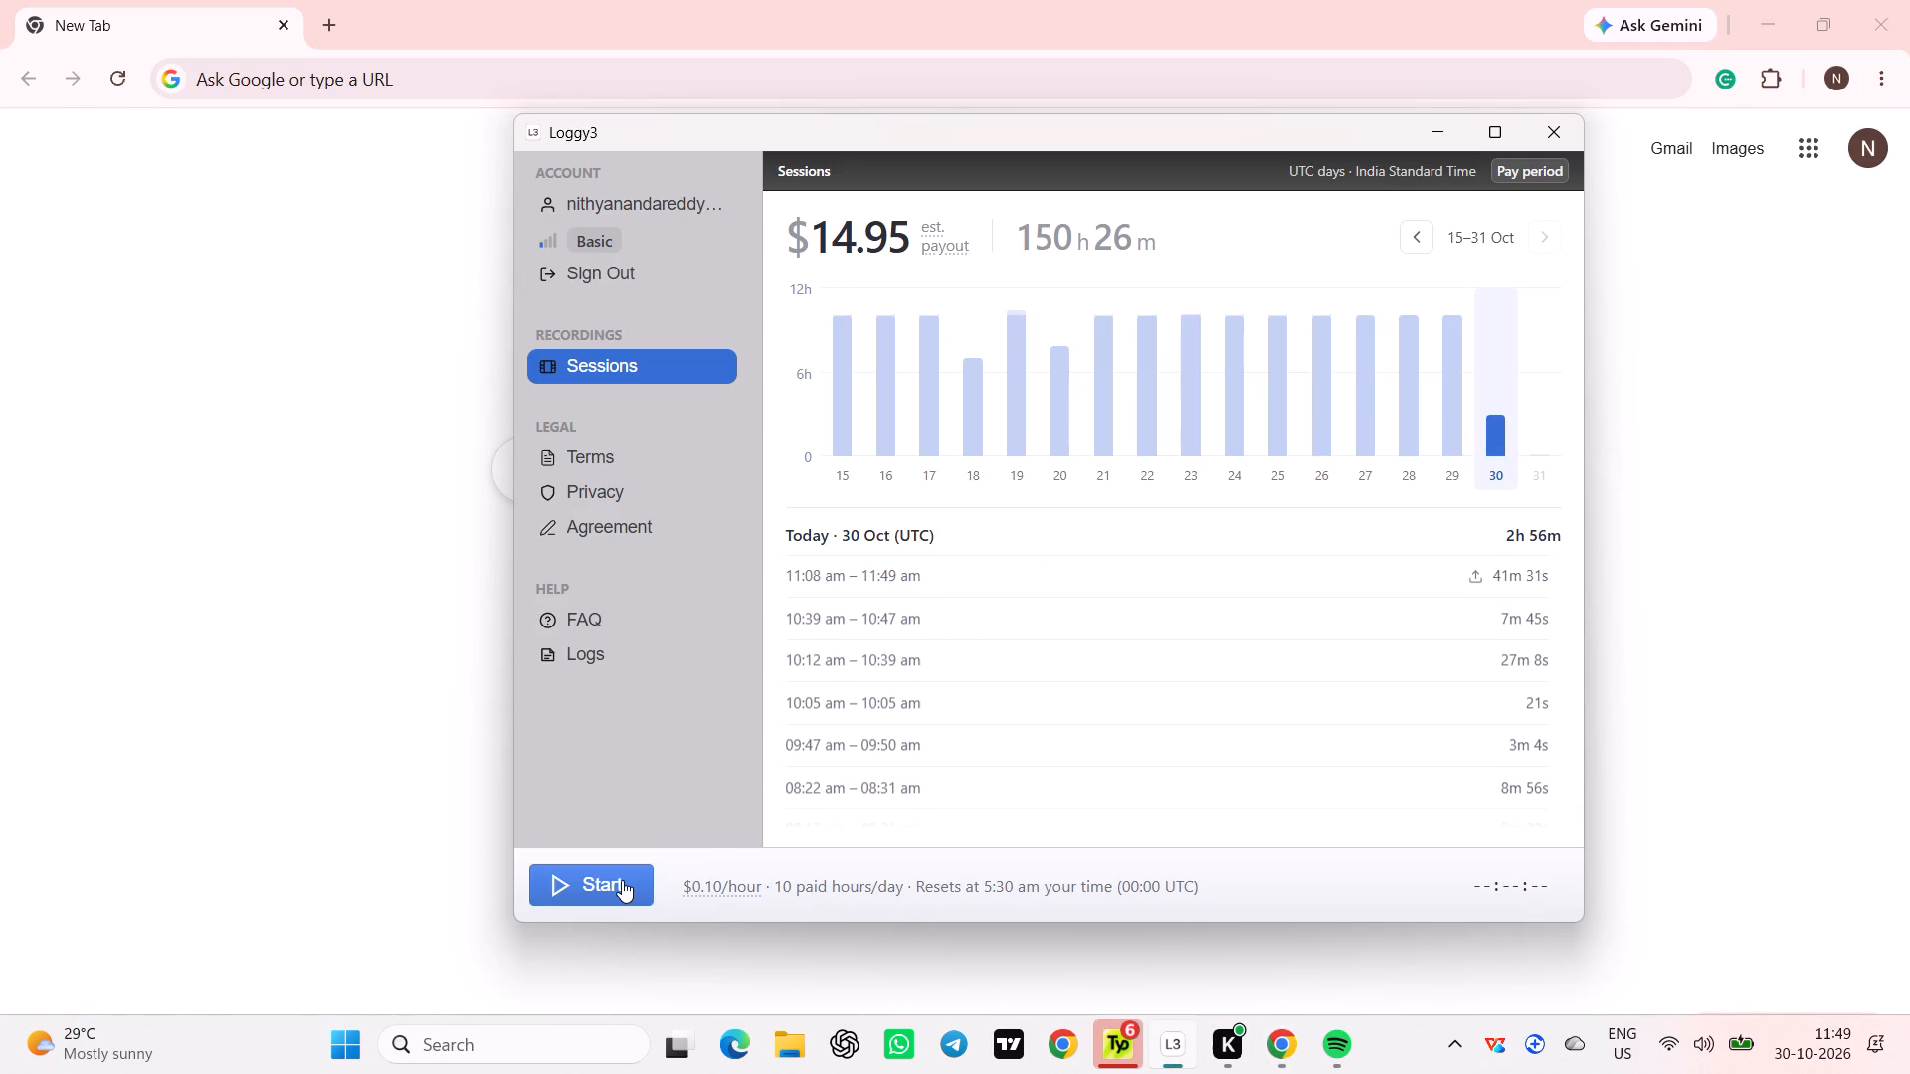
pyautogui.click(622, 880)
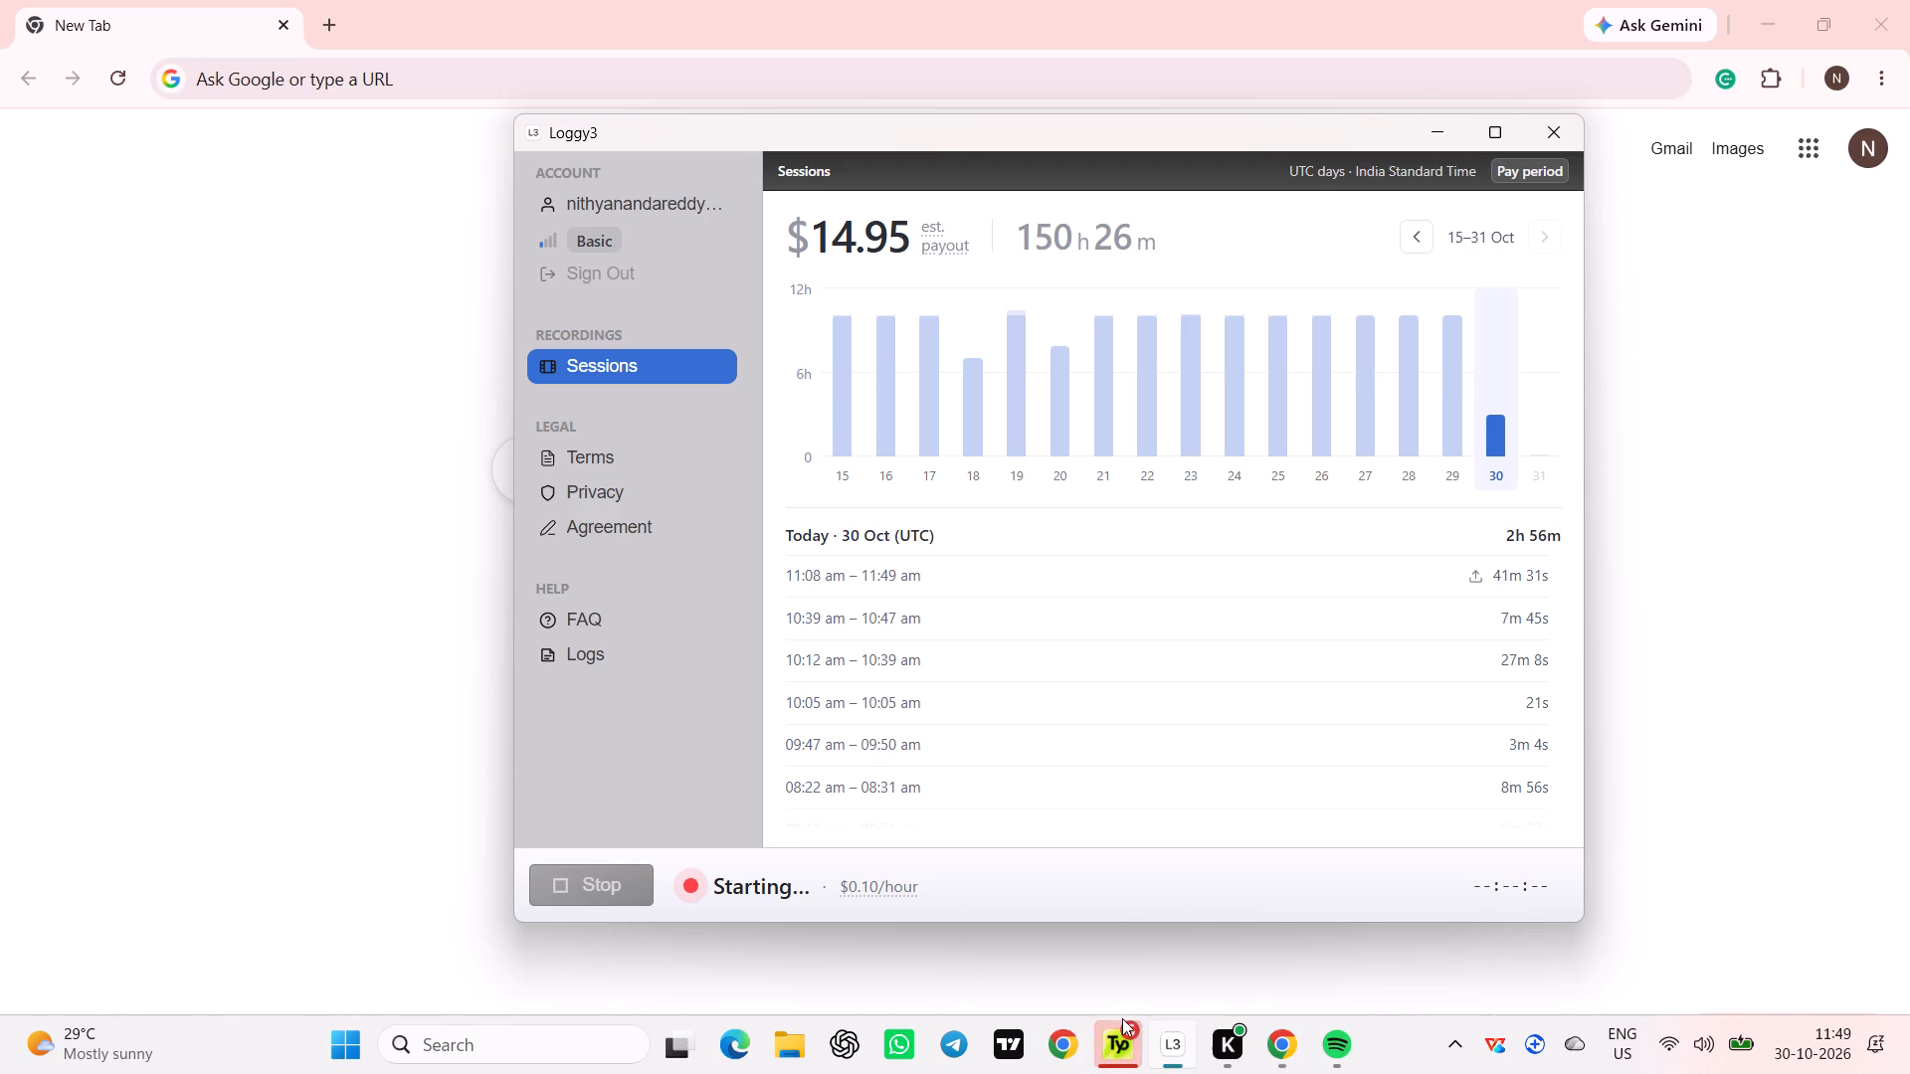
# Close the open Typesider window.
pyautogui.moveTo(1121, 1021); pyautogui.dragTo(1115, 1033)
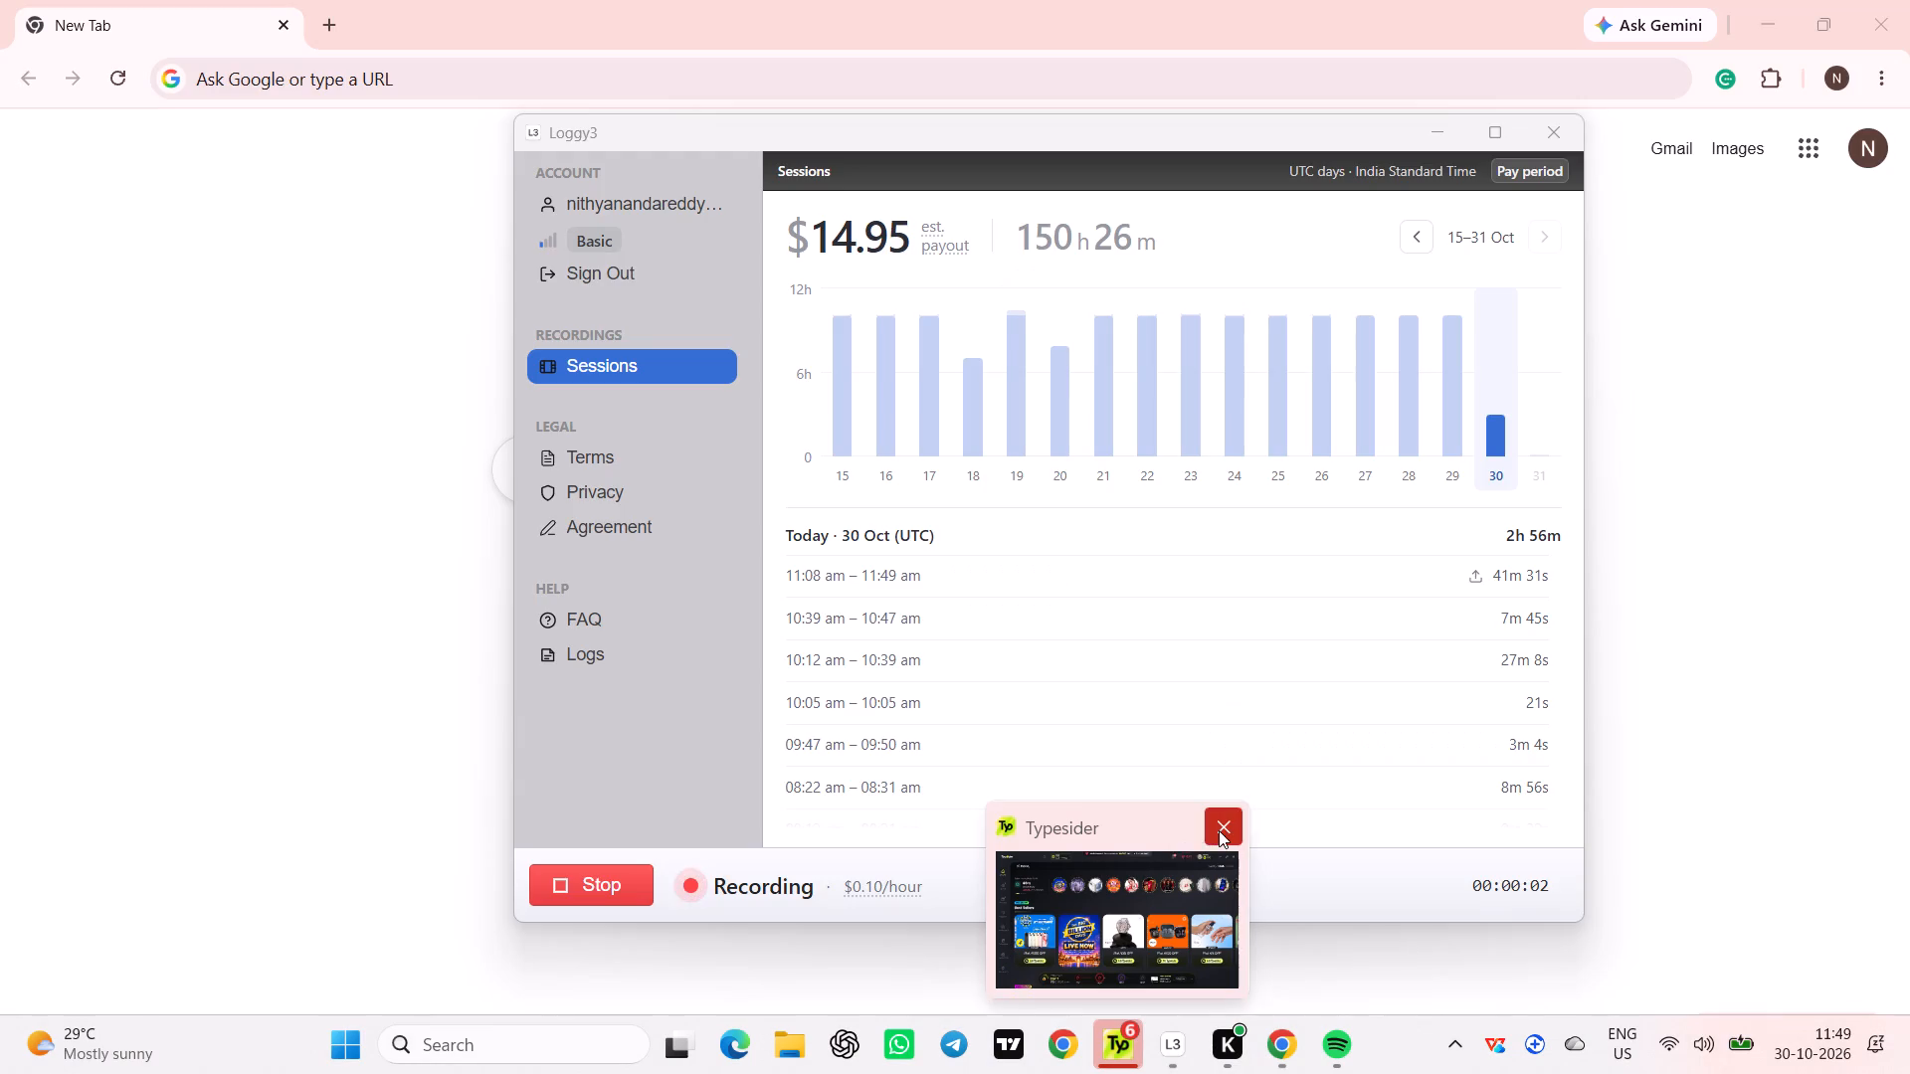
pyautogui.click(1219, 830)
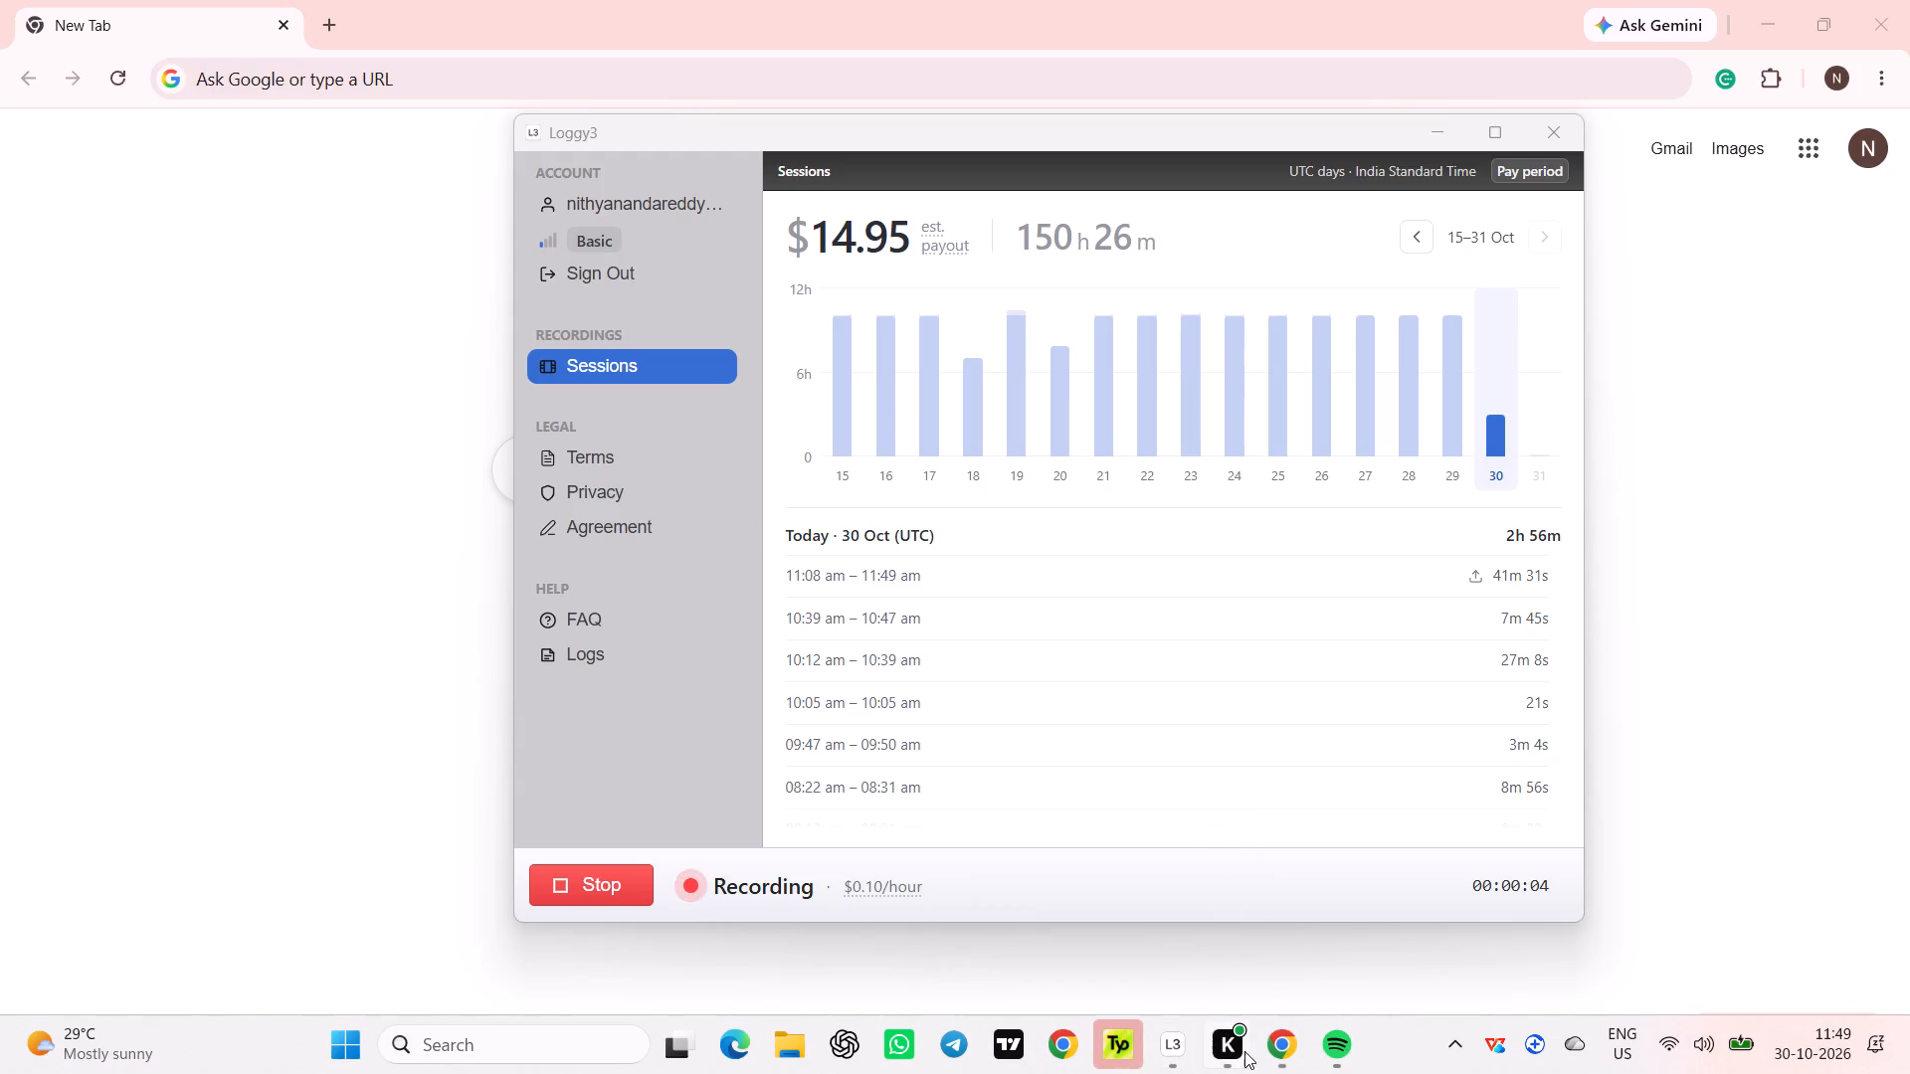